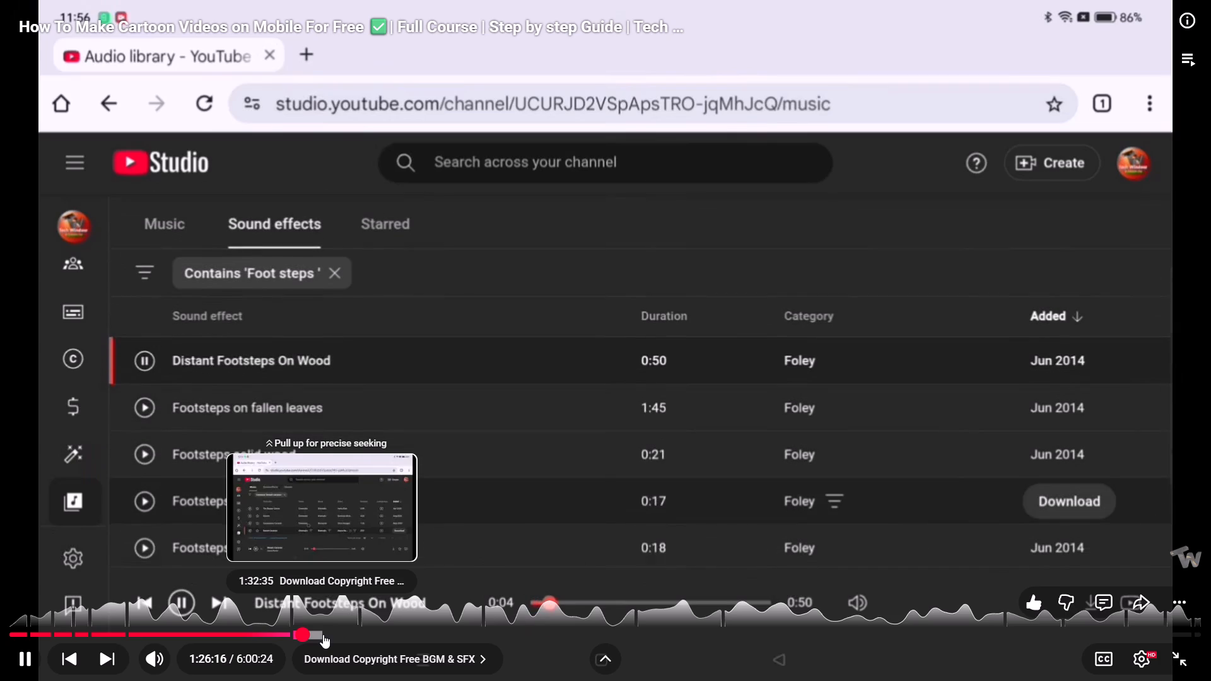
Skim the cartoon video course from the copyright-free BGM and SFX chapter through the backgrounds, props and PNG materials chapter.
left_click(323, 634)
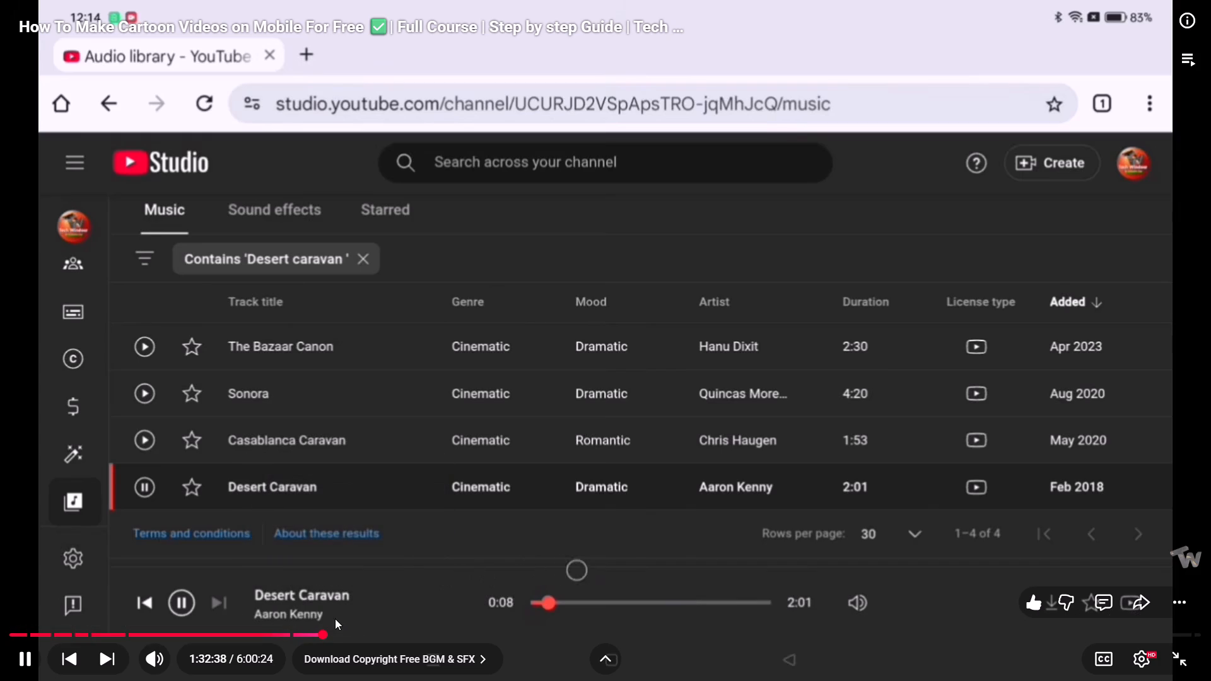
left_click(346, 632)
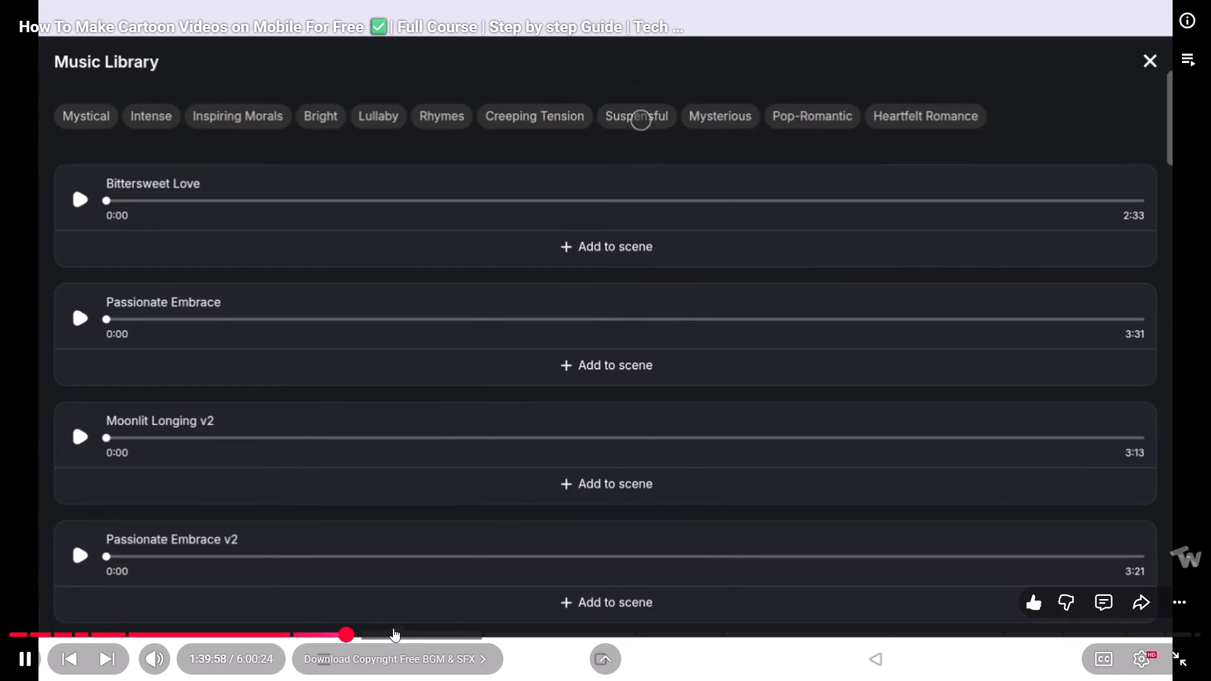
left_click(358, 633)
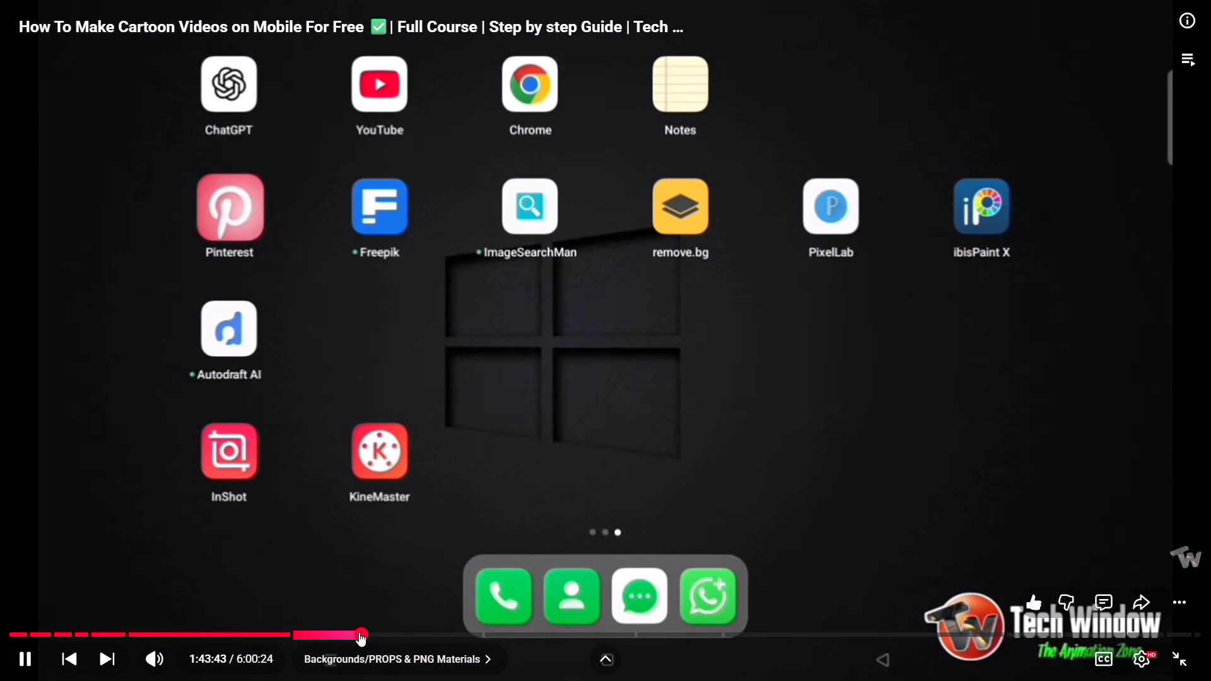
left_click(370, 632)
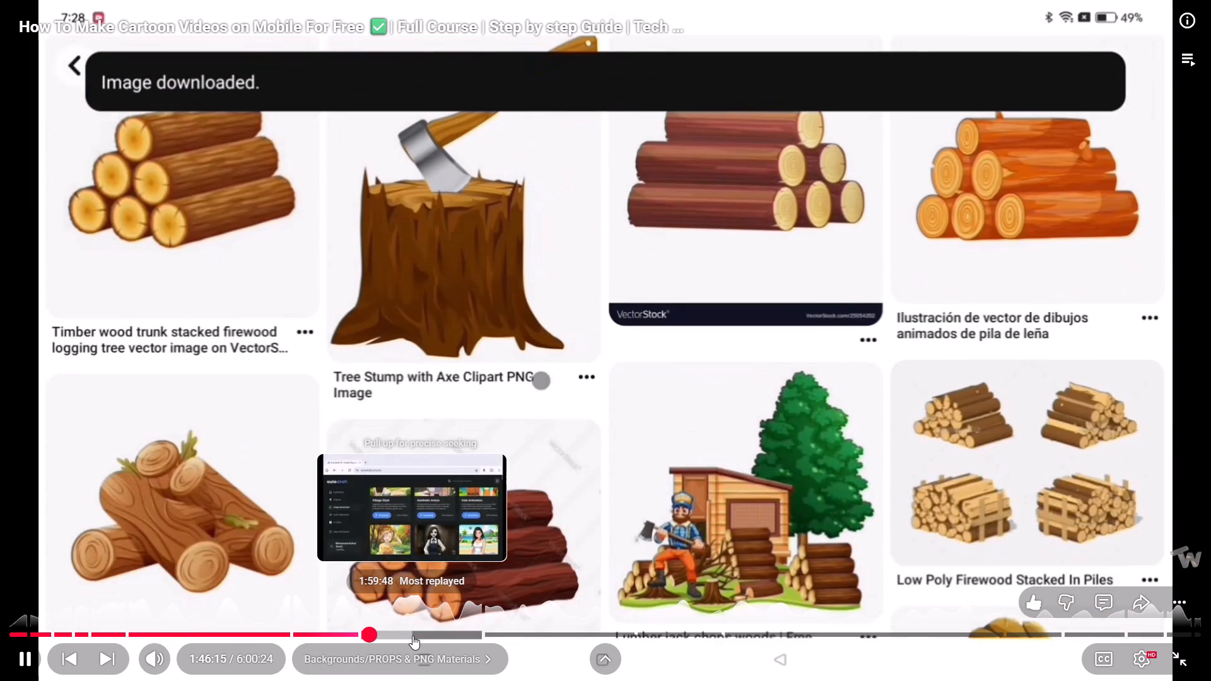
left_click(392, 637)
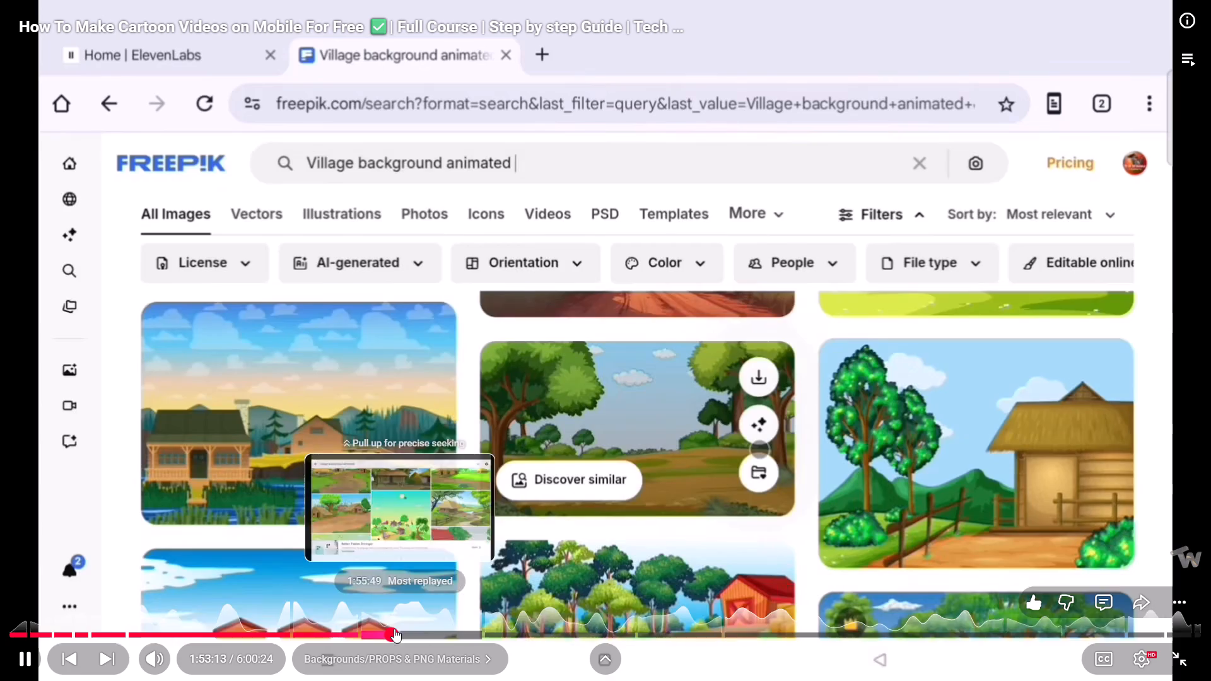
left_click(413, 630)
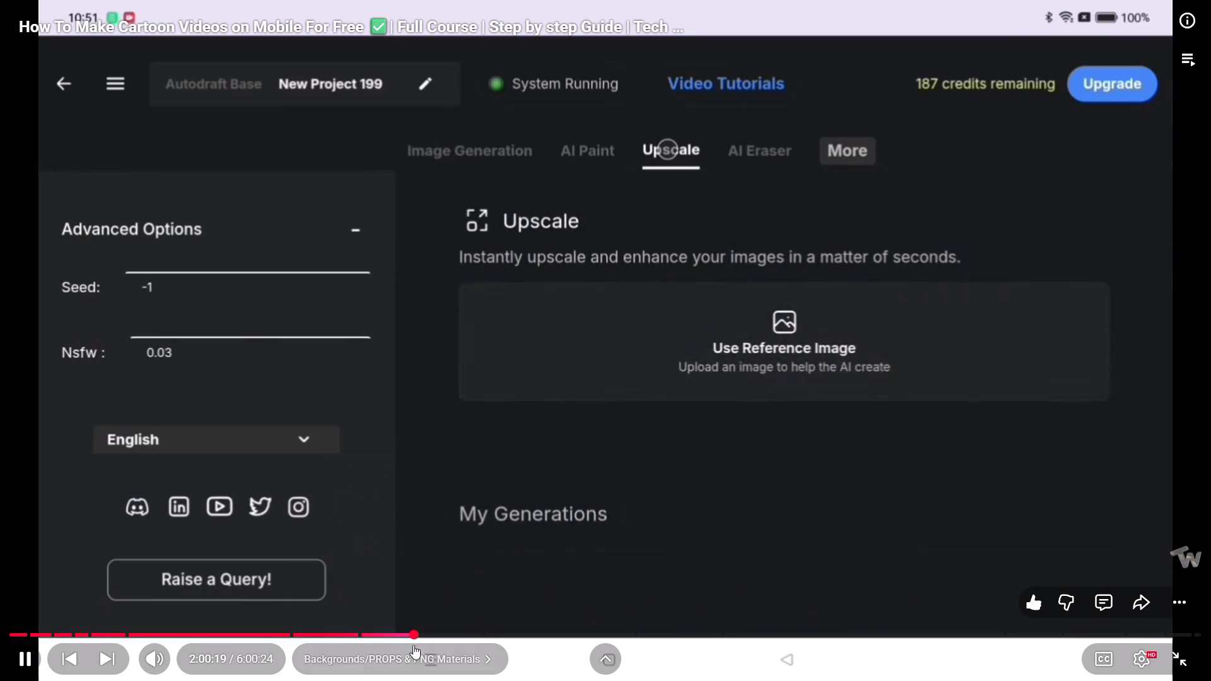
left_click(423, 631)
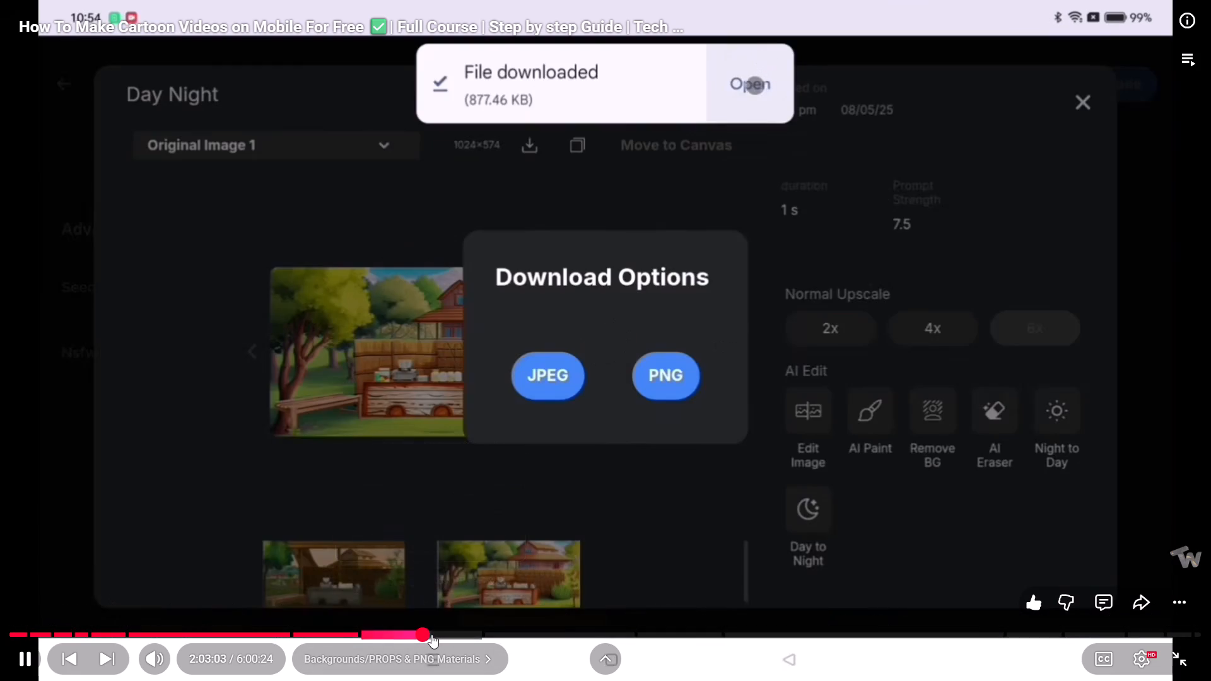
left_click(437, 631)
left_click(457, 636)
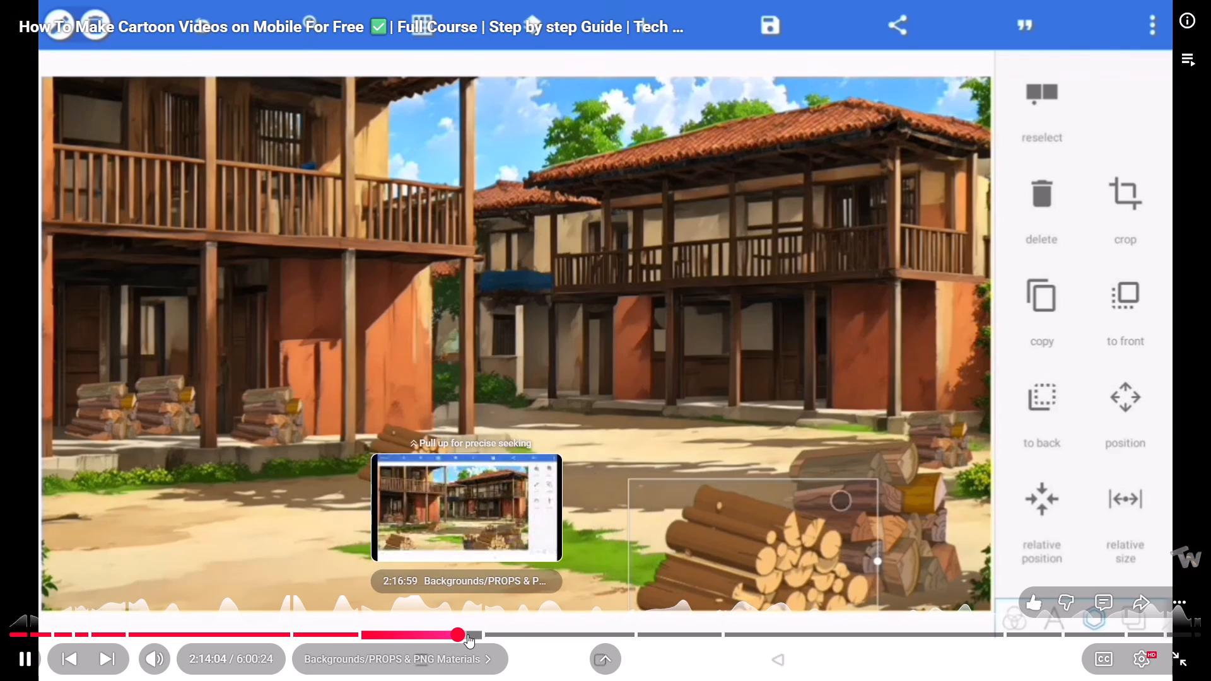
left_click(467, 634)
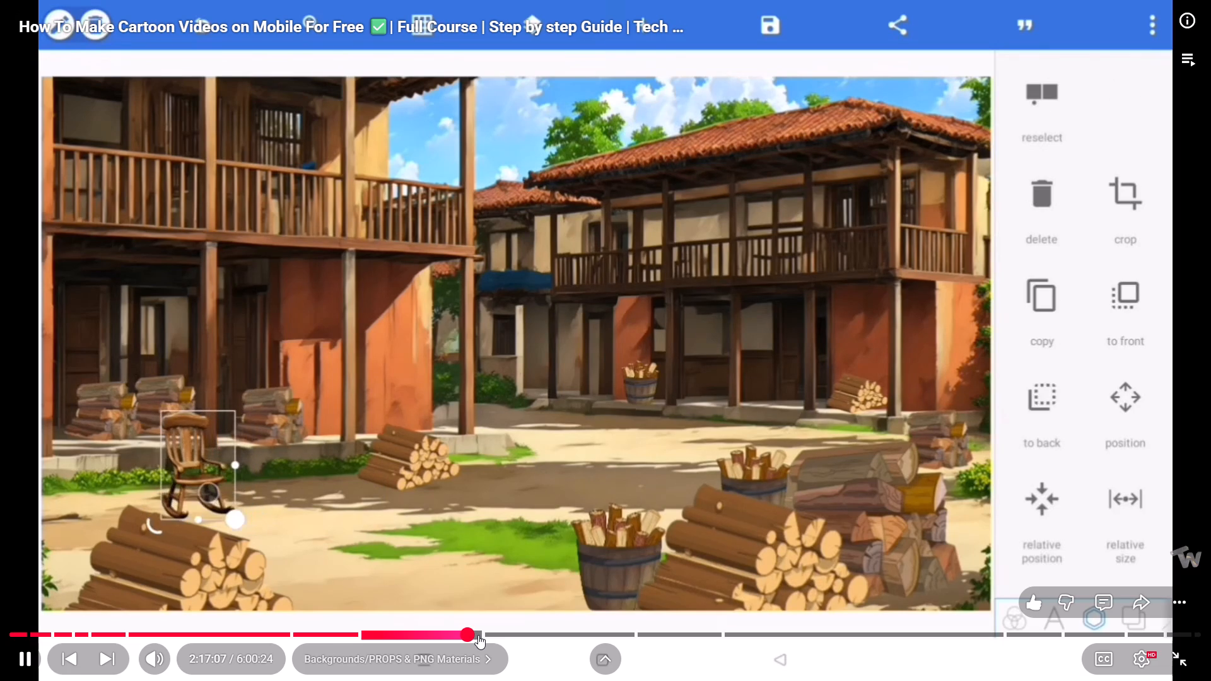
left_click(478, 635)
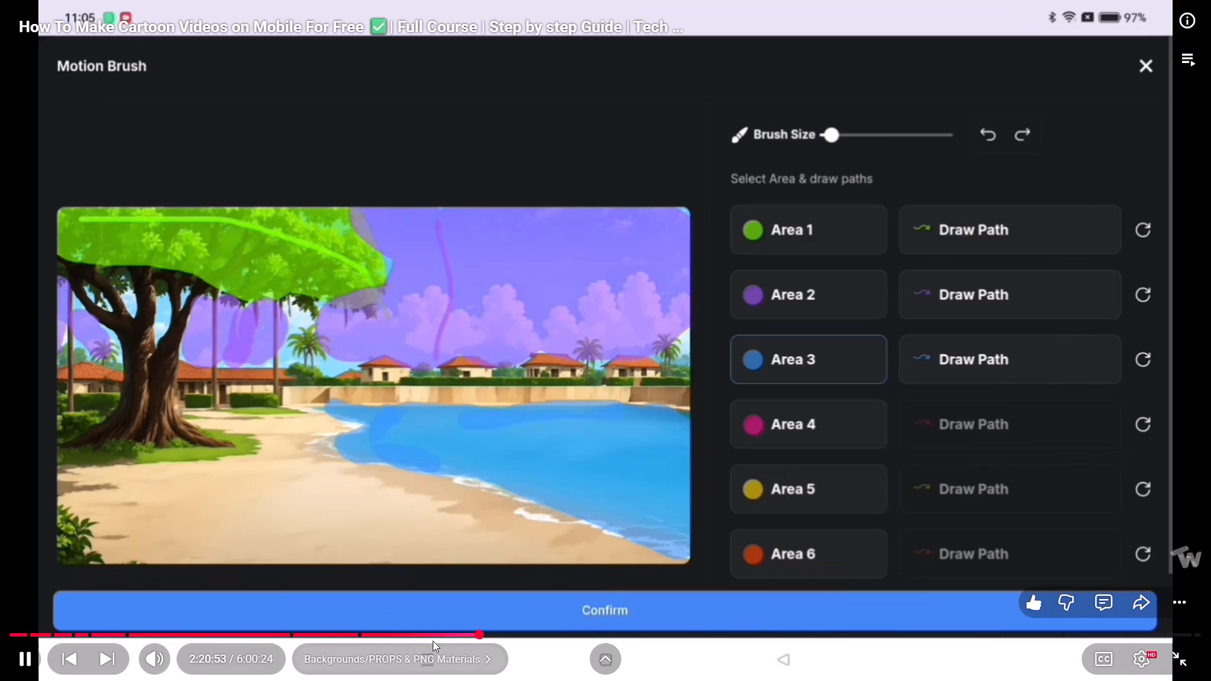
Skim the course's Character Design (IBIS Paint) chapter, covering the turbaned character's head drawing, face part placement and walk preview.
left_click(491, 634)
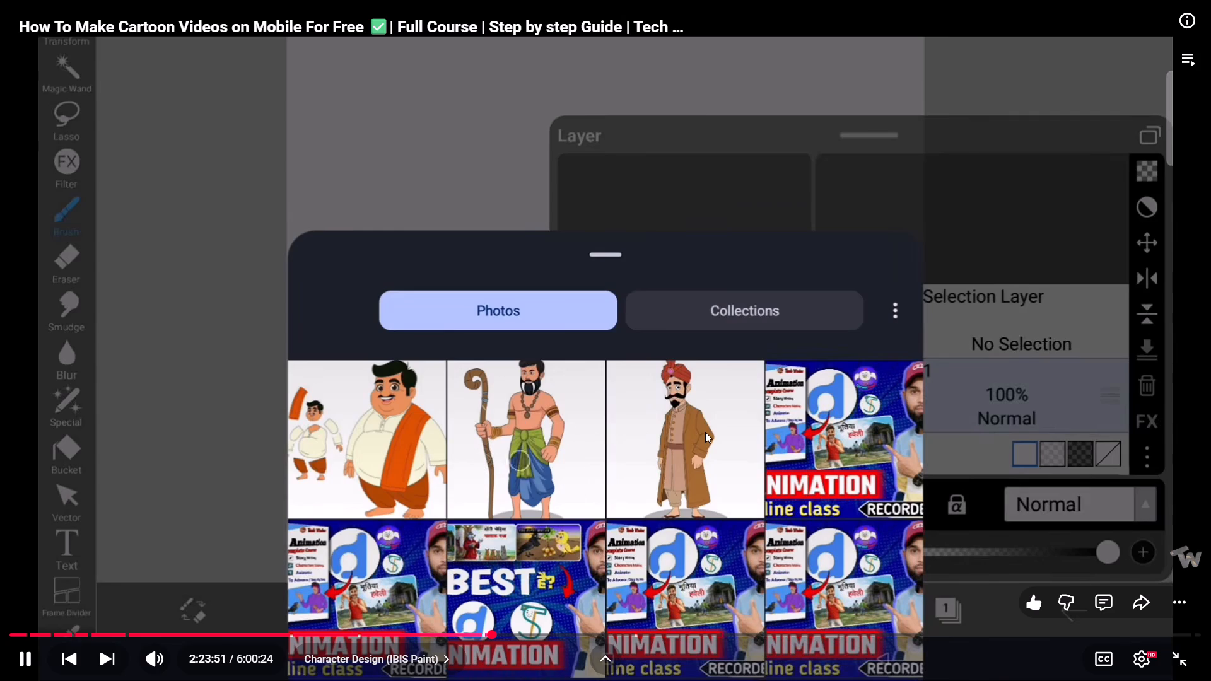
left_click(494, 634)
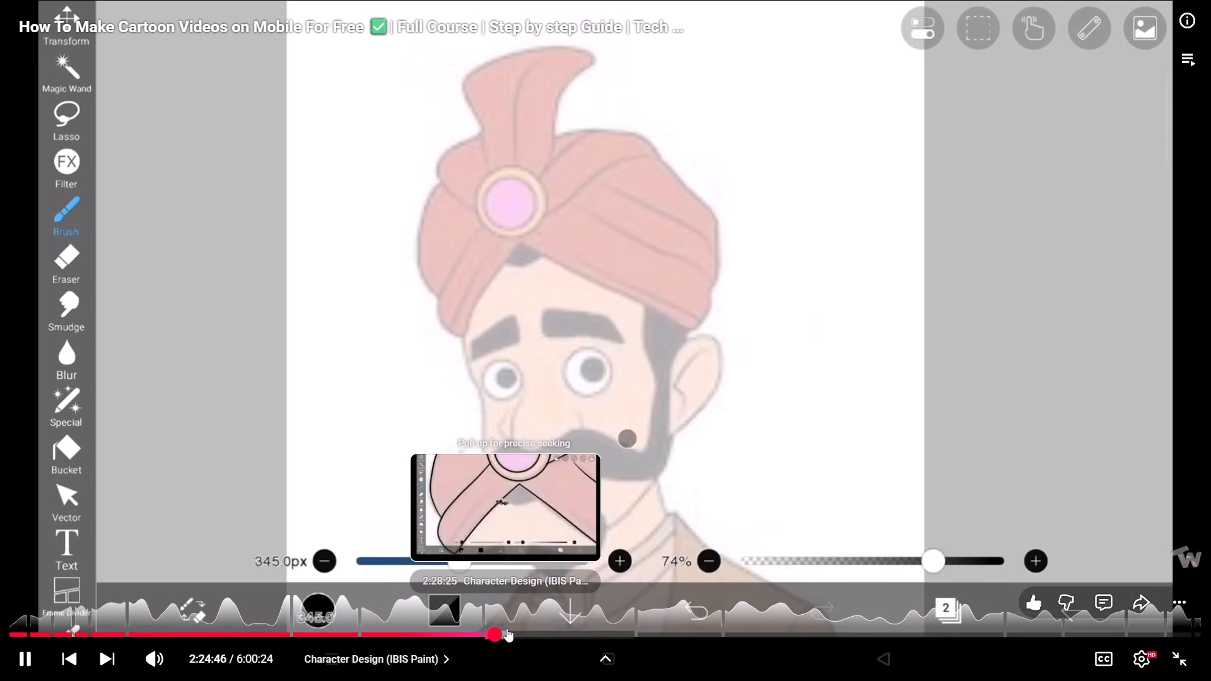
left_click(510, 629)
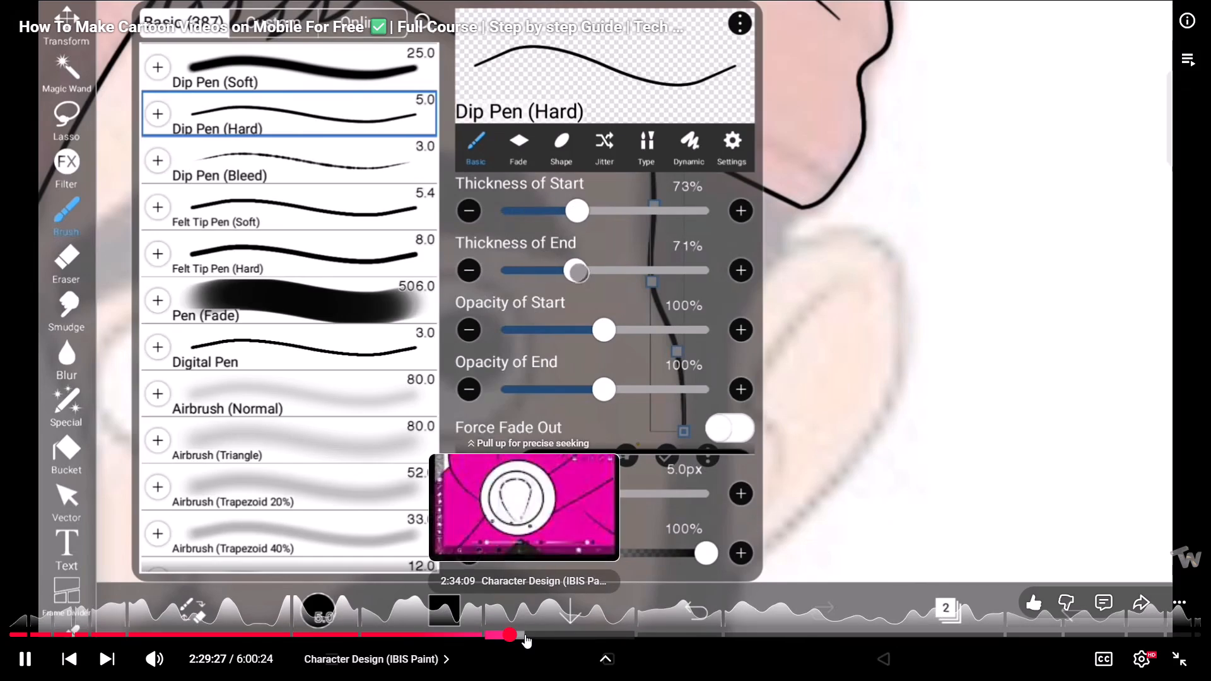
left_click(525, 634)
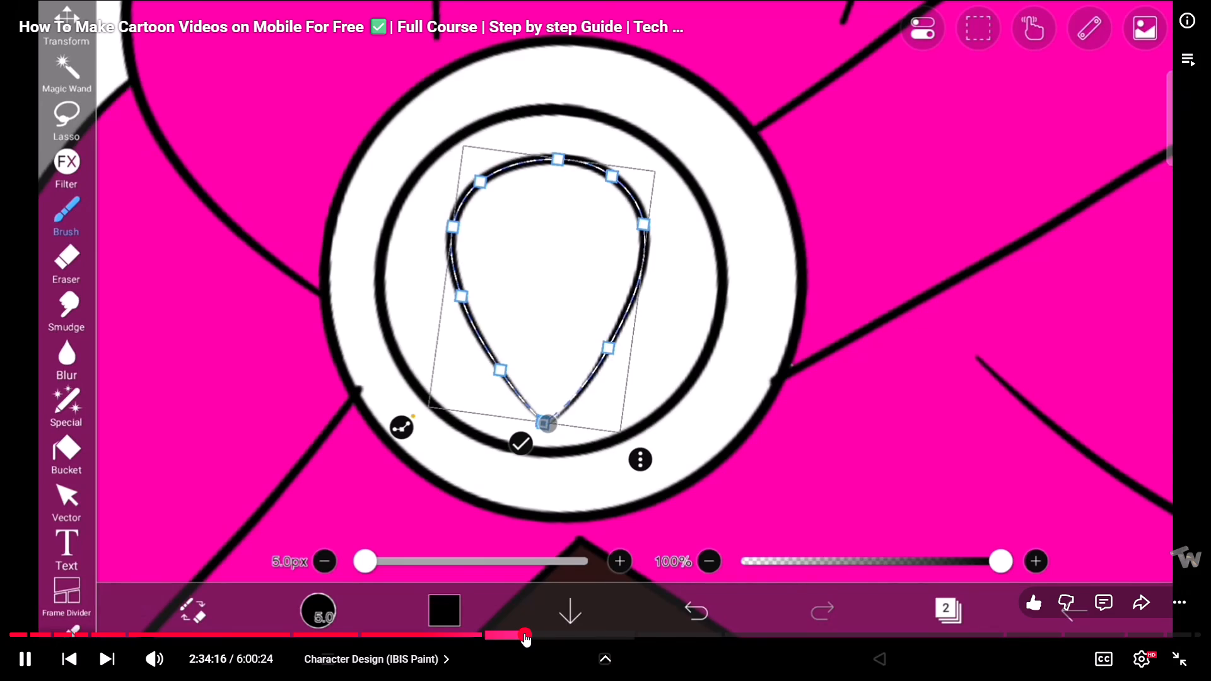
left_click(534, 634)
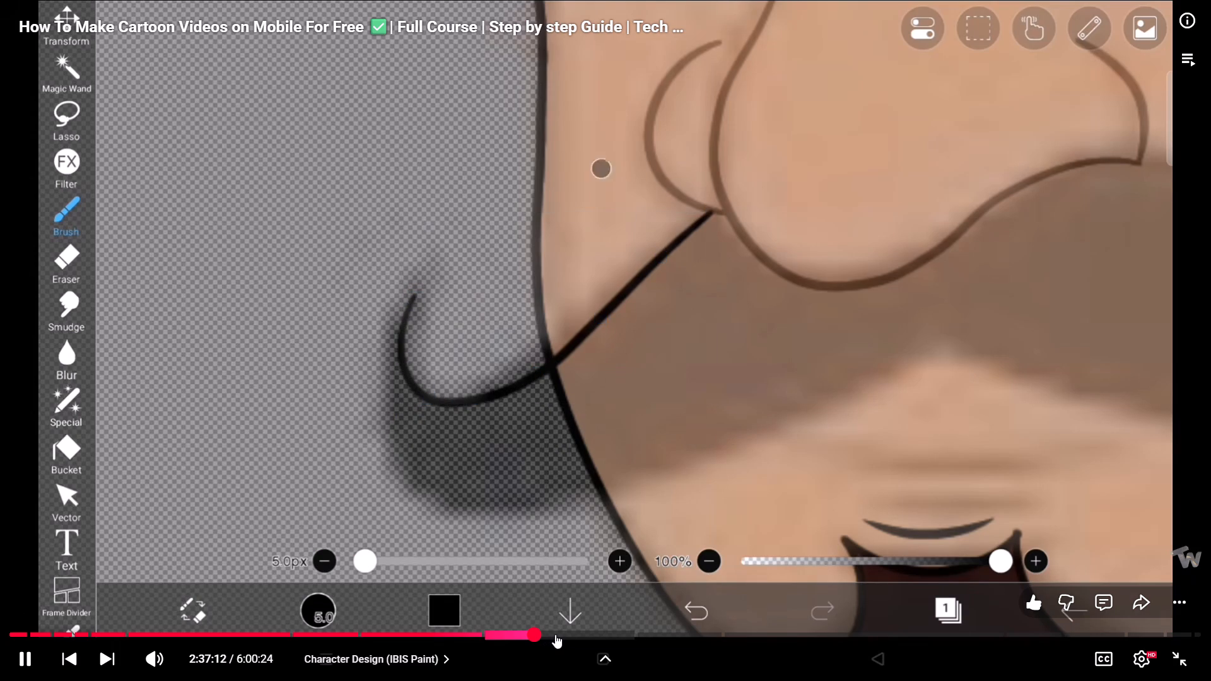
left_click(556, 633)
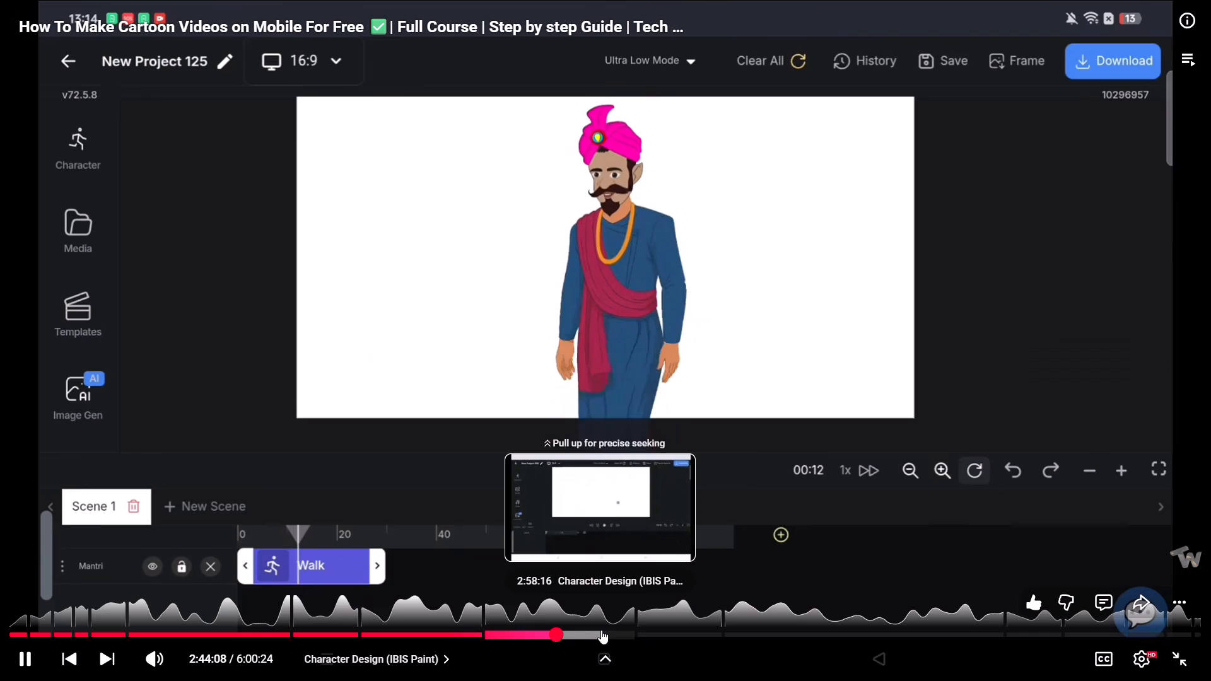
left_click(544, 634)
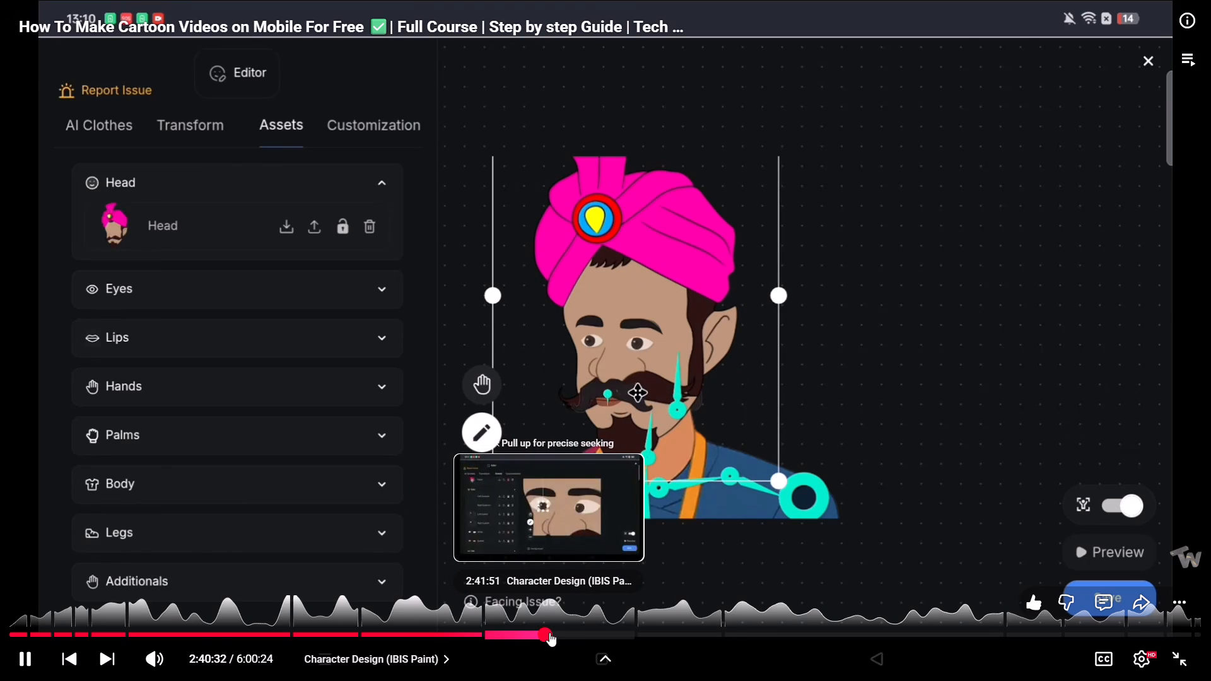
left_click(549, 632)
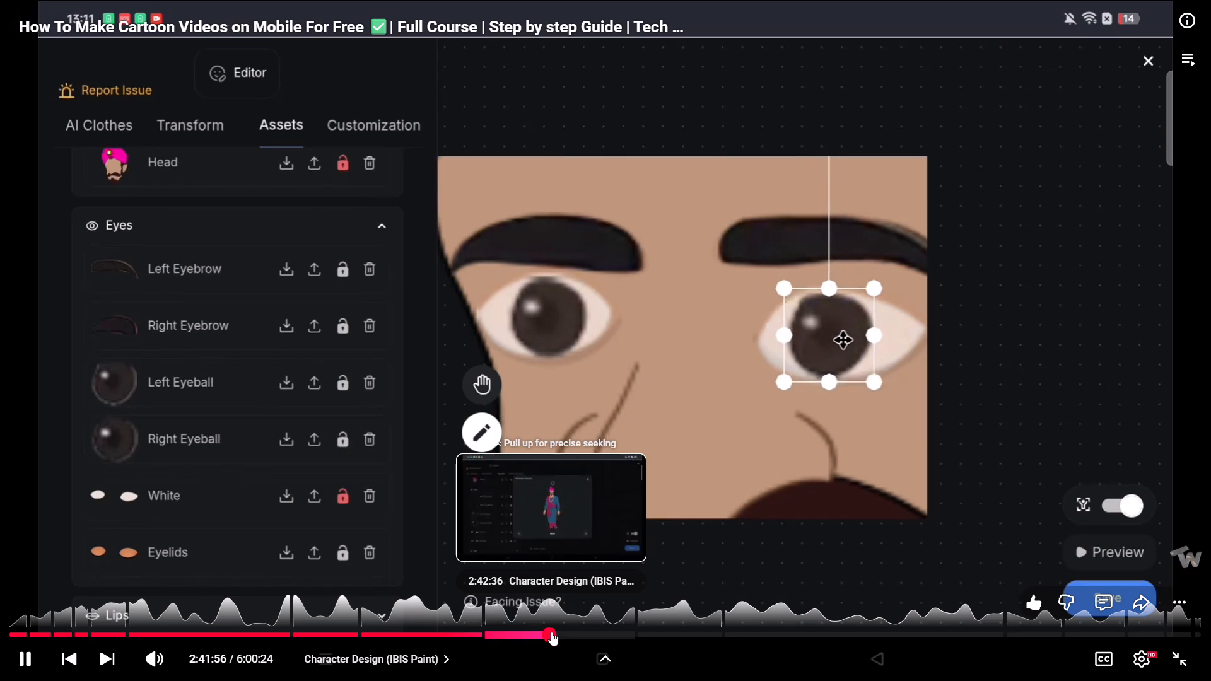
left_click(563, 634)
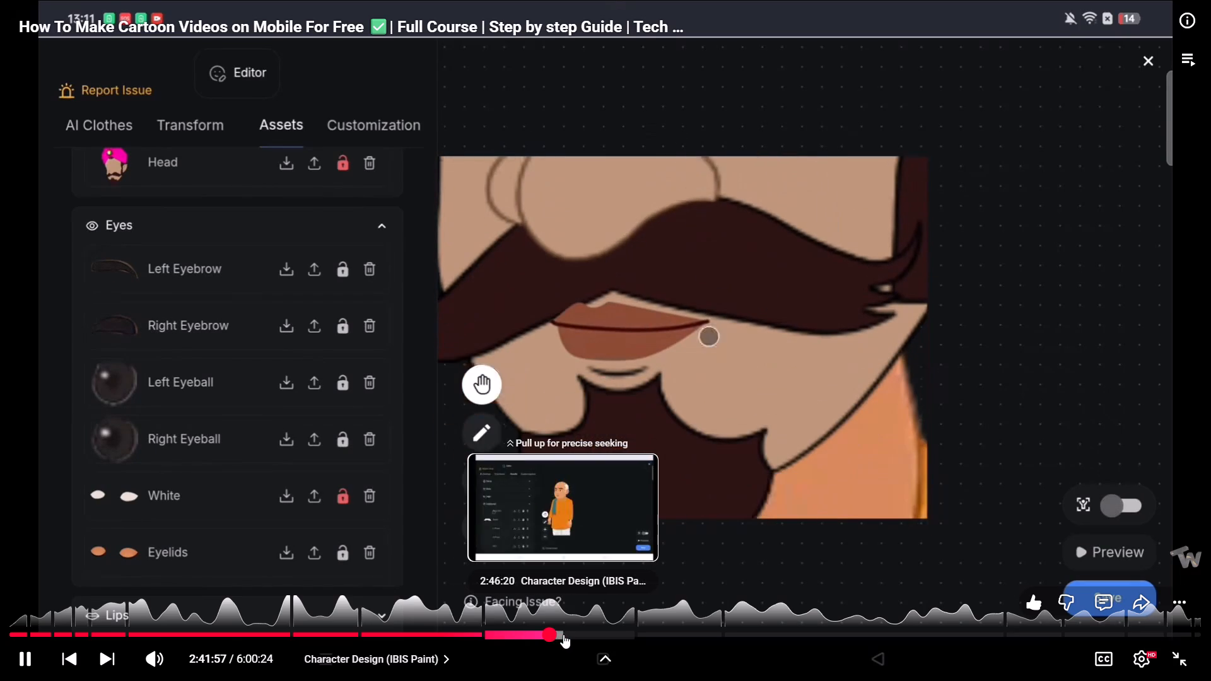
Leave the full-screen cartoon course video and close its browser tab.
left_click(592, 400)
key("Escape")
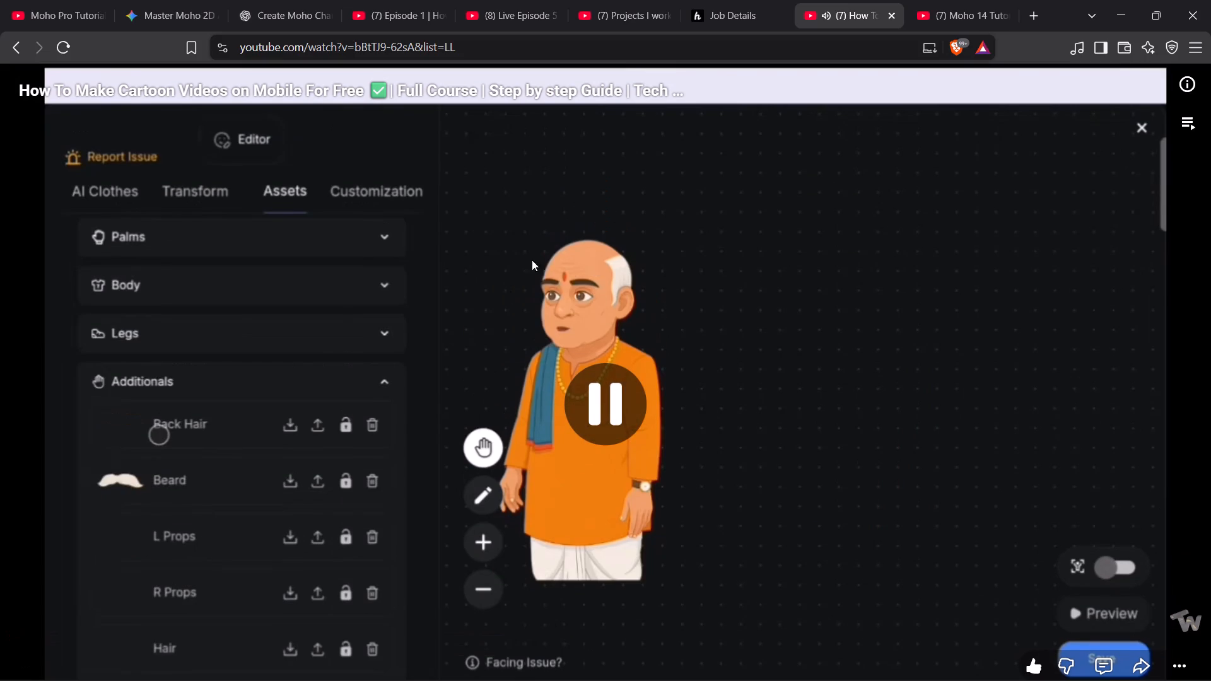
left_click(890, 11)
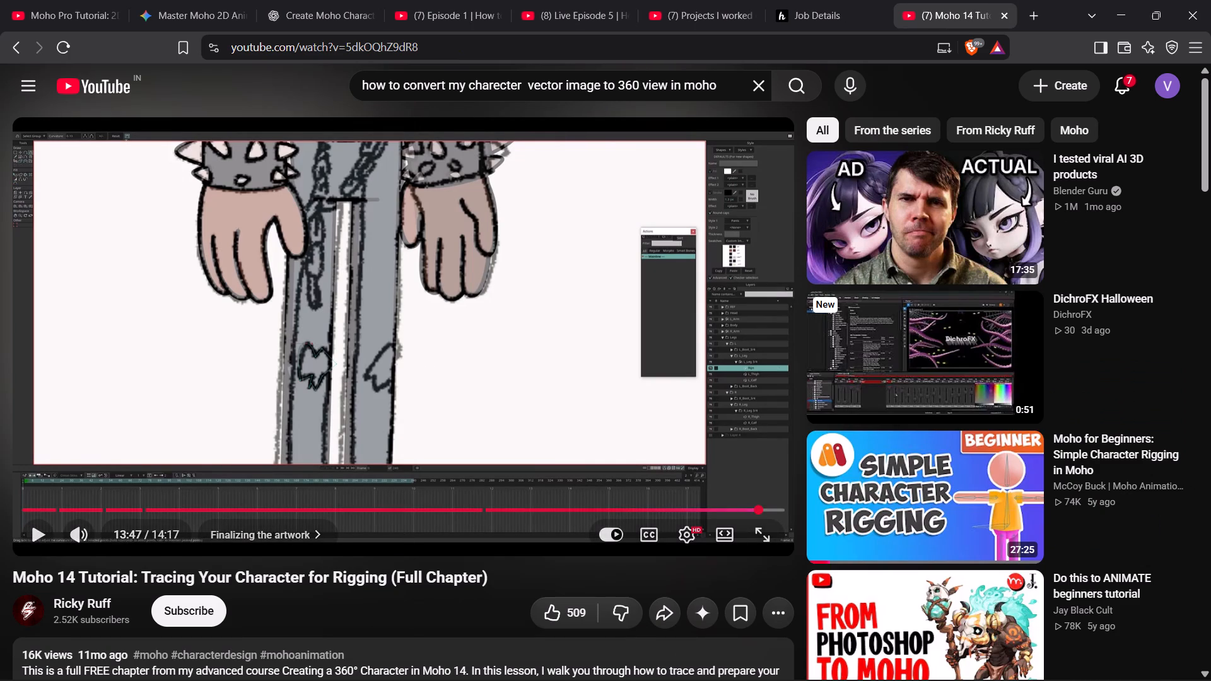
Play the Moho 14 character tracing tutorial from about 10:41 in the Finalizing the artwork chapter.
left_click(476, 261)
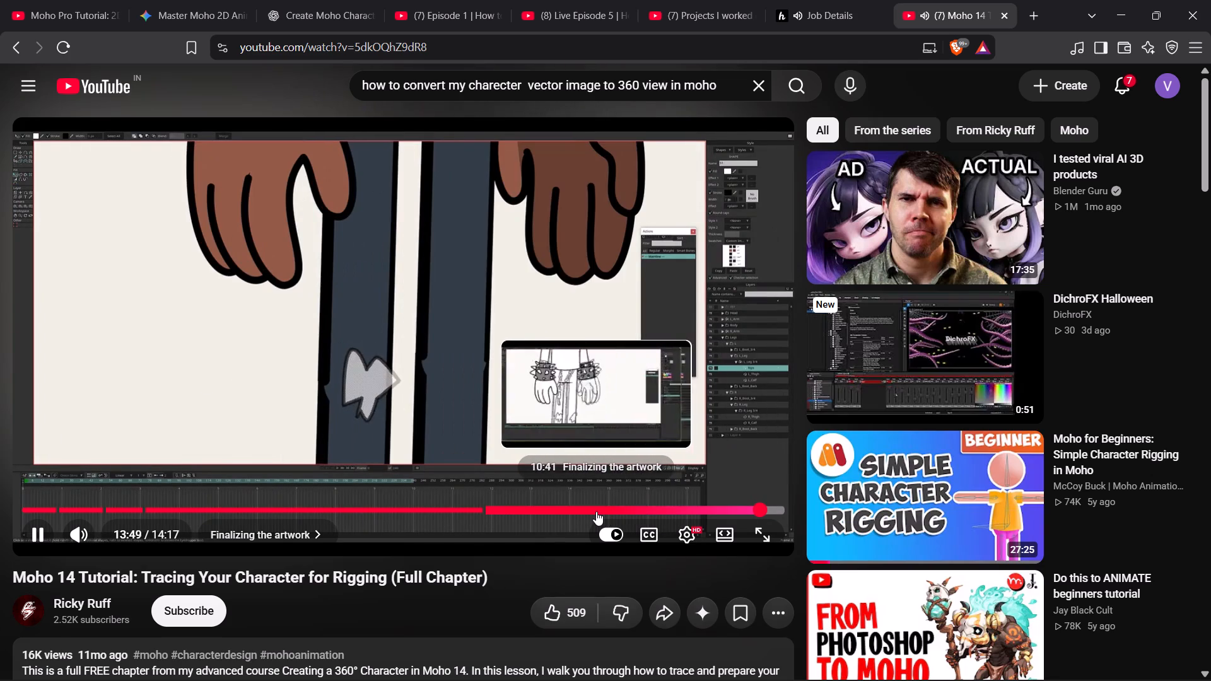
left_click(596, 511)
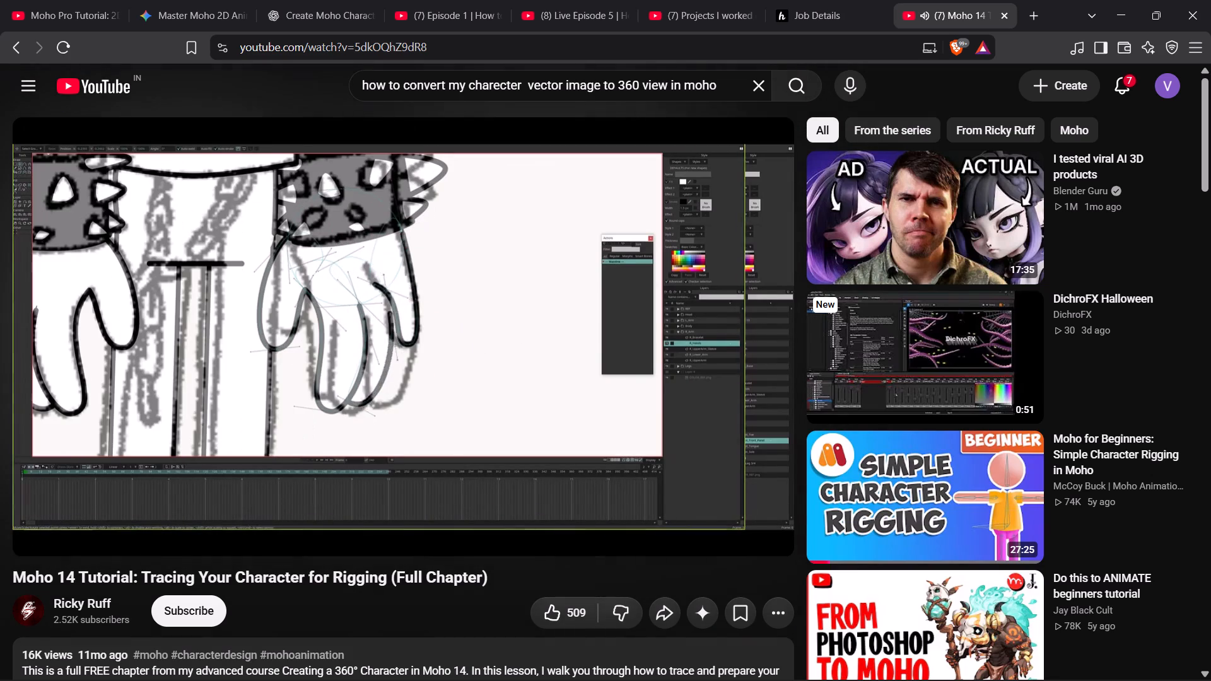
Search YouTube again for "how to convert my charecter vector image to 360 view in moho" and open the Liquid Shapes 360° head turn tutorial.
left_click(727, 88)
key("Return")
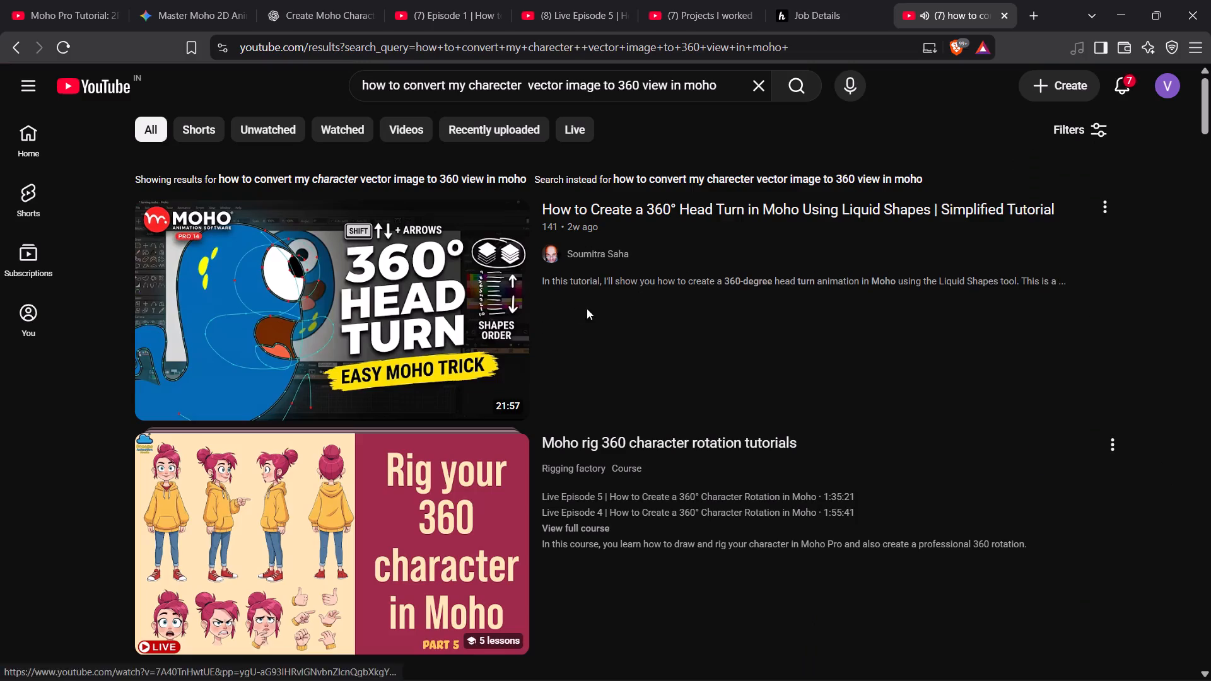
left_click(380, 301)
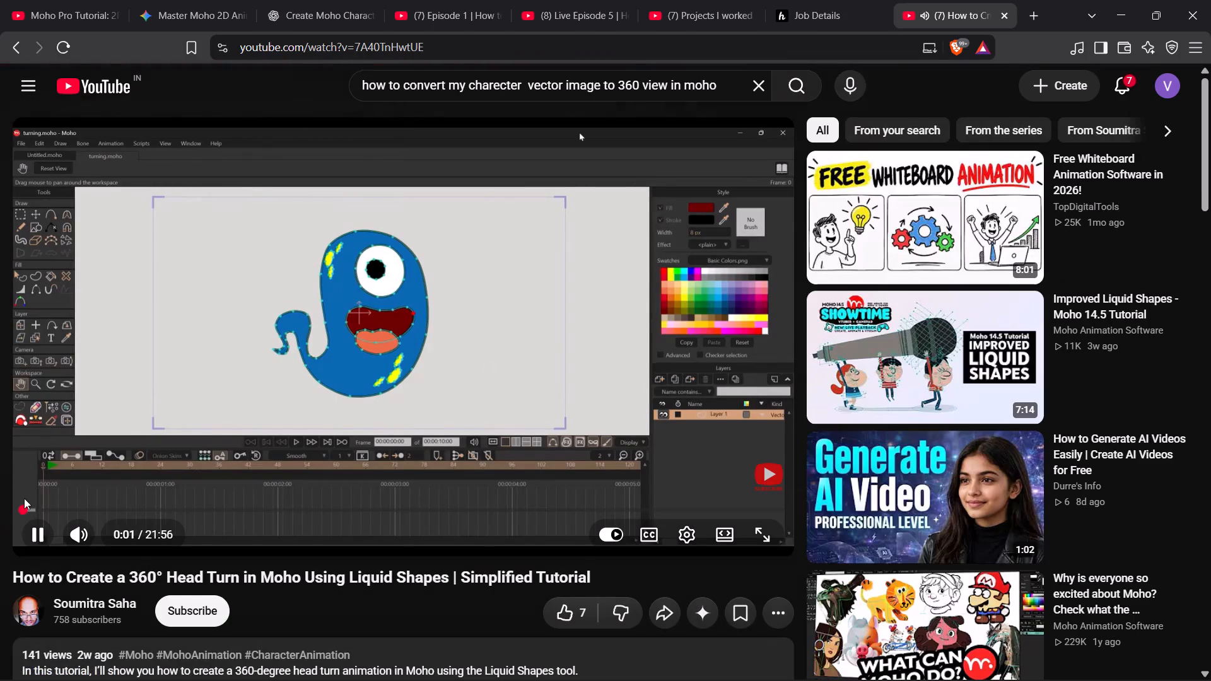
Skim the opening minute of the 360° head turn tutorial in full screen, up to the character setup in Moho.
left_click(32, 506)
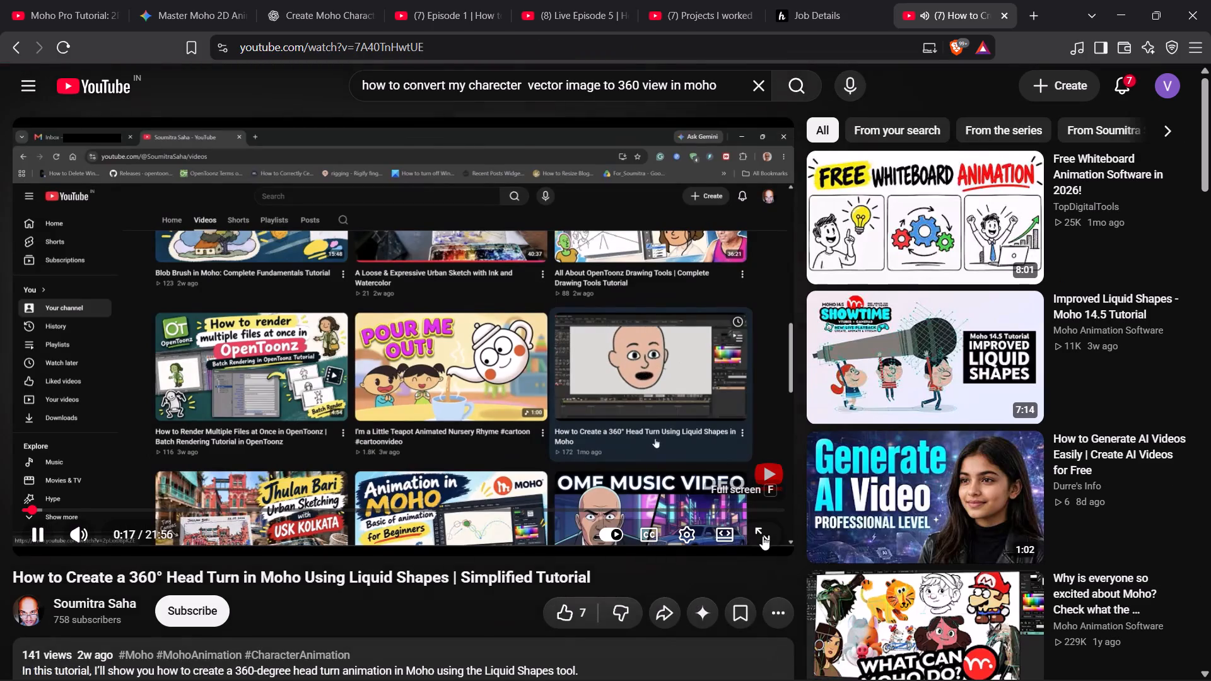
left_click(760, 537)
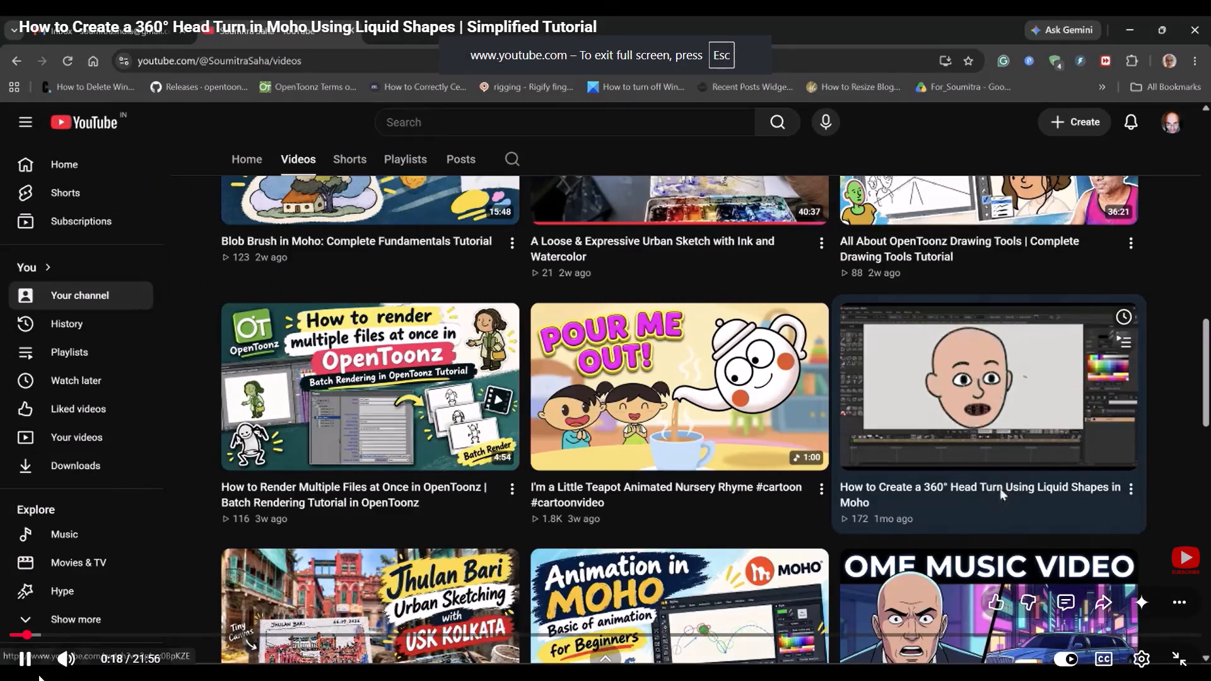
left_click(39, 634)
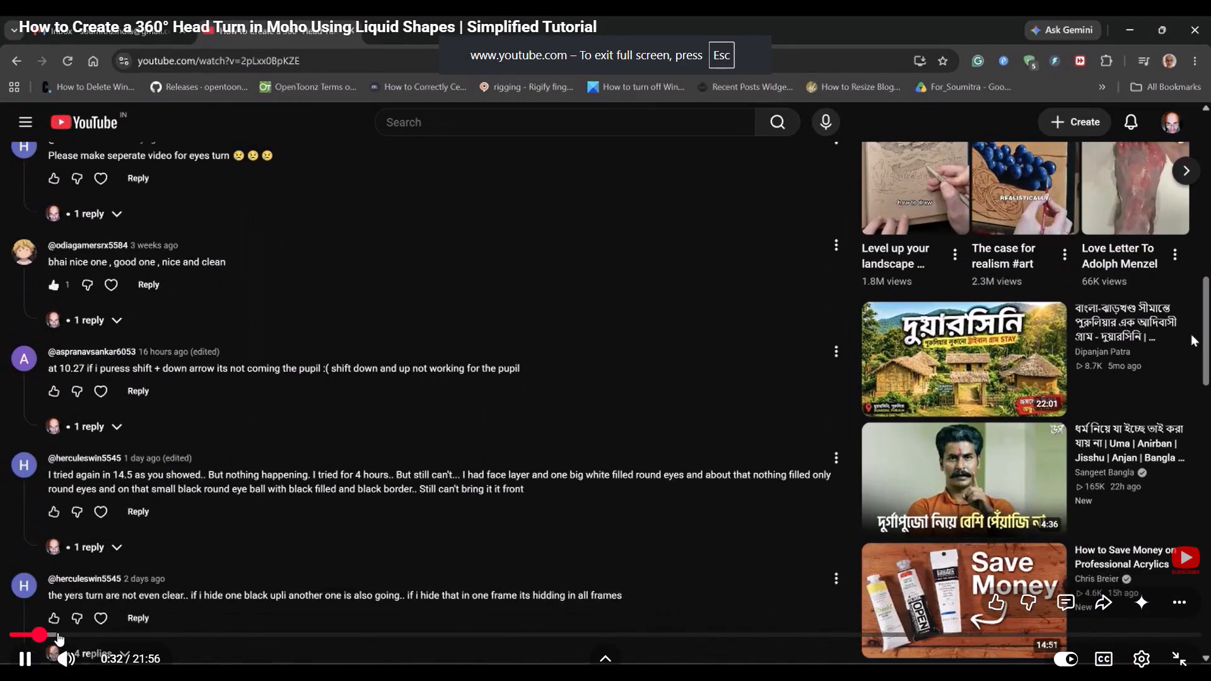
left_click(67, 634)
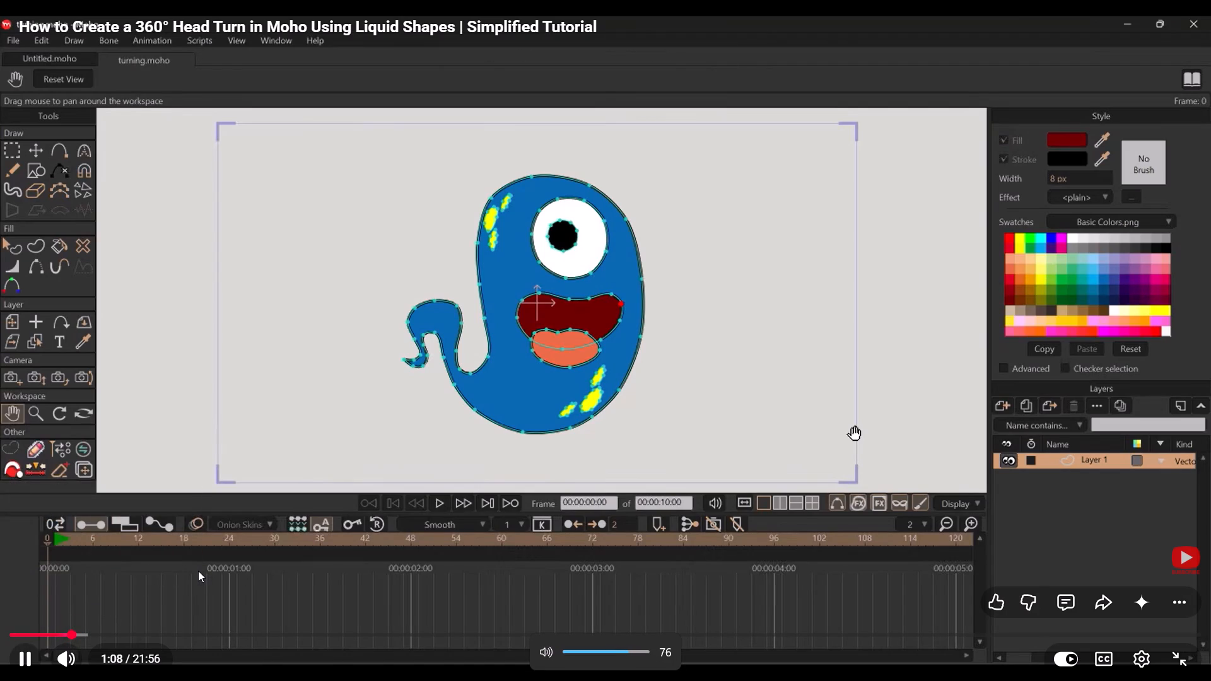
key("Escape")
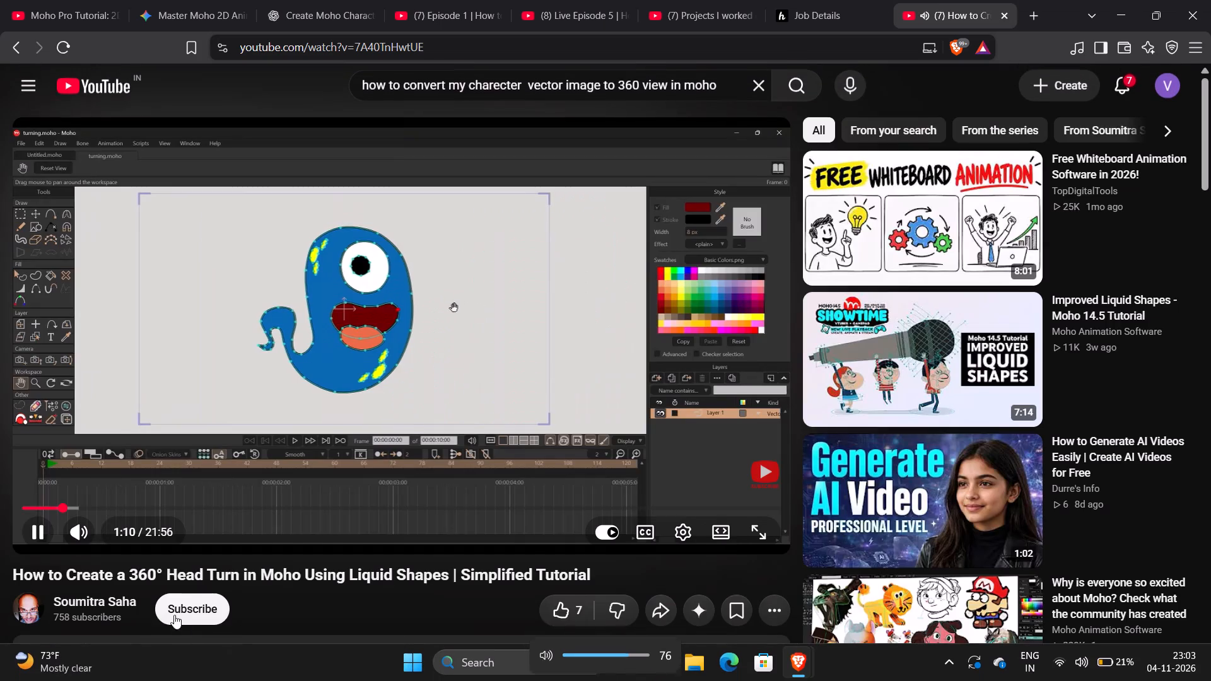
Find and launch the Moho animation software, and dismiss its welcome window.
left_click(477, 660)
type("moho")
key("Return")
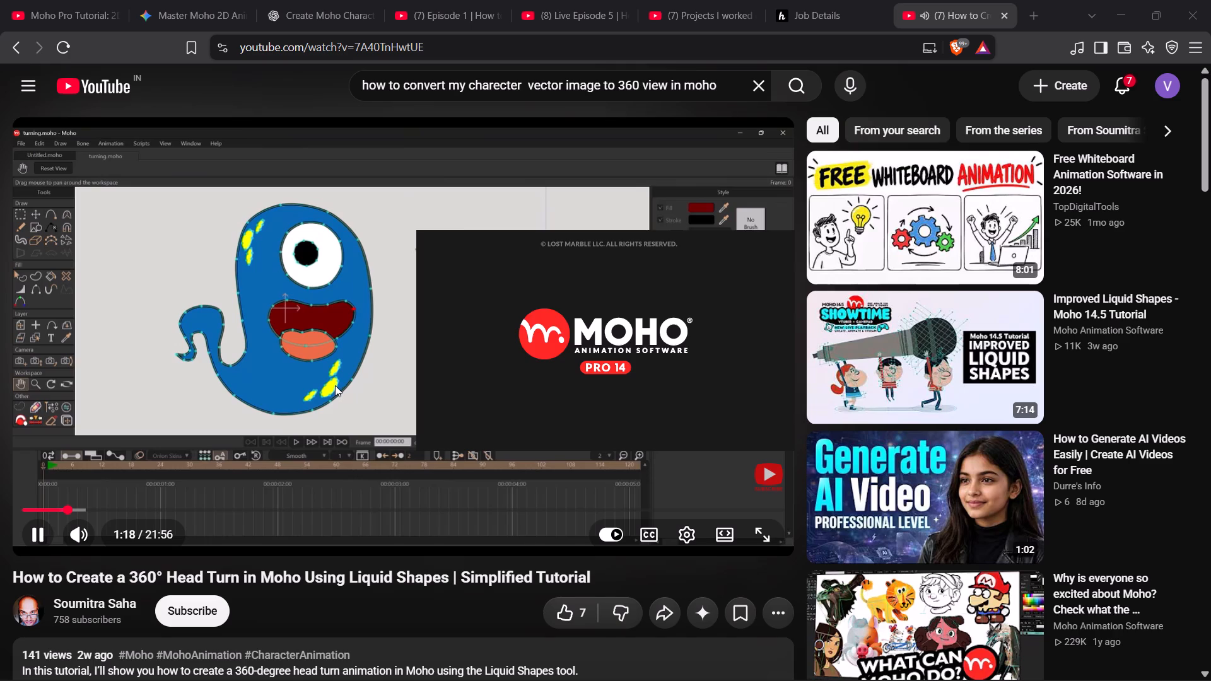
left_click(310, 322)
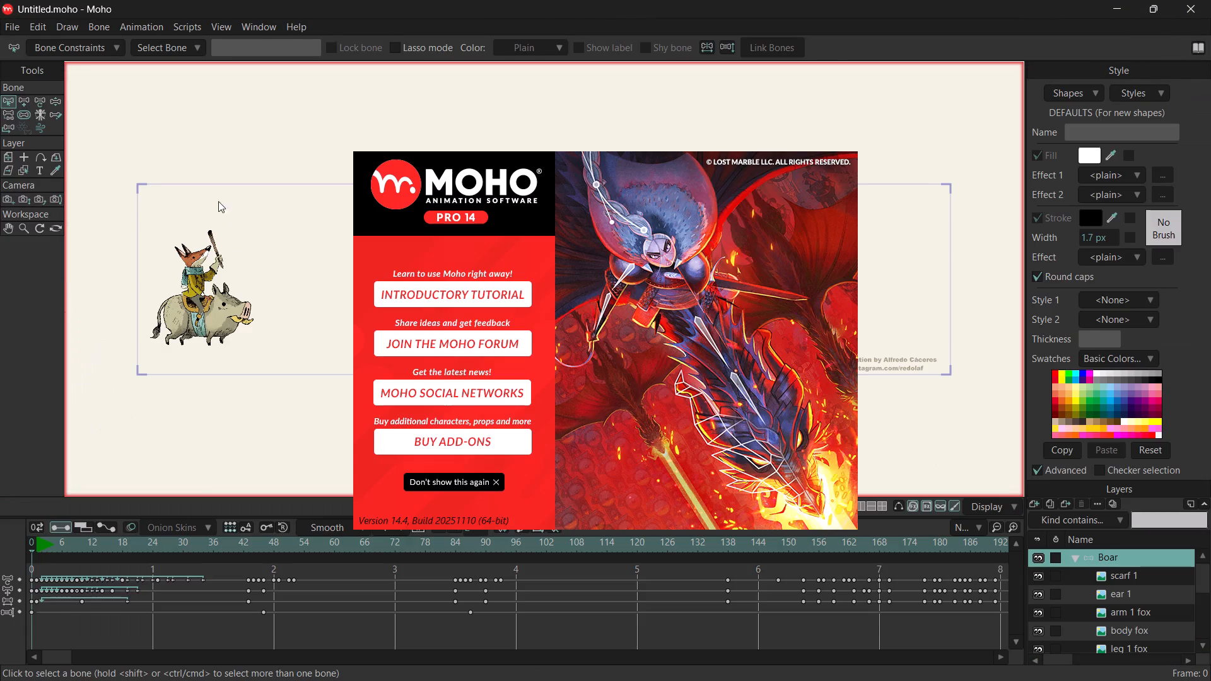
left_click(461, 253)
left_click(213, 280)
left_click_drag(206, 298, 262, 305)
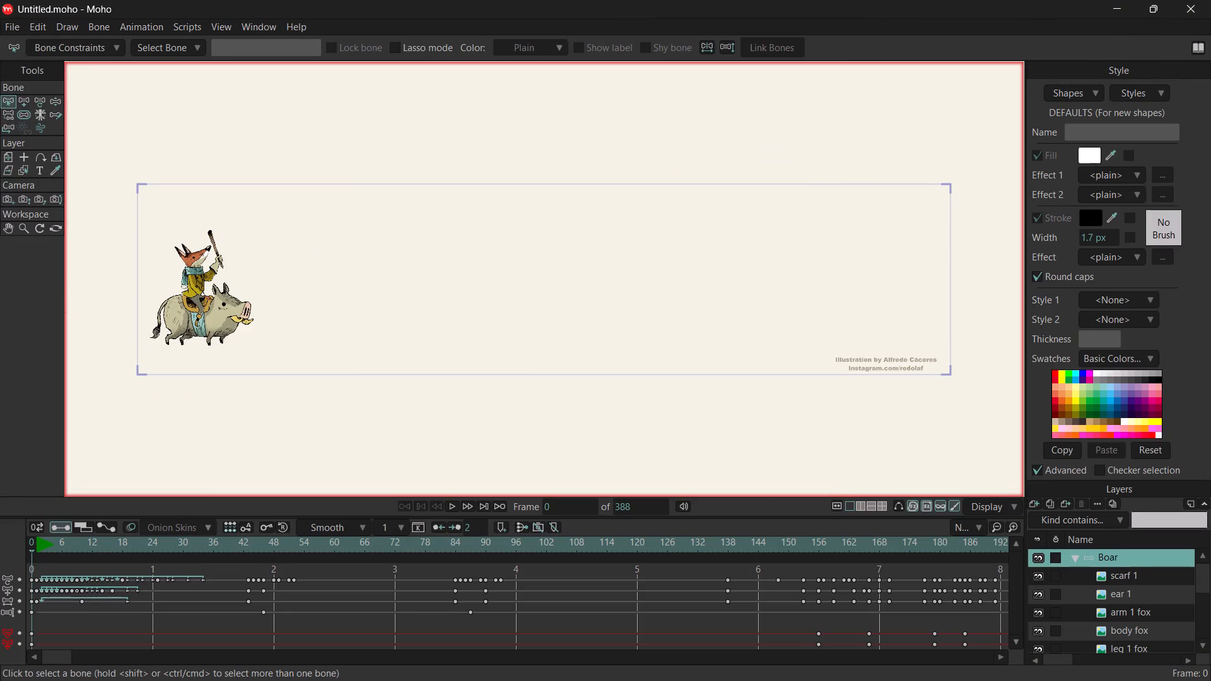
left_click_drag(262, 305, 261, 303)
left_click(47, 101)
Create a new blank Moho project.
left_click(5, 25)
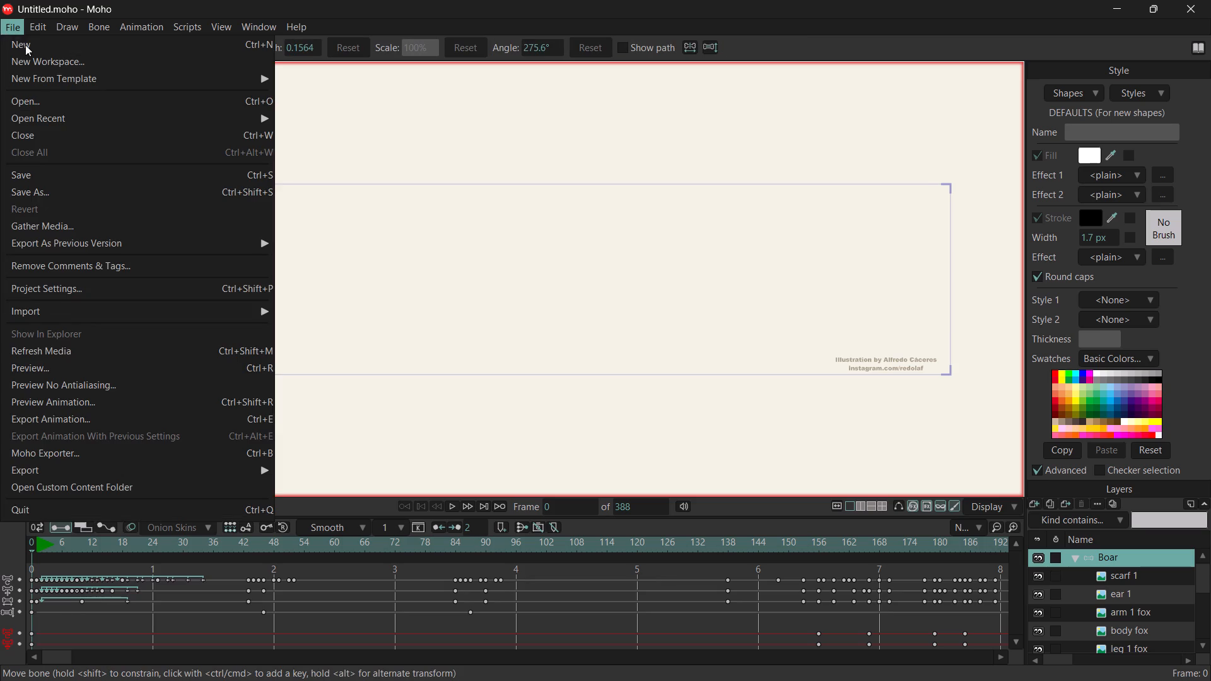
left_click(28, 46)
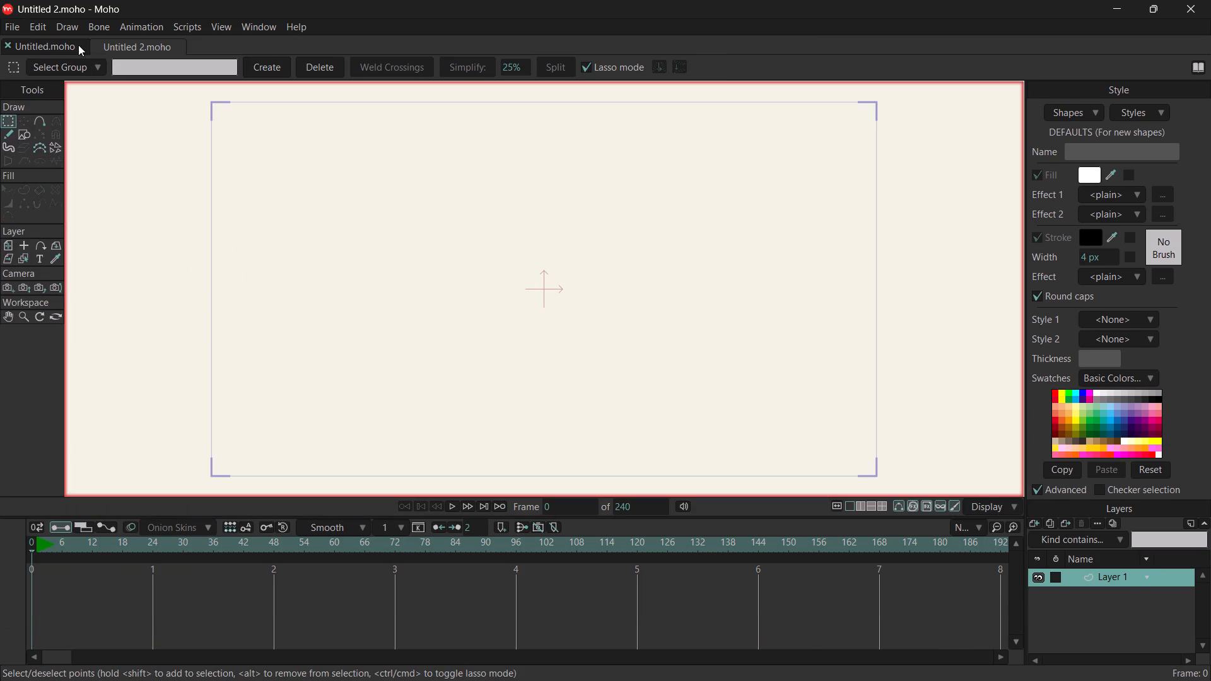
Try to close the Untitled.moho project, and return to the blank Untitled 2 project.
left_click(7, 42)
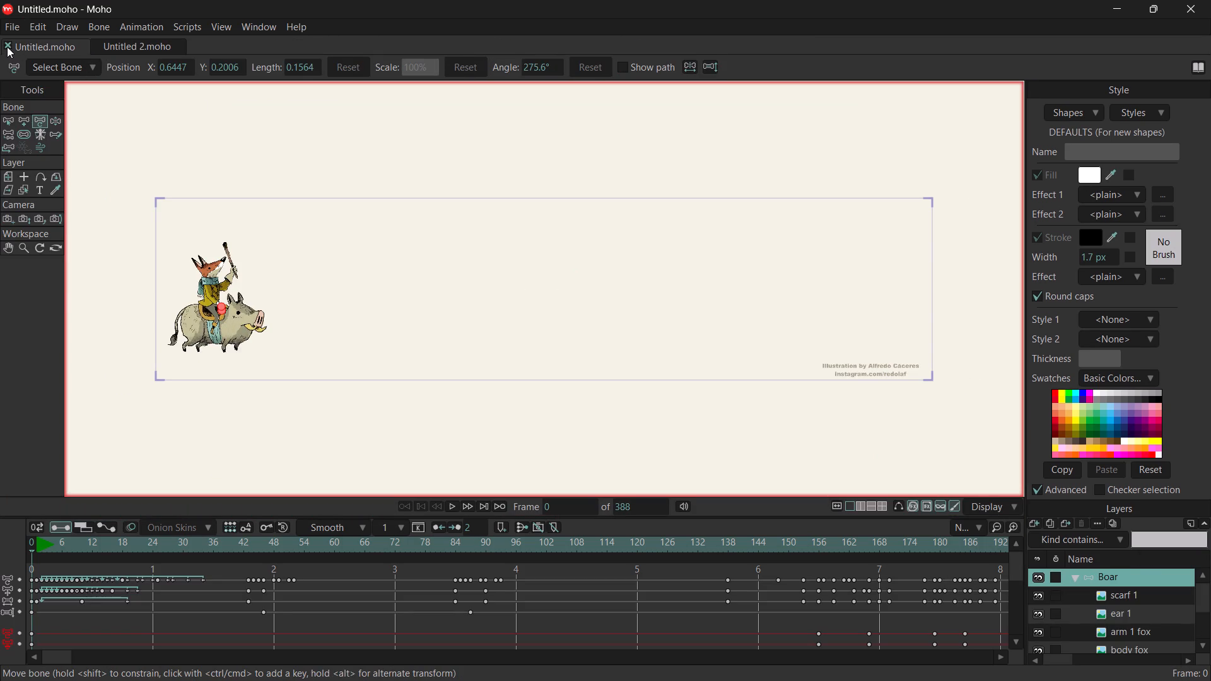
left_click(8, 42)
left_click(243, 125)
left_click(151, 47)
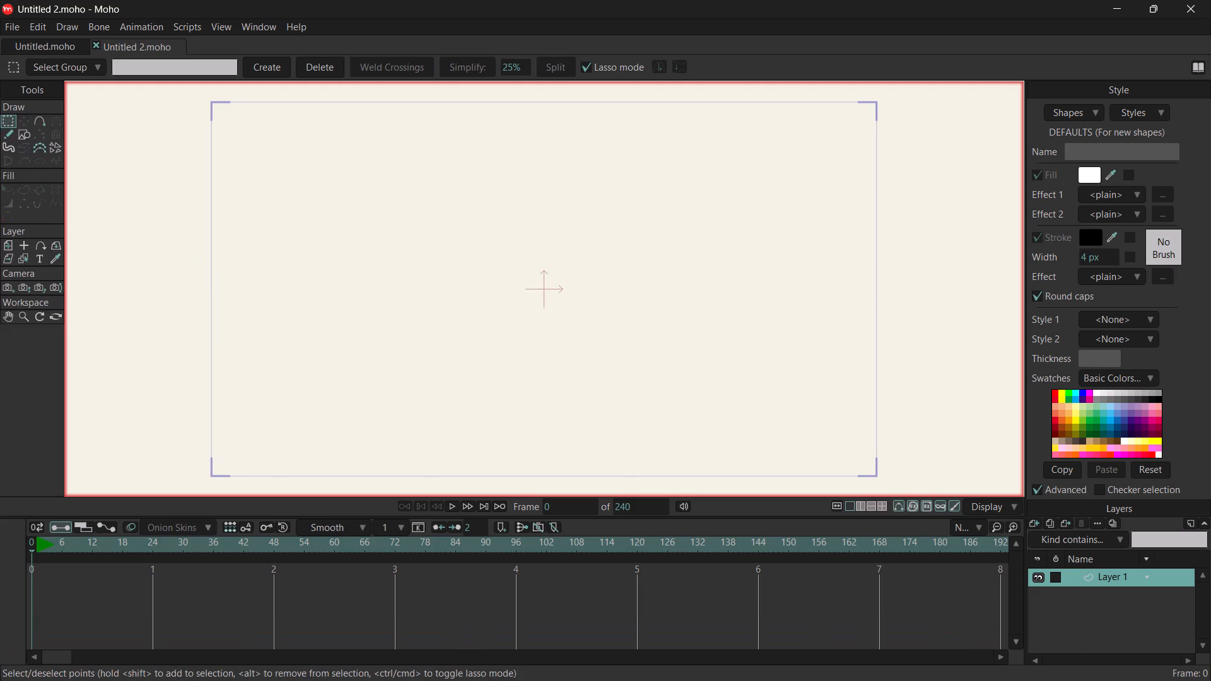
Import the legs, squirrel full art vectorized and Layer 1 layers from the saved Untitled 2 Moho project in the vector pics folder.
left_click(3, 24)
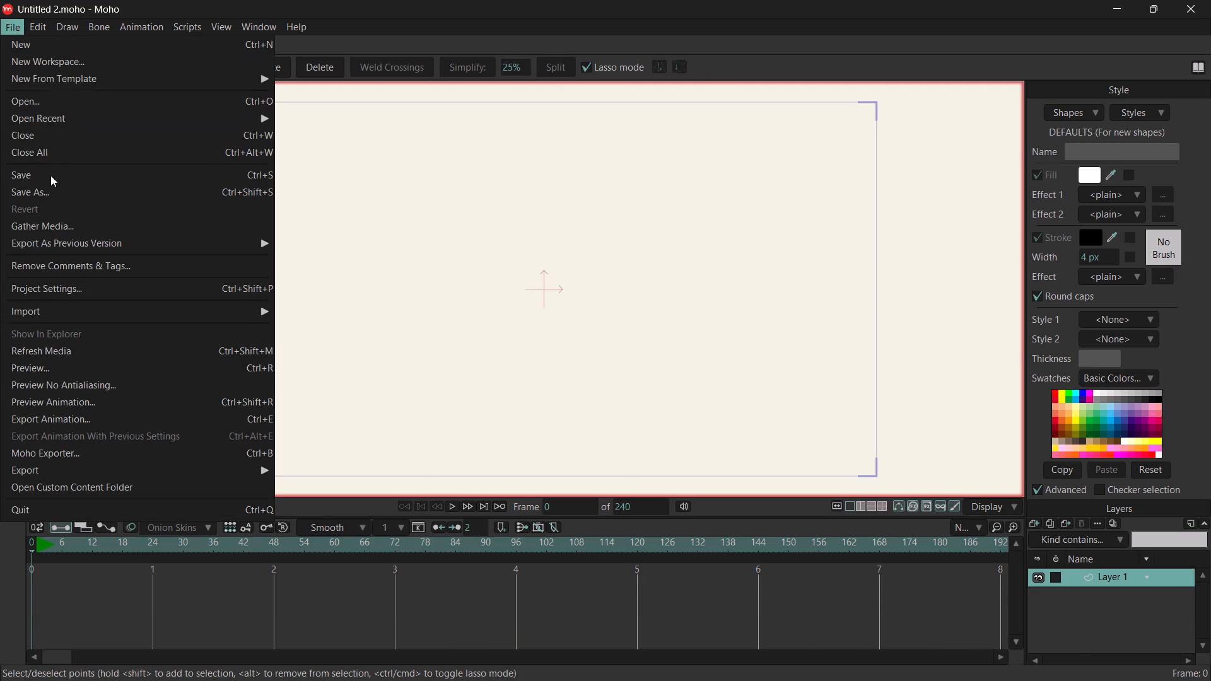
left_click(51, 311)
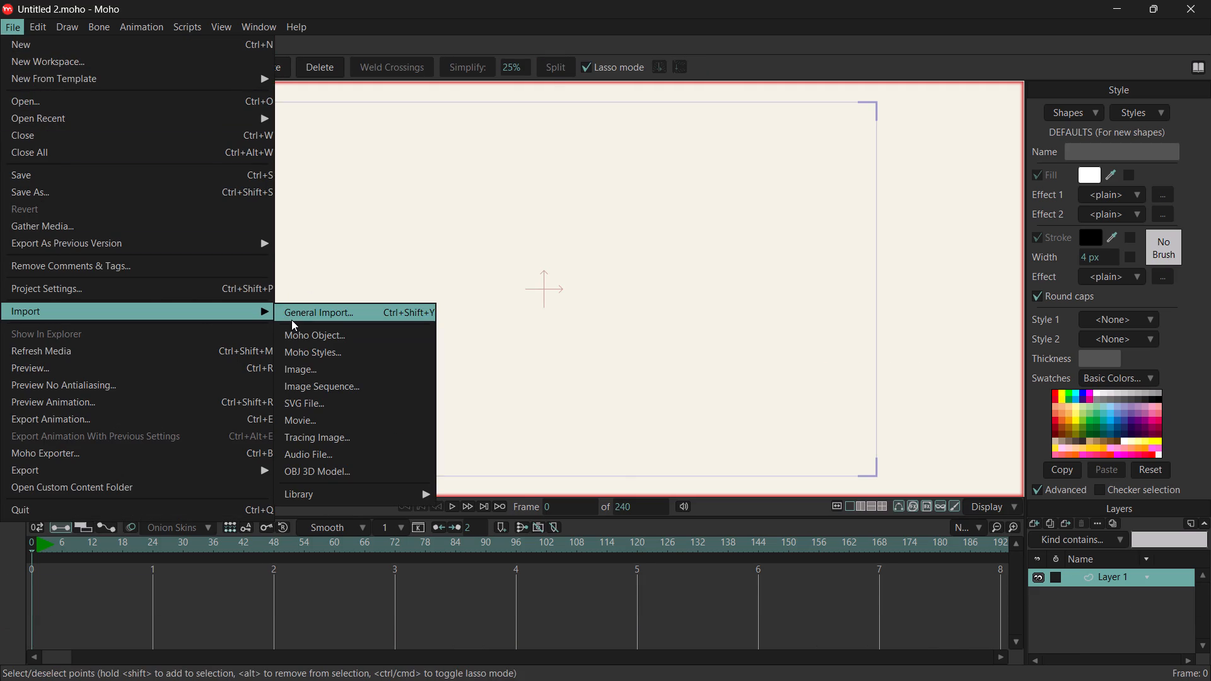
left_click(292, 320)
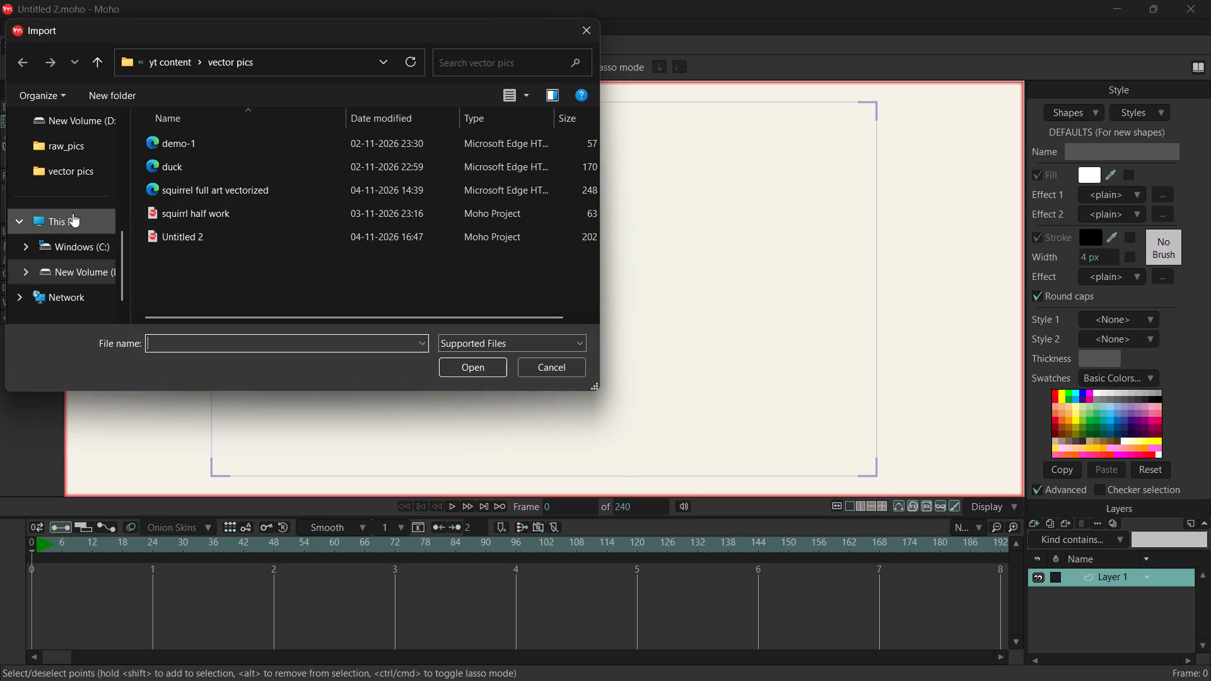
left_click(210, 212)
left_click(273, 240)
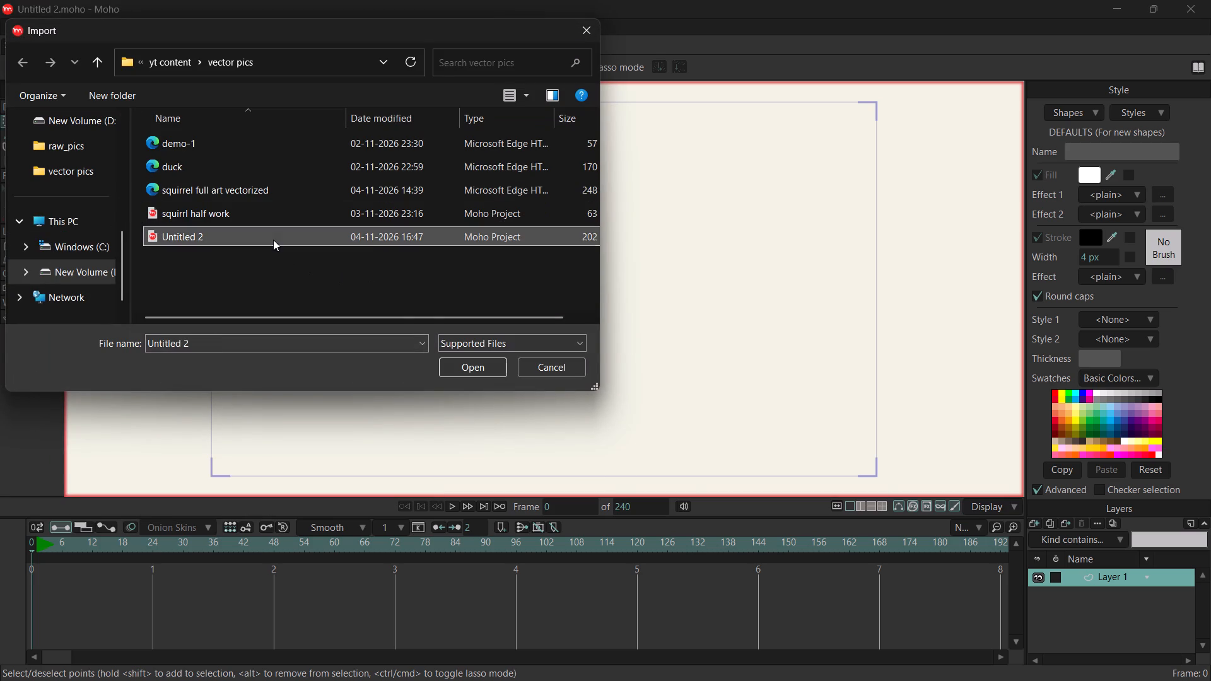
left_click(466, 363)
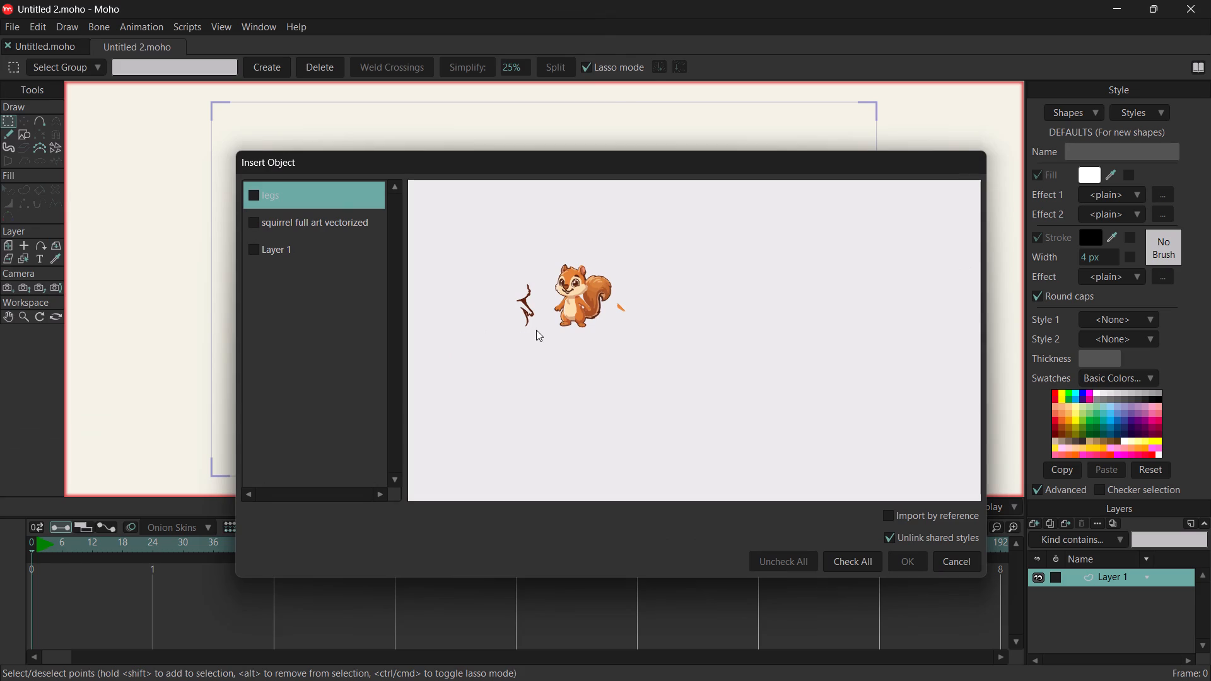
scroll(600, 327, "up", 4, "ctrl")
left_click(252, 191)
left_click(255, 222)
left_click(253, 248)
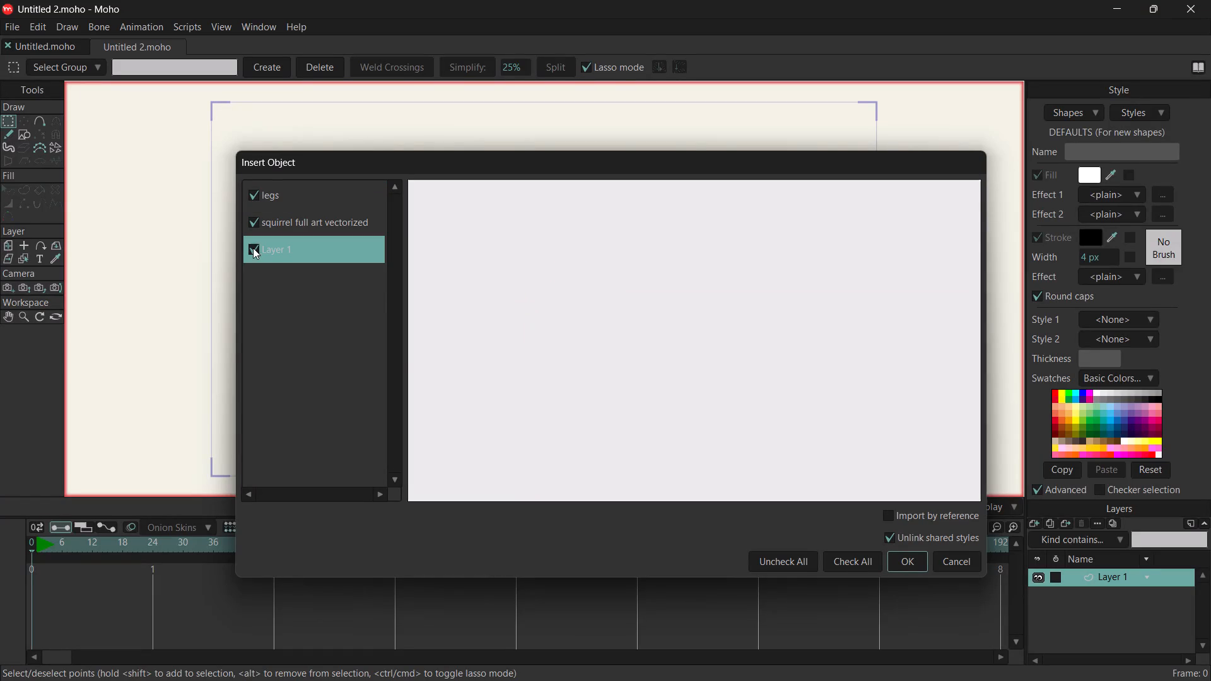
left_click(907, 556)
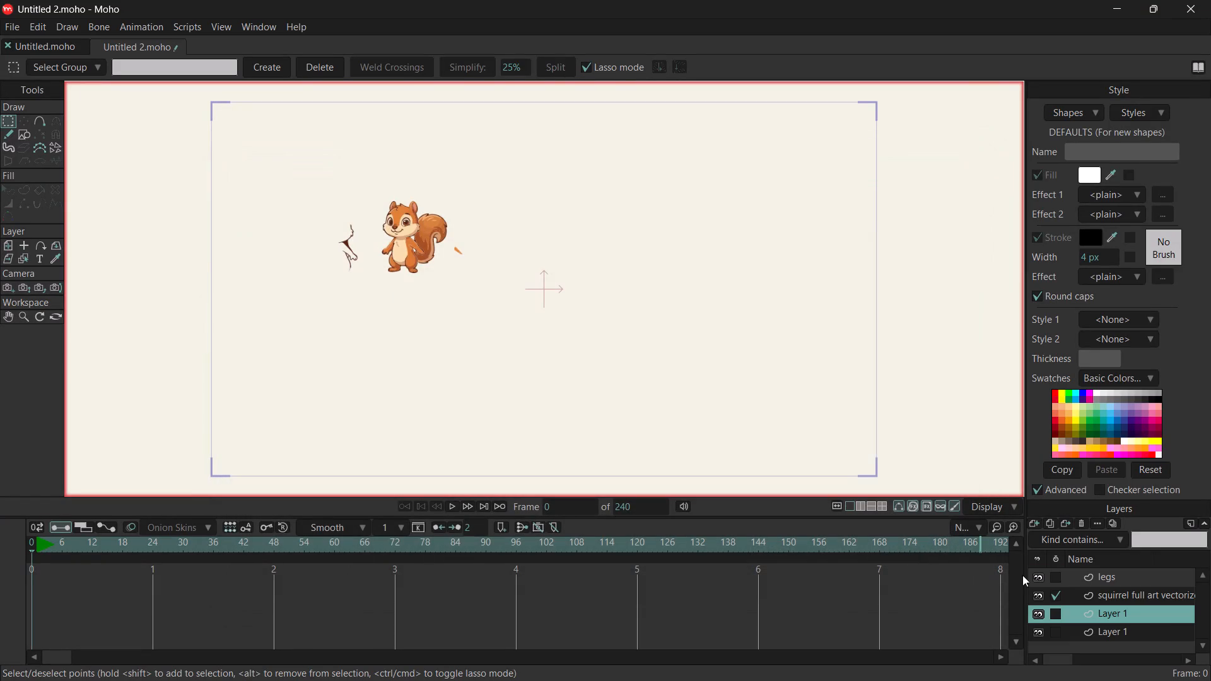
Hide the legs layer and both Layer 1 layers, keeping the squirrel full art vectorized layer shown.
scroll(904, 475, "down", 5)
scroll(867, 442, "up", 7)
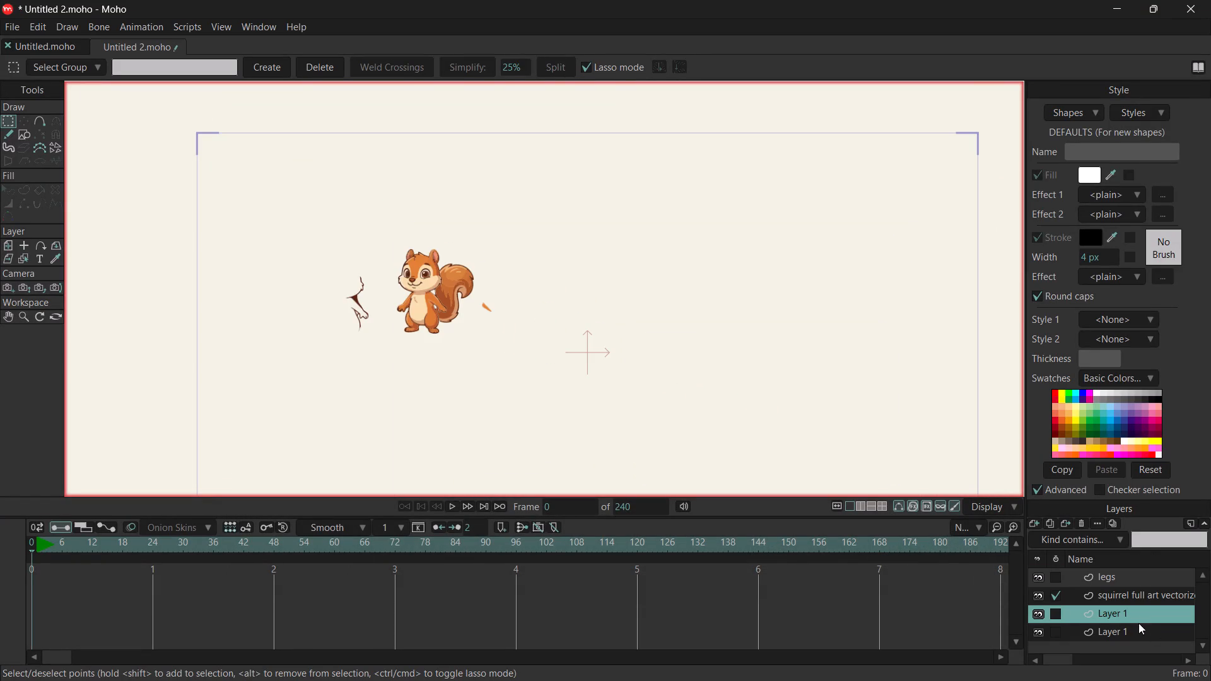
left_click(1091, 598)
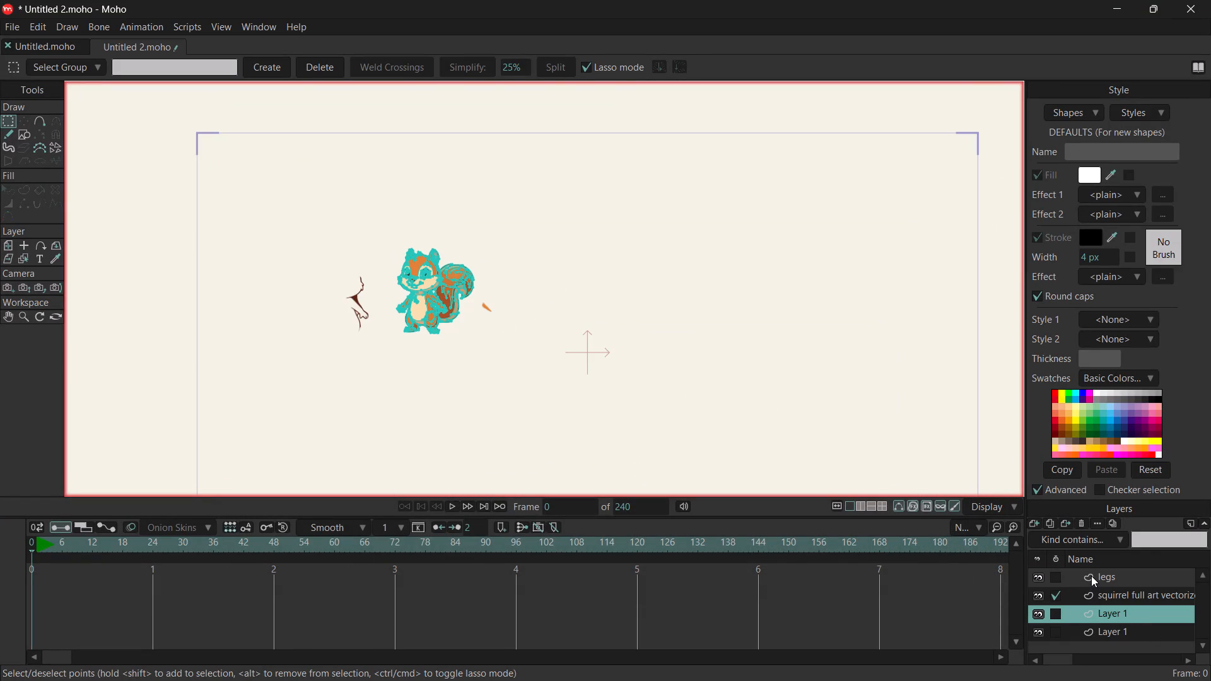
left_click(1091, 575)
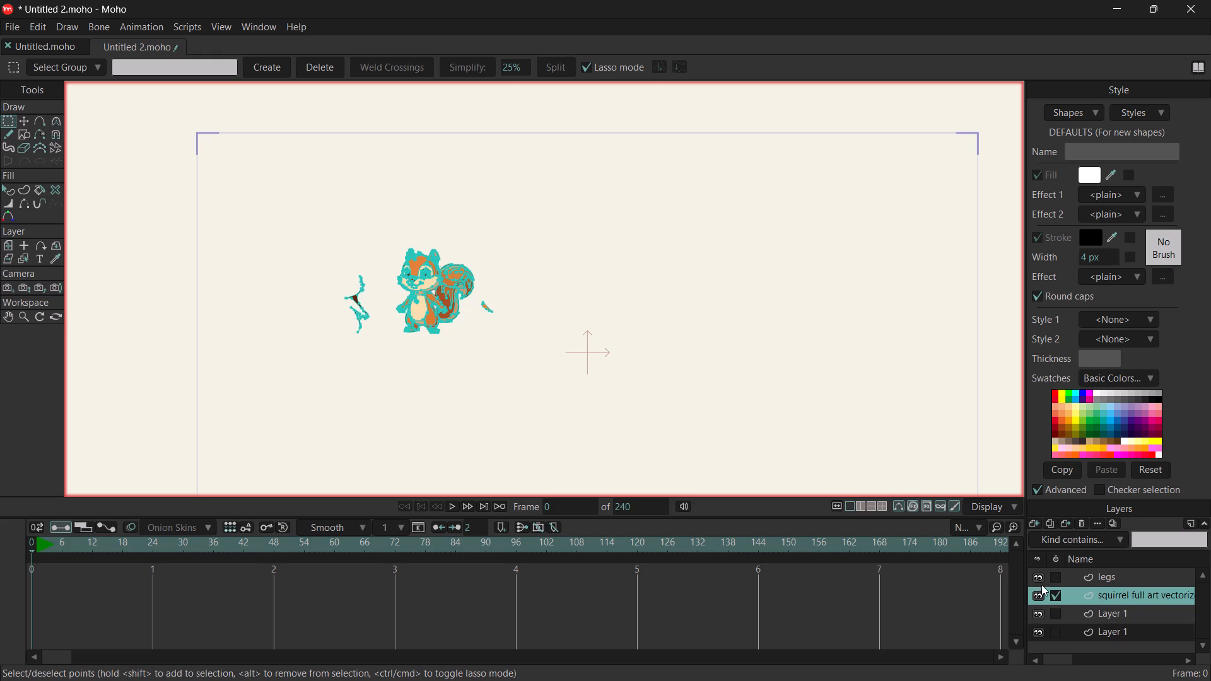
left_click(1038, 577)
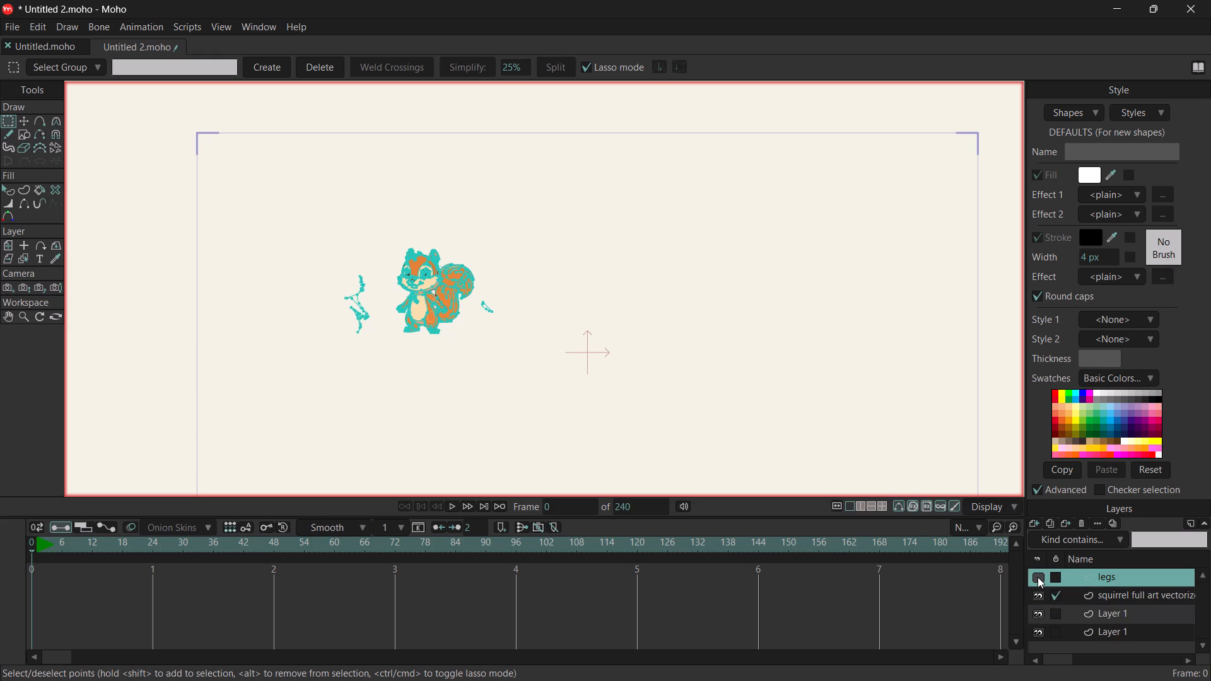
left_click(732, 391)
left_click(1038, 578)
left_click(1038, 578)
left_click(1036, 595)
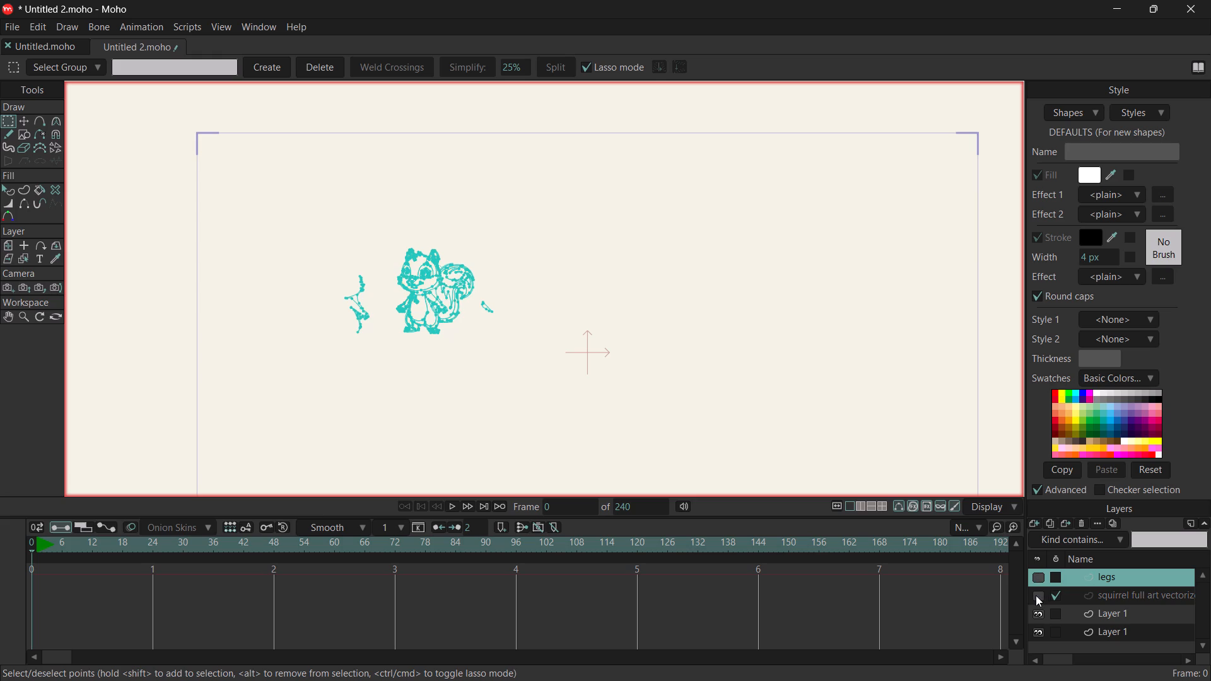
left_click(1036, 595)
left_click(1034, 618)
left_click(1036, 630)
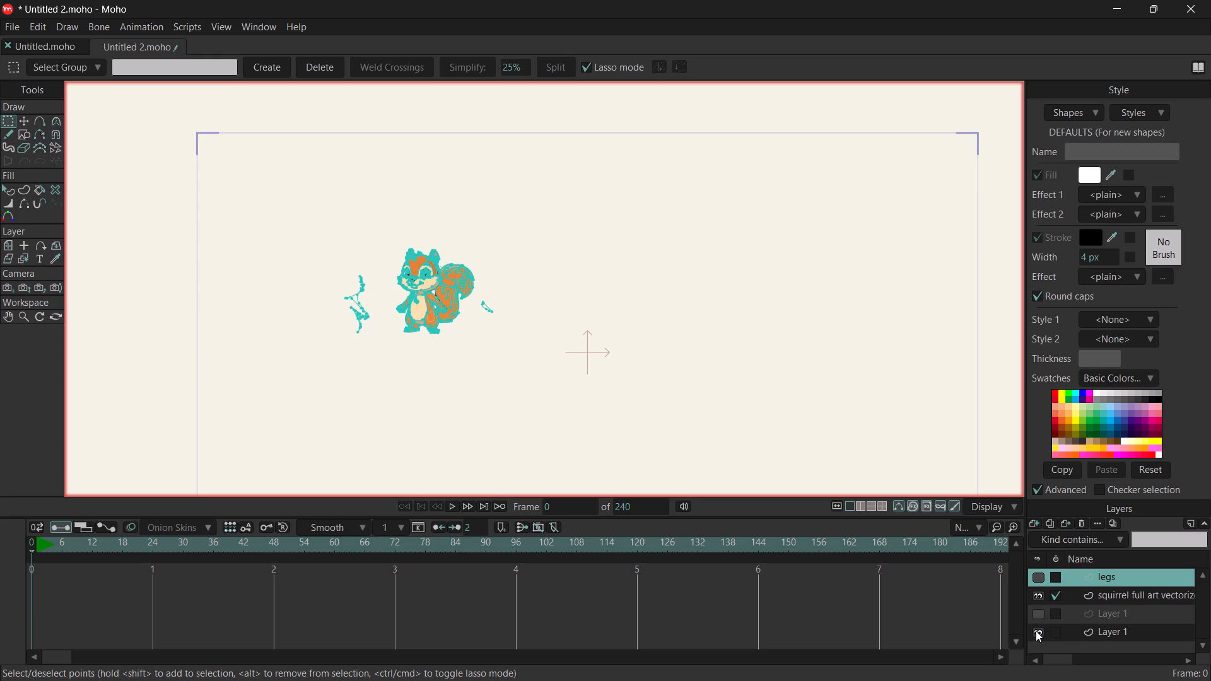
Examine the squirrel's vector outlines and points up close, especially around the neck, chest and arms.
scroll(524, 308, "up", 3)
scroll(431, 323, "up", 3, "ctrl")
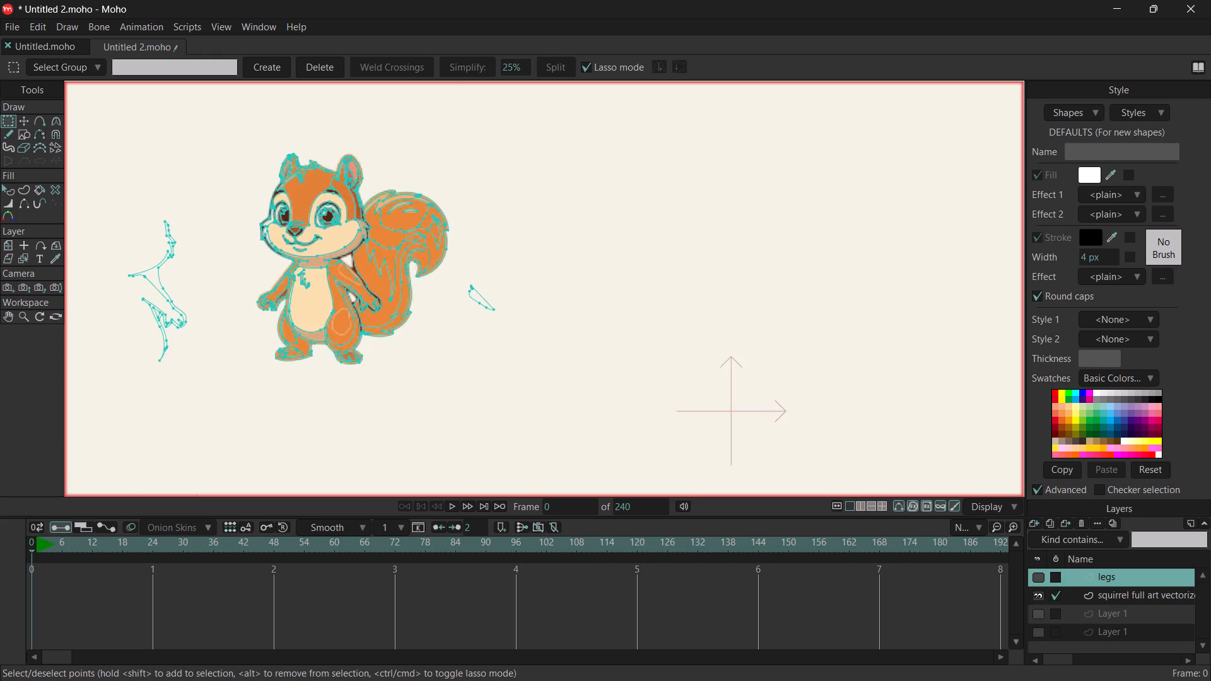
scroll(228, 252, "up", 5, "ctrl")
scroll(237, 252, "down", 3, "ctrl")
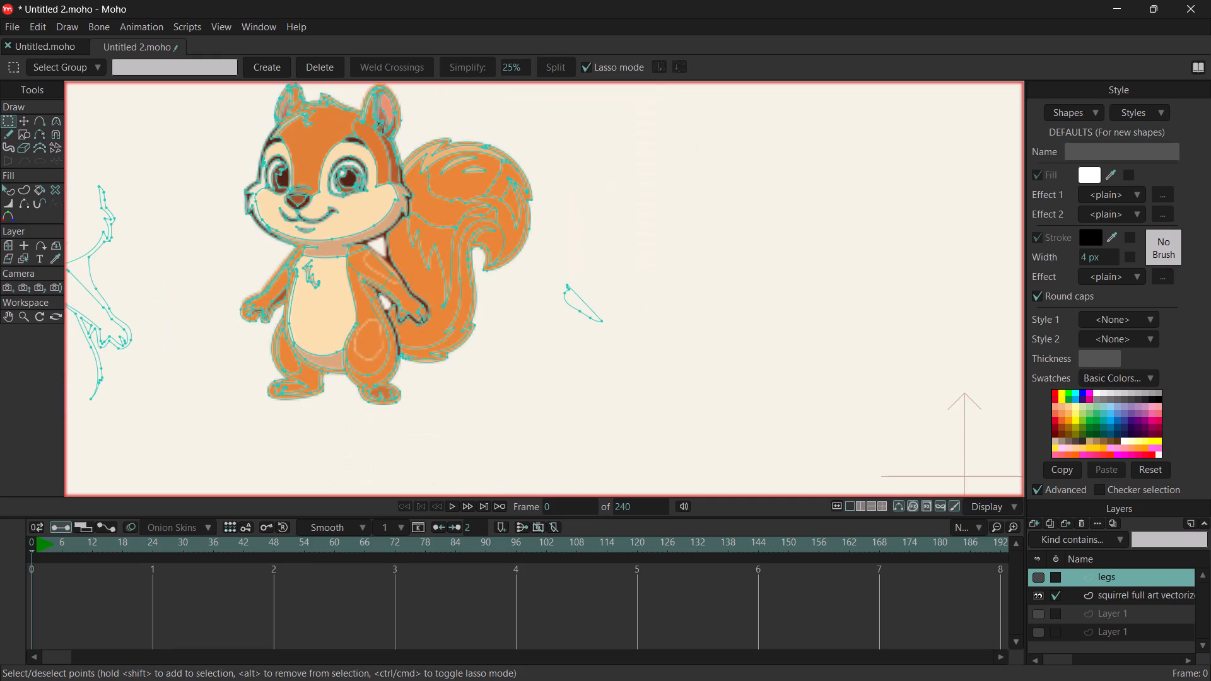
scroll(209, 240, "up", 5, "ctrl")
scroll(406, 311, "up", 3, "ctrl")
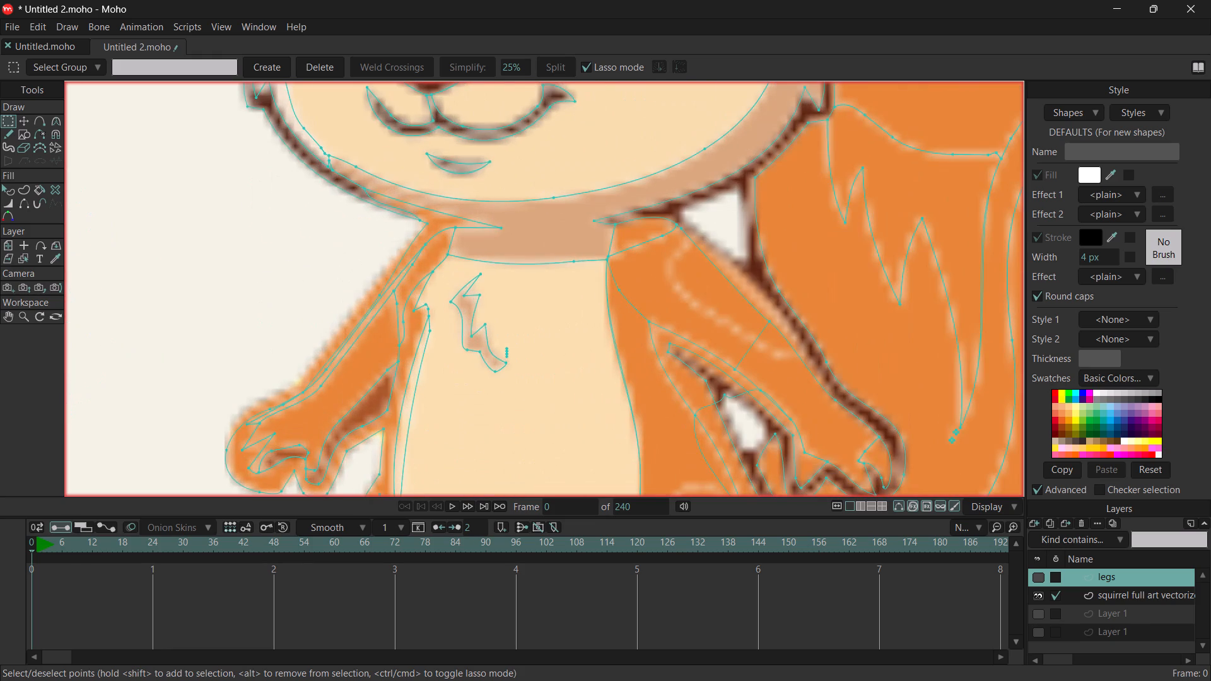
scroll(410, 313, "down", 8, "ctrl")
scroll(410, 313, "up", 11, "ctrl")
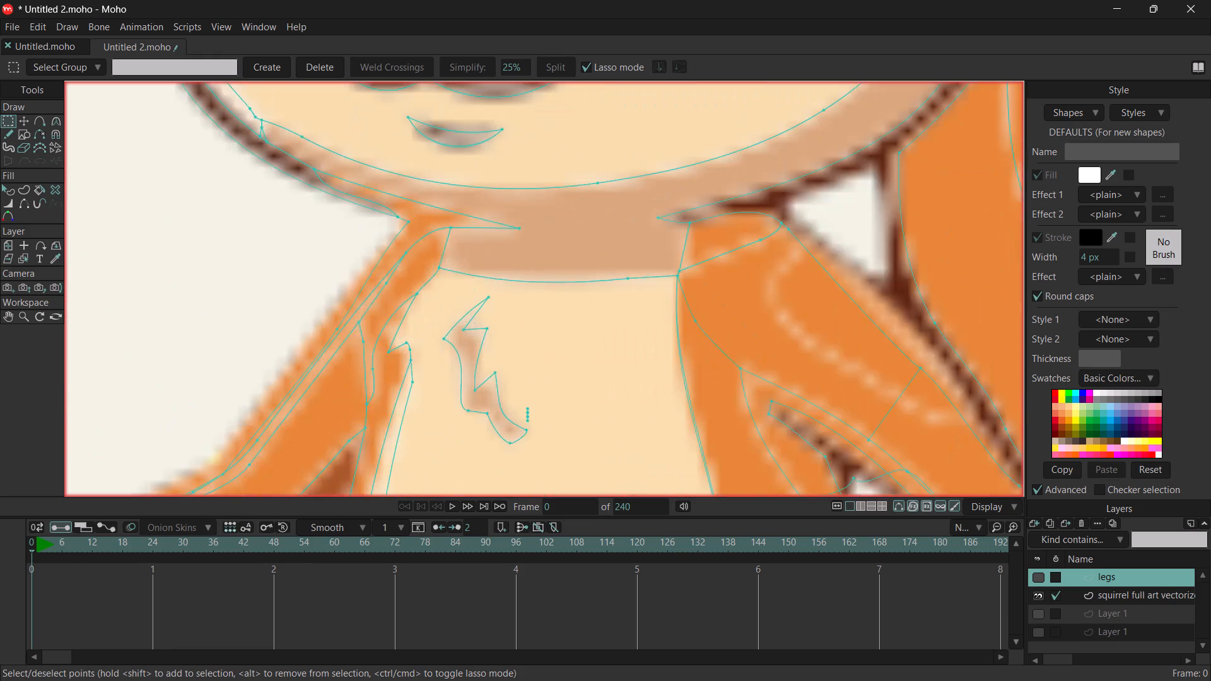
scroll(416, 296, "up", 13, "ctrl")
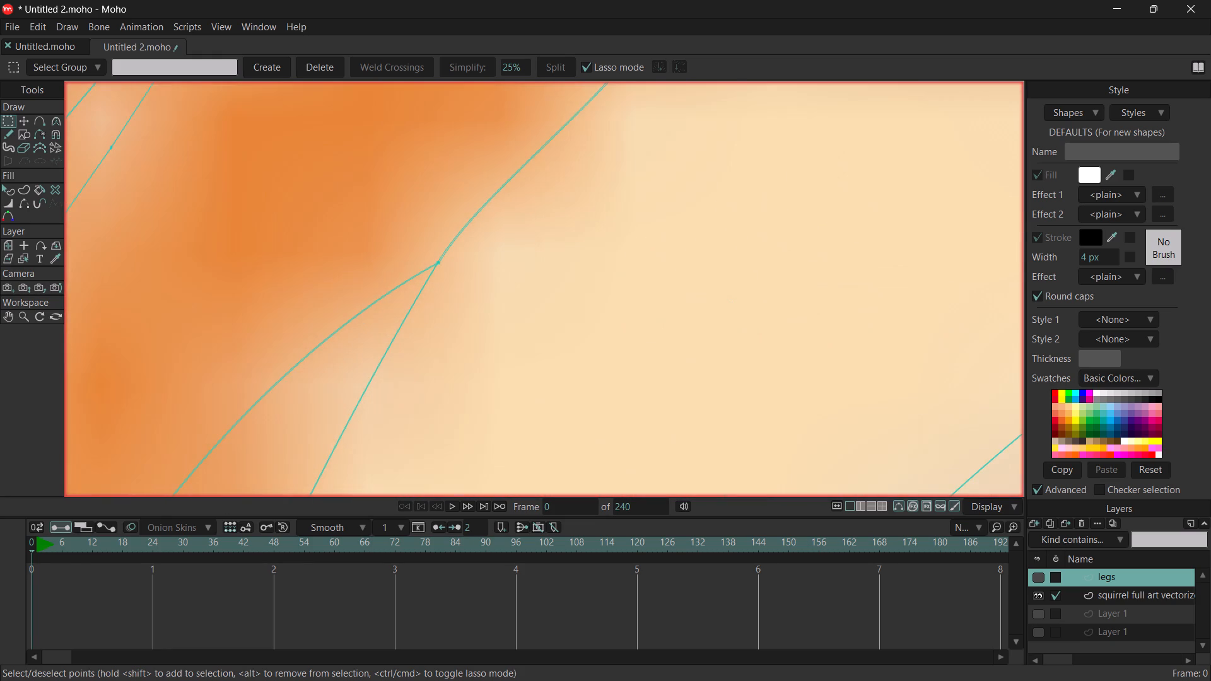
scroll(414, 296, "down", 20, "ctrl")
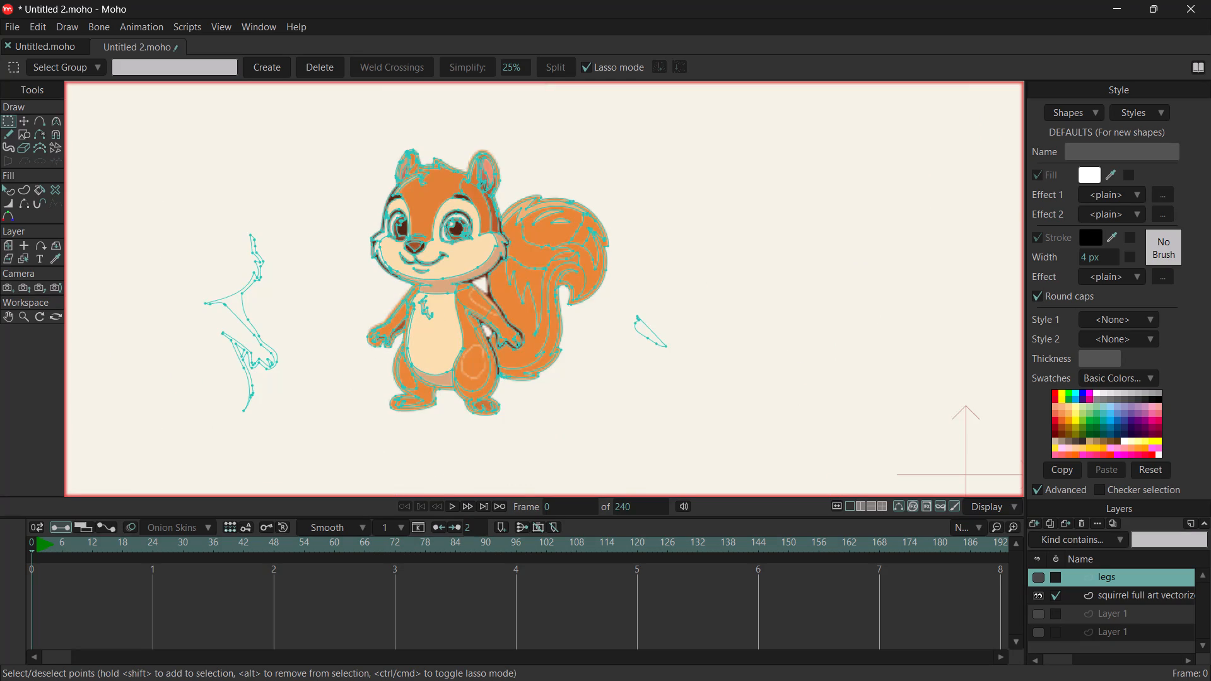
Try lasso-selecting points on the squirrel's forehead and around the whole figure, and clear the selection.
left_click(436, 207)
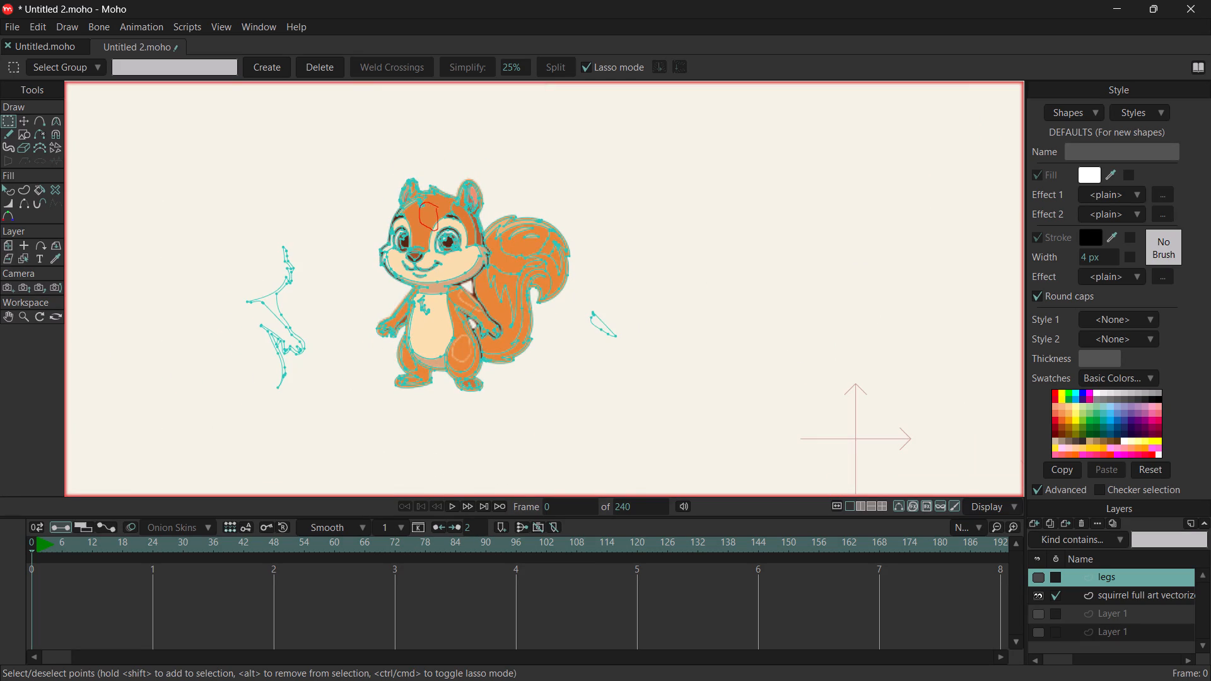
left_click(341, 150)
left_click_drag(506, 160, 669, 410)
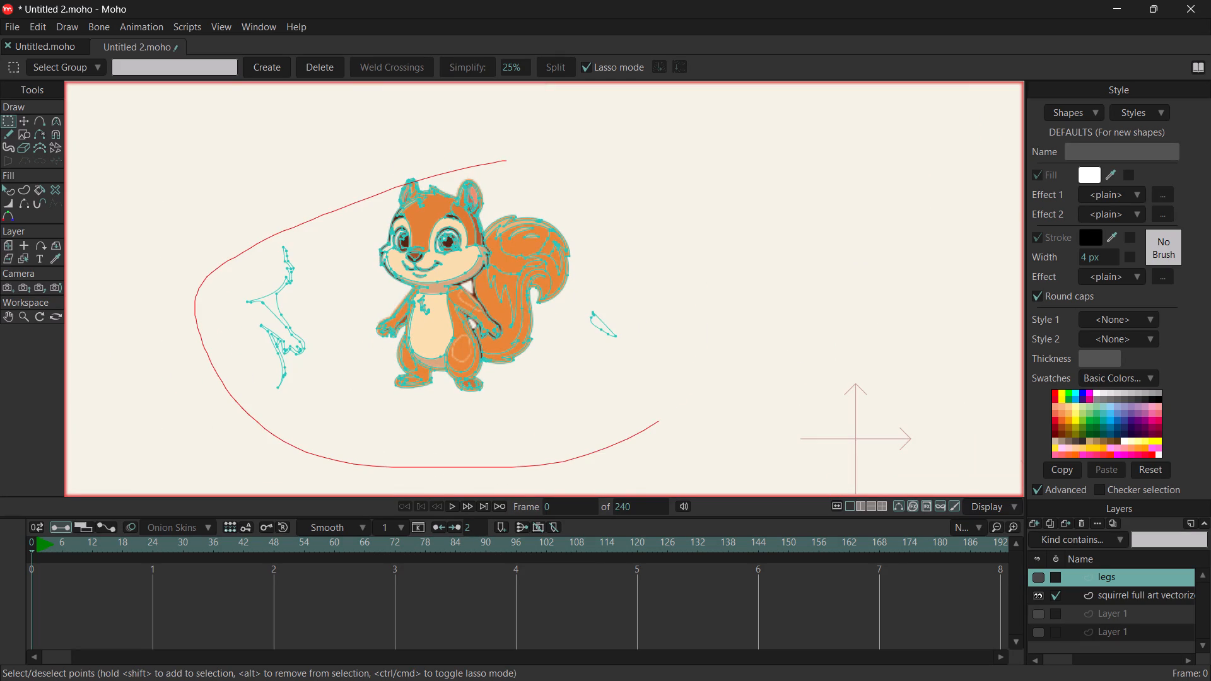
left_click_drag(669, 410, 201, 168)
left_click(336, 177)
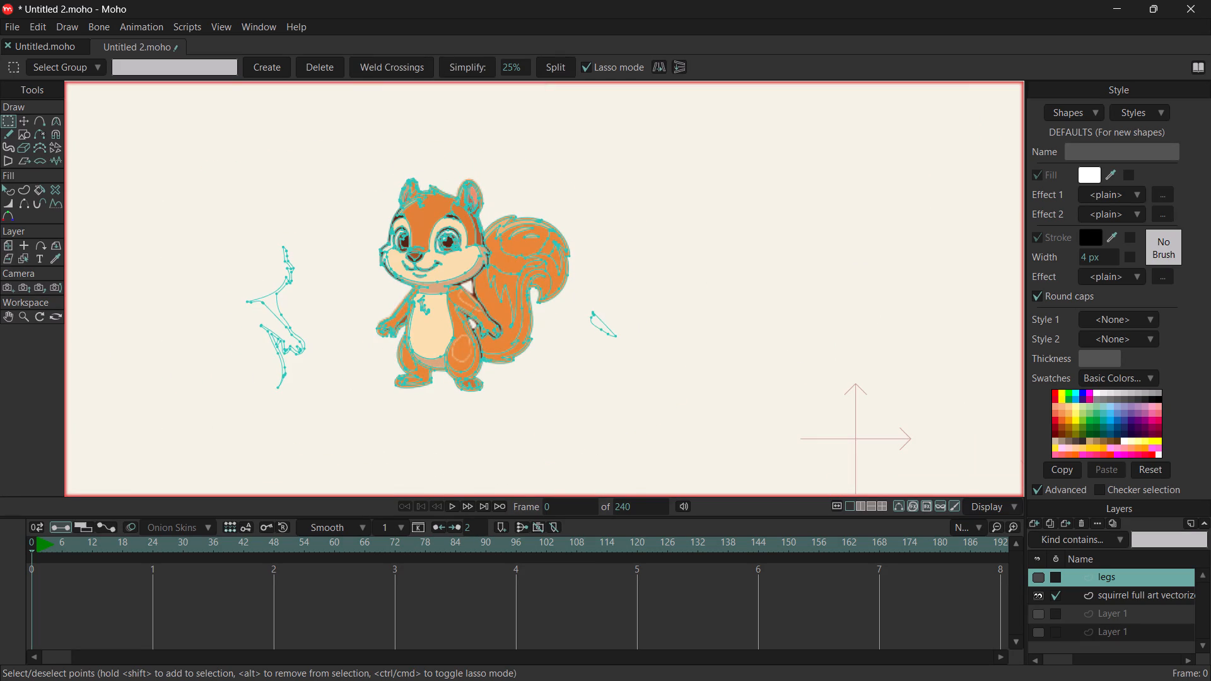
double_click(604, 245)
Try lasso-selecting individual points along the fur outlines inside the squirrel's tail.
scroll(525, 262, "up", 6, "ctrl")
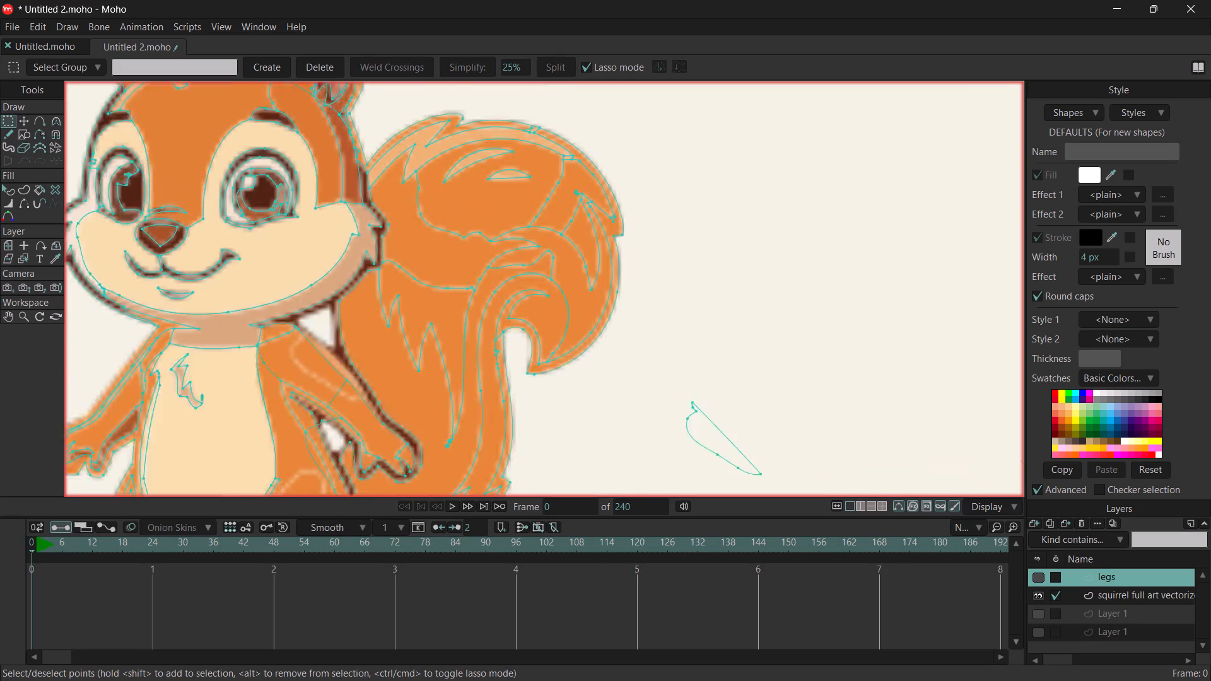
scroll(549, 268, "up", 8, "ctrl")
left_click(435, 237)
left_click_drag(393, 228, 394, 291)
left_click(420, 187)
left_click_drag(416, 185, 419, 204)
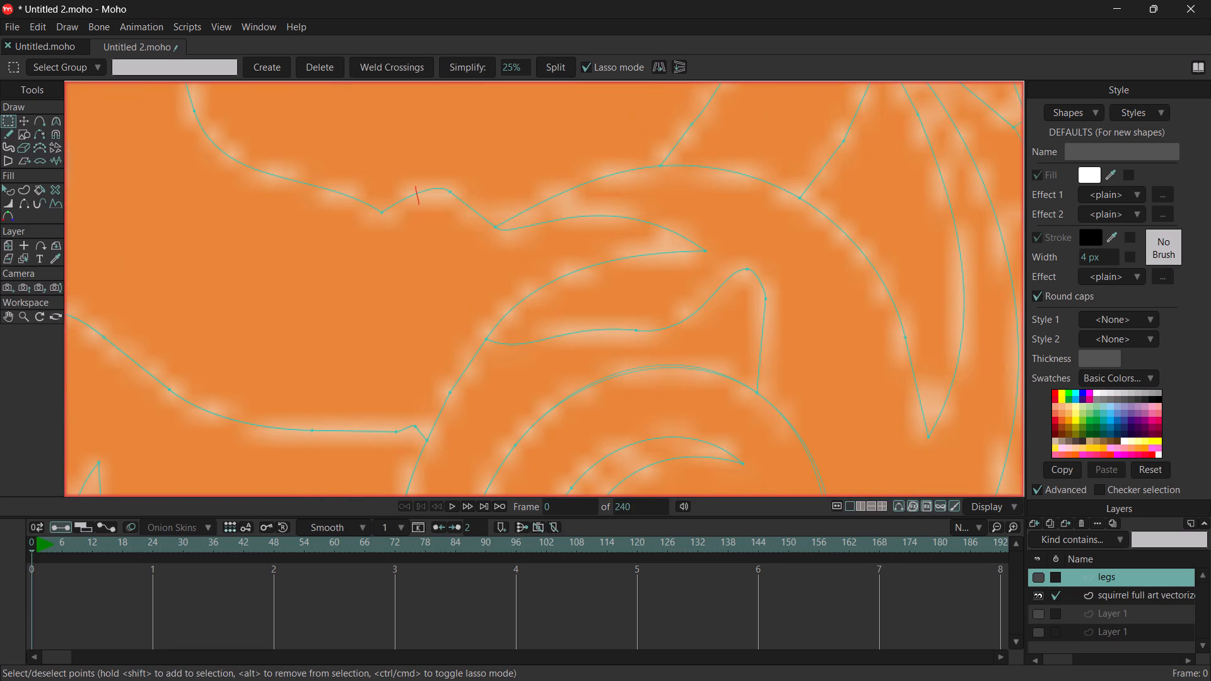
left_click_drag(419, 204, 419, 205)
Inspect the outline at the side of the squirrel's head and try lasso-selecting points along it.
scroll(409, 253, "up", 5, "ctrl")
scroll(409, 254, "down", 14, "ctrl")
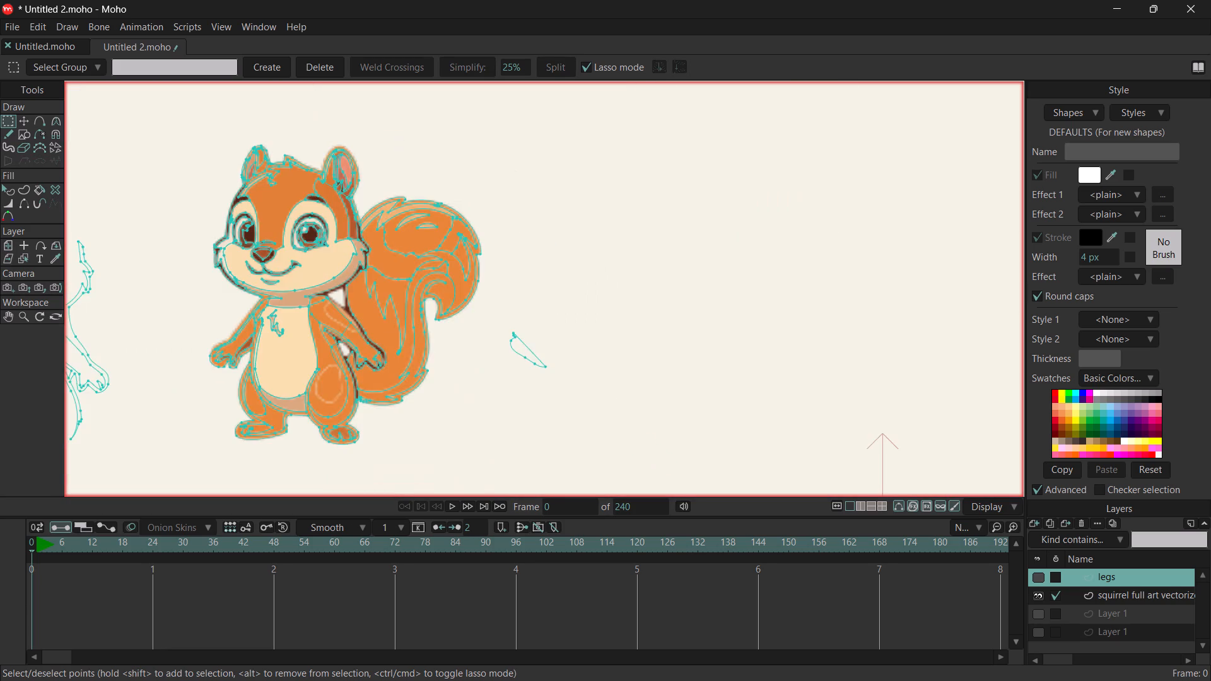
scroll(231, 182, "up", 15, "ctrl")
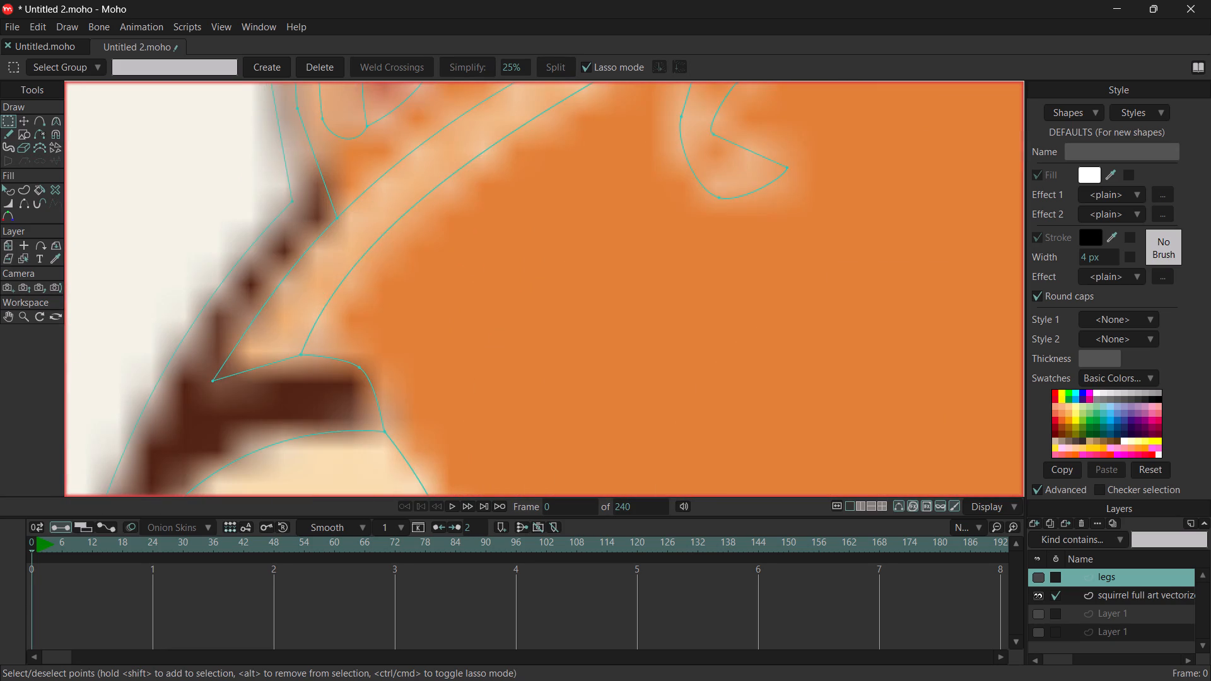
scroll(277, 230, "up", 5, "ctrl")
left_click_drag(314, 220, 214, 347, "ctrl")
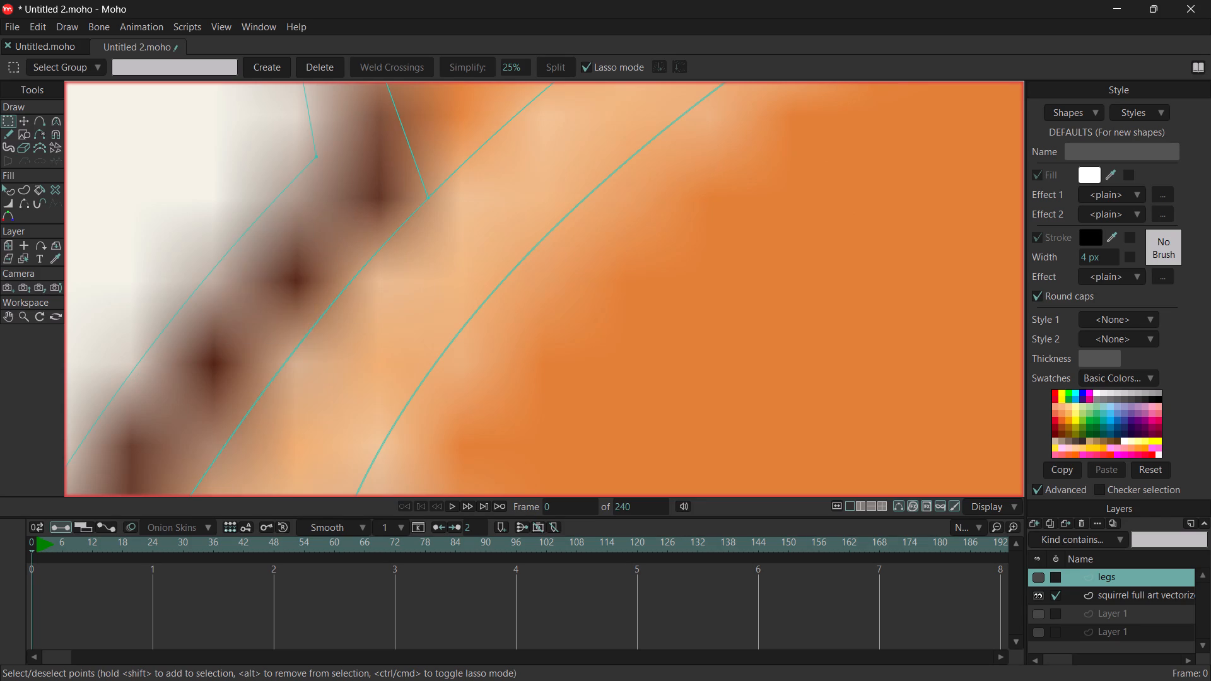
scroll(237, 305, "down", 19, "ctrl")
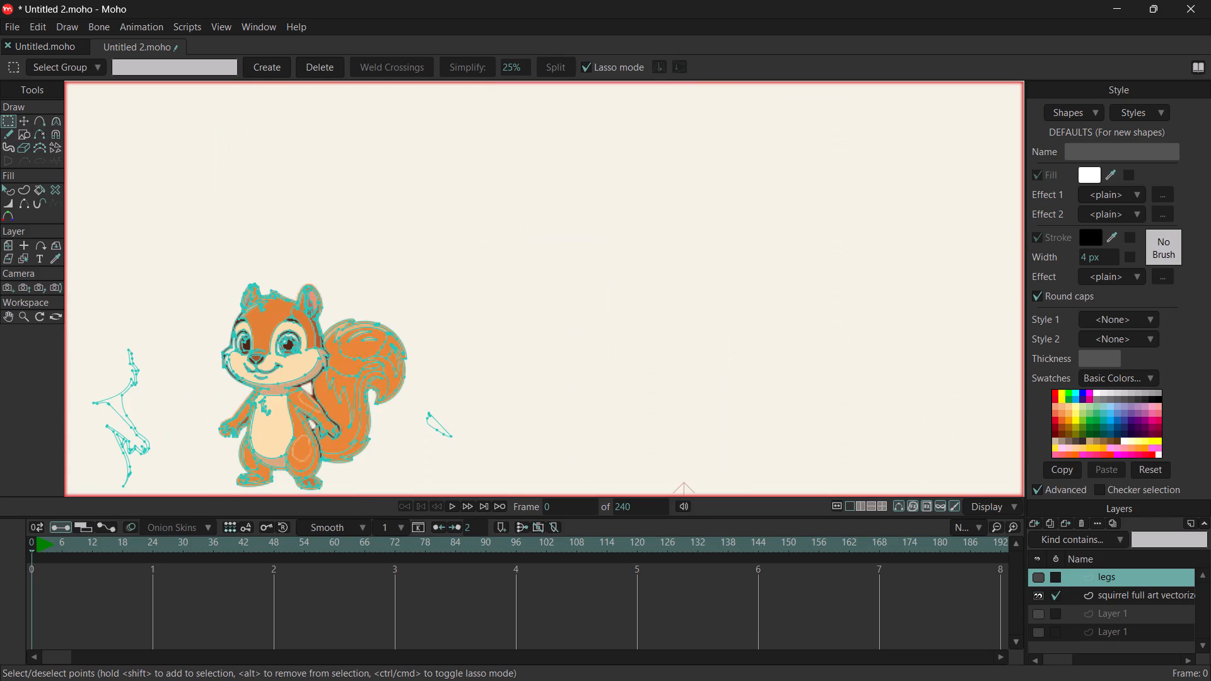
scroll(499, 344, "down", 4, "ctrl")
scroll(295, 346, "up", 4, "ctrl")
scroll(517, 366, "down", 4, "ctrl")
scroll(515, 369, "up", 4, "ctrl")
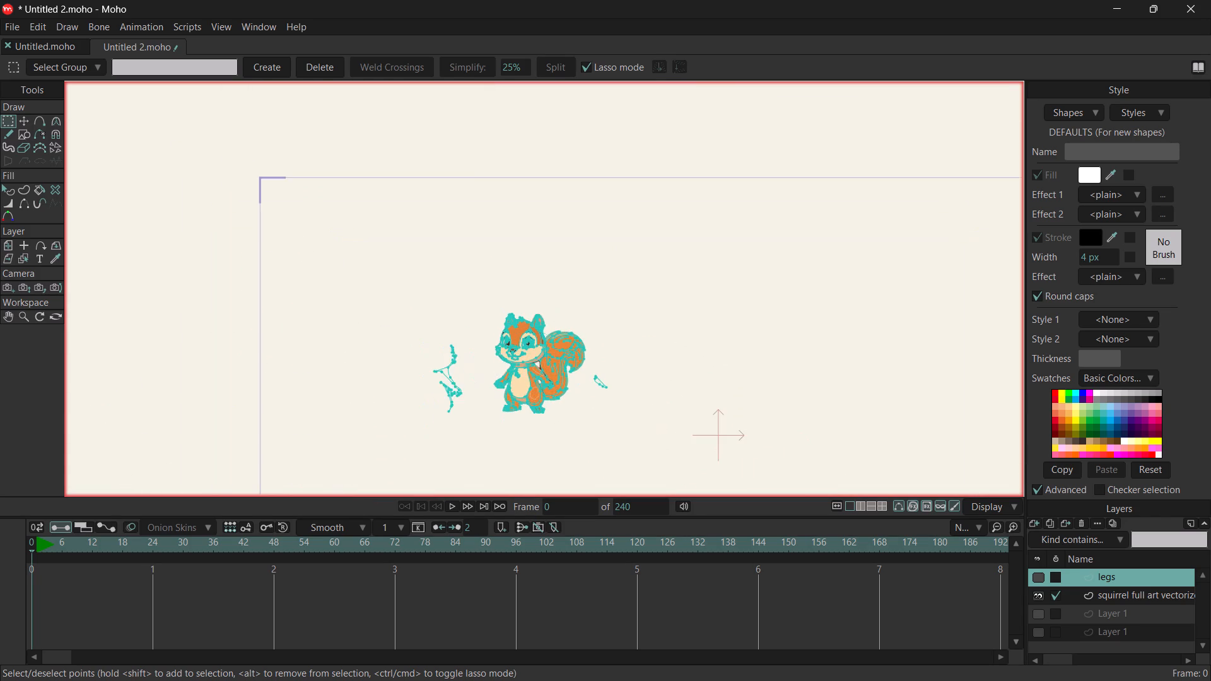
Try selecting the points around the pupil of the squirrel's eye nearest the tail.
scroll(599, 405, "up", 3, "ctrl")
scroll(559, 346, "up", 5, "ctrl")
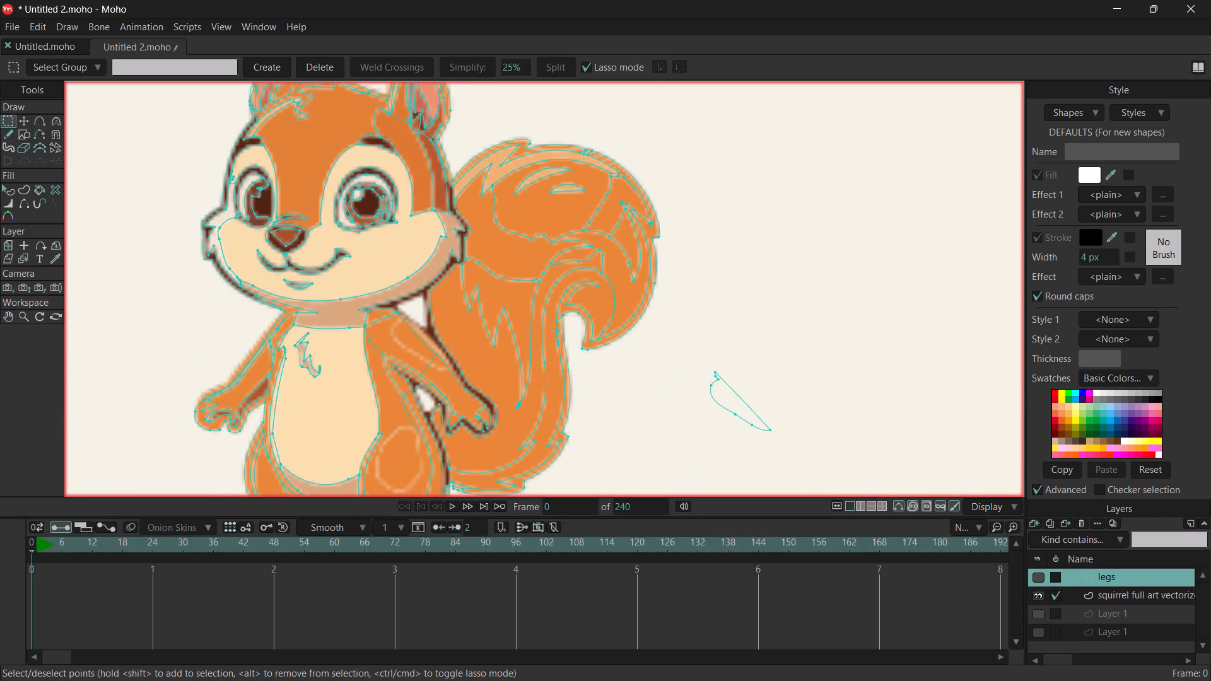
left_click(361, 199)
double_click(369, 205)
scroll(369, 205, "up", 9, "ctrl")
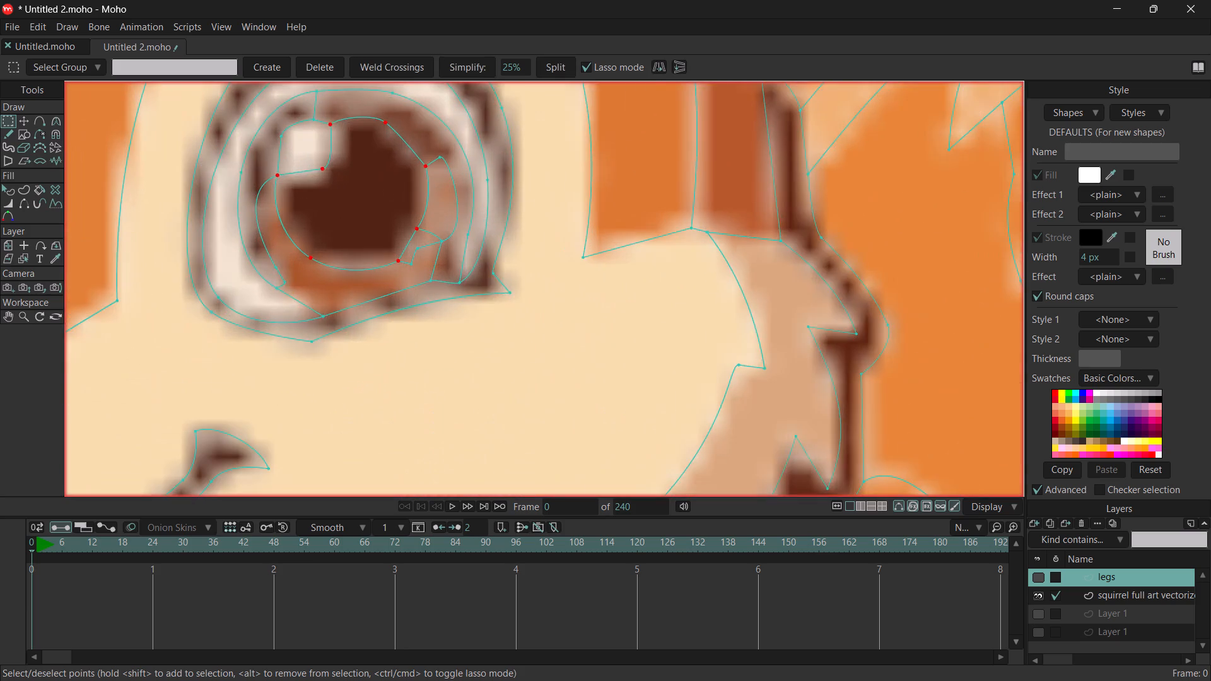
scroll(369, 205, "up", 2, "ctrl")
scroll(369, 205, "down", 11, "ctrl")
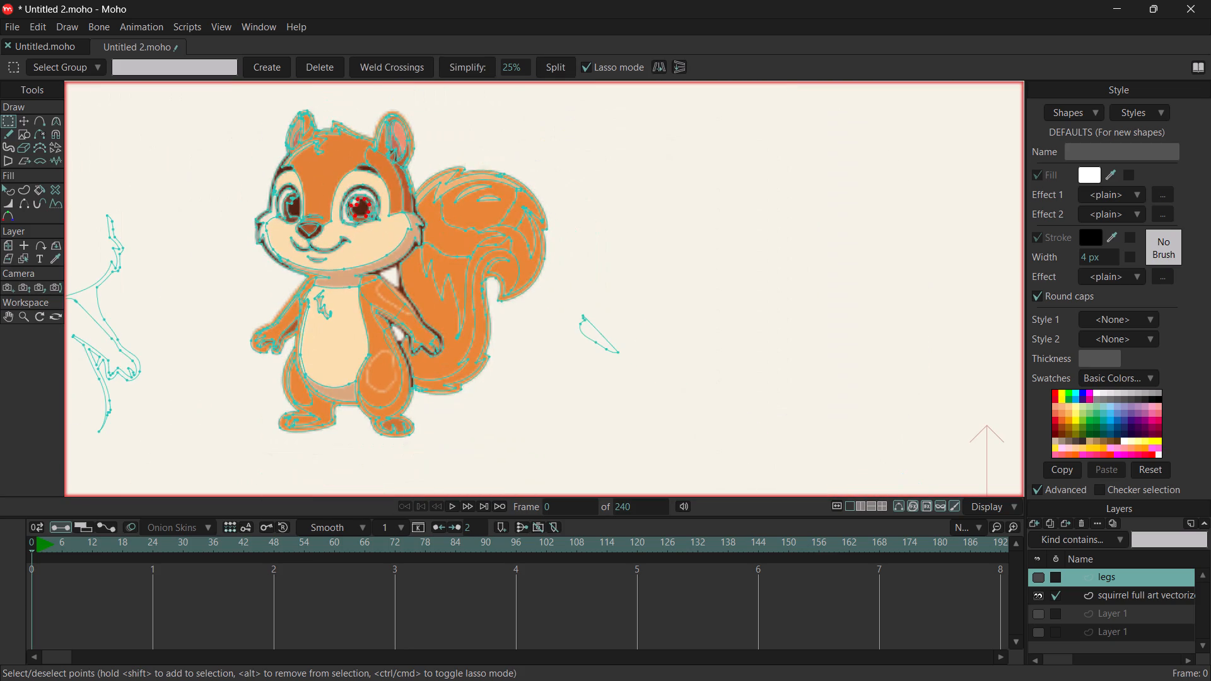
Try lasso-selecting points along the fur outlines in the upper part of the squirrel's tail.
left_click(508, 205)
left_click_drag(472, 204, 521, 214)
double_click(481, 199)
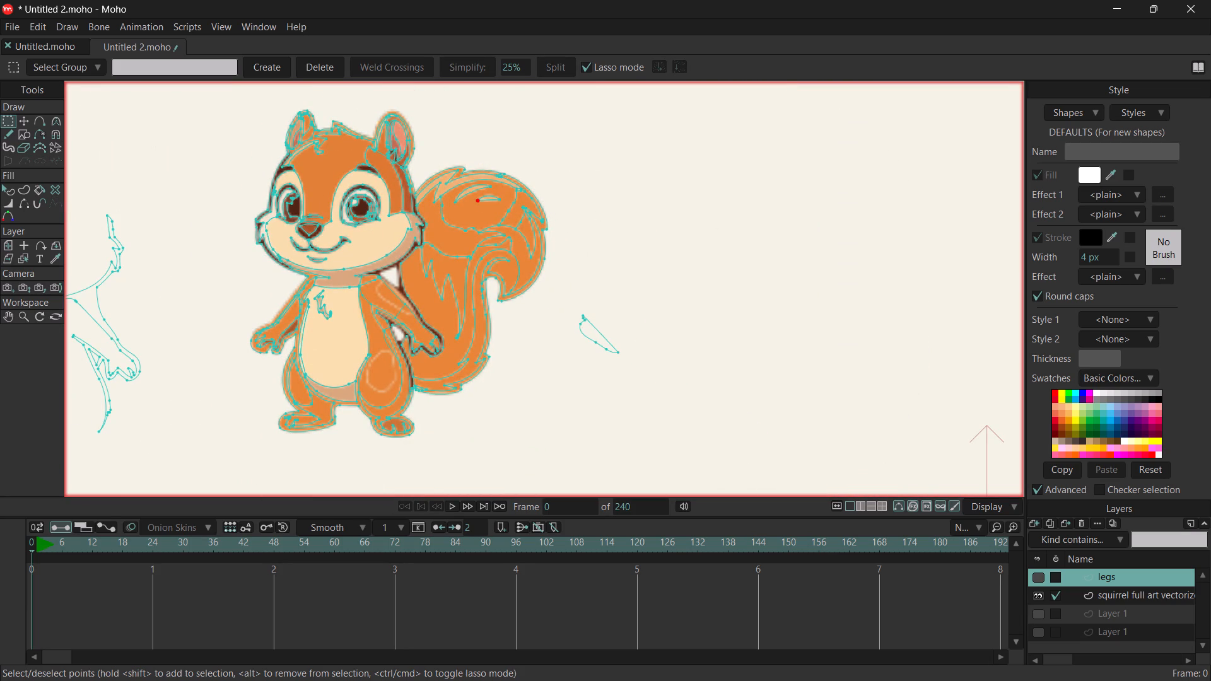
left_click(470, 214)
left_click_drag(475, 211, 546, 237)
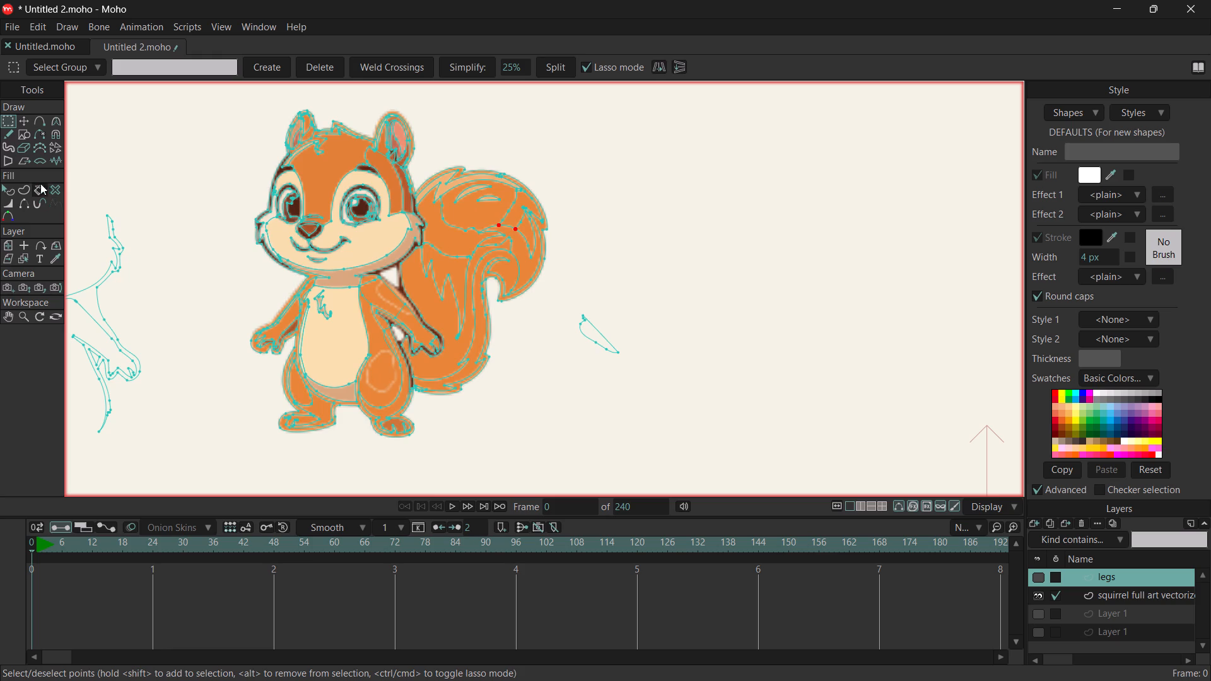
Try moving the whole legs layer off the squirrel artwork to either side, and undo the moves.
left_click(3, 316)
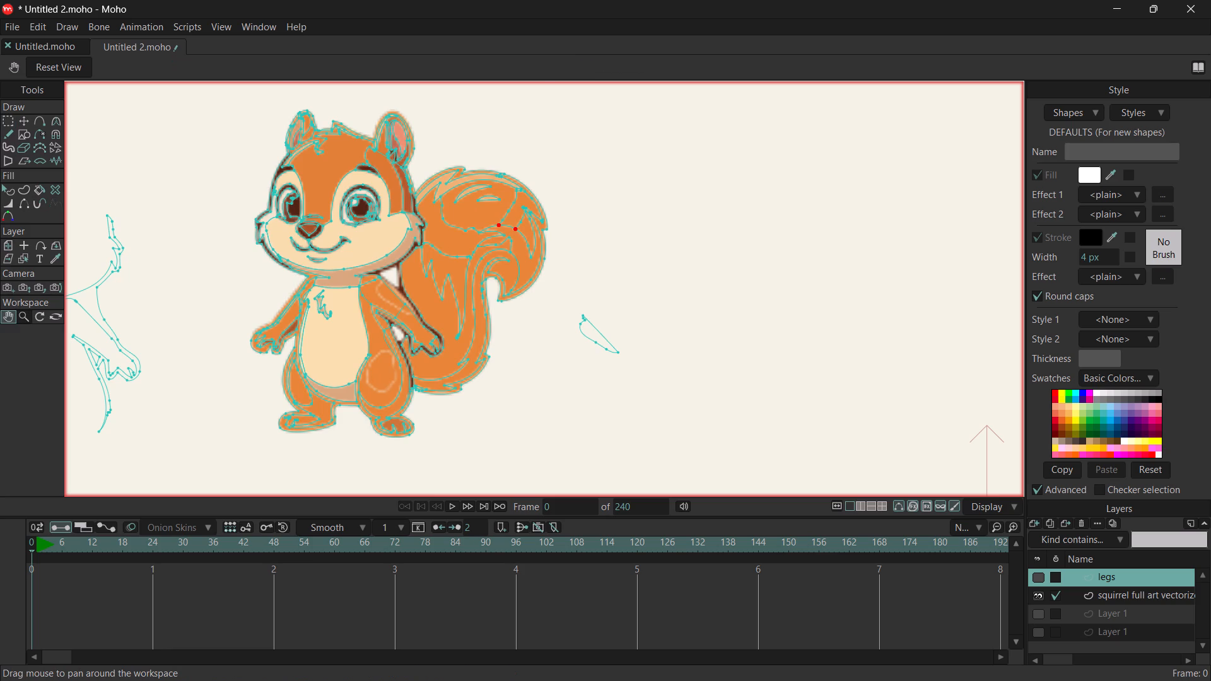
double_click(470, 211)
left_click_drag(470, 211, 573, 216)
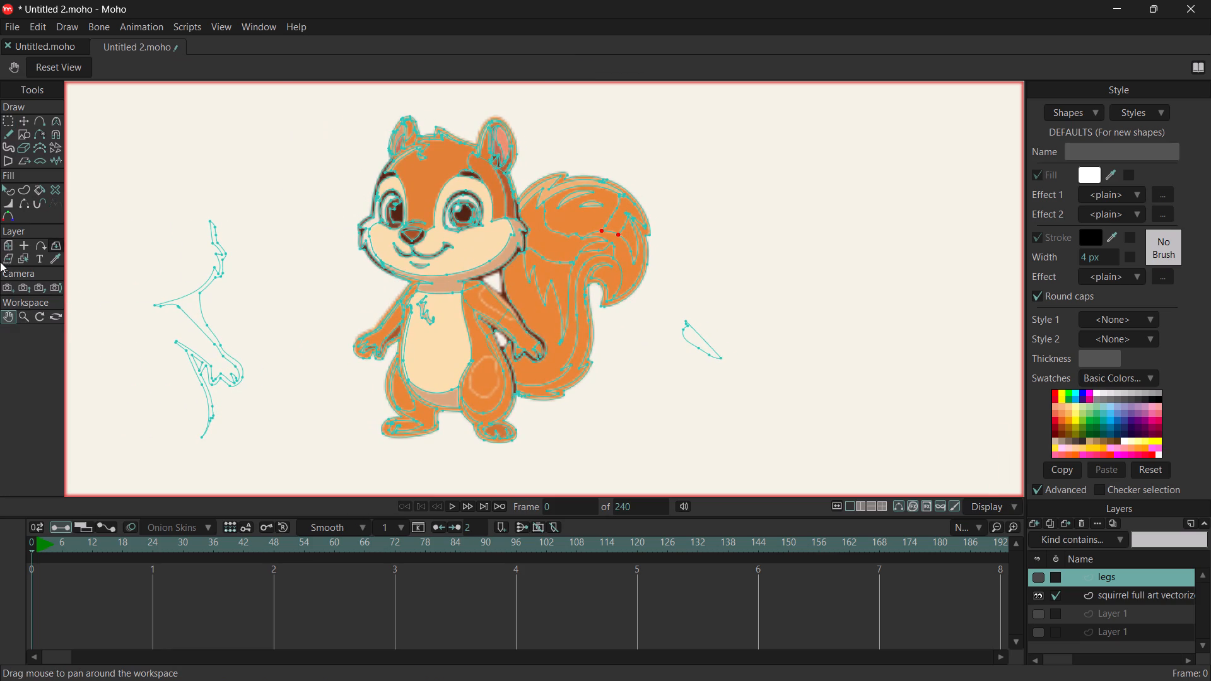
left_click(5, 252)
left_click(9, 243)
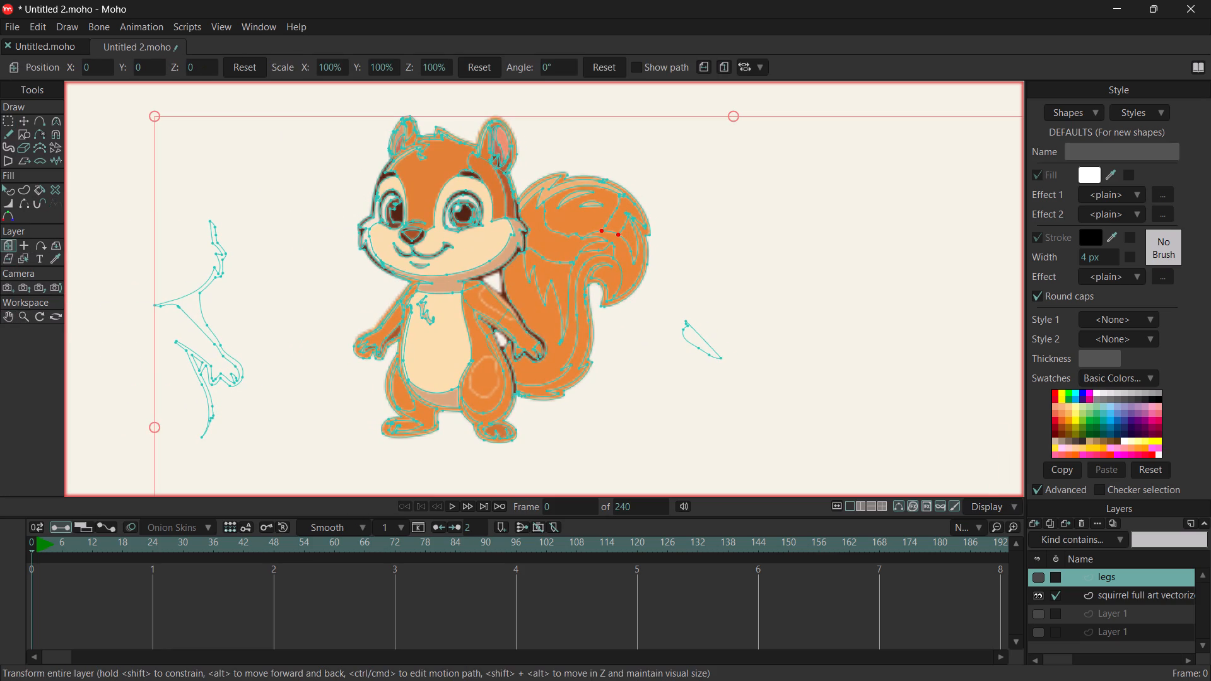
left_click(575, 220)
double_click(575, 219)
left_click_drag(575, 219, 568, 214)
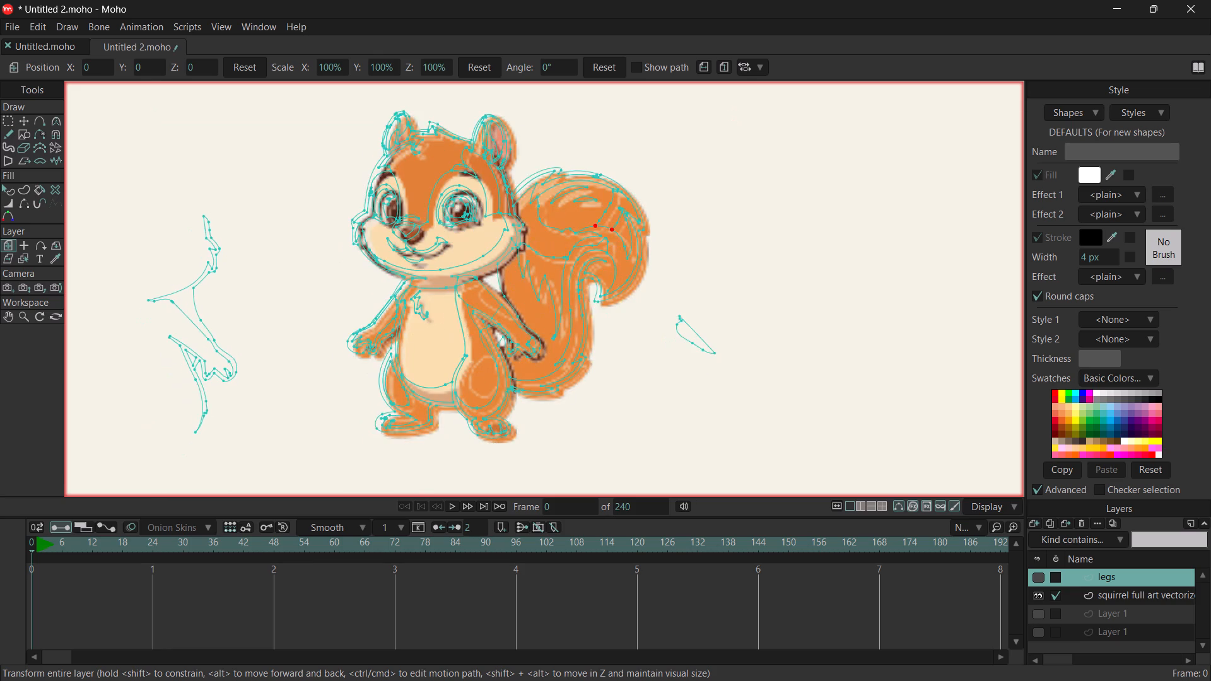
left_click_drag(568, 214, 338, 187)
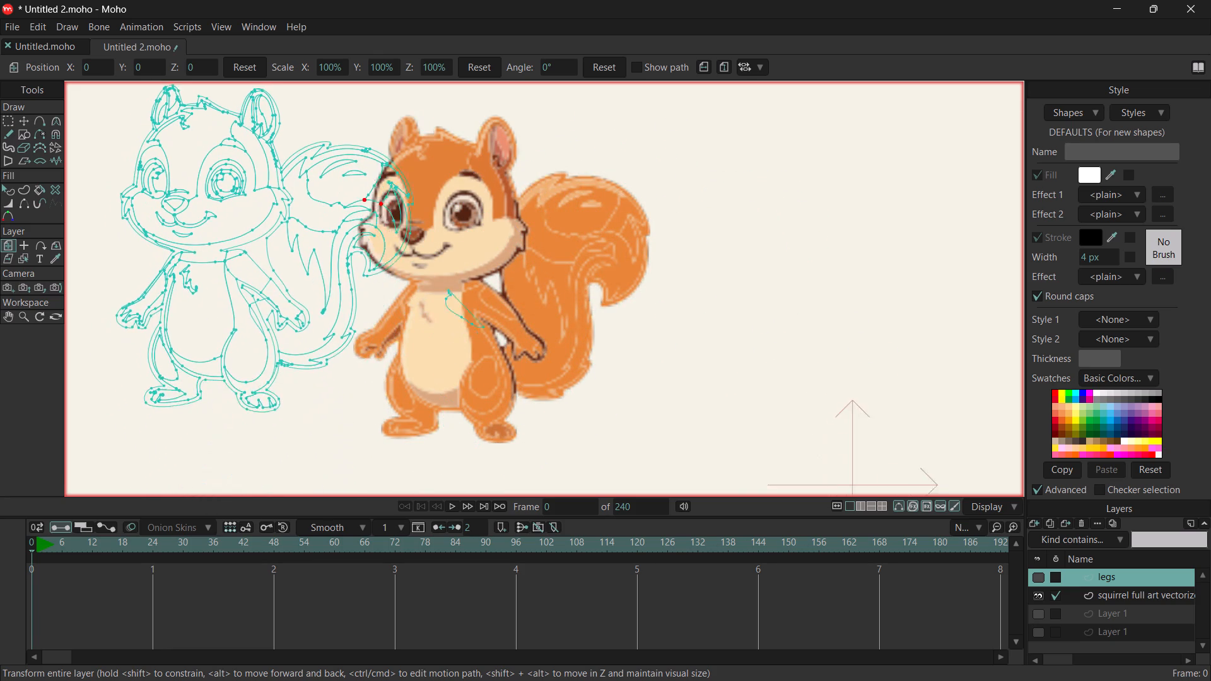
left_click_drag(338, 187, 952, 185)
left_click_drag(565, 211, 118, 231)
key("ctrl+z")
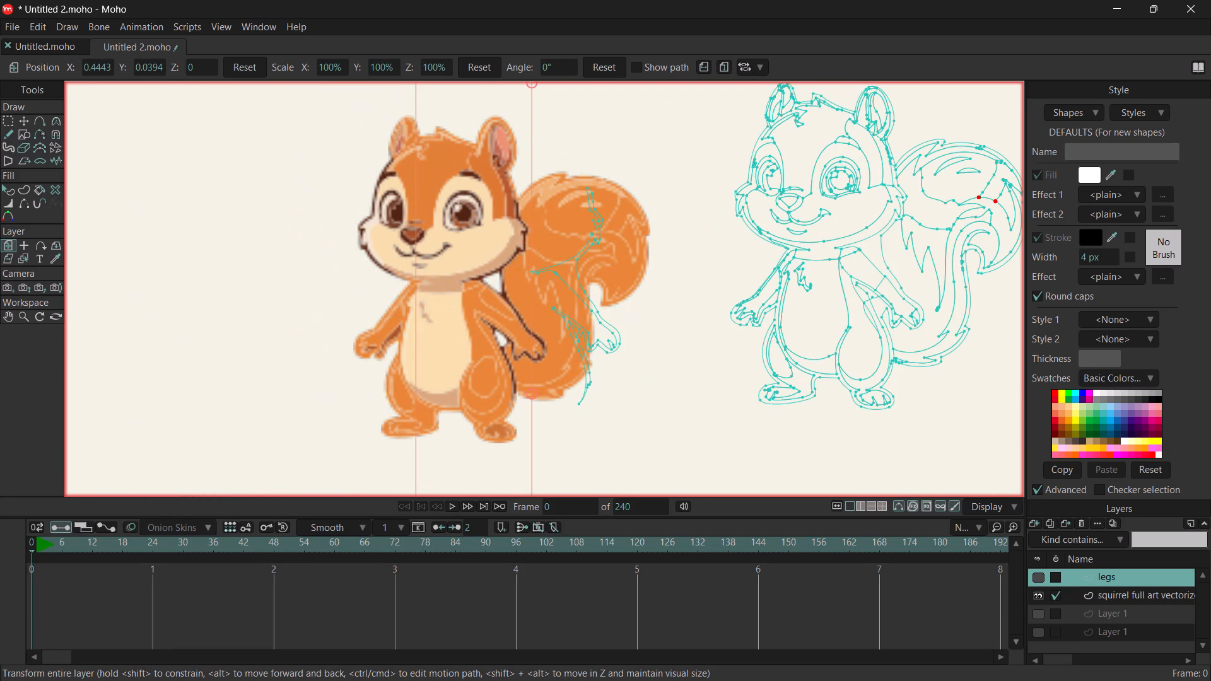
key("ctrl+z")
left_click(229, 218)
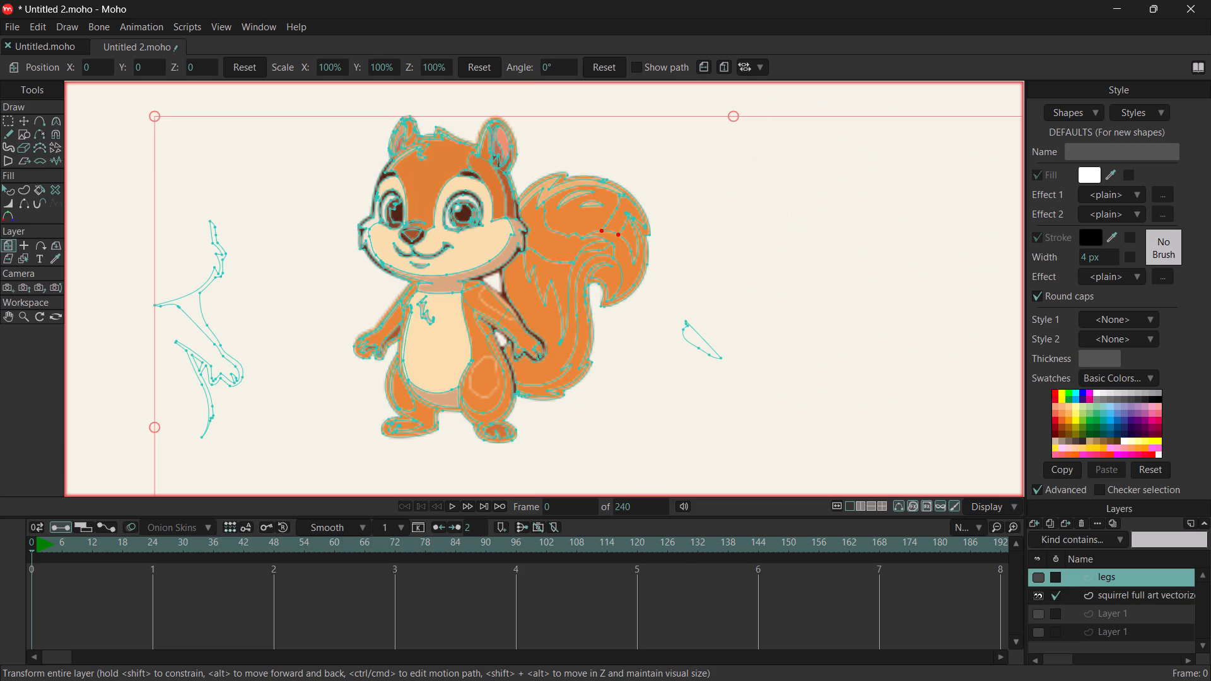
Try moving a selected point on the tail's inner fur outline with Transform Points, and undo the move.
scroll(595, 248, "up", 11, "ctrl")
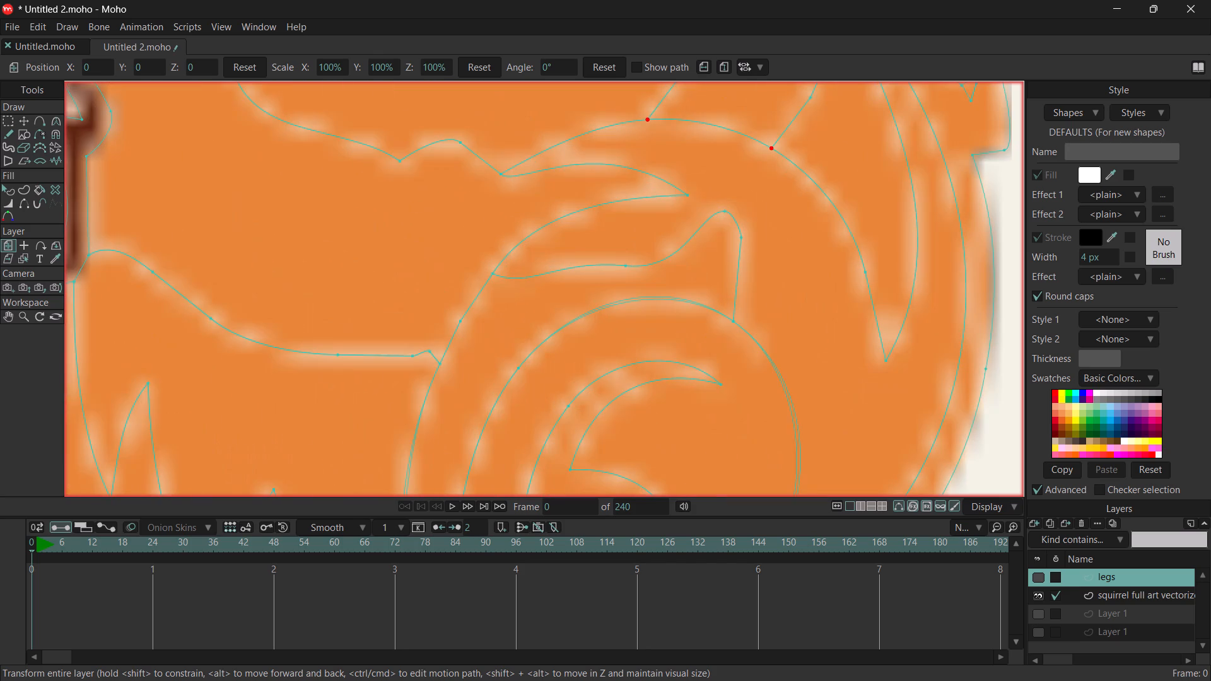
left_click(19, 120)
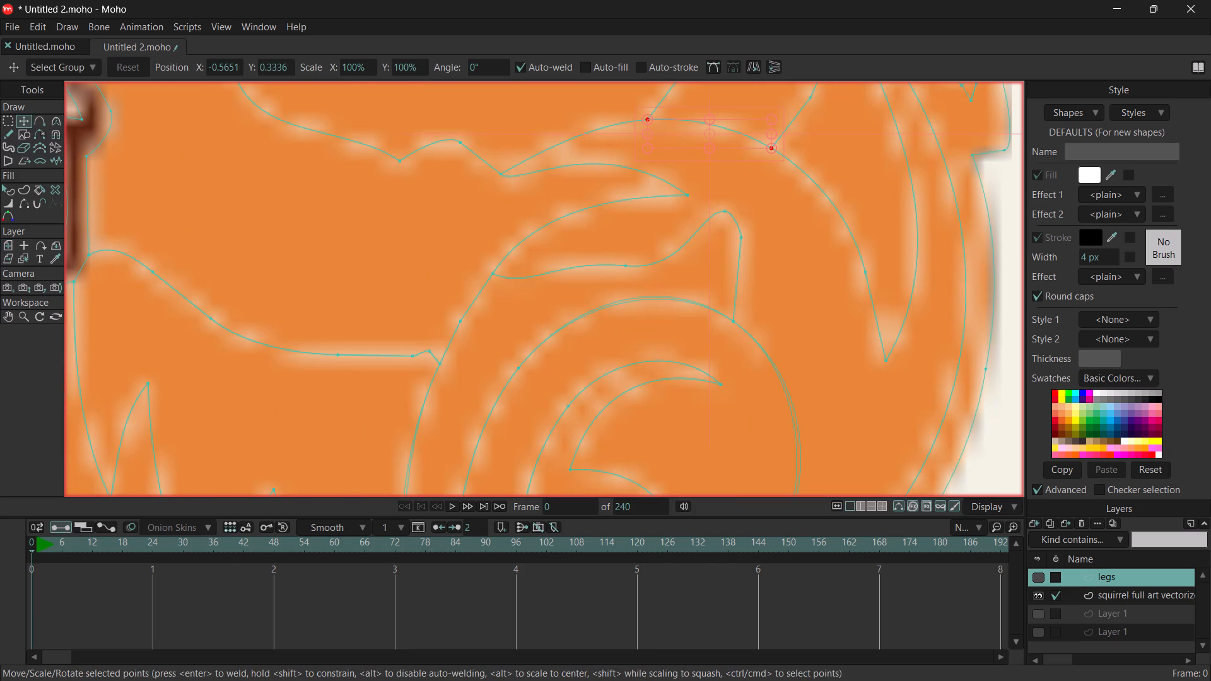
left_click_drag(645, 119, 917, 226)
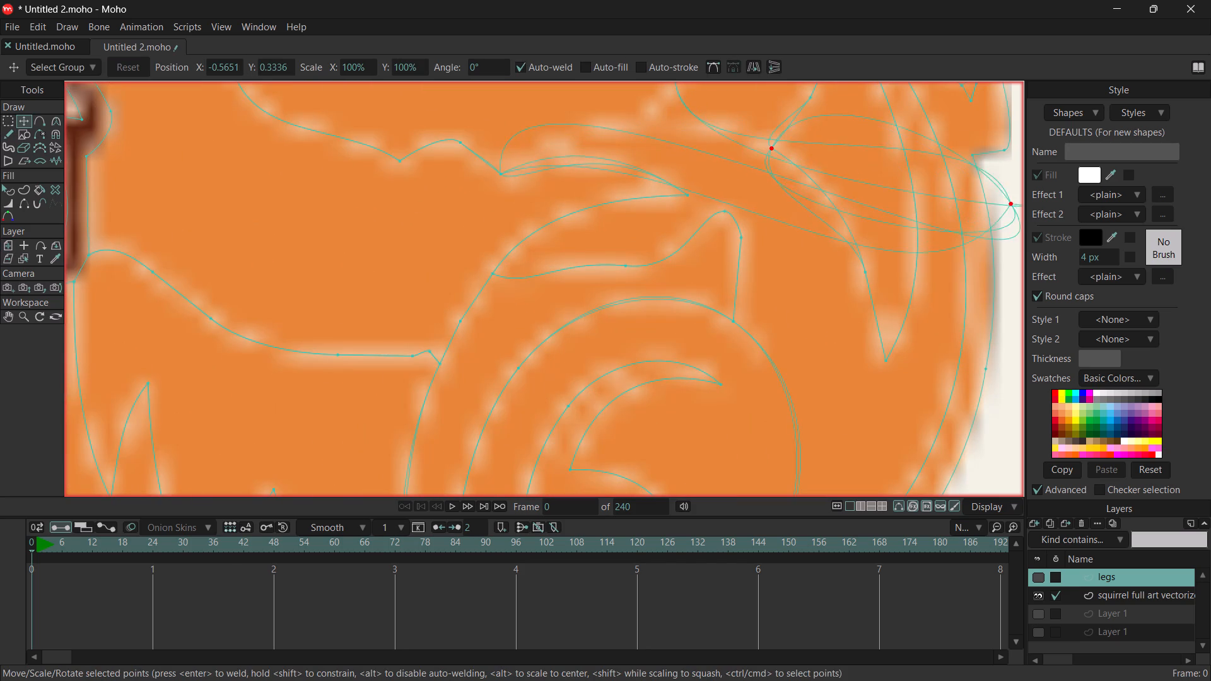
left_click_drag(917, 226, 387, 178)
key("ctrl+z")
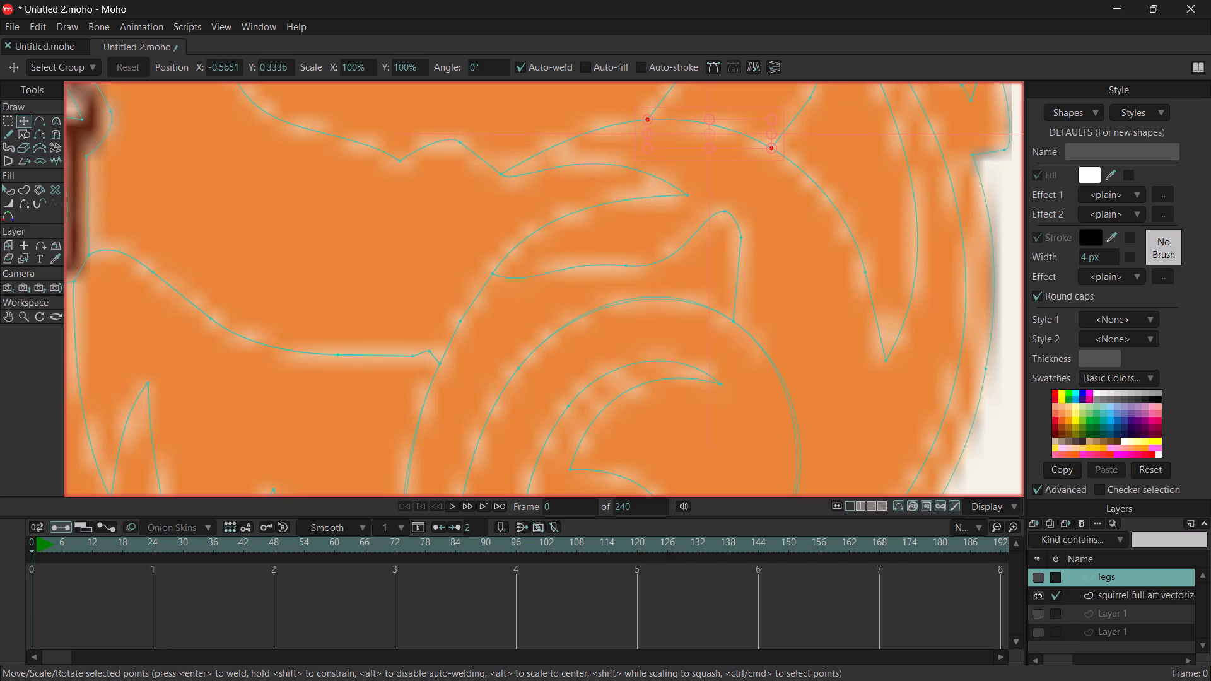
Examine the legs layer's outlines against the squirrel artwork, from the whole figure down to the head and tail.
scroll(470, 221, "down", 4, "ctrl")
scroll(418, 229, "down", 3, "ctrl")
scroll(257, 237, "down", 2, "ctrl")
scroll(148, 170, "down", 3, "ctrl")
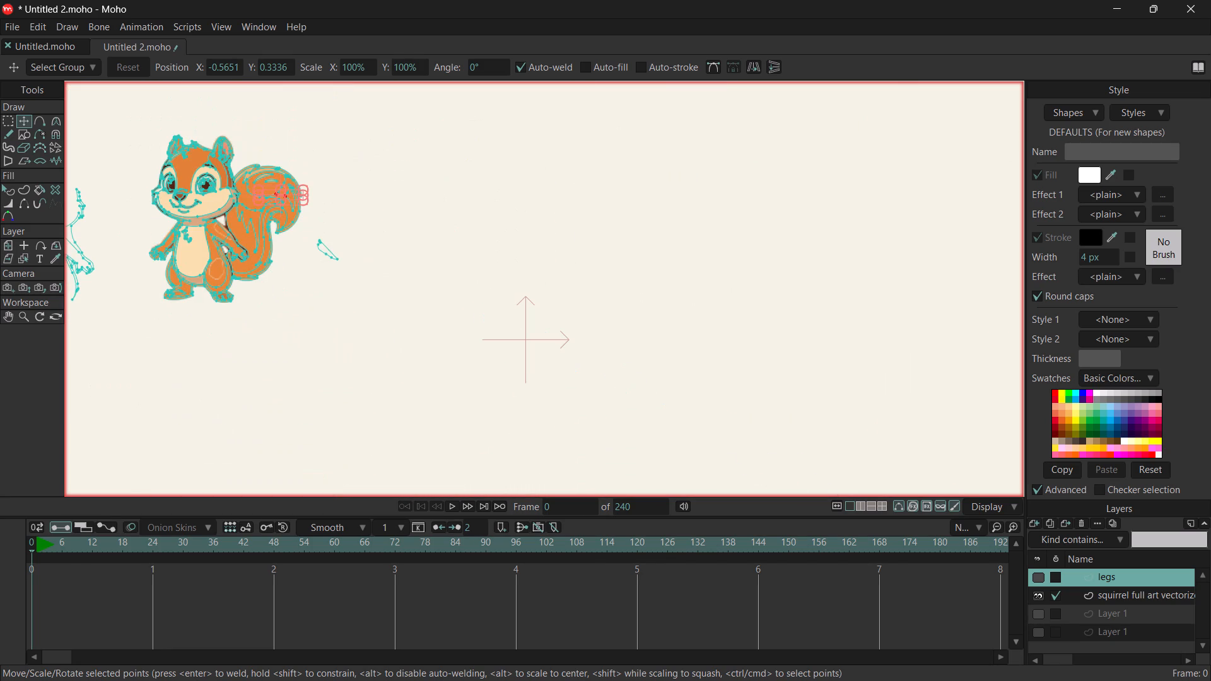
scroll(141, 158, "up", 6, "ctrl")
scroll(111, 189, "down", 2, "ctrl")
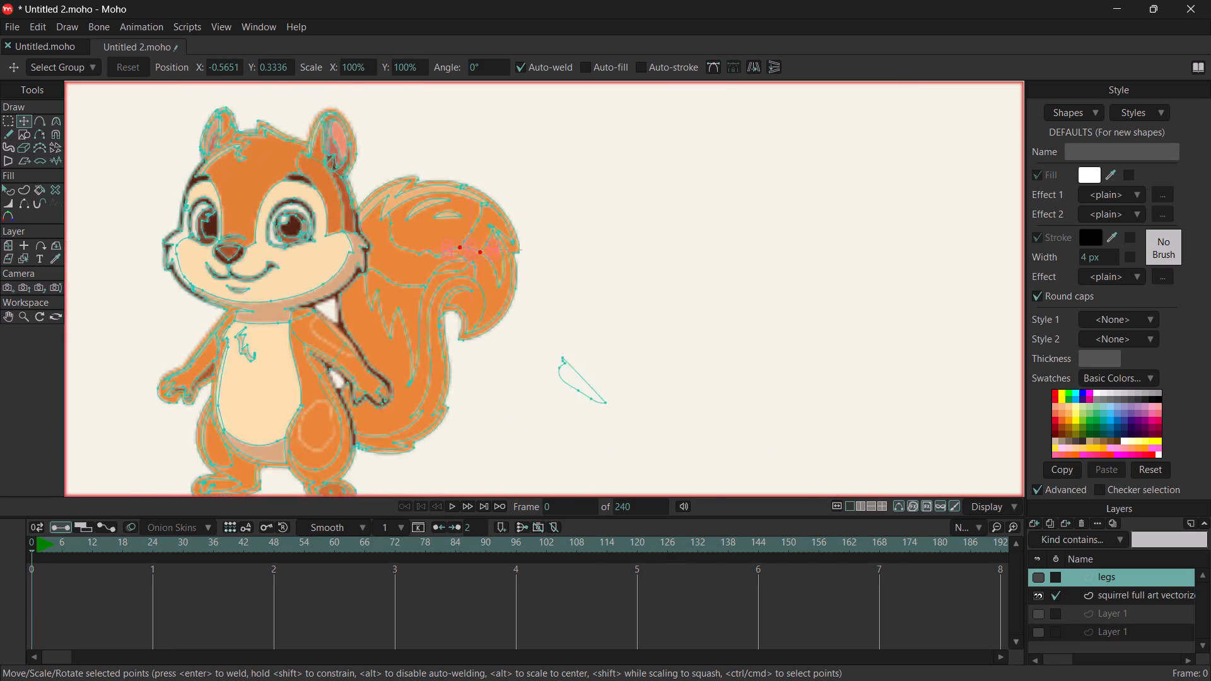
scroll(108, 190, "down", 5, "ctrl")
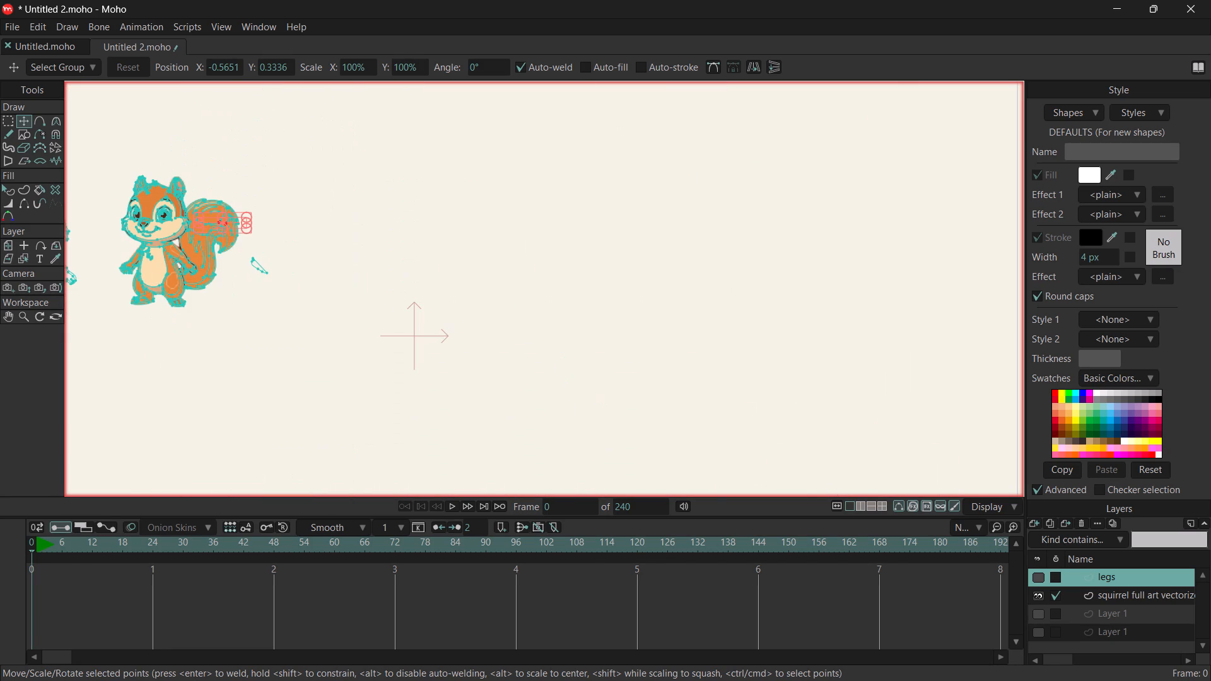
scroll(85, 216, "up", 8, "ctrl")
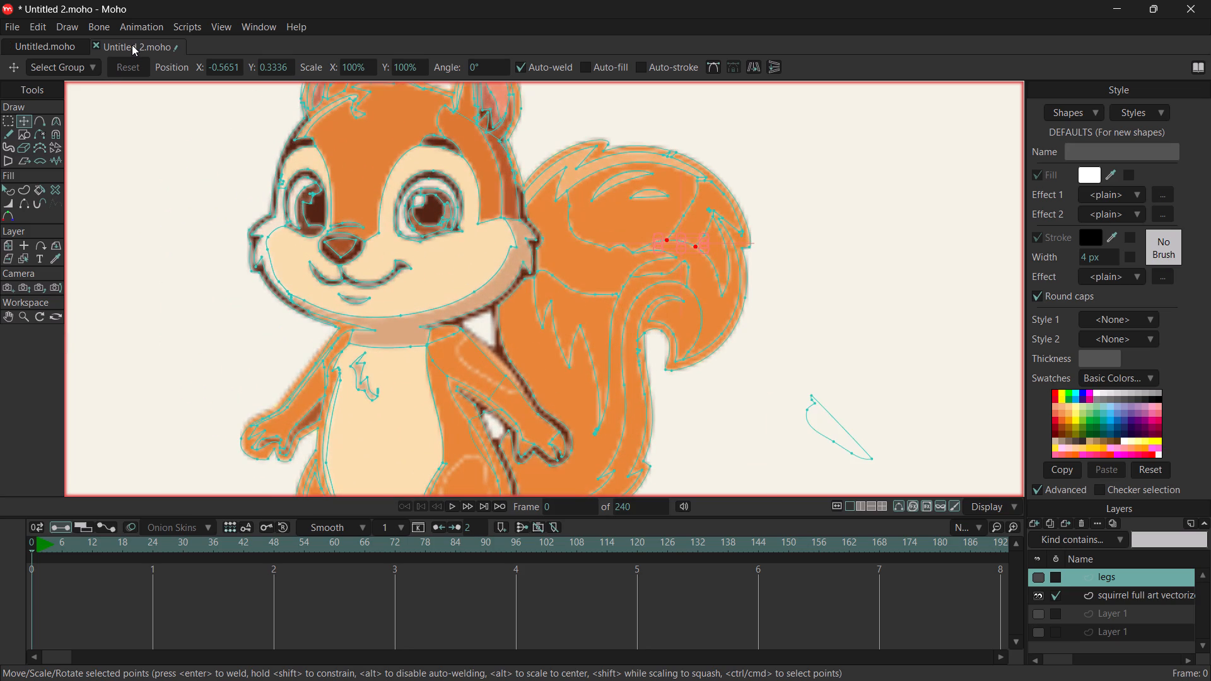
Make the vectorized squirrel full art layer the active layer instead of the legs layer.
left_click(132, 45)
right_click(1103, 579)
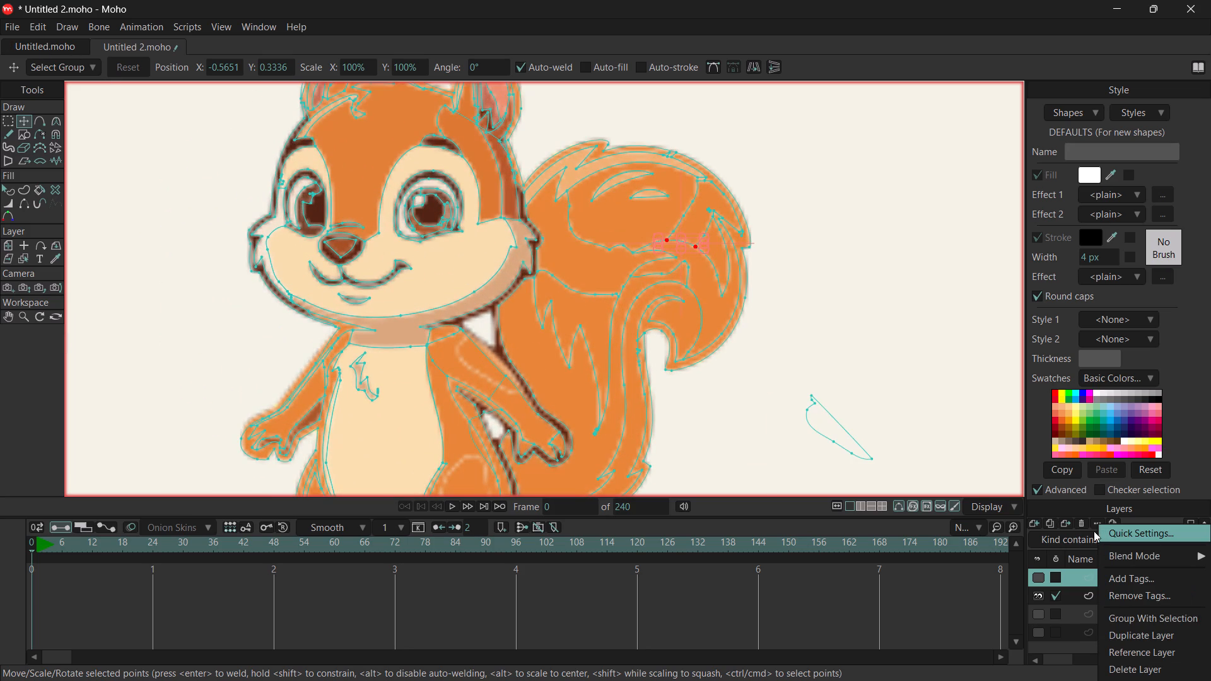
left_click(1079, 600)
right_click(1100, 595)
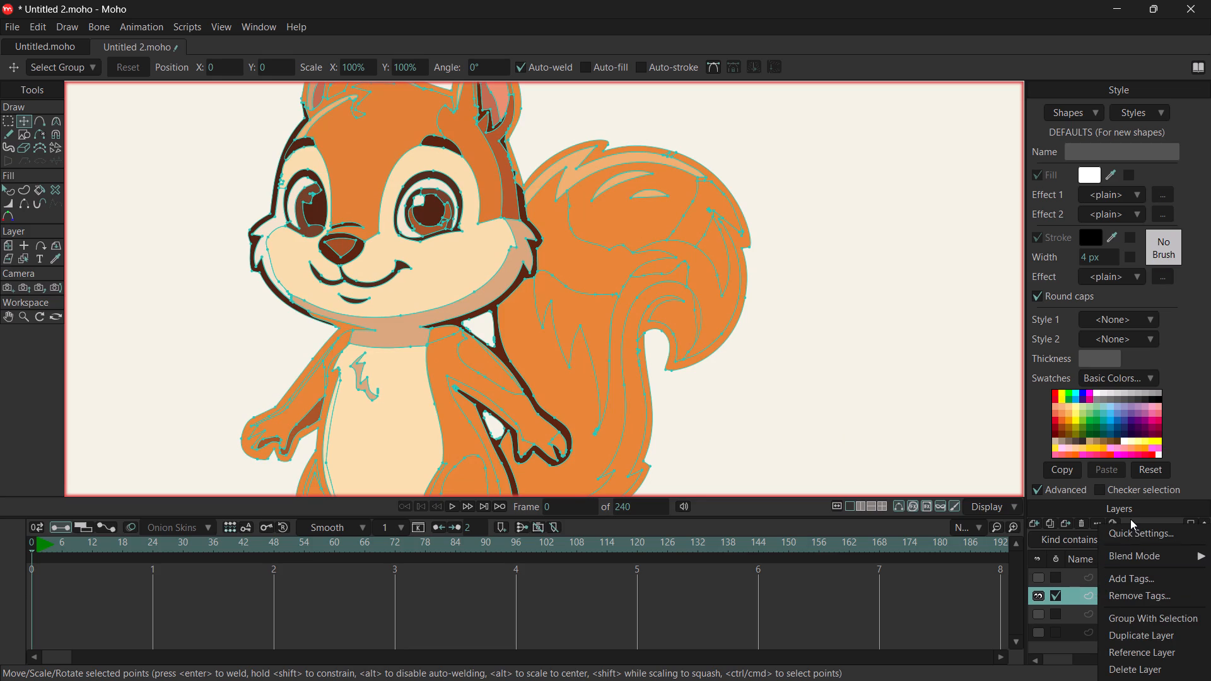
left_click(840, 349)
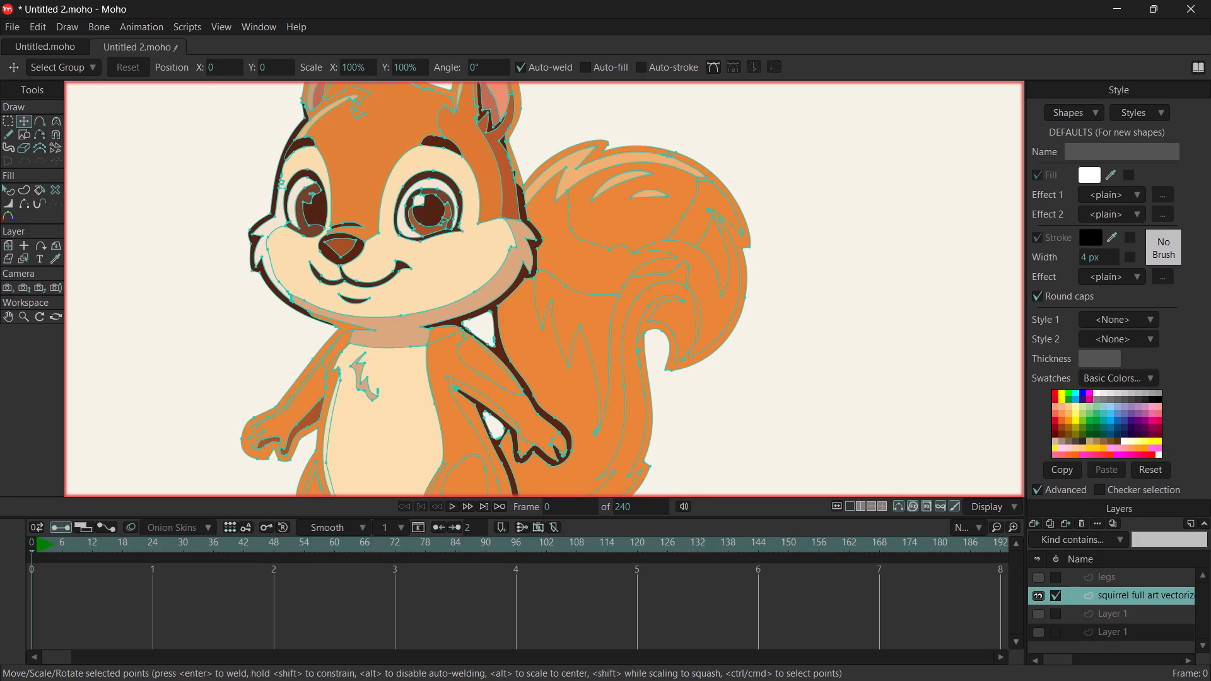
Examine the full-art layer's shapes and dark outlines up close around the arm, neck and tail.
scroll(364, 271, "down", 4, "ctrl")
scroll(344, 359, "up", 3, "ctrl")
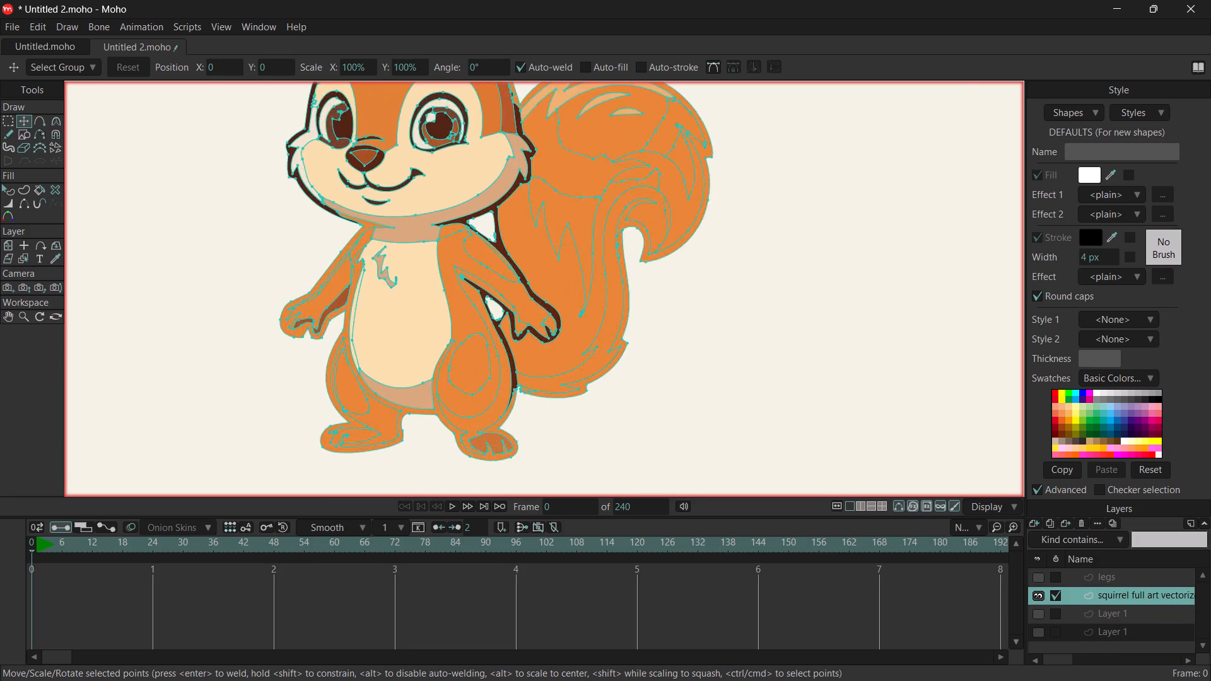
scroll(346, 341, "up", 4, "ctrl")
scroll(355, 290, "up", 3, "ctrl")
scroll(355, 290, "down", 6, "ctrl")
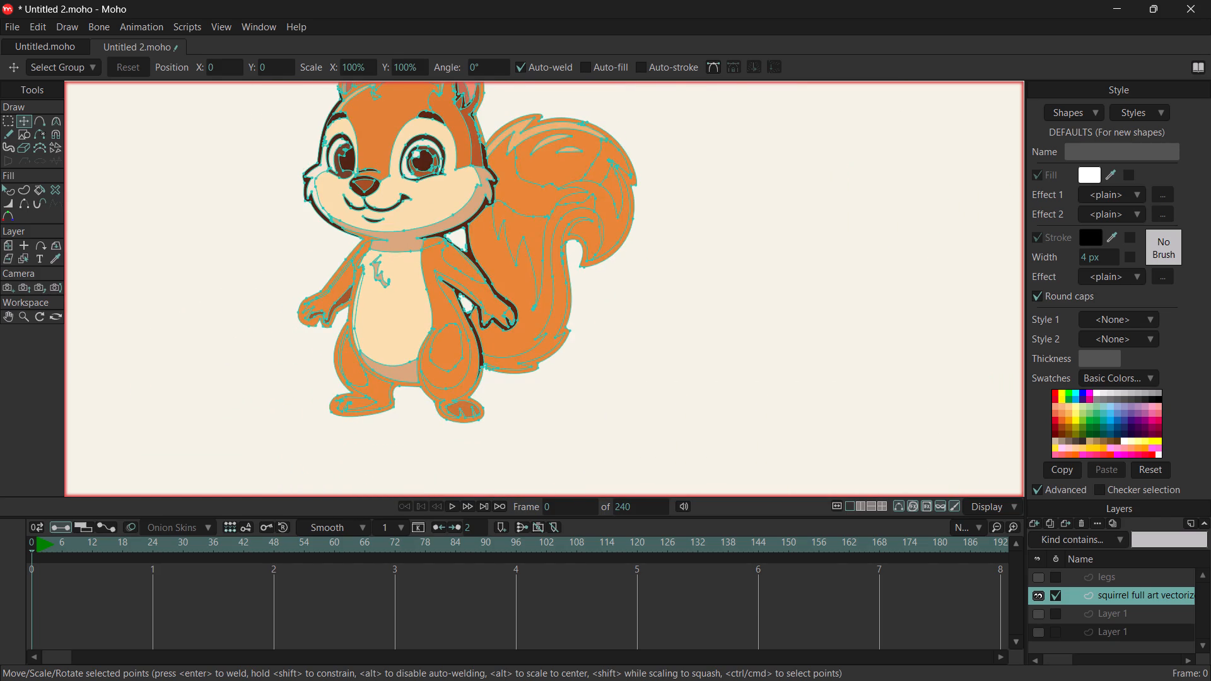
scroll(491, 260, "up", 9, "ctrl")
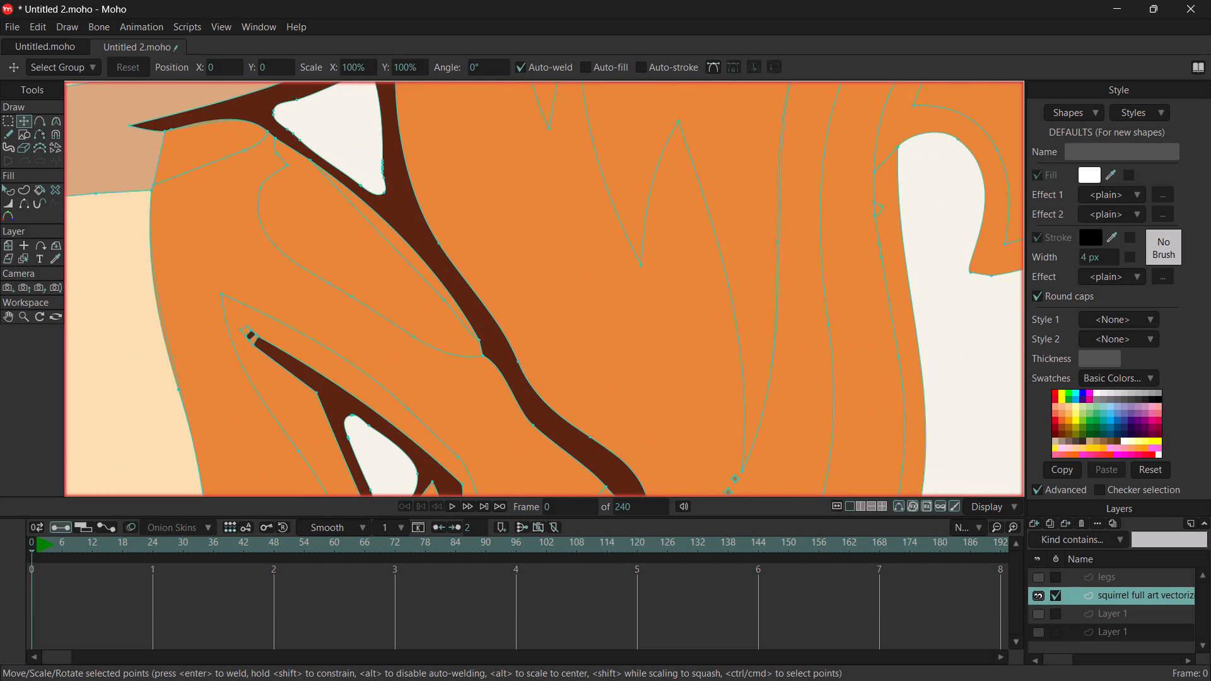
scroll(419, 245, "down", 3, "ctrl")
scroll(417, 257, "up", 1, "ctrl")
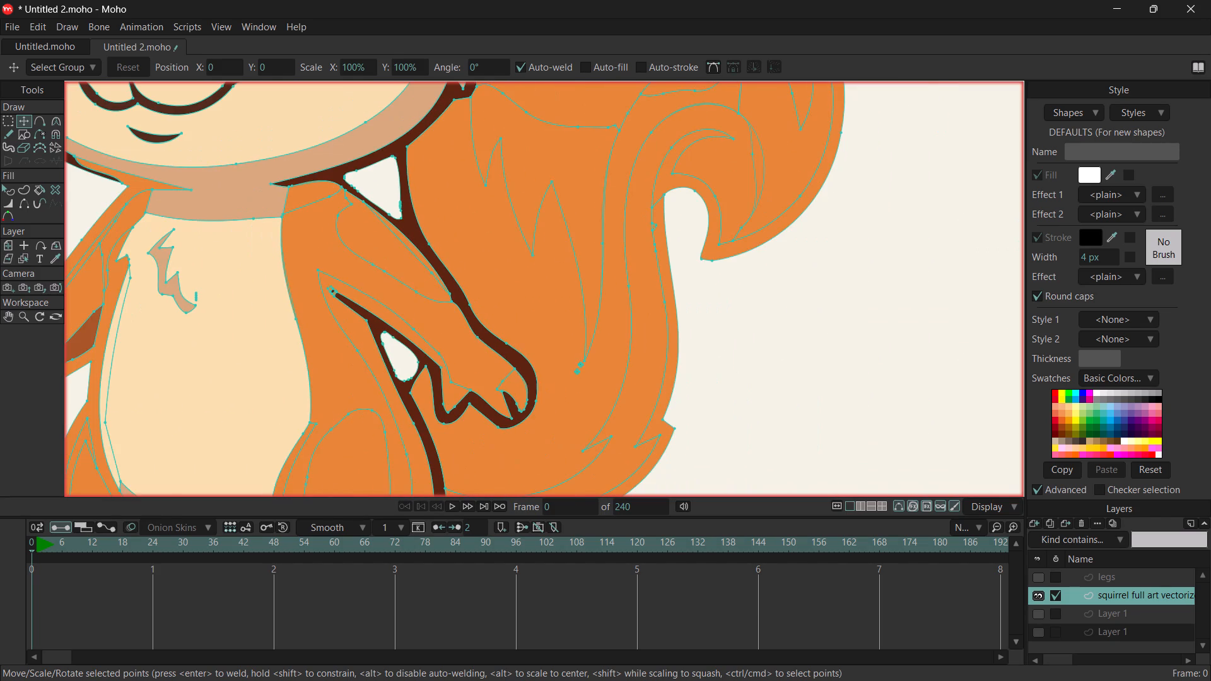
scroll(417, 257, "up", 6, "ctrl")
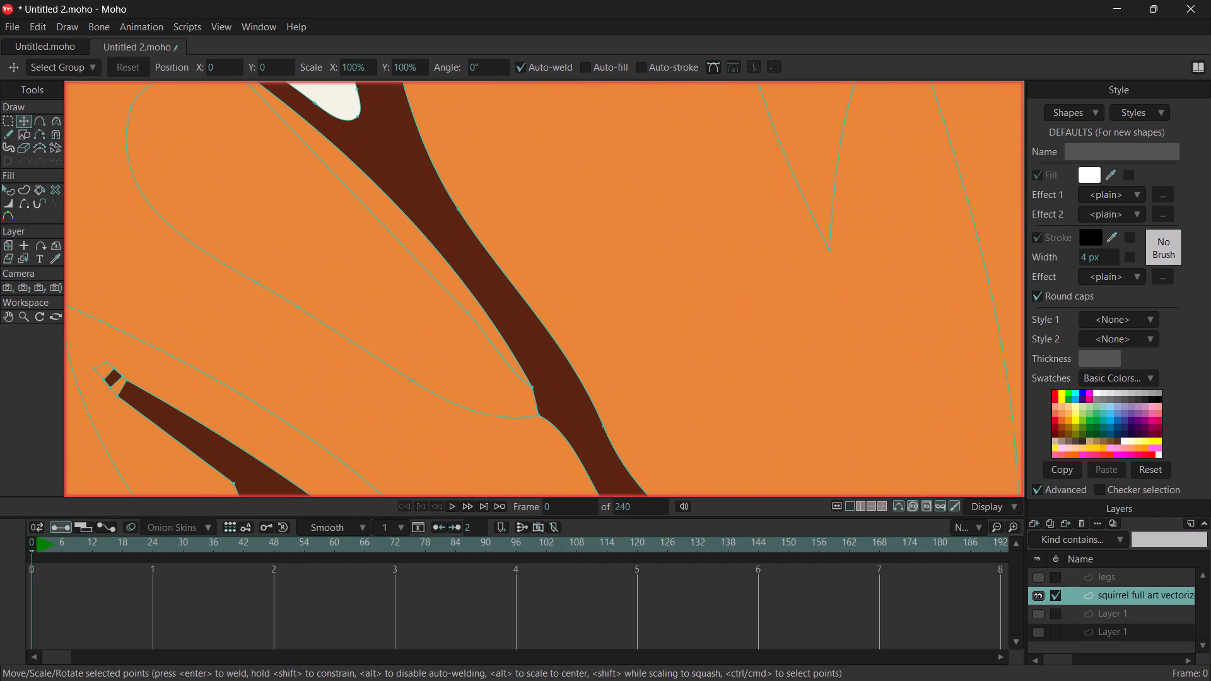
scroll(416, 258, "up", 3, "ctrl")
scroll(416, 258, "down", 8, "ctrl")
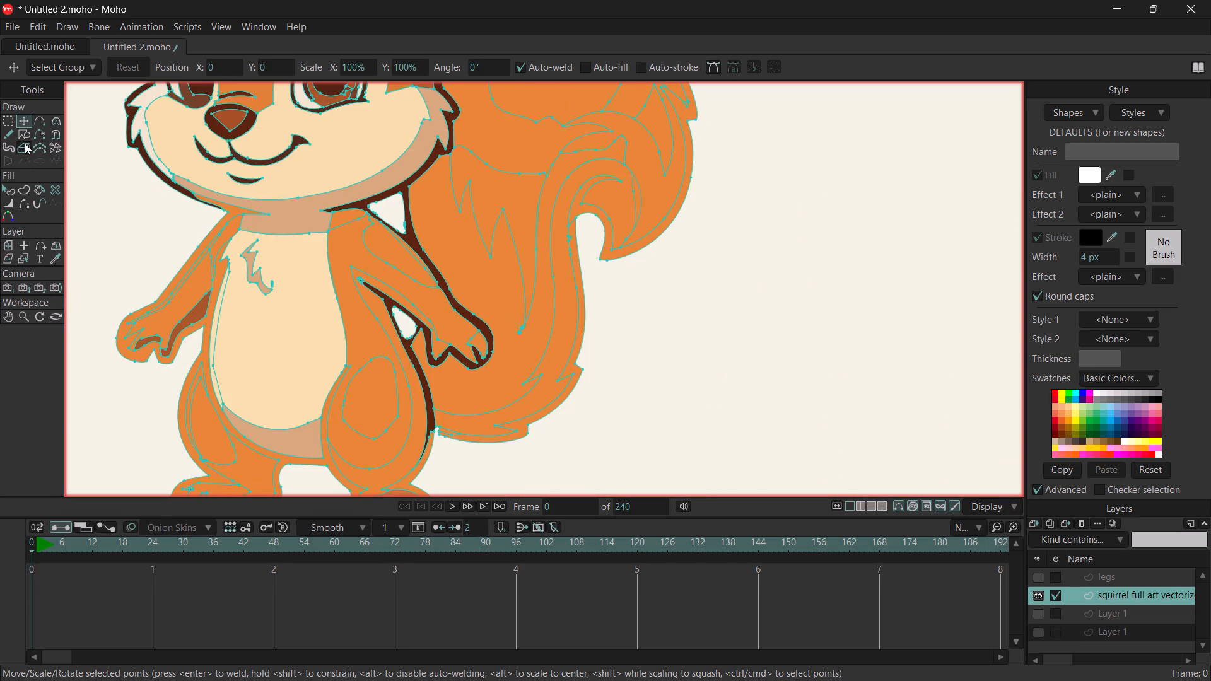
Erase a thin channel through the dark outline along the arm's outer edge, from the gap below the chin towards the wrist.
left_click(18, 144)
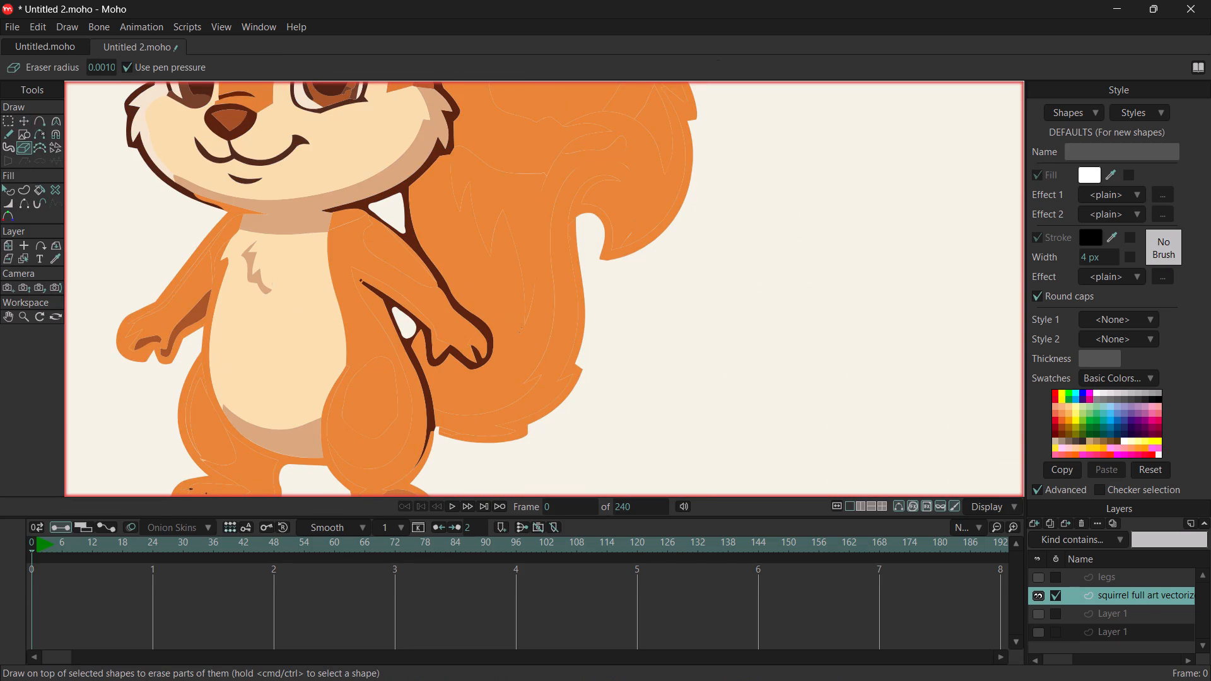
scroll(432, 248, "up", 6, "ctrl")
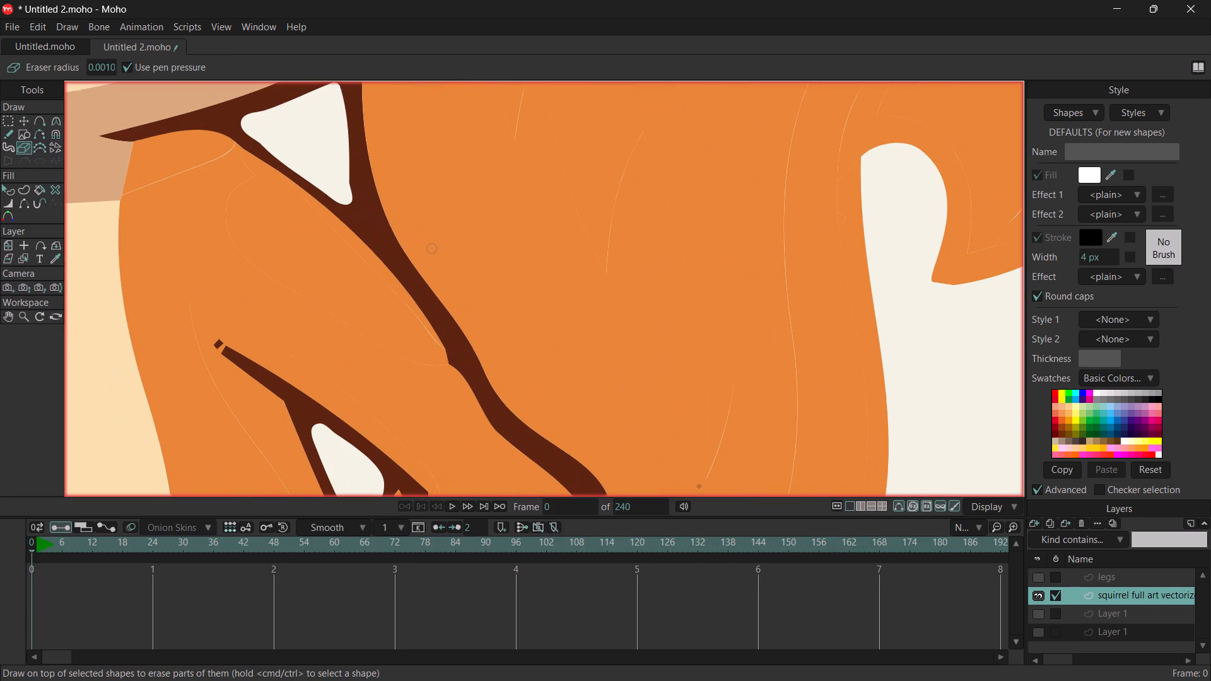
left_click_drag(351, 200, 370, 232, "ctrl")
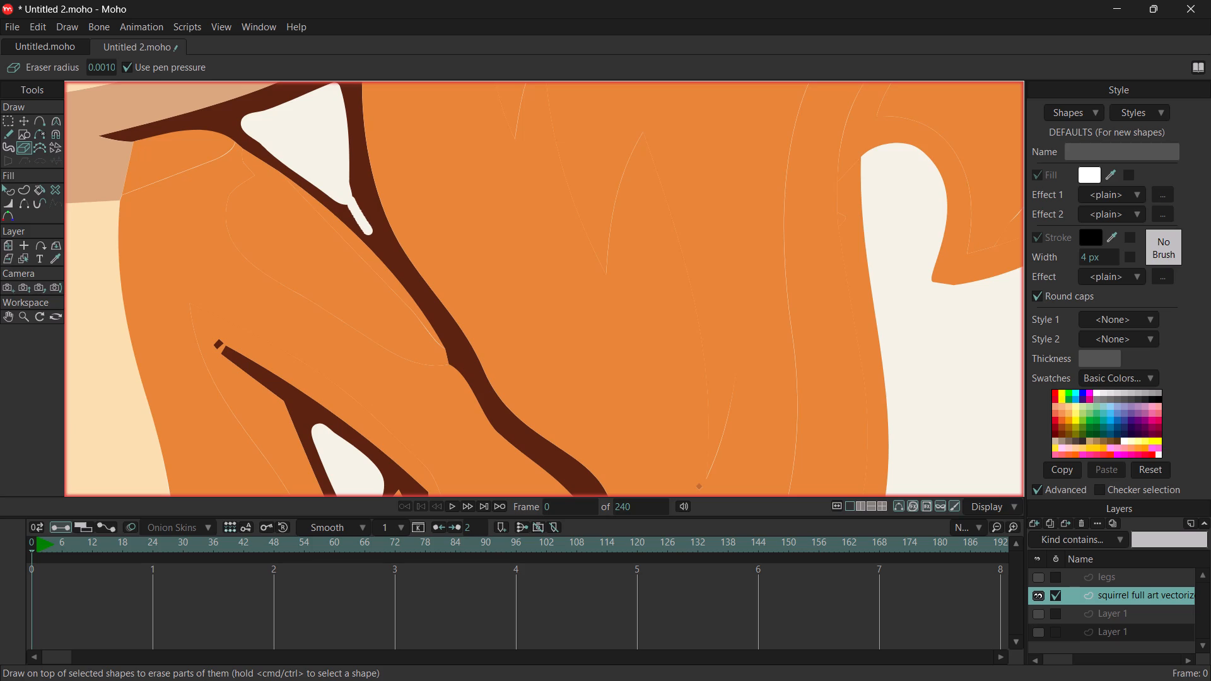
left_click_drag(370, 232, 433, 307, "ctrl")
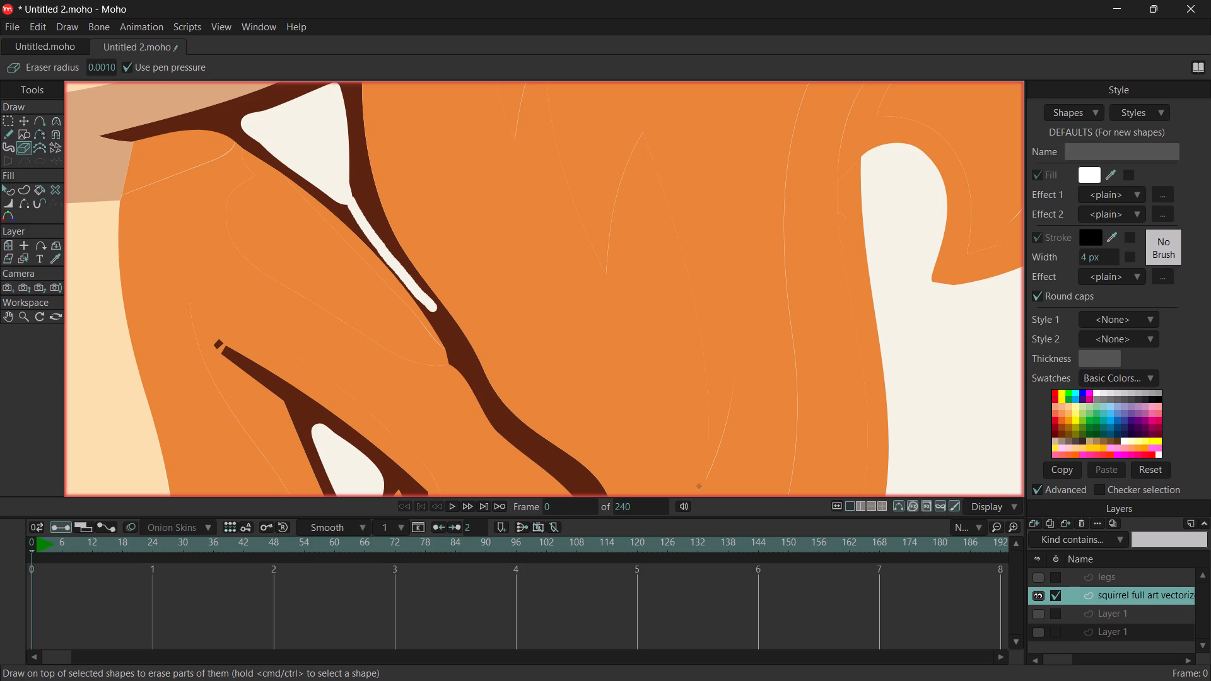
left_click_drag(433, 307, 487, 392, "ctrl")
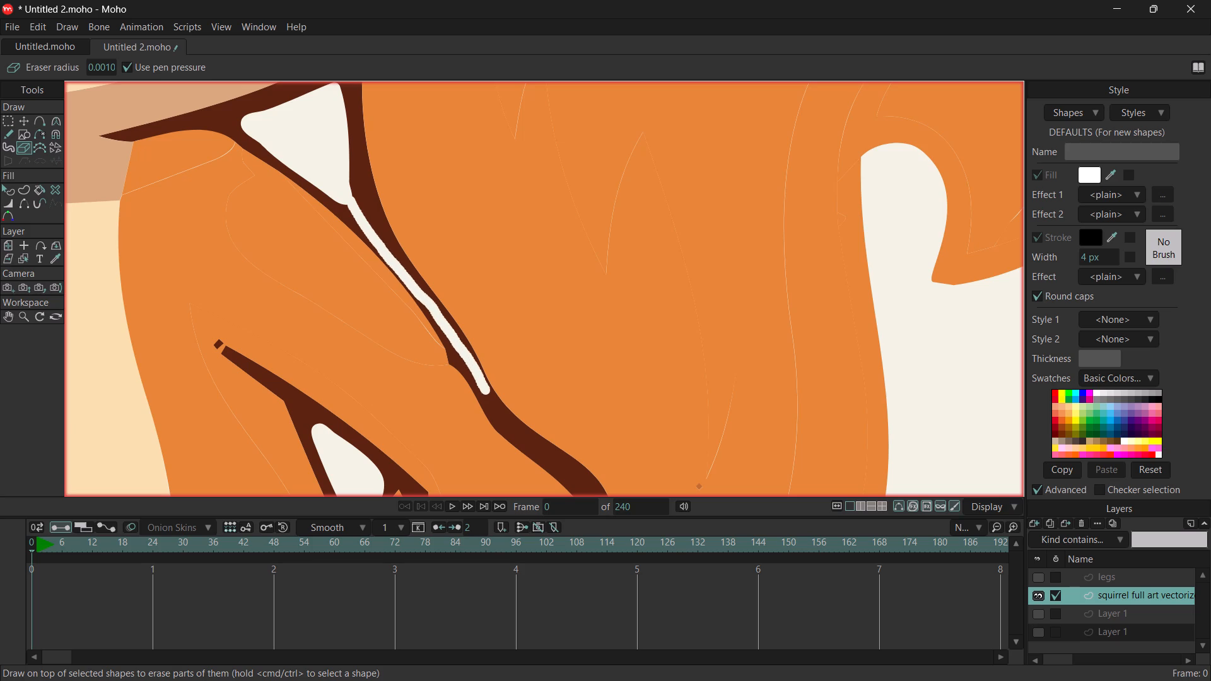
left_click_drag(487, 392, 524, 437, "ctrl")
Continue the erased channel from the wrist around the hand and fingers to the gap between the arm and body.
scroll(519, 389, "down", 3, "ctrl")
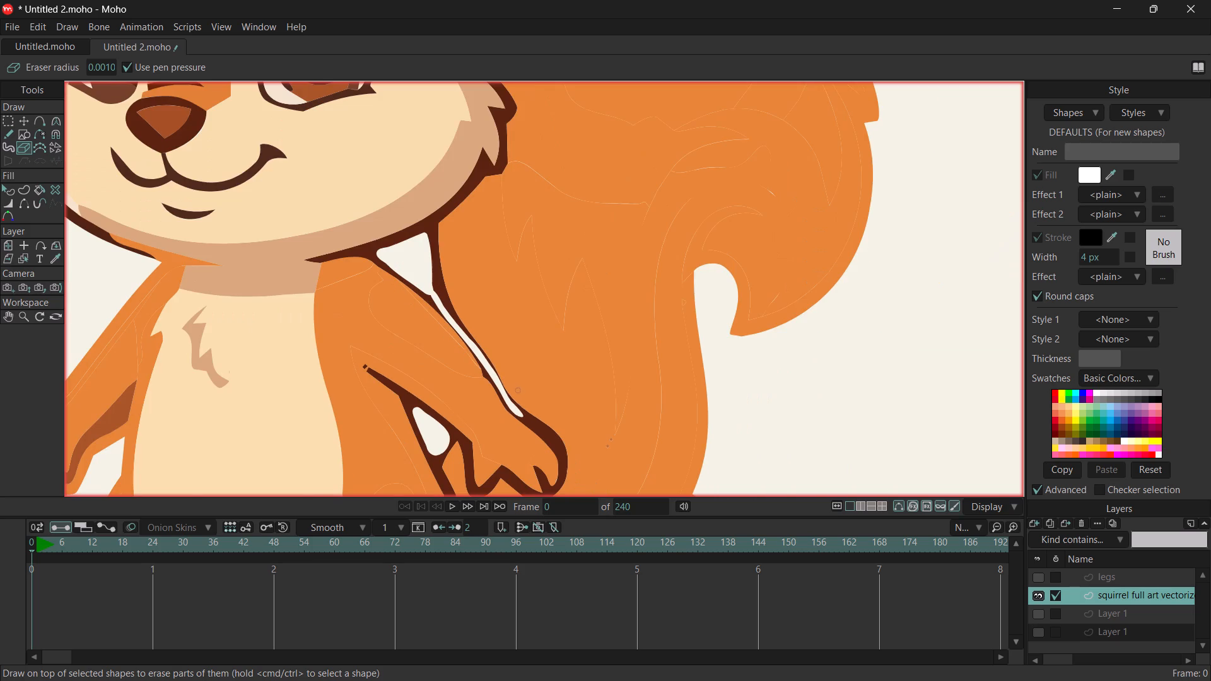
scroll(524, 417, "up", 3, "ctrl")
scroll(531, 424, "down", 4, "ctrl")
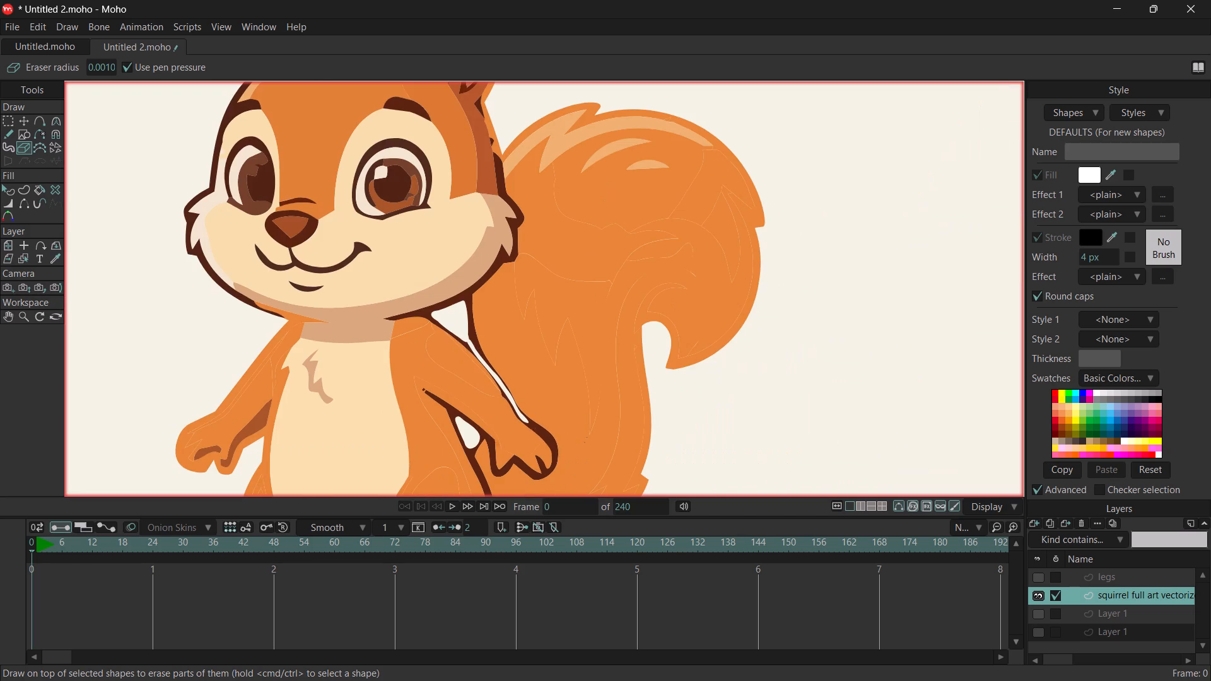
scroll(497, 450, "down", 5, "ctrl")
scroll(493, 470, "up", 9, "ctrl")
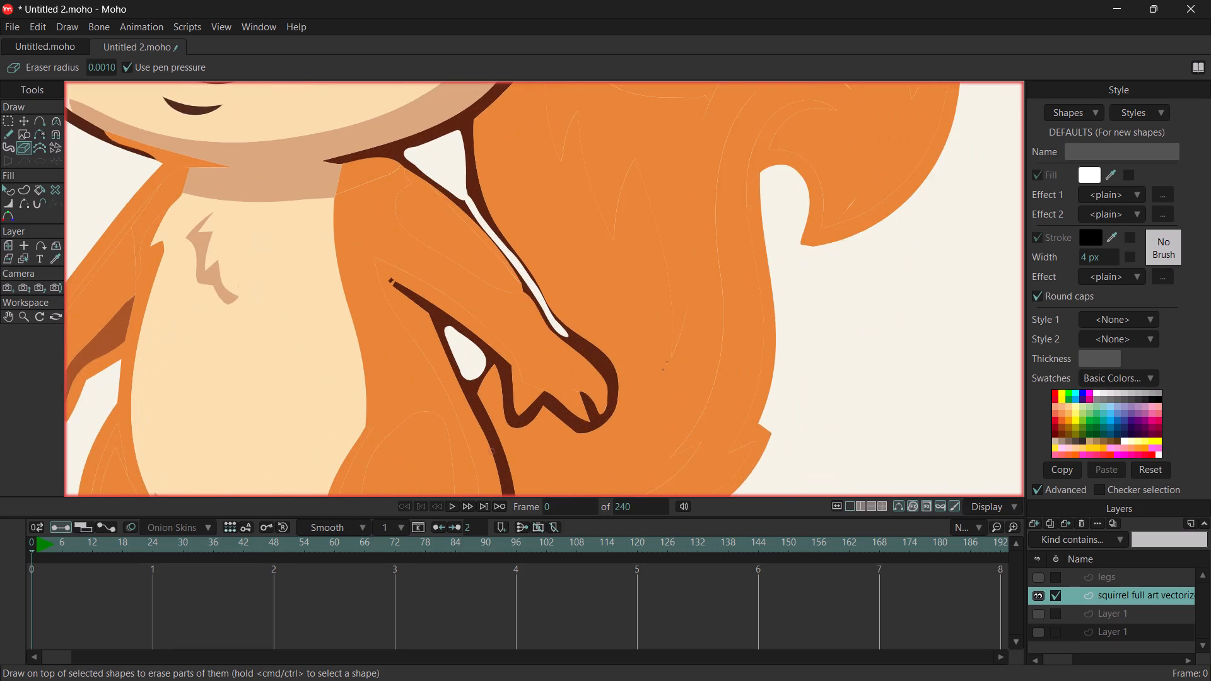
scroll(491, 450, "up", 1, "ctrl")
left_click_drag(576, 306, 595, 326, "ctrl")
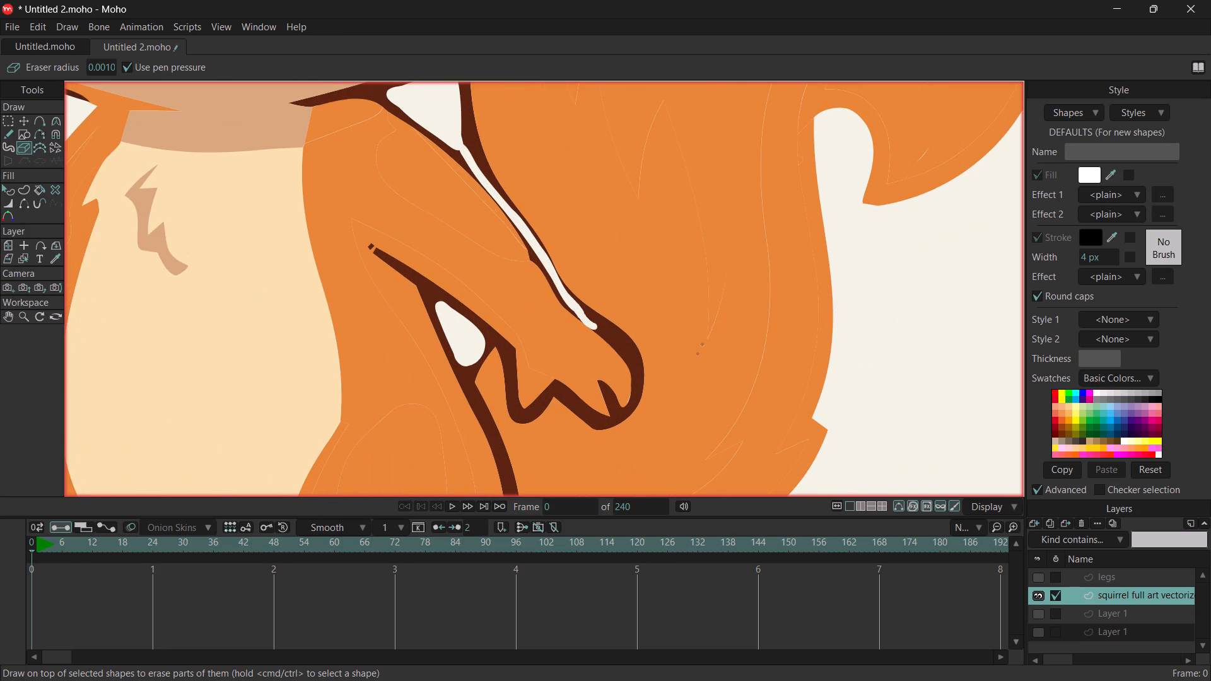
left_click_drag(595, 326, 640, 381, "ctrl")
left_click_drag(640, 381, 629, 412, "ctrl")
left_click_drag(629, 412, 597, 419, "ctrl")
left_click_drag(597, 419, 560, 389, "ctrl")
left_click_drag(560, 389, 534, 407, "ctrl")
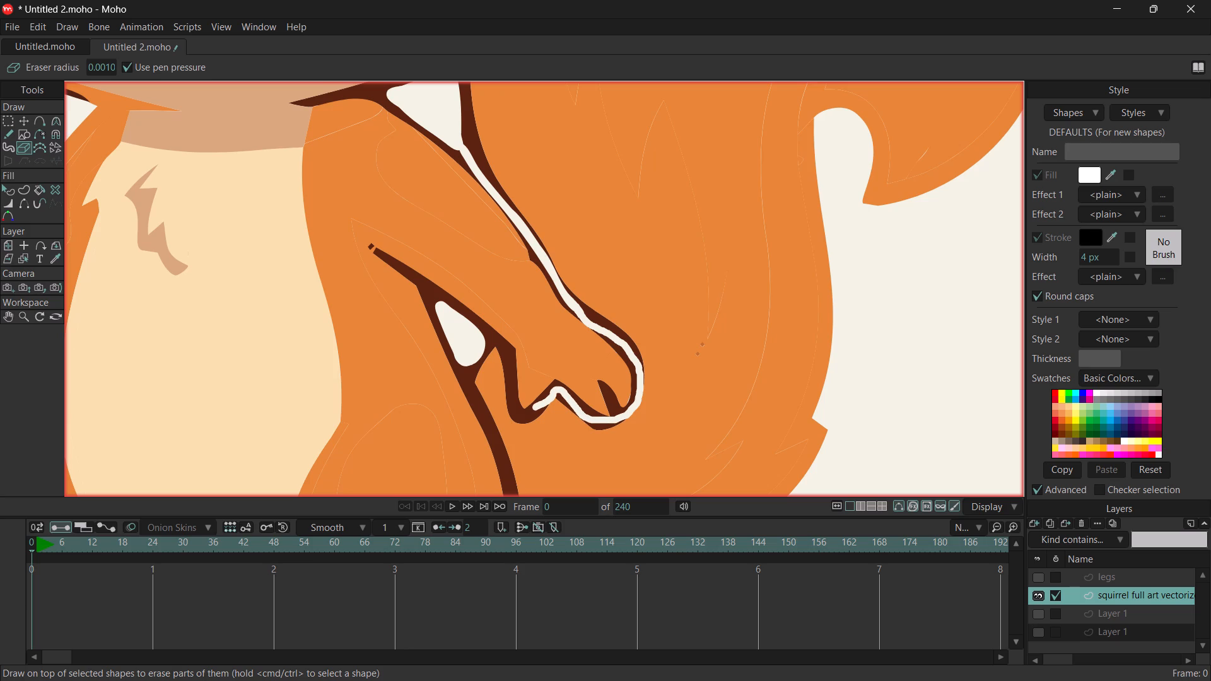
left_click_drag(534, 407, 516, 404, "ctrl")
left_click_drag(516, 404, 506, 358, "ctrl")
left_click_drag(506, 358, 477, 340, "ctrl")
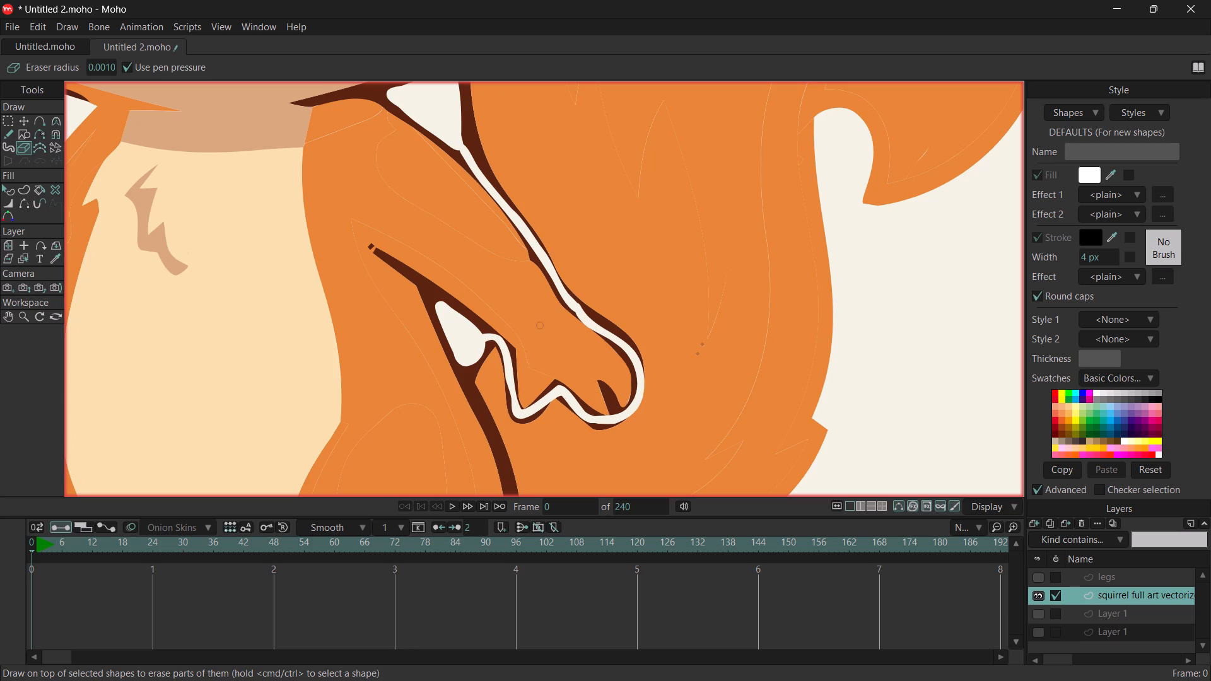
Erase through the dark outline above the shoulder, from near its pointed neck end to the gap below the chin.
scroll(527, 327, "down", 3, "ctrl")
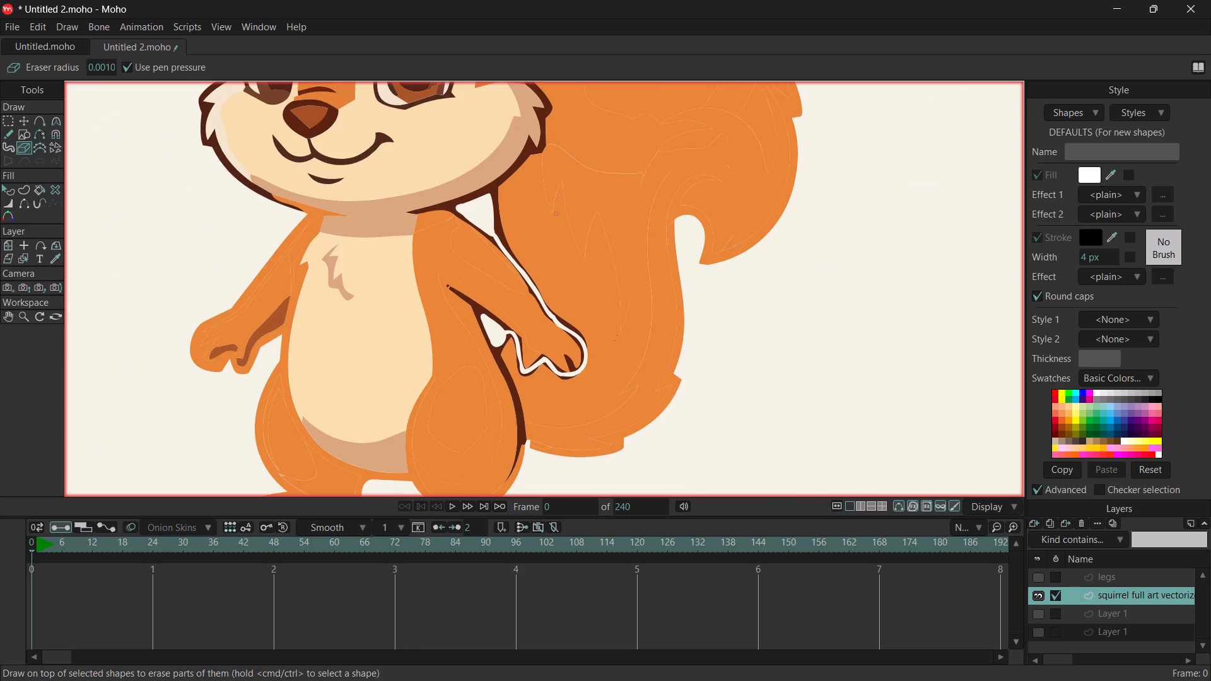
scroll(455, 224, "up", 12, "ctrl")
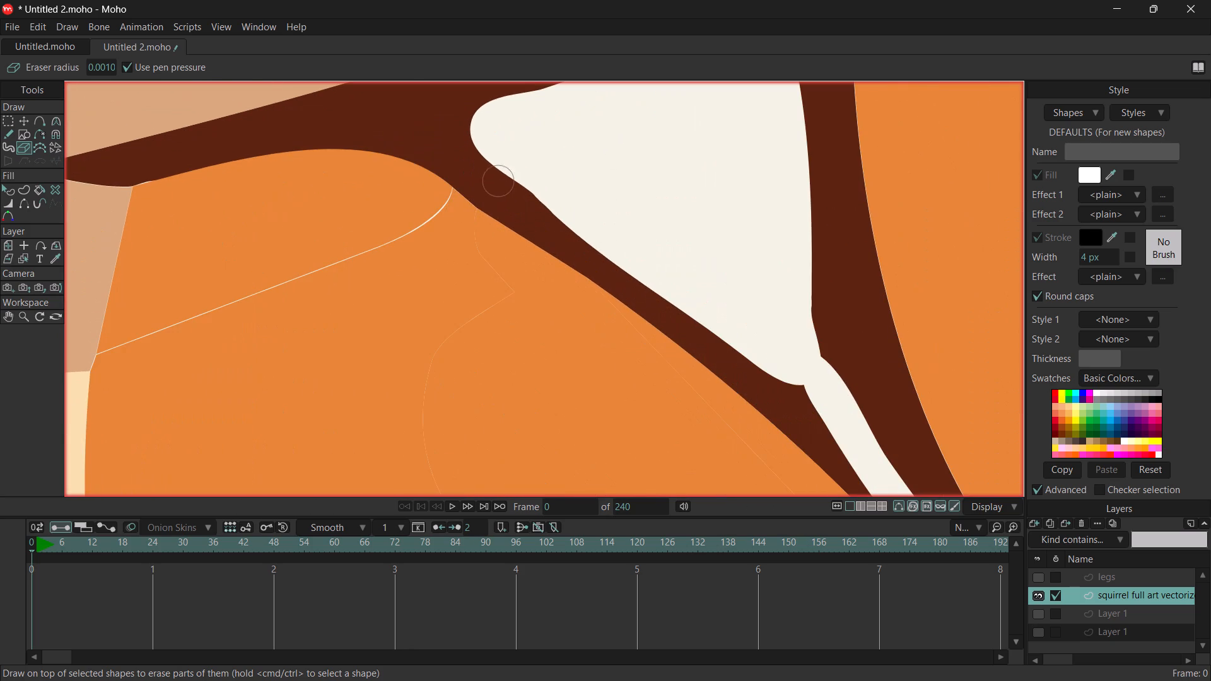
scroll(412, 191, "down", 7, "ctrl")
scroll(281, 187, "up", 7, "ctrl")
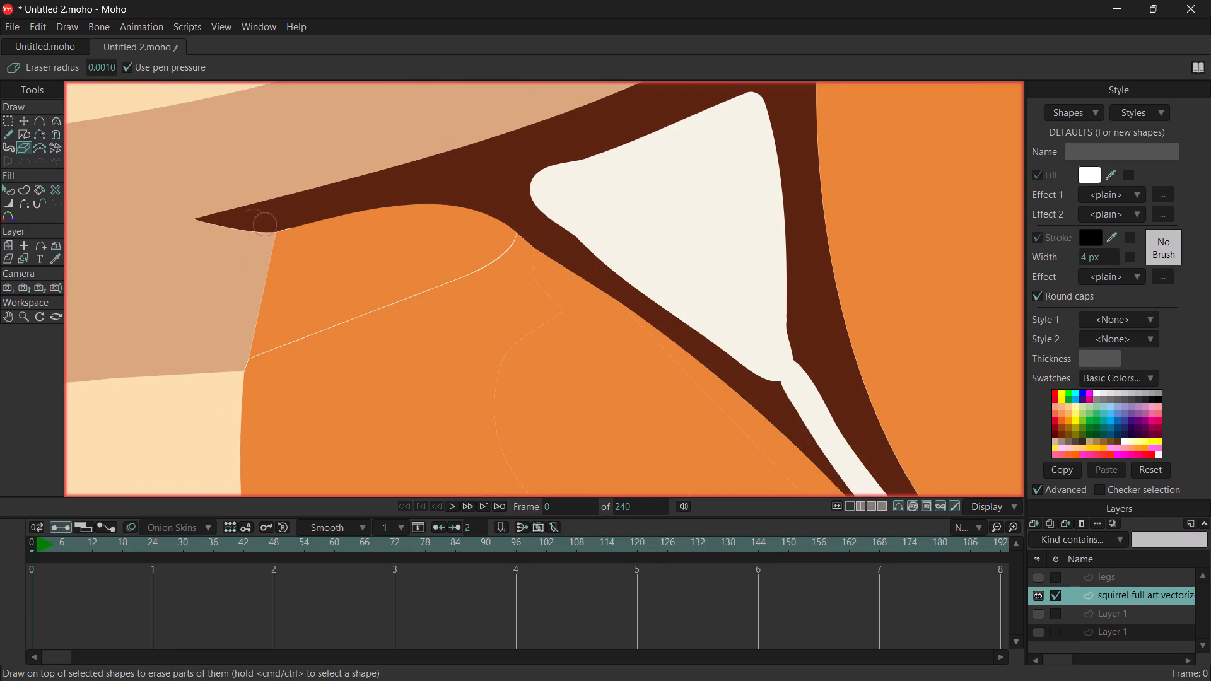
left_click_drag(259, 219, 271, 217, "ctrl")
left_click_drag(271, 217, 459, 197, "ctrl")
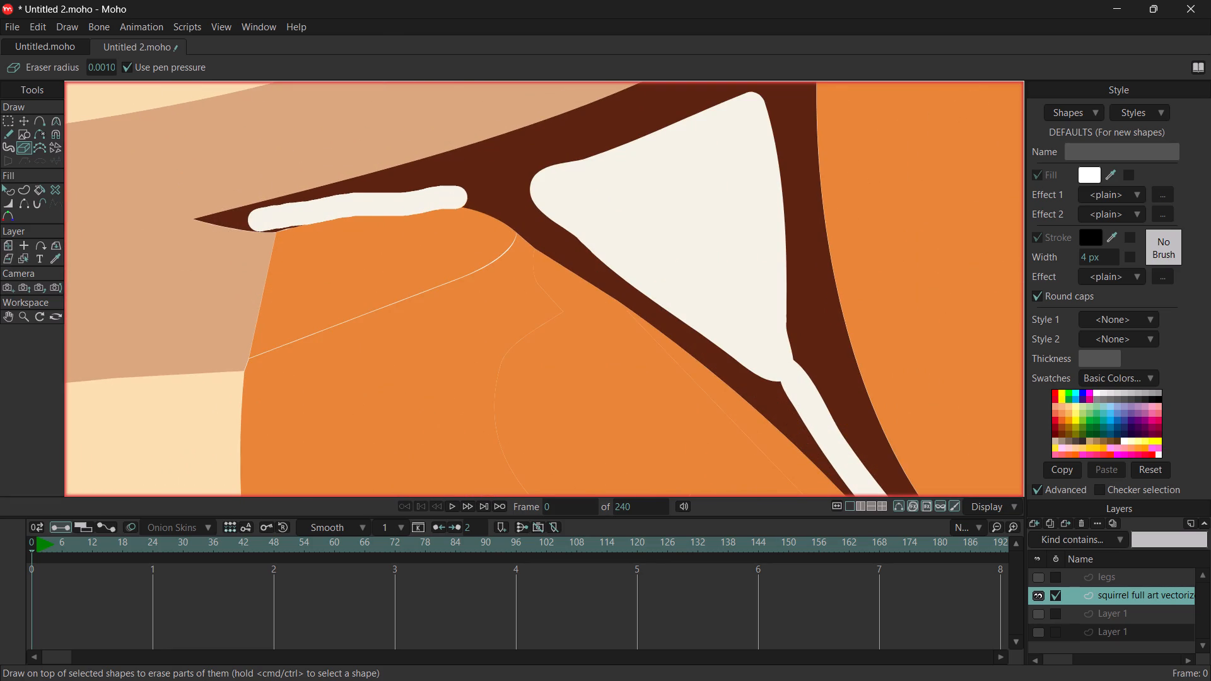
left_click_drag(459, 197, 414, 182, "ctrl")
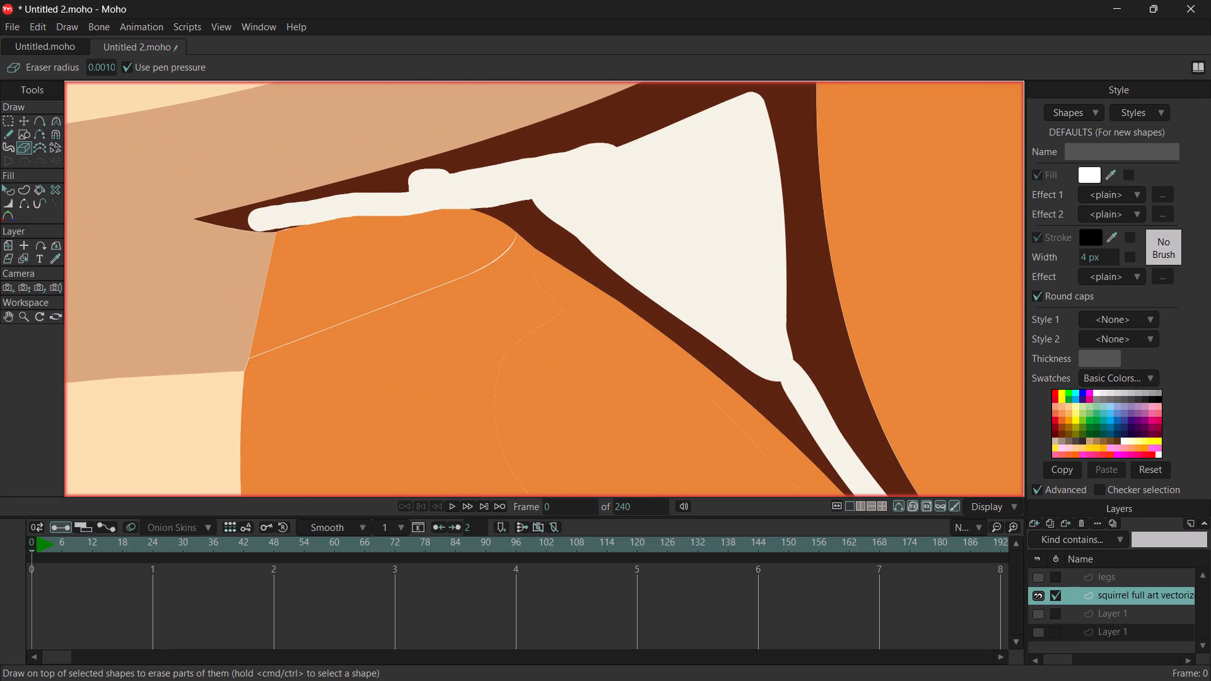
left_click_drag(414, 182, 416, 176, "ctrl")
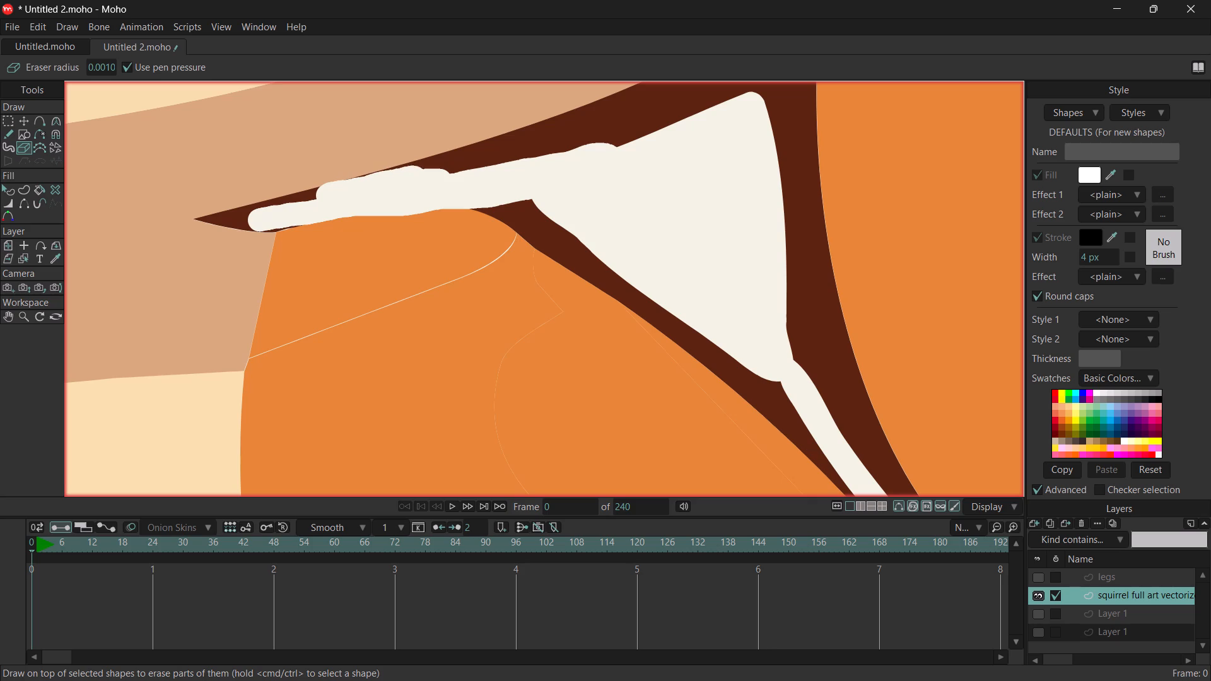
left_click_drag(416, 176, 648, 129, "ctrl")
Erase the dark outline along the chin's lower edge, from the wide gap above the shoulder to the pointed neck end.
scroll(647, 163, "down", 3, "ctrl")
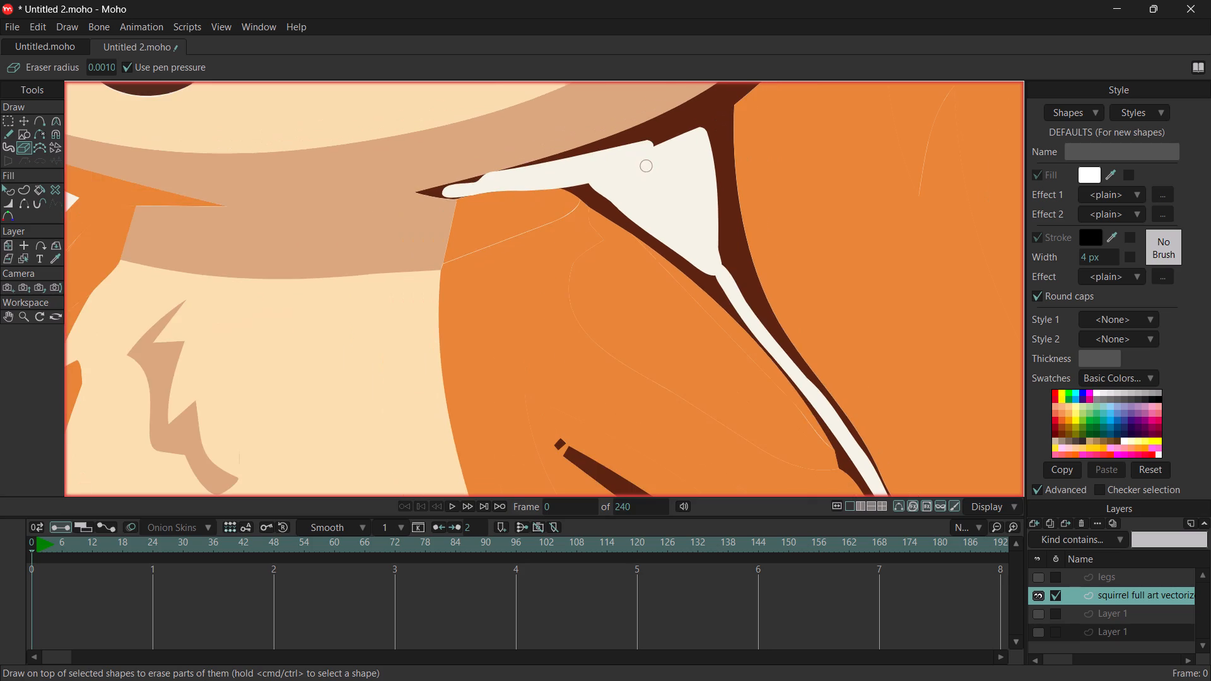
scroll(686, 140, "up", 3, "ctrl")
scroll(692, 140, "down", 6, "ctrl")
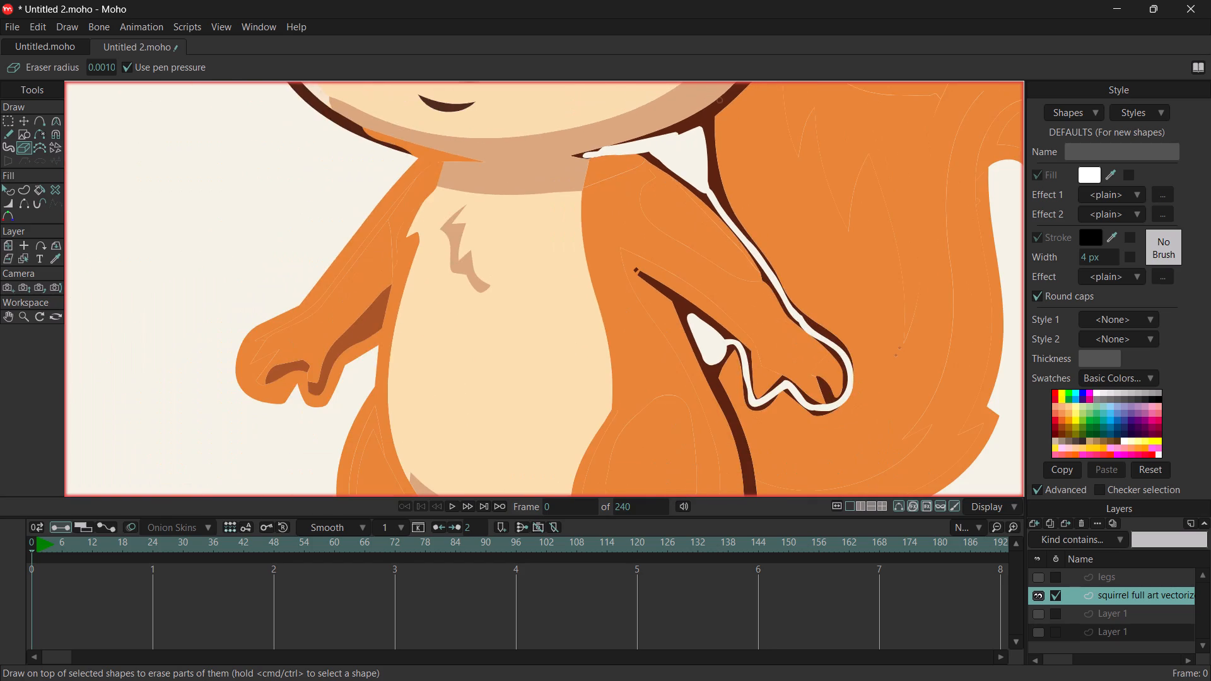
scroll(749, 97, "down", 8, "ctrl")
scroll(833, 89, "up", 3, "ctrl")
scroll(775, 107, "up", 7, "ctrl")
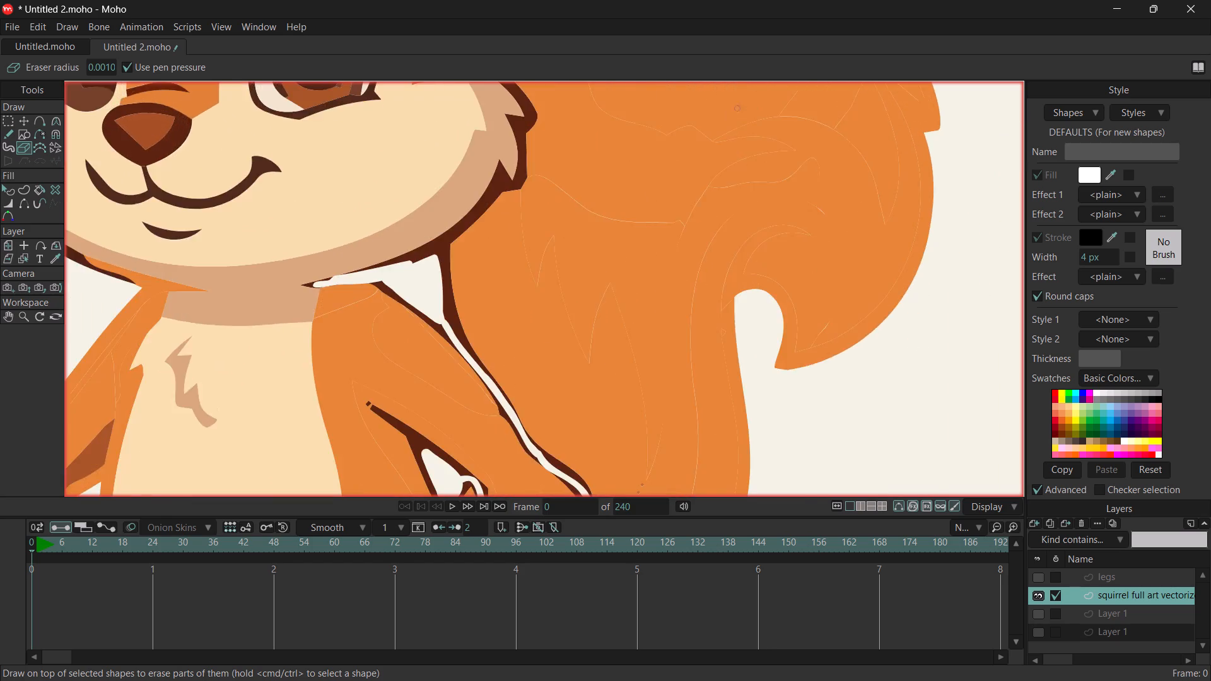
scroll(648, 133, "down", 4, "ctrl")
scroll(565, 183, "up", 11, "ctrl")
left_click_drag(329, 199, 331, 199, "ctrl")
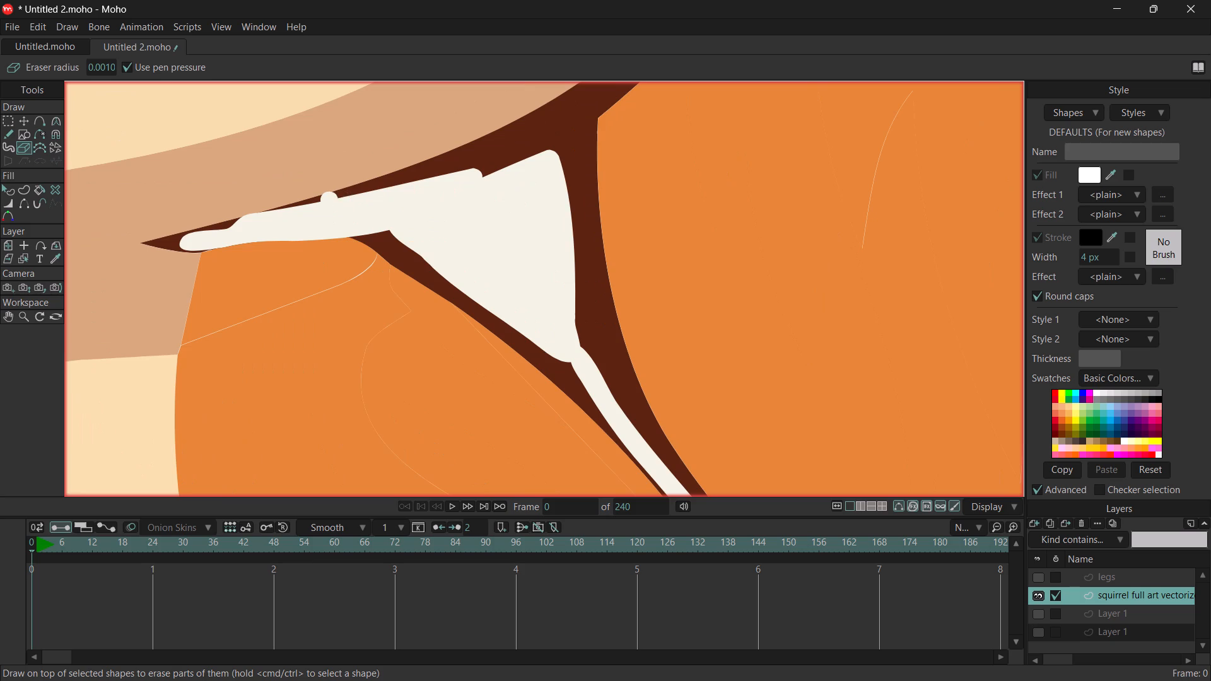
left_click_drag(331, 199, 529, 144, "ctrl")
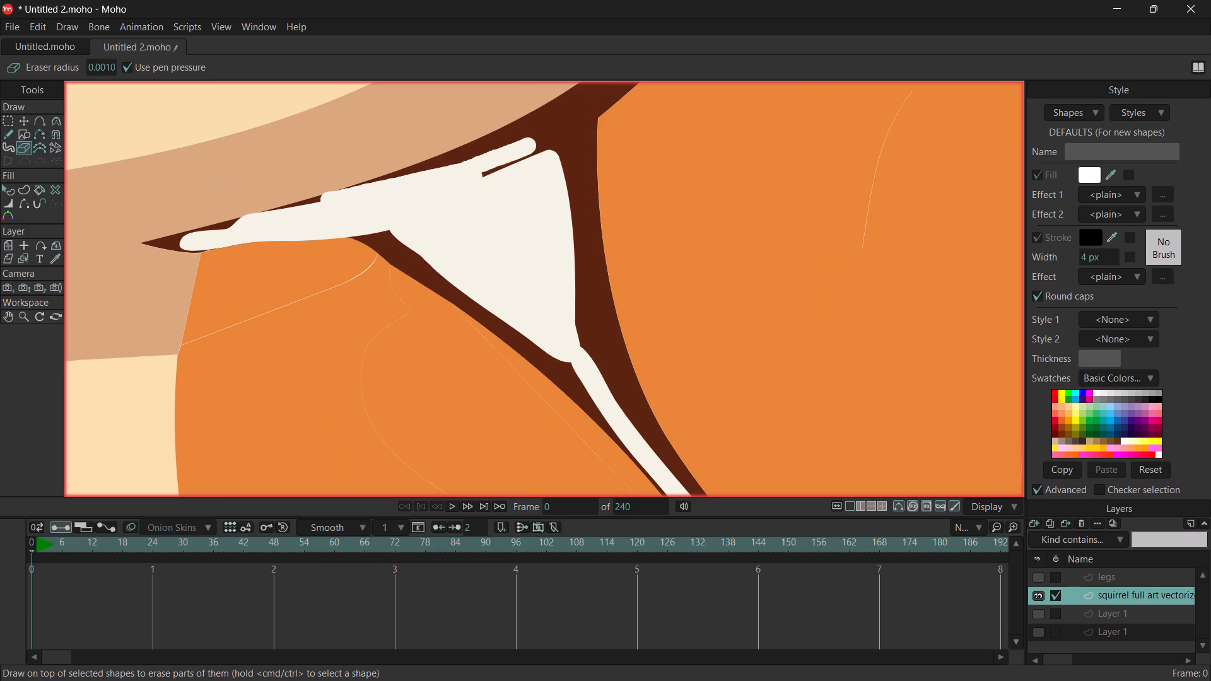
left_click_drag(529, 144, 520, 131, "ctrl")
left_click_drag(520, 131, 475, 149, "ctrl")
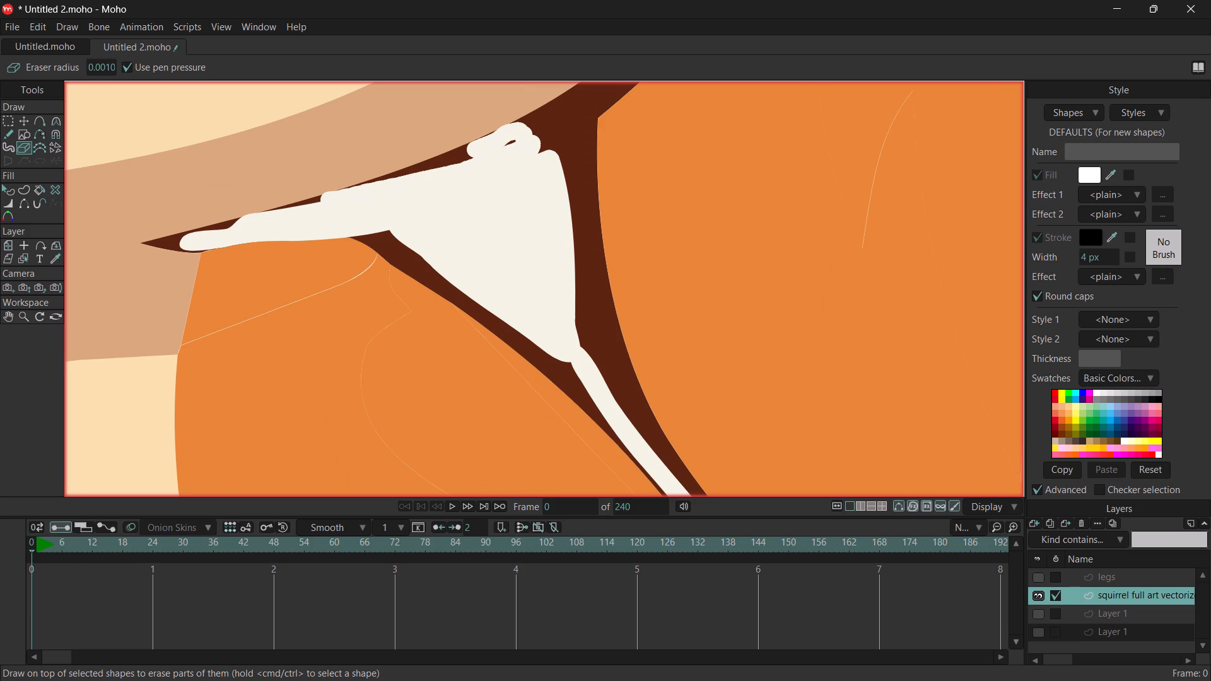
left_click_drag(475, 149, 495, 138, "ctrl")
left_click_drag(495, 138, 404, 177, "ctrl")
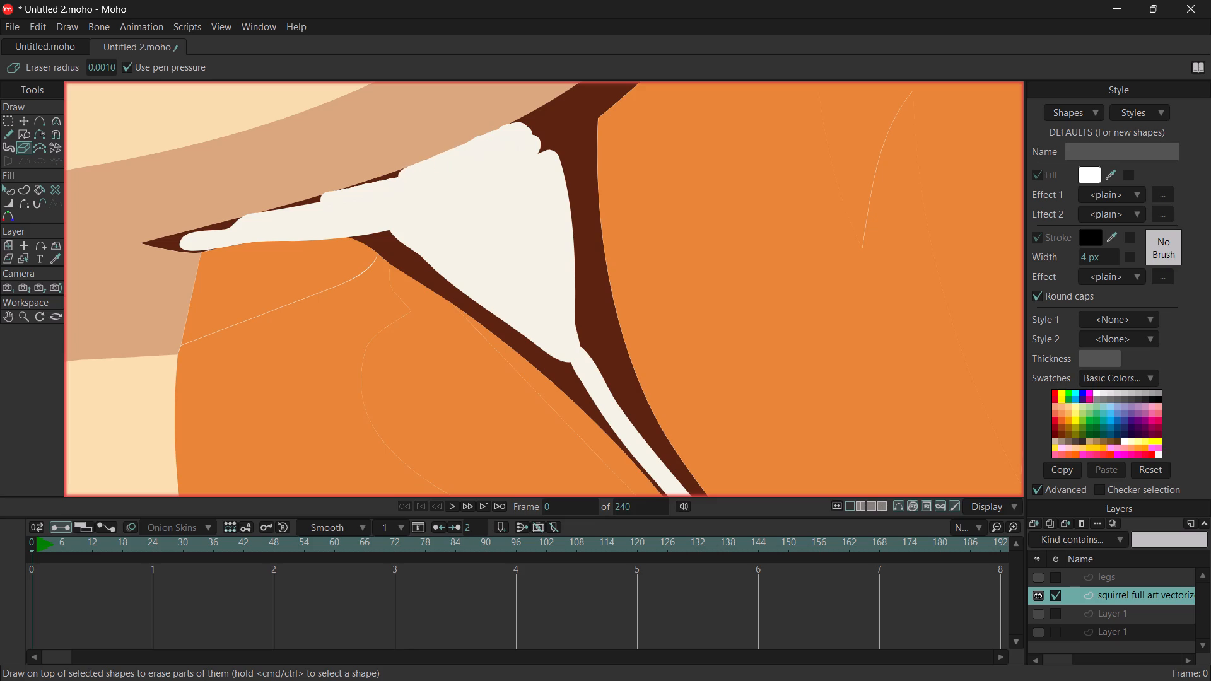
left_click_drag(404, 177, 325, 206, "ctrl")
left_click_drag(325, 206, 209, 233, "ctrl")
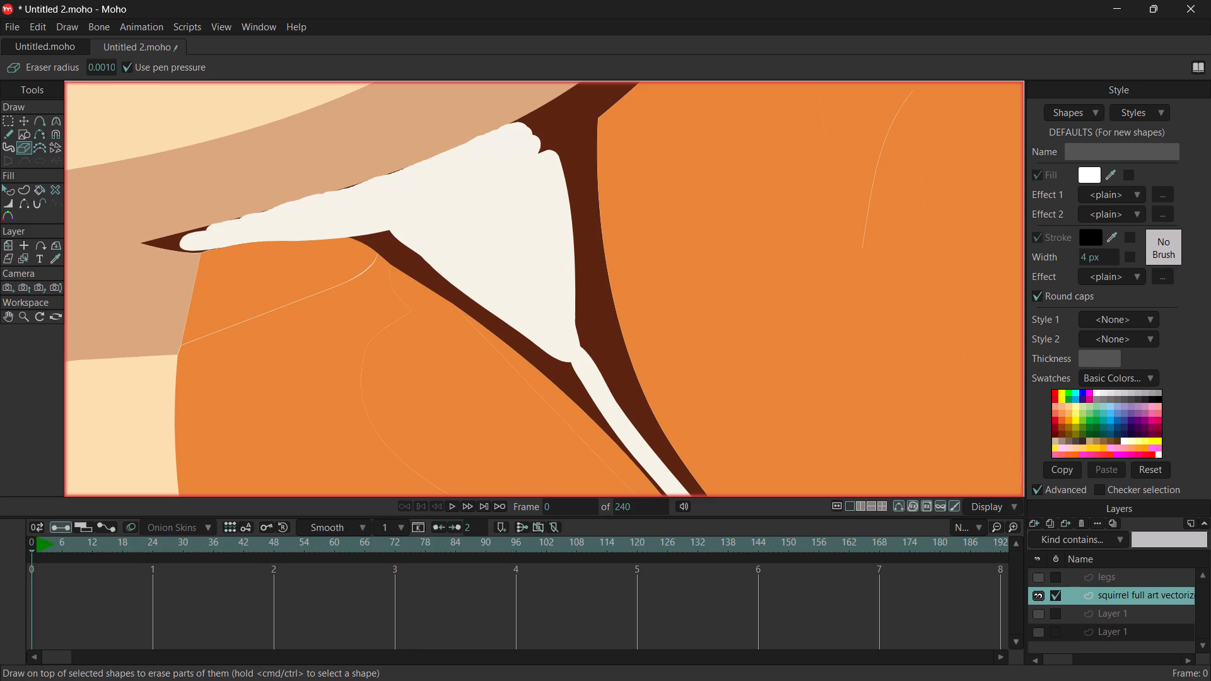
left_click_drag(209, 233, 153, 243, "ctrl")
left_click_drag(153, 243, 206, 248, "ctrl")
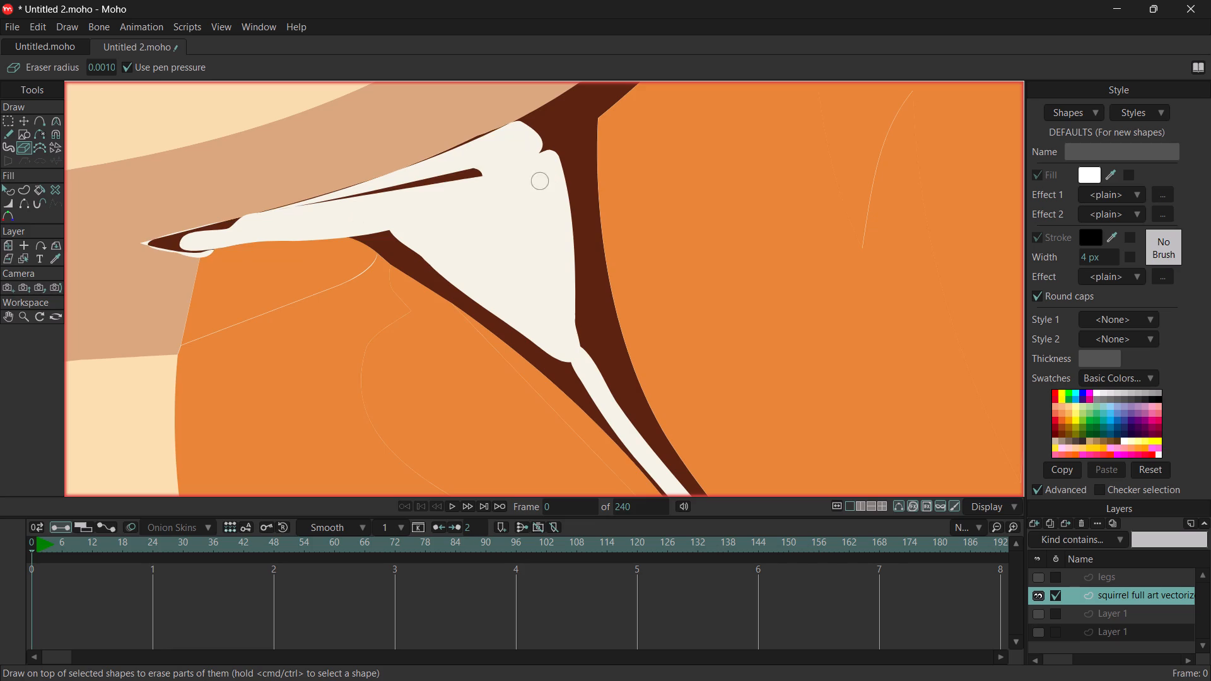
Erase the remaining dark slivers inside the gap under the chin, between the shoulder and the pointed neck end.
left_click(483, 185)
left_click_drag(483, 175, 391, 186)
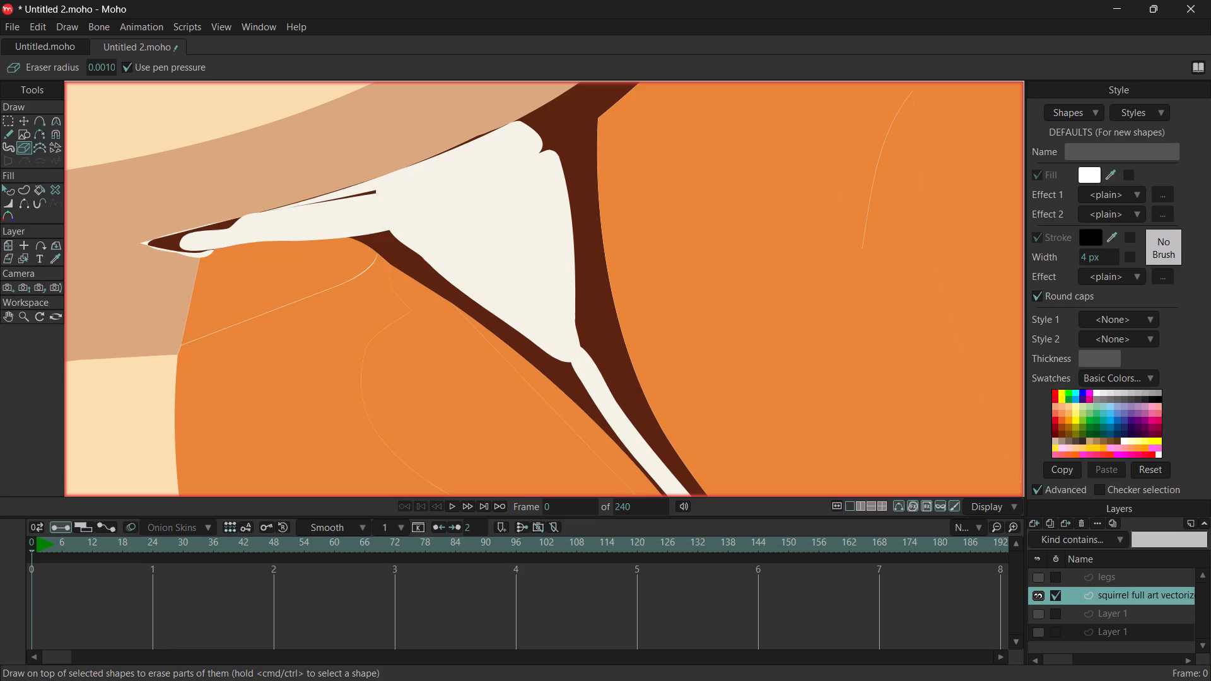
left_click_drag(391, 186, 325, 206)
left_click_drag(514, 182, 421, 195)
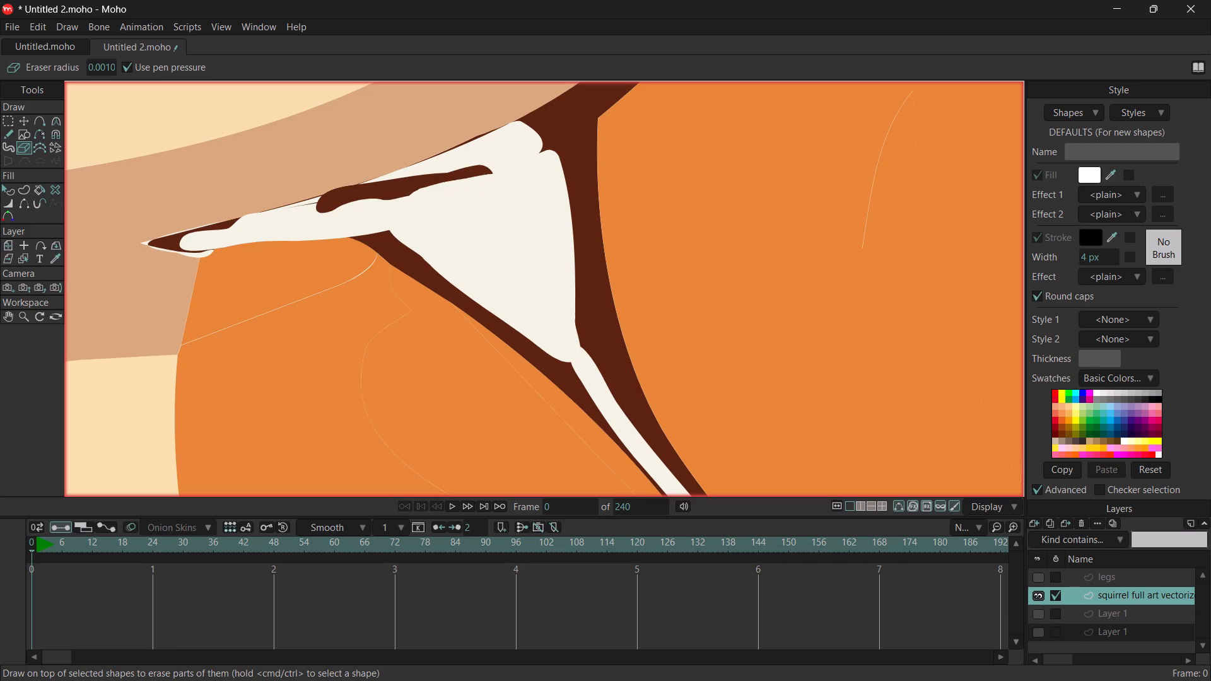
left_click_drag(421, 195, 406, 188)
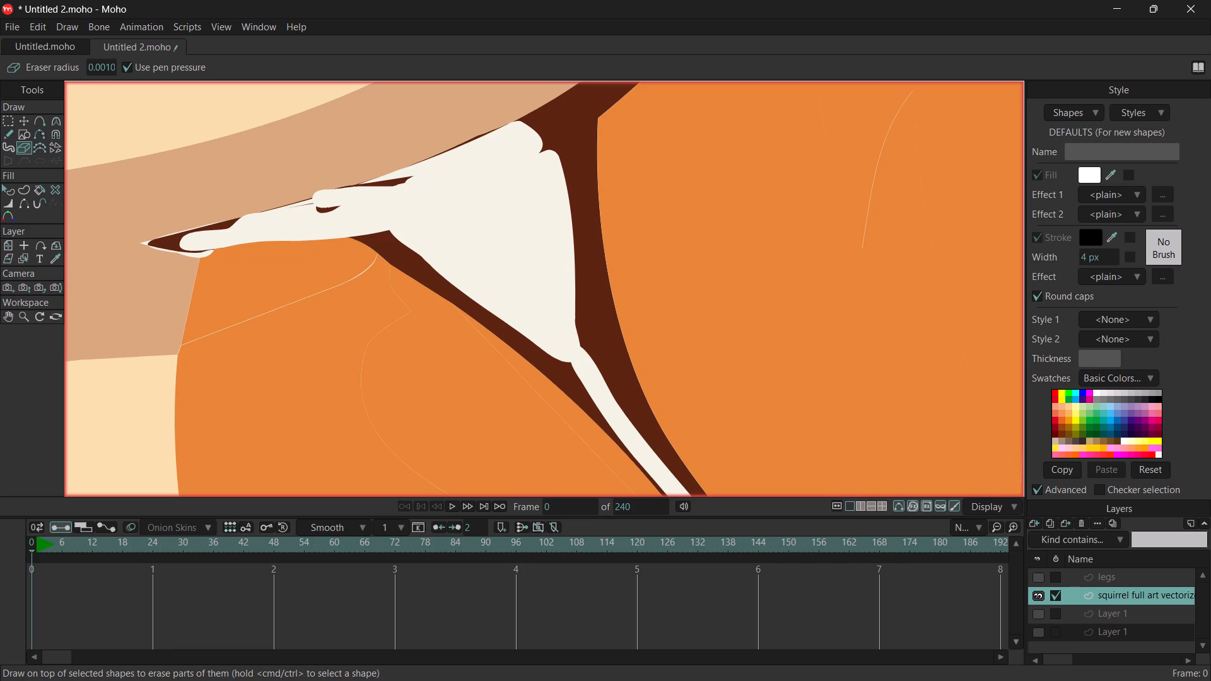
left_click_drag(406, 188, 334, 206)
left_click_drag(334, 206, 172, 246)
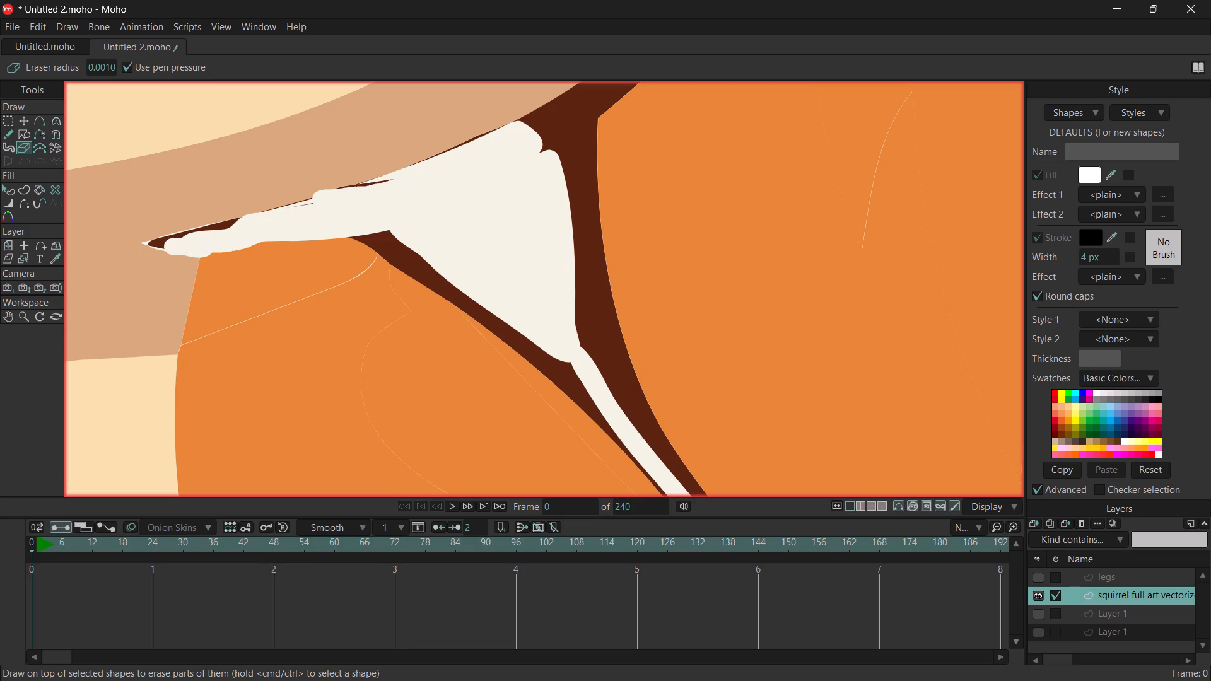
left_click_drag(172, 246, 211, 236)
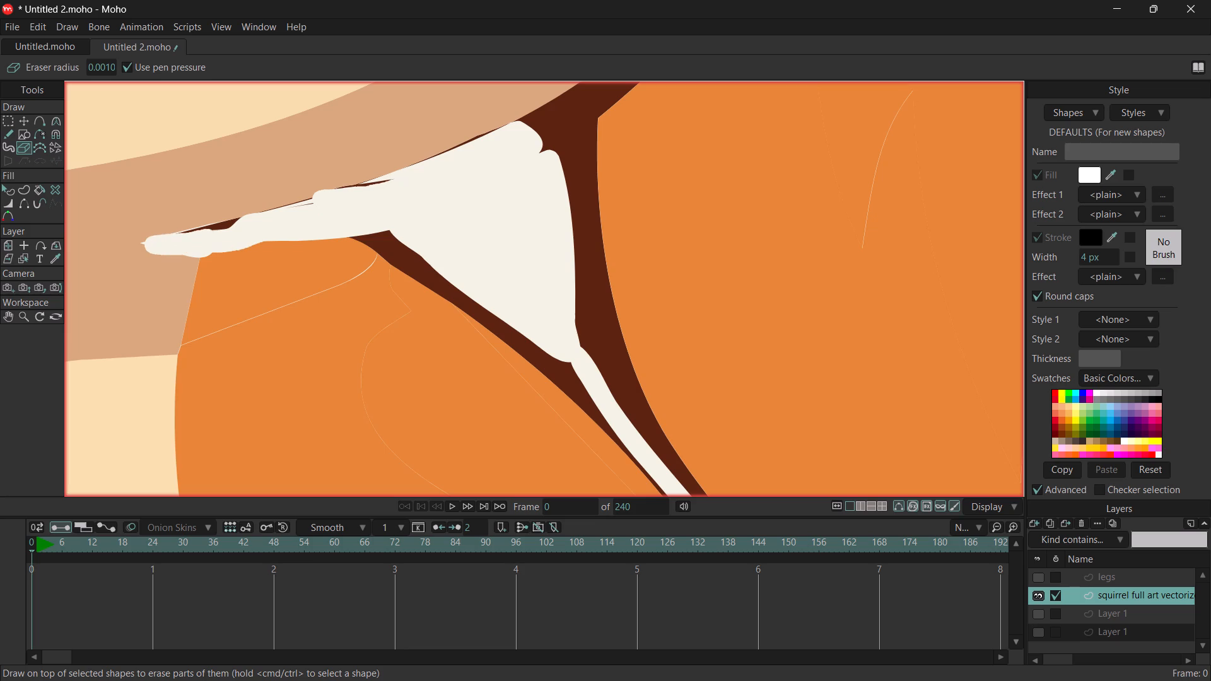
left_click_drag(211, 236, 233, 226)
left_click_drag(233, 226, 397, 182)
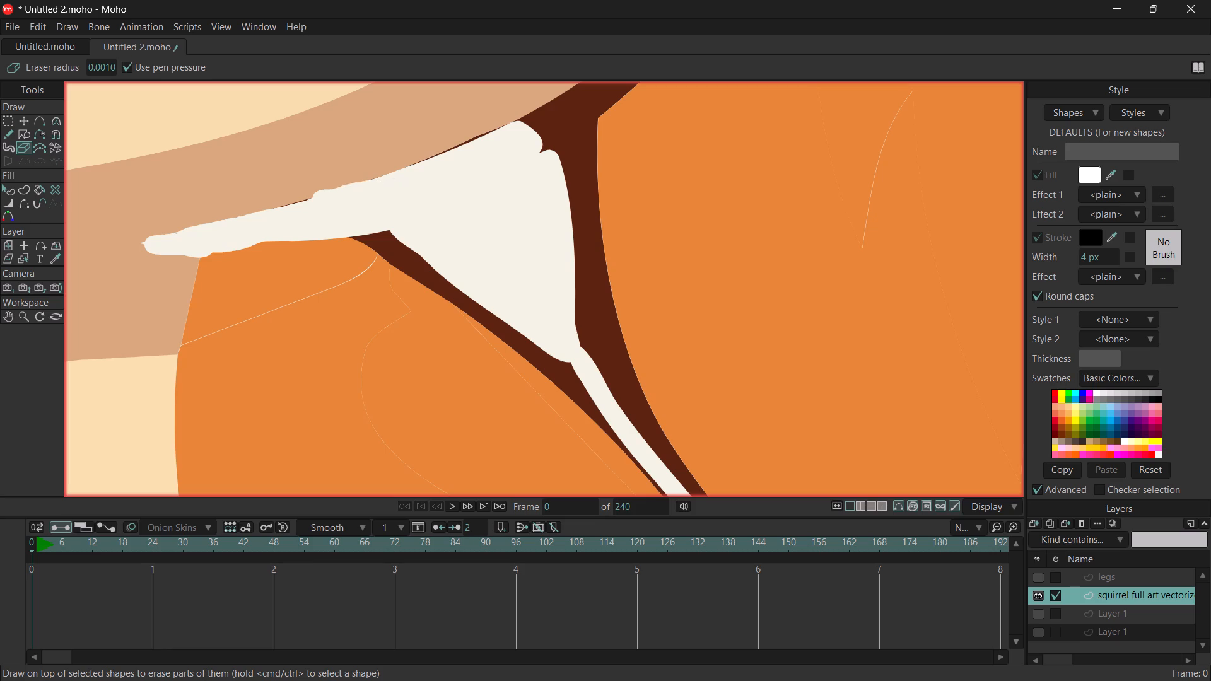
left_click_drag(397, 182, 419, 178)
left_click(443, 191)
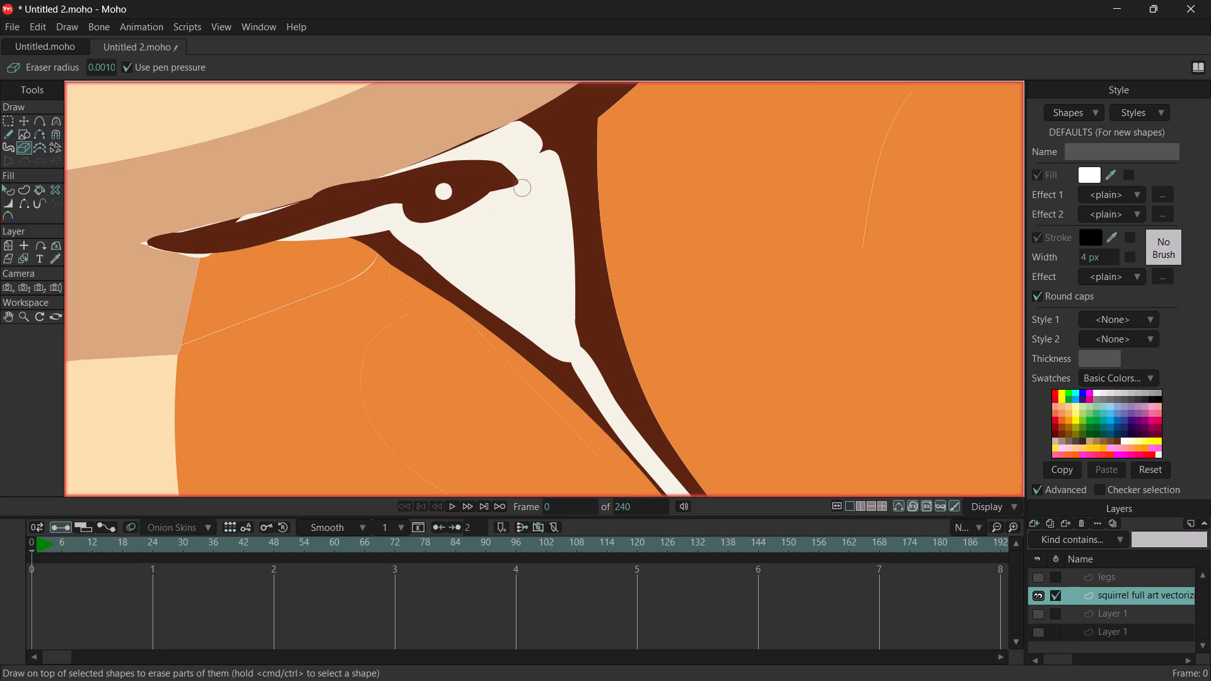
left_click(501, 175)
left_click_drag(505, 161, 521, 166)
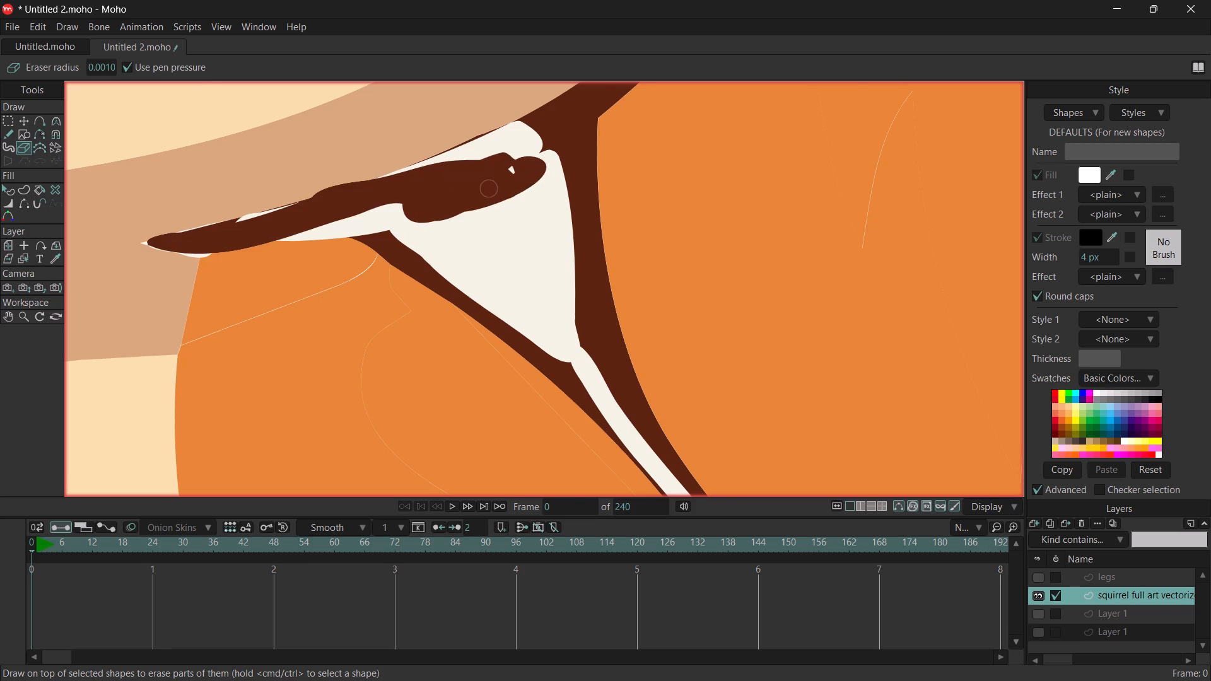
Select the whole dark outline shape around the cheek, chin and arm beside the tail and delete it.
scroll(491, 190, "down", 4, "ctrl")
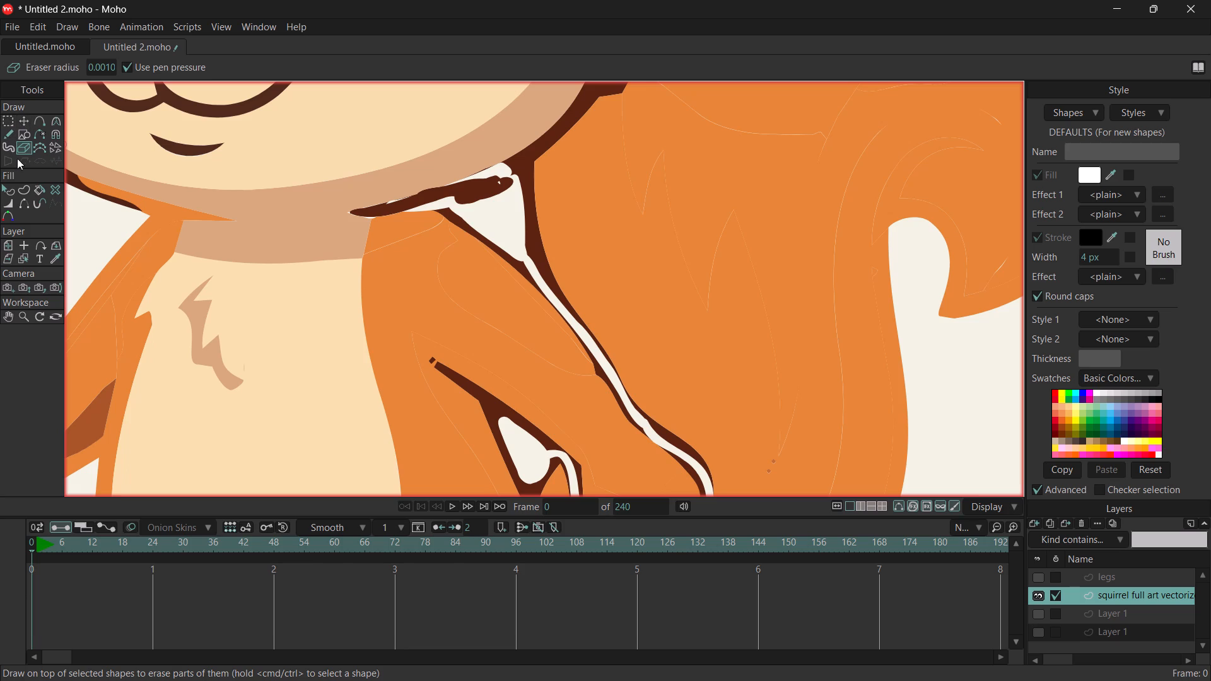
left_click(22, 115)
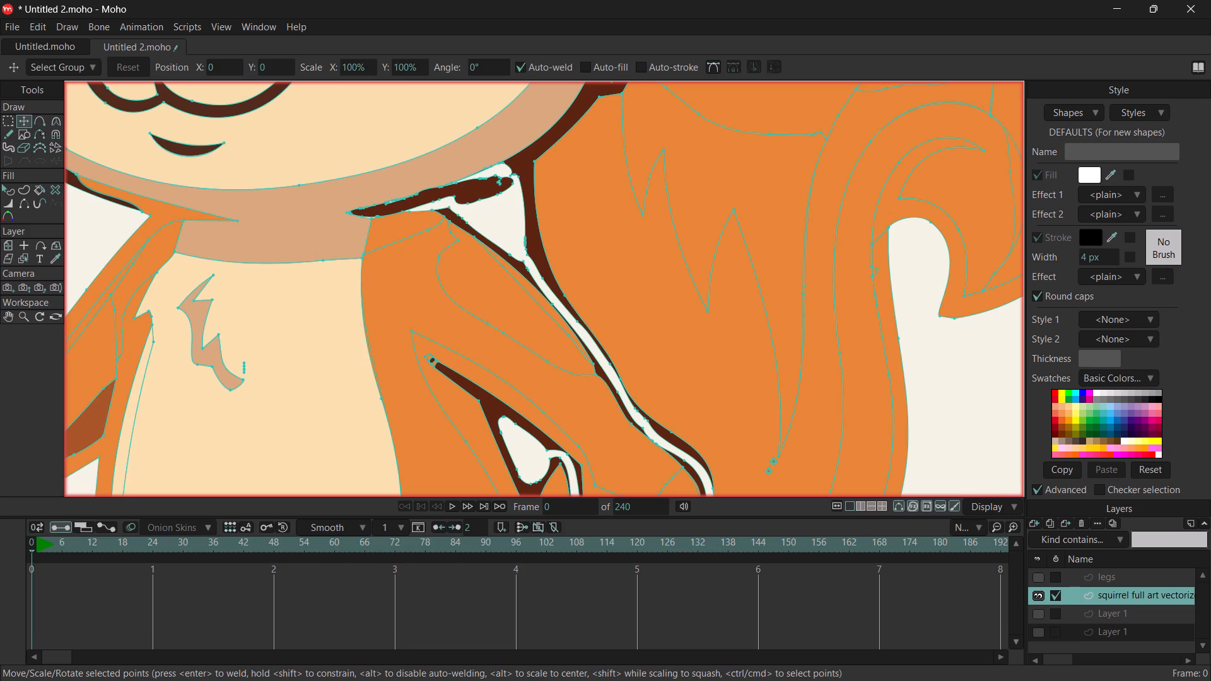
left_click(484, 186)
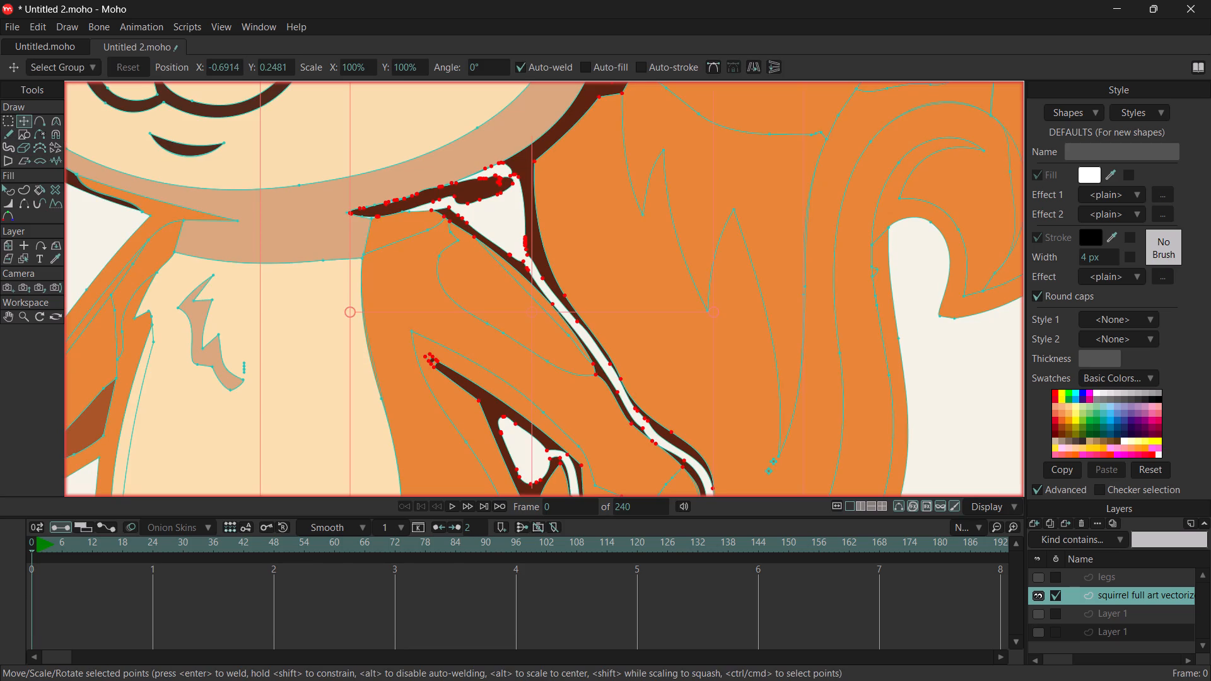
key("Delete")
Examine the squirrel's head, eye, cheek and tail shapes up close and as a whole figure without the deleted outline.
scroll(551, 230, "down", 4, "ctrl")
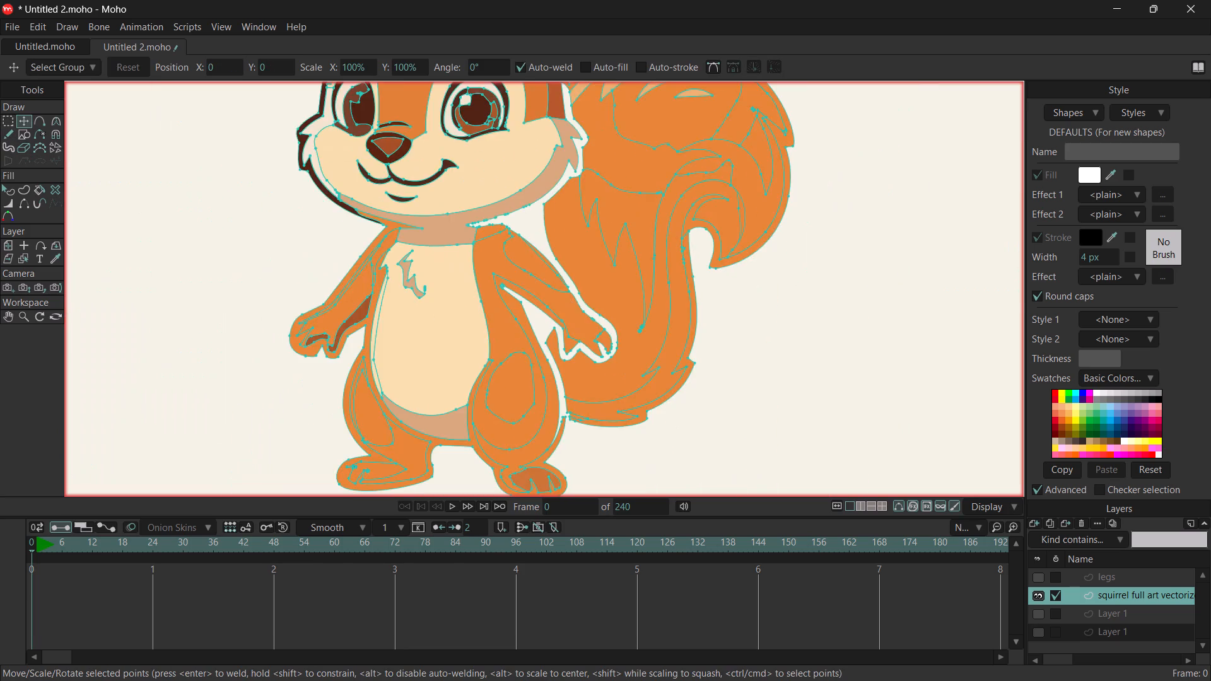
scroll(550, 234, "down", 4, "ctrl")
scroll(554, 162, "up", 12, "ctrl")
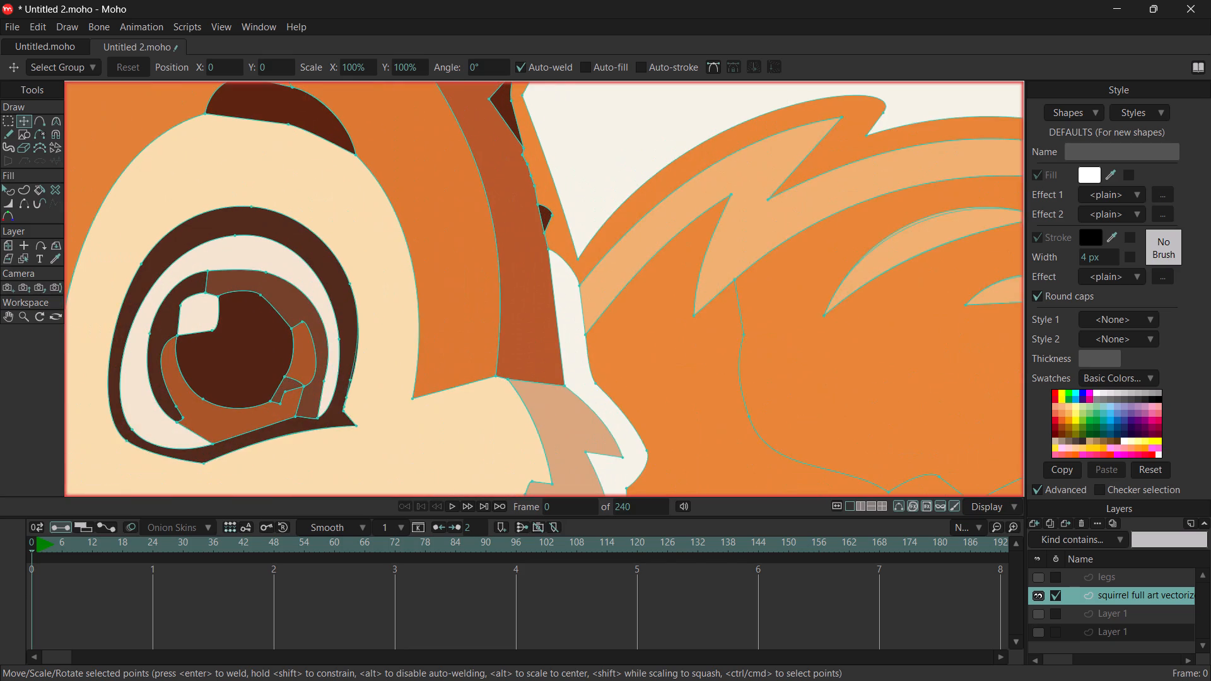
scroll(566, 173, "down", 11, "ctrl")
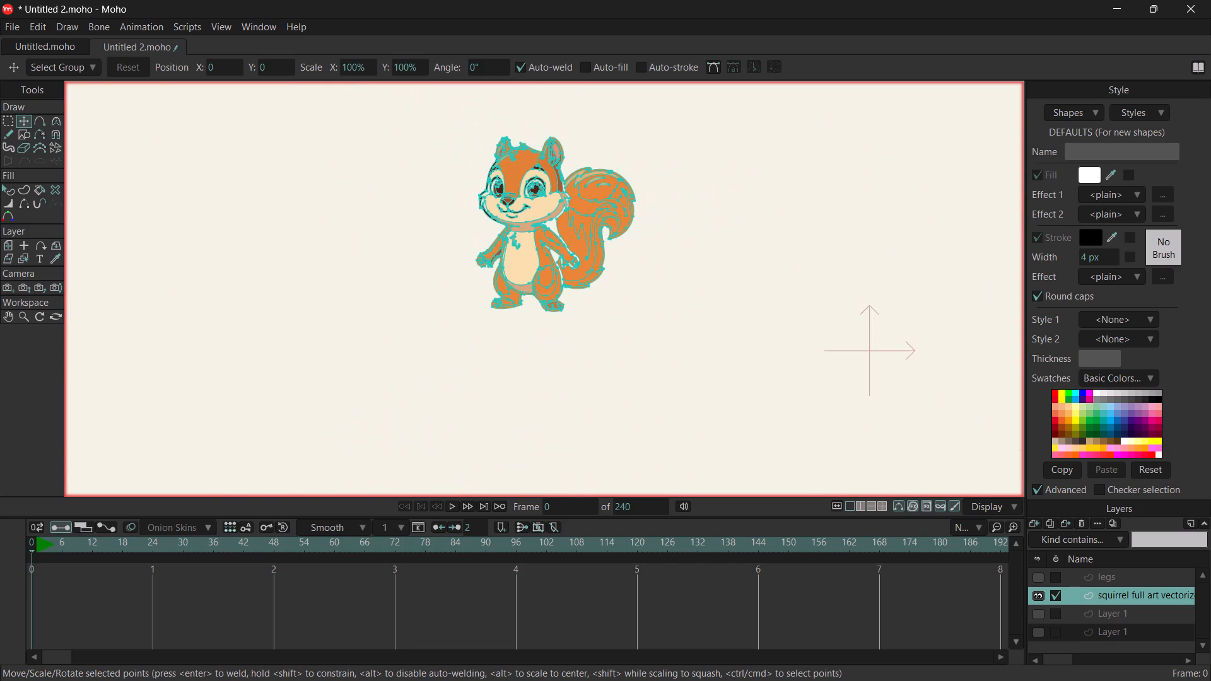
scroll(558, 175, "up", 11, "ctrl")
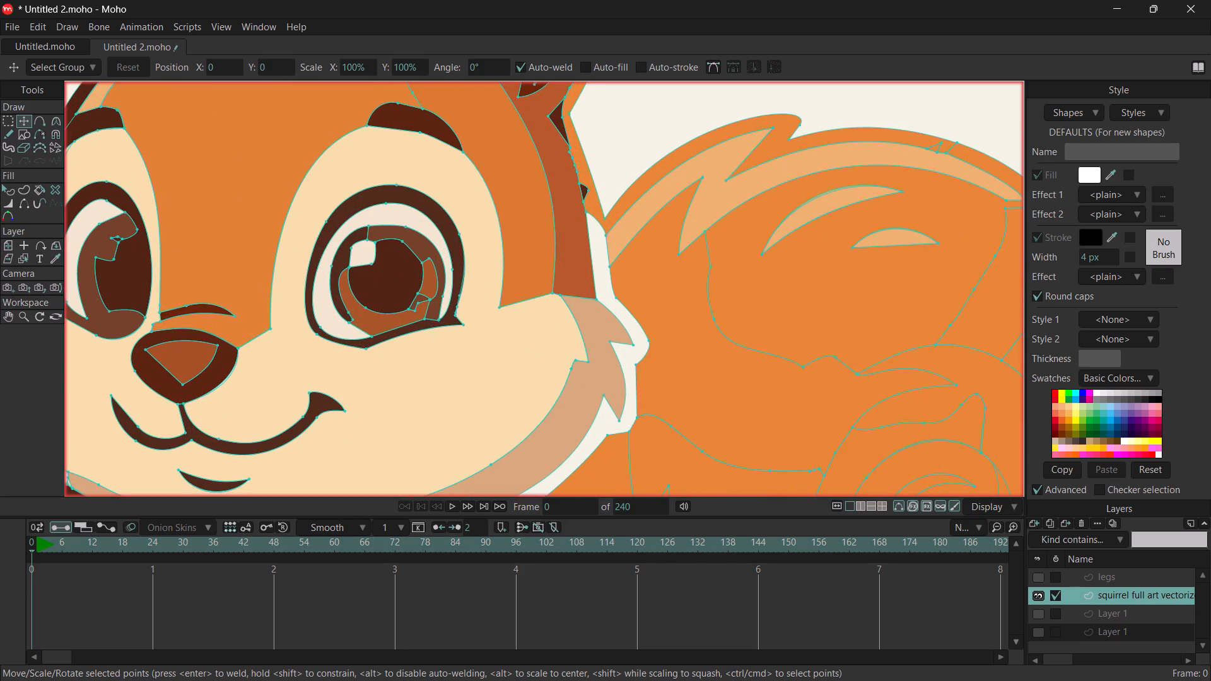
scroll(607, 162, "up", 4, "ctrl")
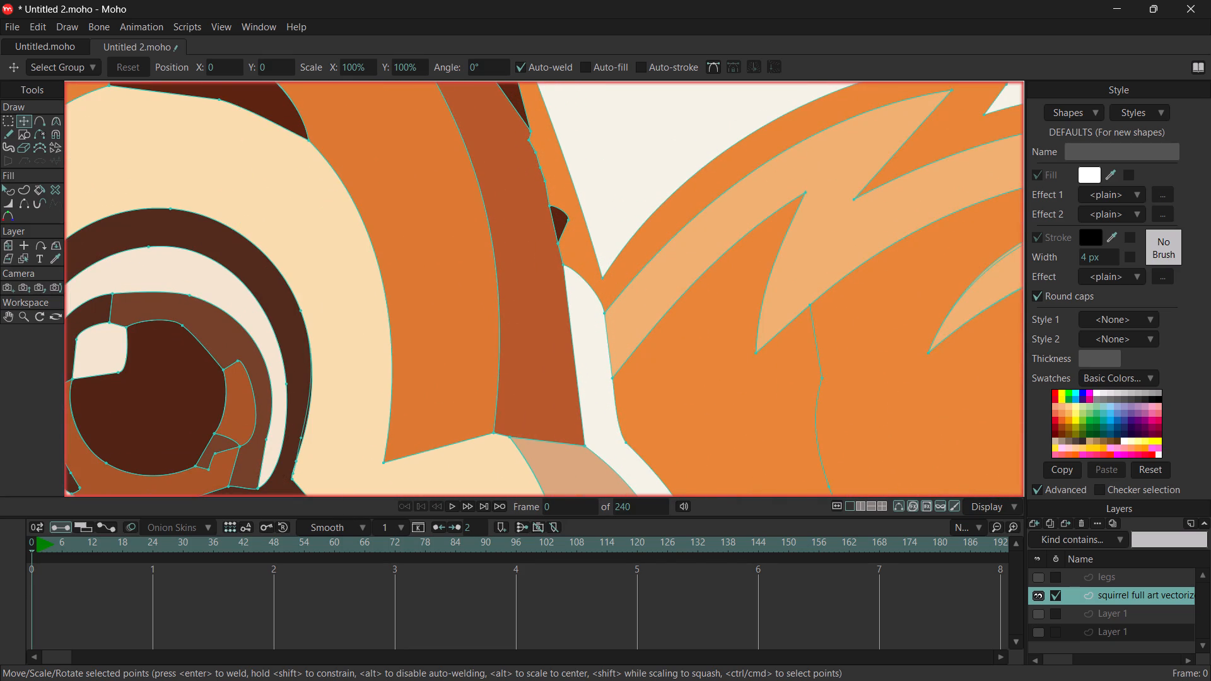
scroll(595, 220, "down", 10, "ctrl")
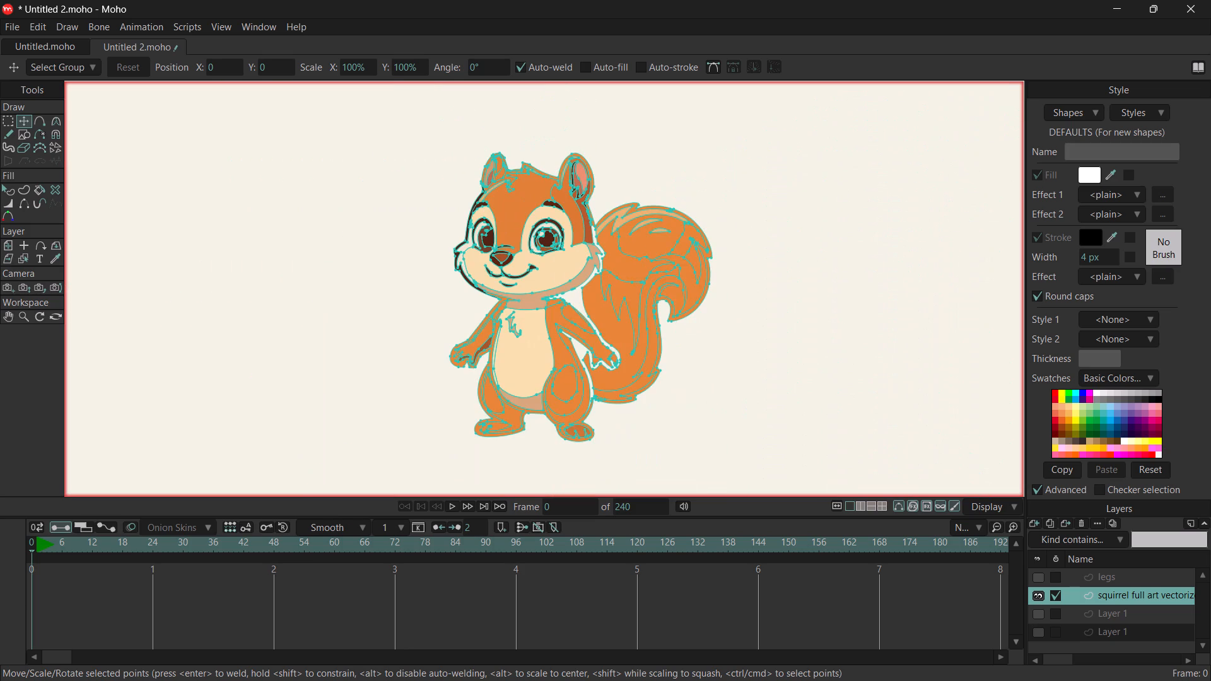
scroll(501, 202, "up", 7, "ctrl")
scroll(437, 207, "down", 4, "ctrl")
scroll(580, 211, "down", 4, "ctrl")
scroll(624, 189, "up", 3, "ctrl")
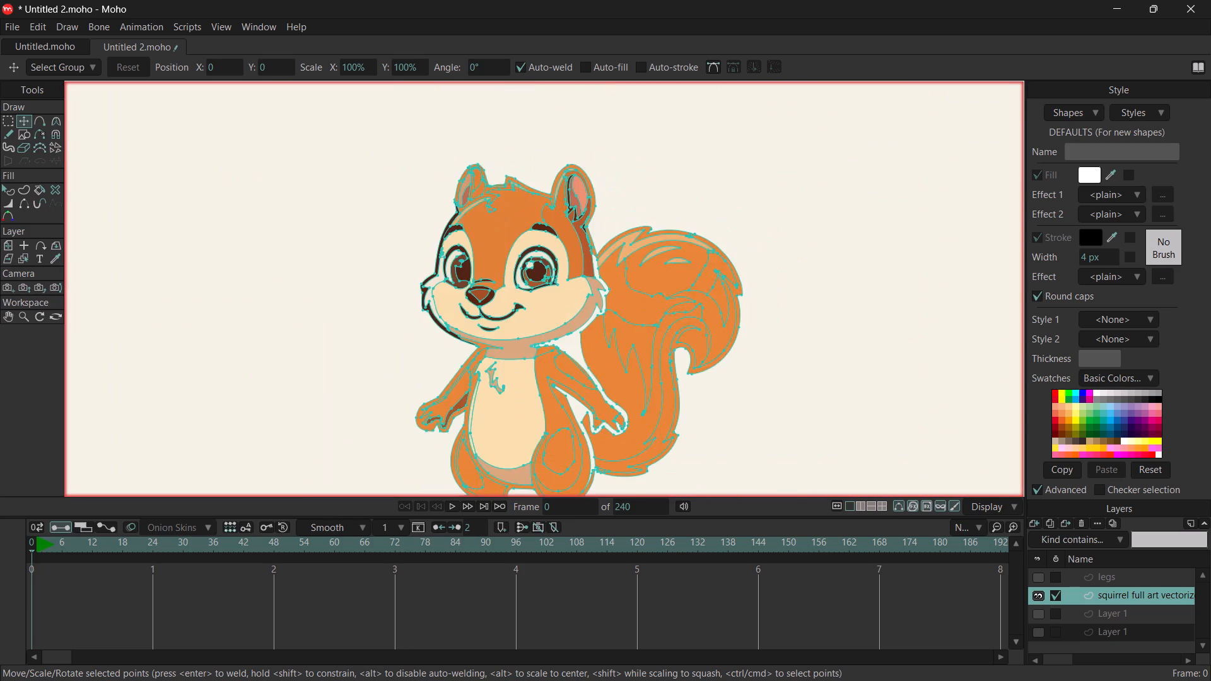
Select the outer orange rim shape running around the ear beside the tail and along the tail's upper edge, and delete it.
scroll(624, 190, "up", 10, "ctrl")
scroll(554, 240, "down", 4, "ctrl")
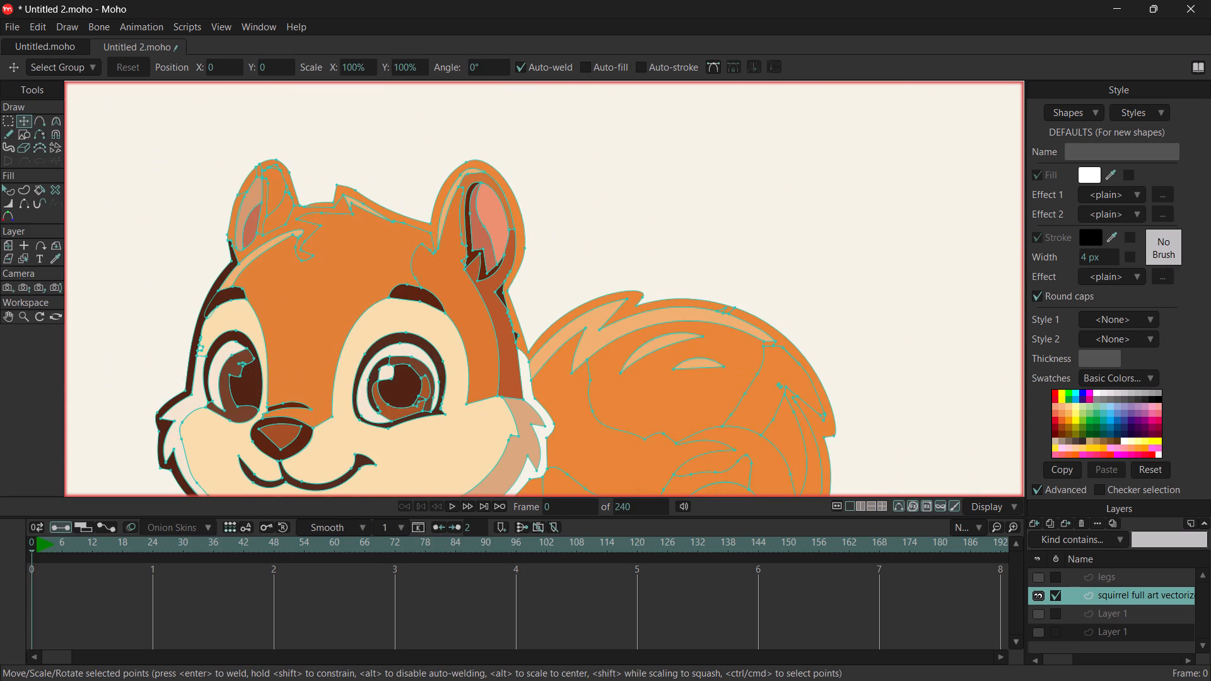
scroll(539, 315, "up", 5, "ctrl")
left_click(471, 300, "ctrl")
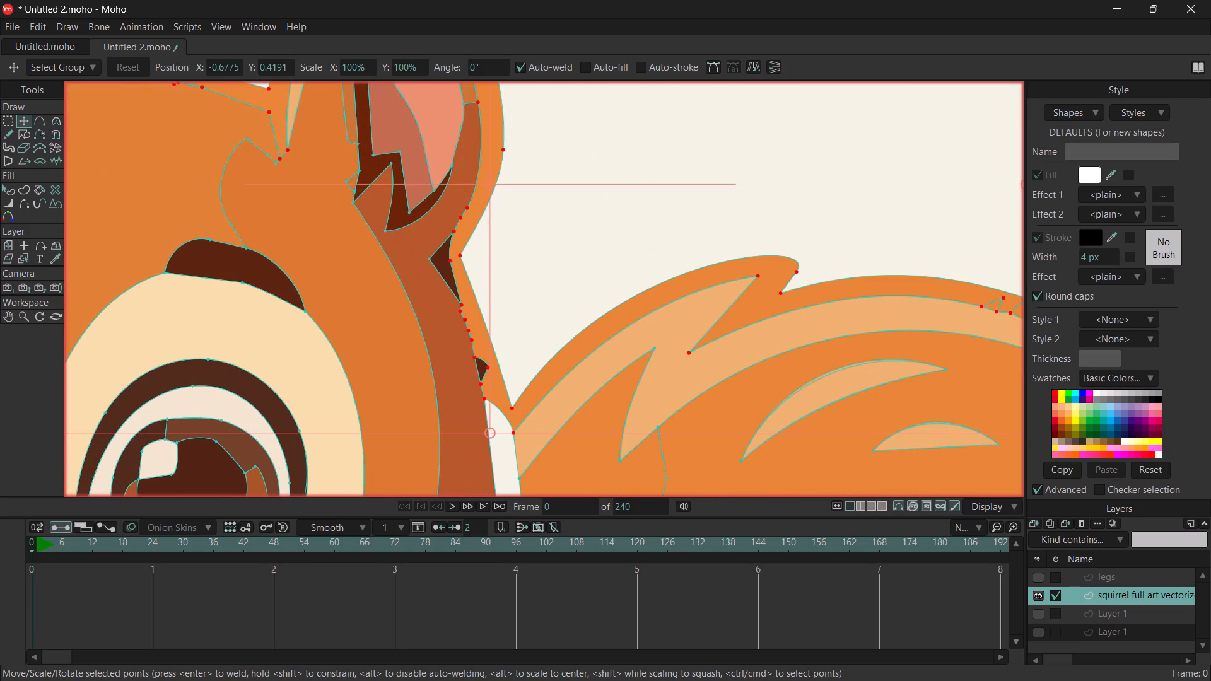
key("Delete")
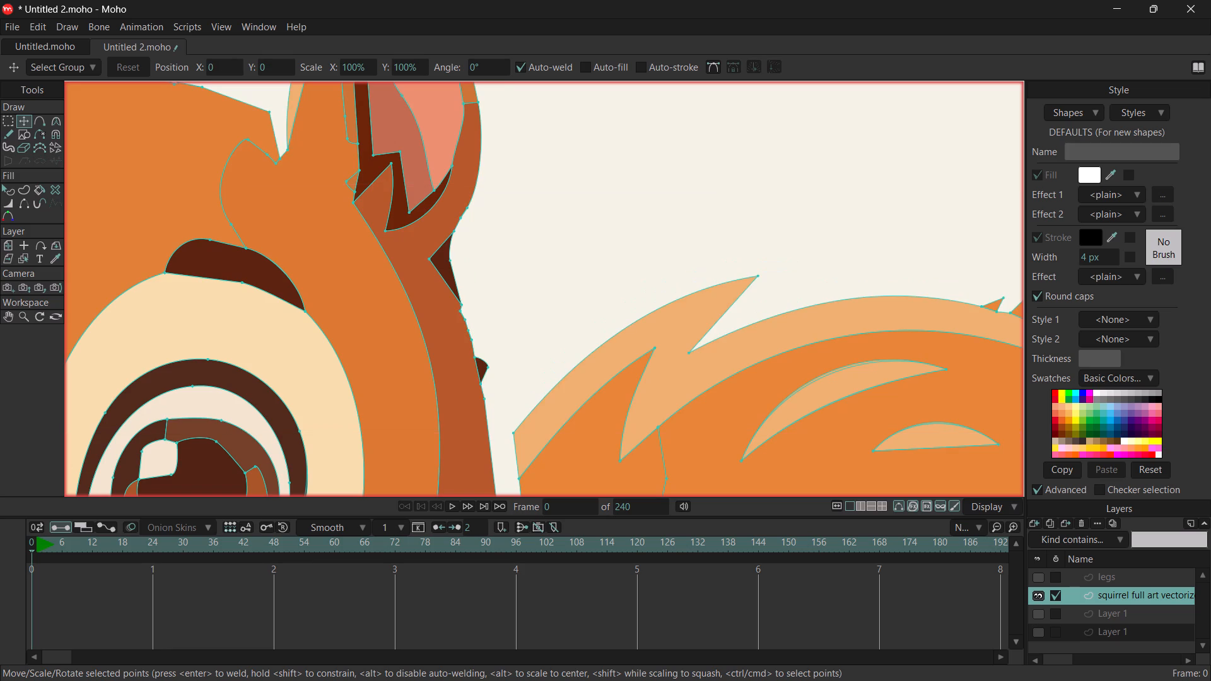
Move the head top's corner point across the gap to meet the edge of the ear nearest the tail.
scroll(284, 251, "down", 4, "ctrl")
scroll(149, 199, "down", 4, "ctrl")
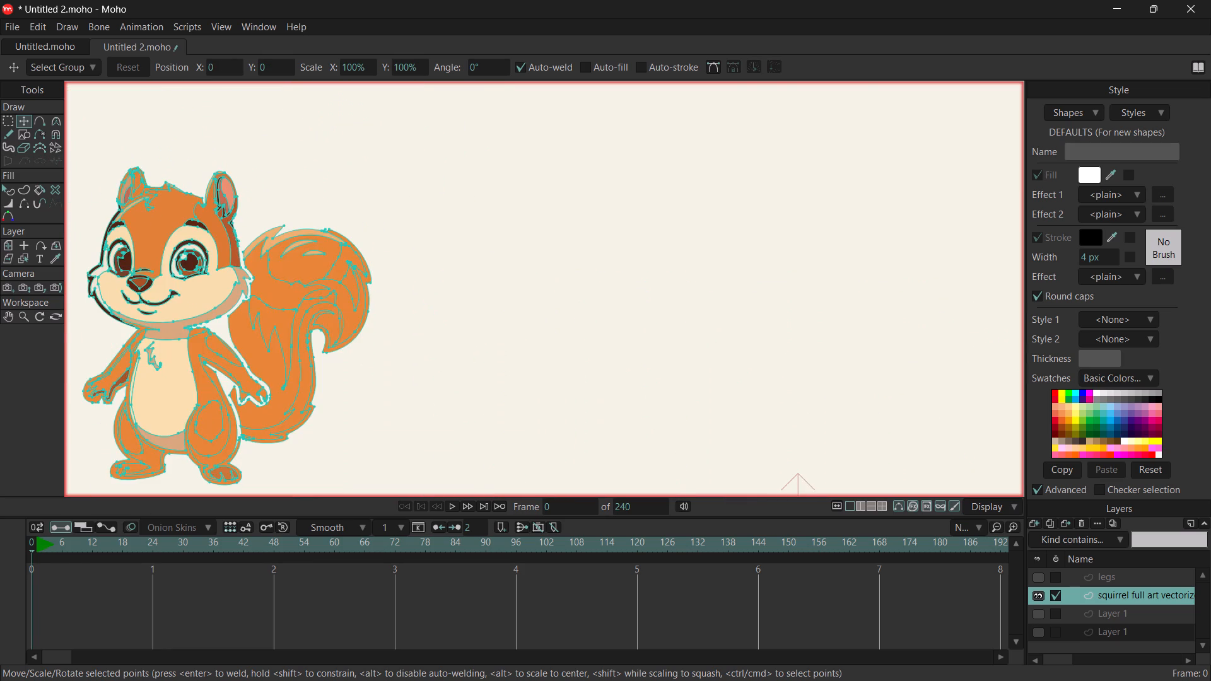
scroll(165, 180, "up", 11, "ctrl")
scroll(222, 217, "up", 3, "ctrl")
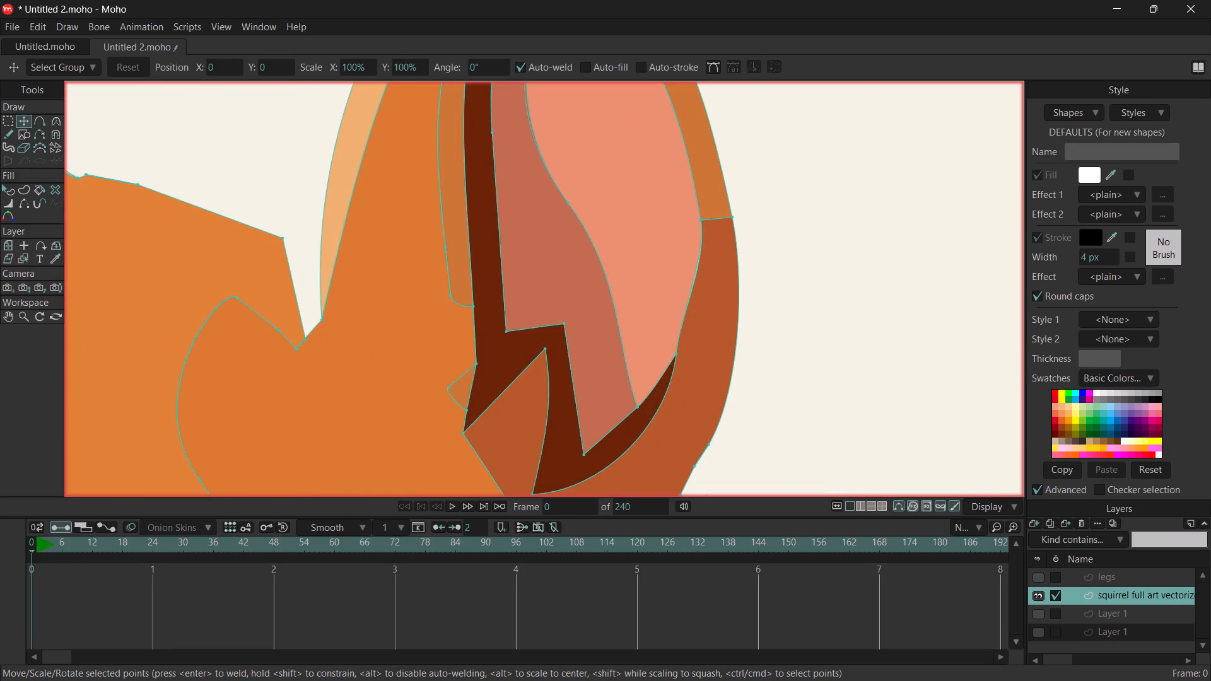
left_click(37, 118)
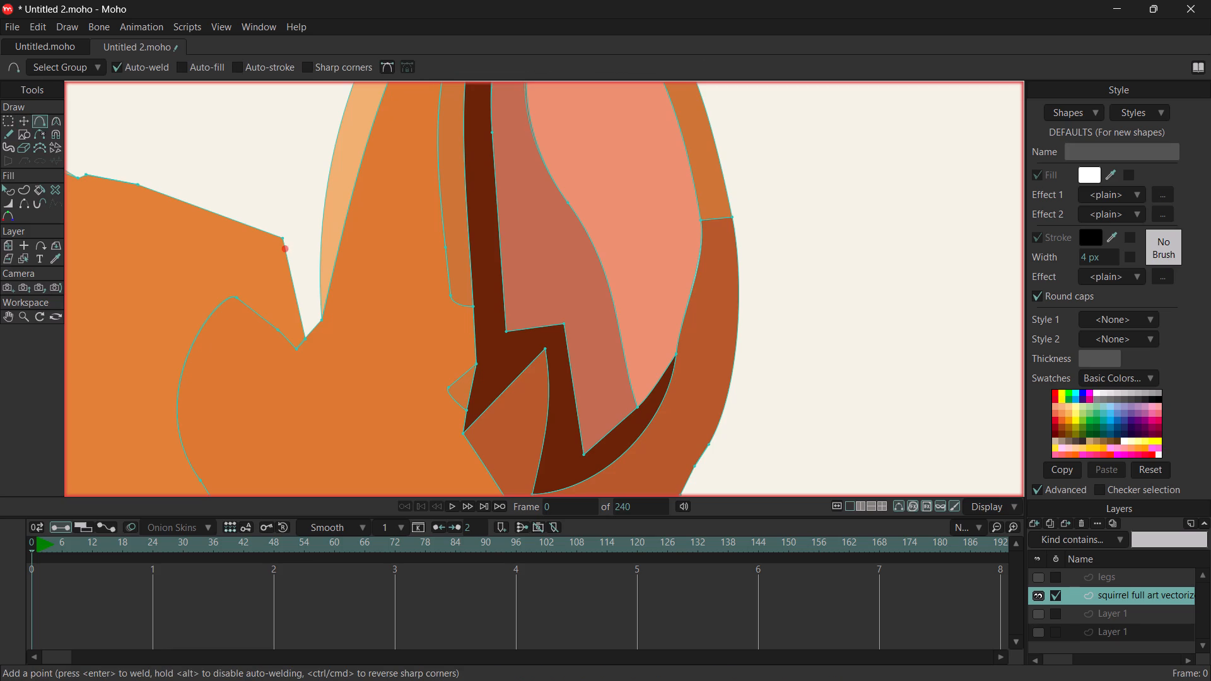
left_click(23, 120)
left_click_drag(283, 240, 300, 244)
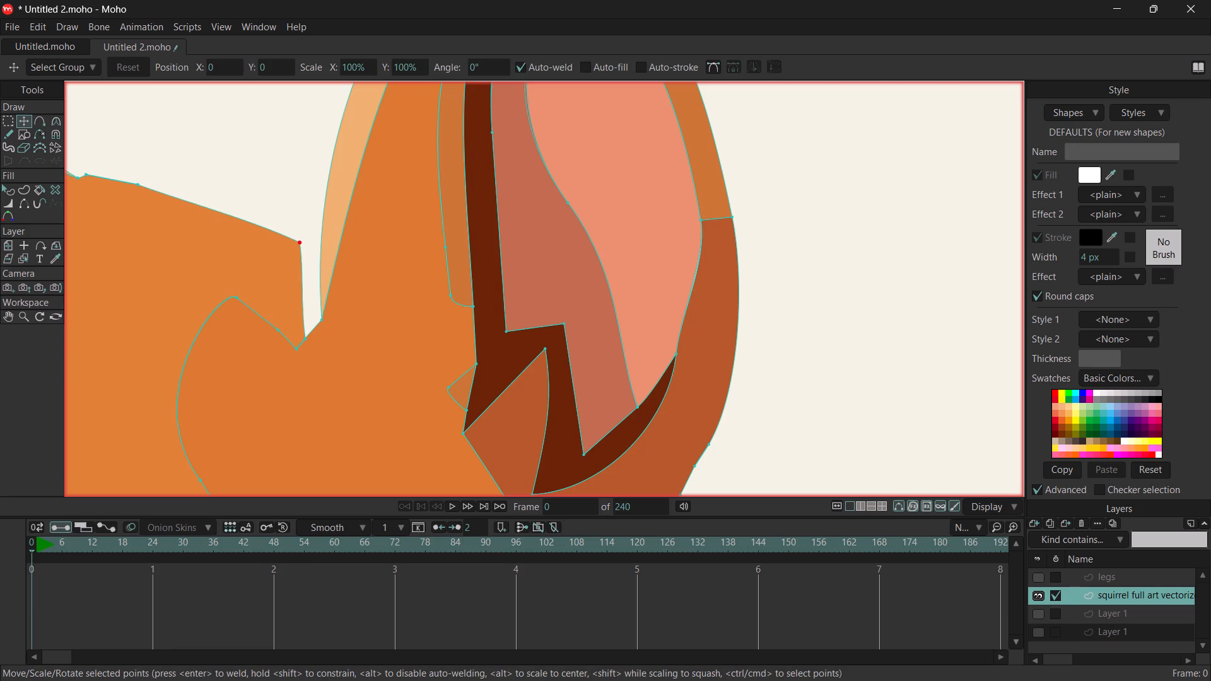
left_click_drag(300, 244, 319, 248)
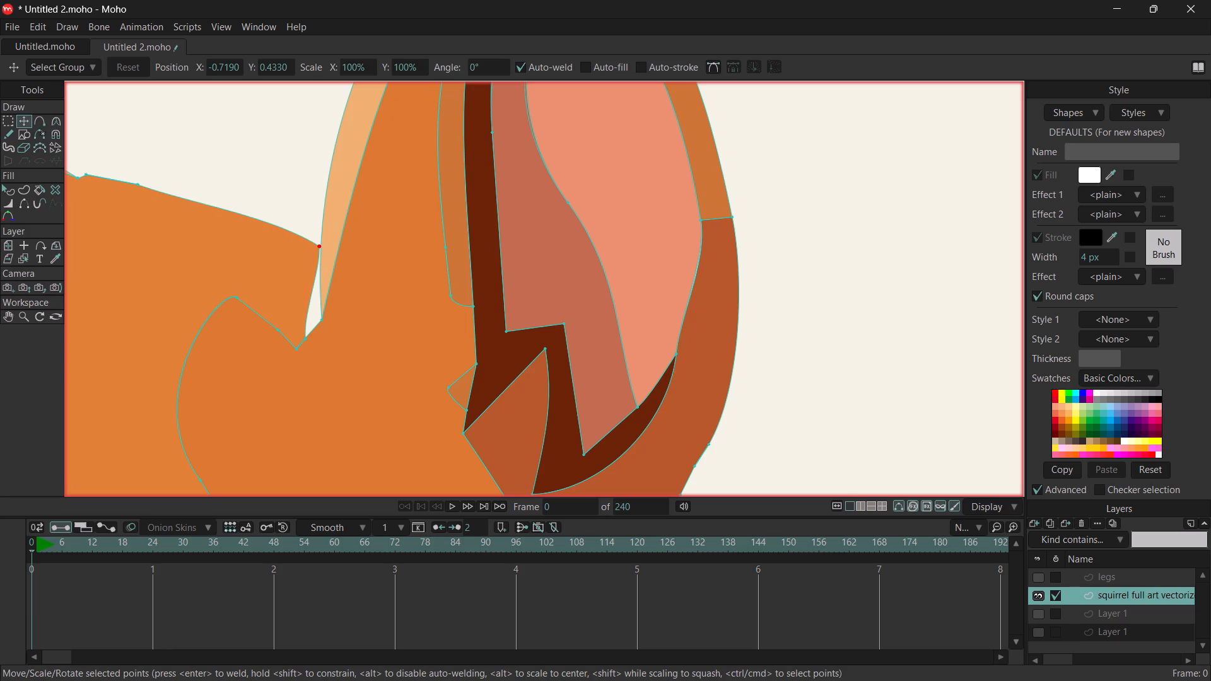
Move the points at the bottom of the notch between head and ear to the ear's base, closing the gap.
left_click_drag(305, 332, 313, 325)
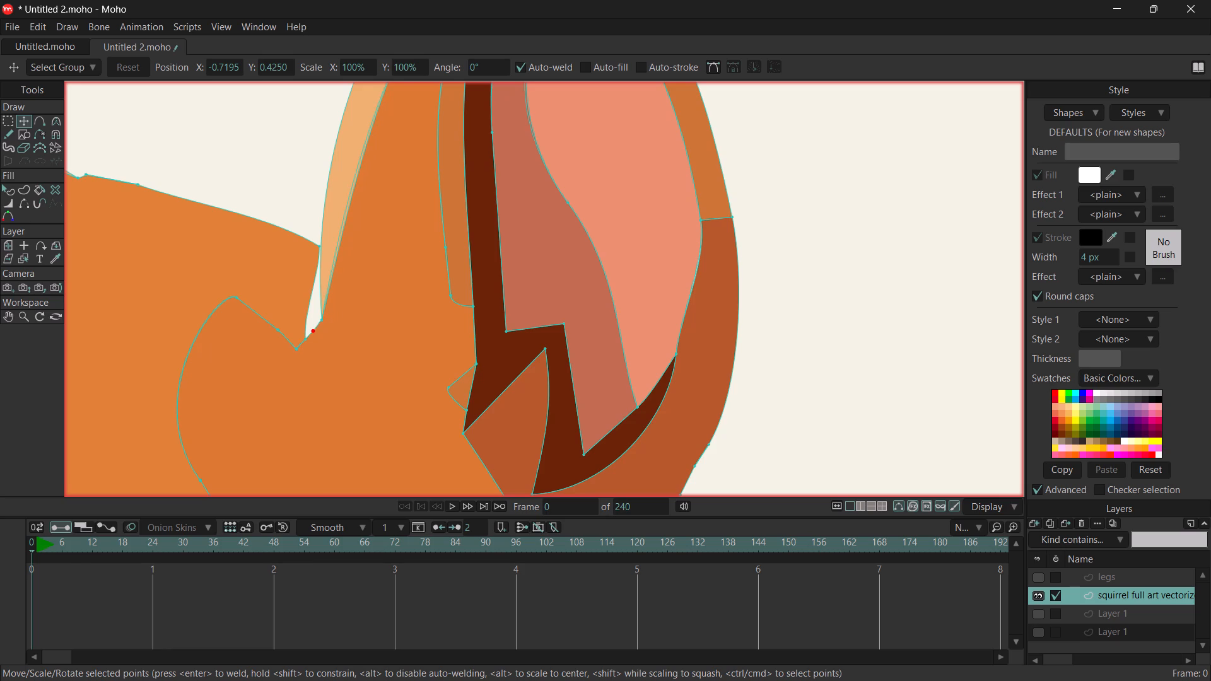
scroll(301, 303, "up", 4, "ctrl")
scroll(320, 375, "up", 3, "ctrl")
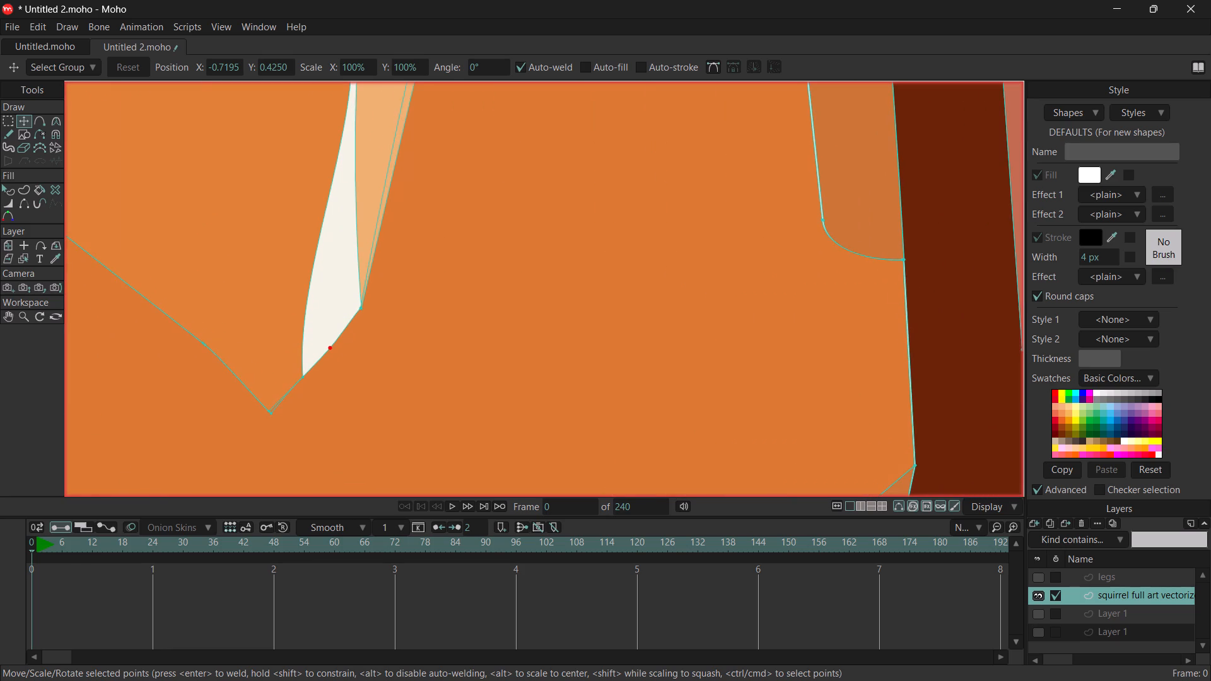
left_click(301, 377)
left_click_drag(301, 375, 327, 337)
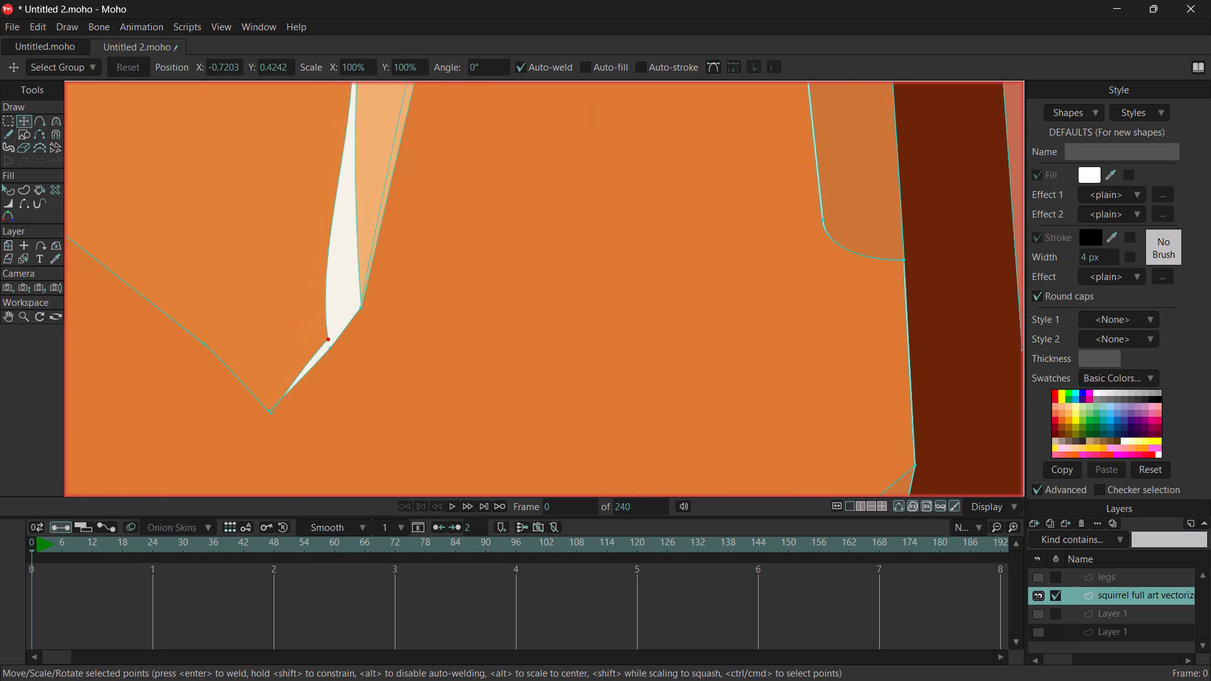
left_click_drag(327, 337, 361, 313)
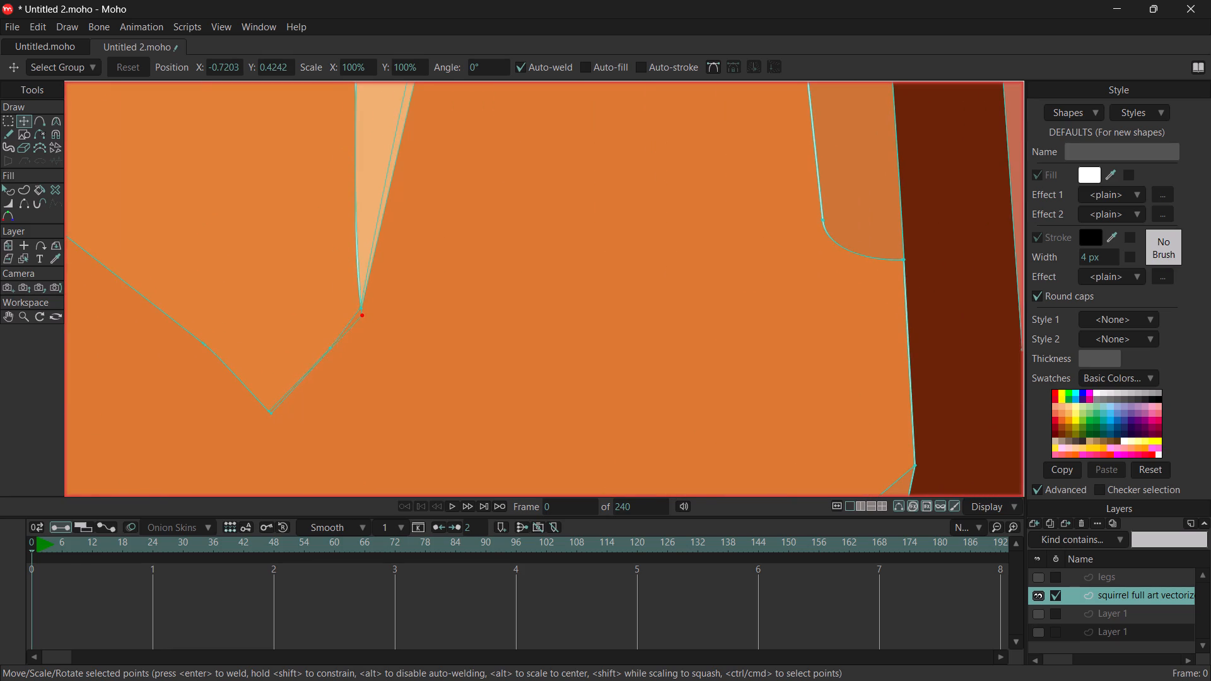
left_click_drag(361, 313, 365, 312)
scroll(369, 339, "down", 4, "ctrl")
scroll(292, 299, "down", 4, "ctrl")
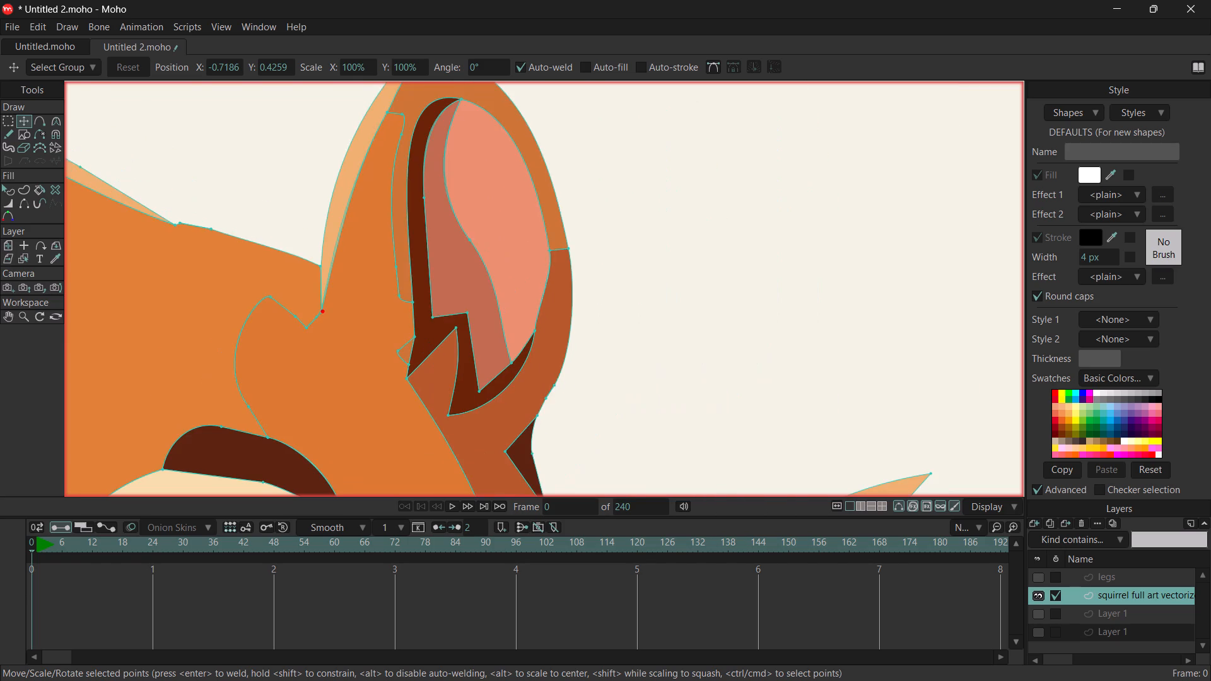
scroll(307, 253, "up", 5, "ctrl")
left_click(334, 274, "ctrl")
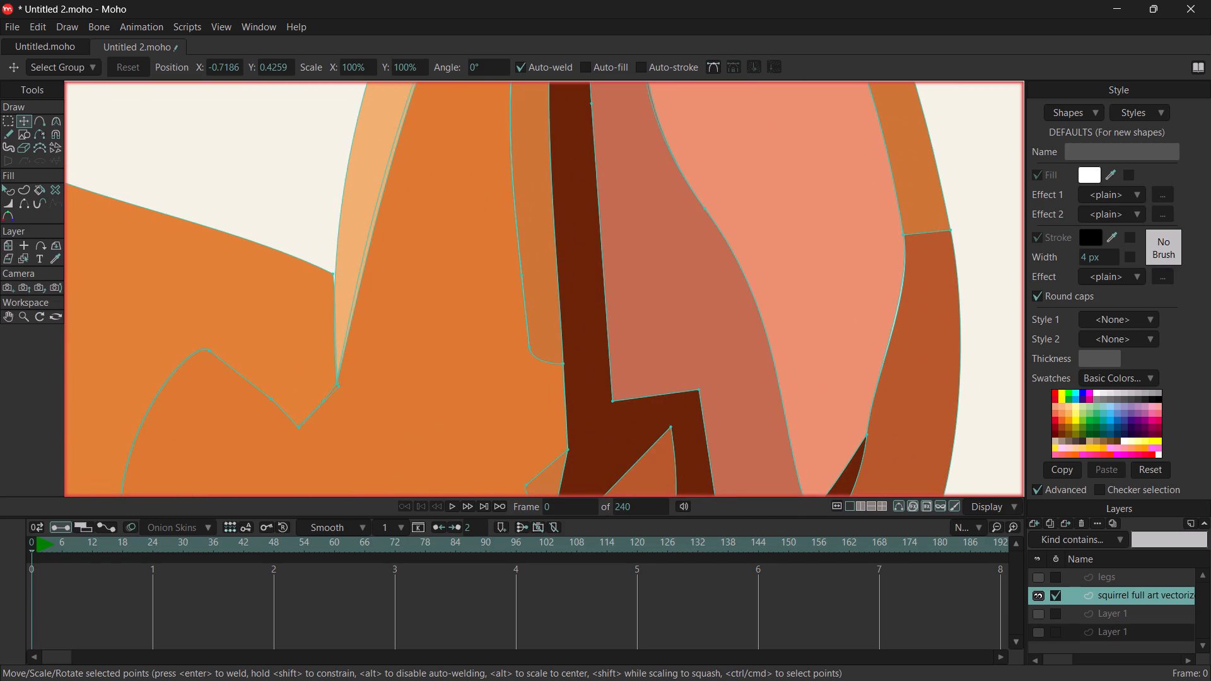
Examine the squirrel's head, cheeks, arms, body and tail as a whole figure and up close for remaining outlines.
scroll(248, 288, "down", 13, "ctrl")
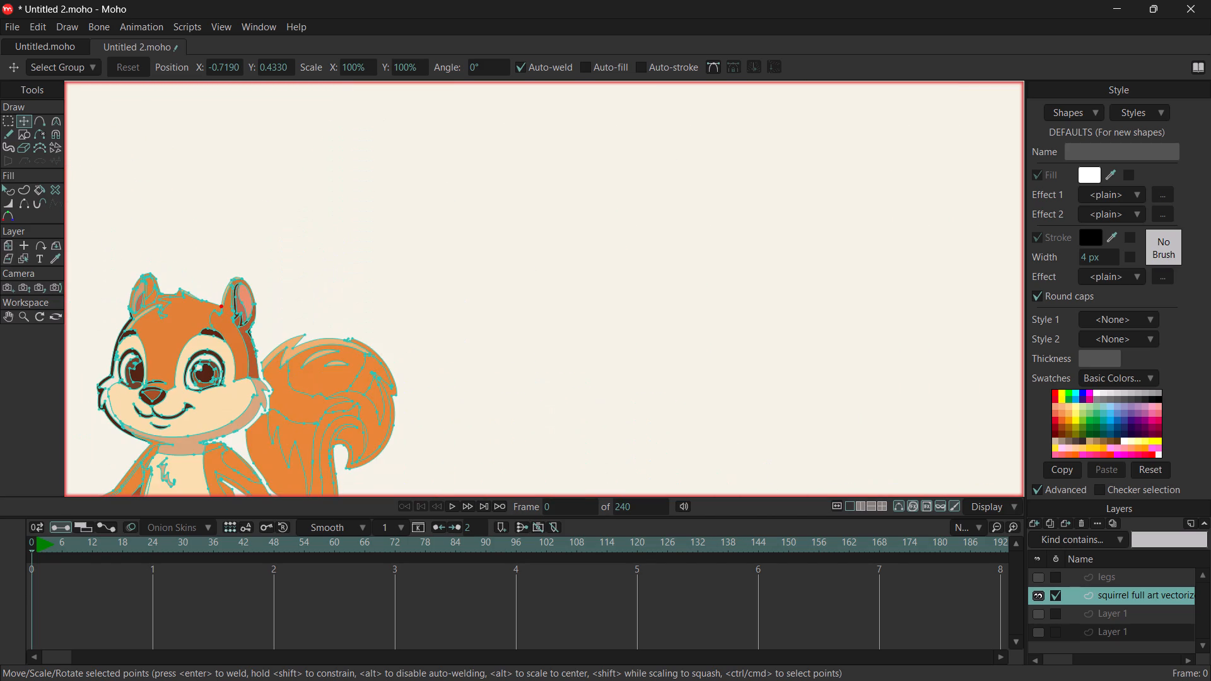
scroll(123, 357, "down", 4, "ctrl")
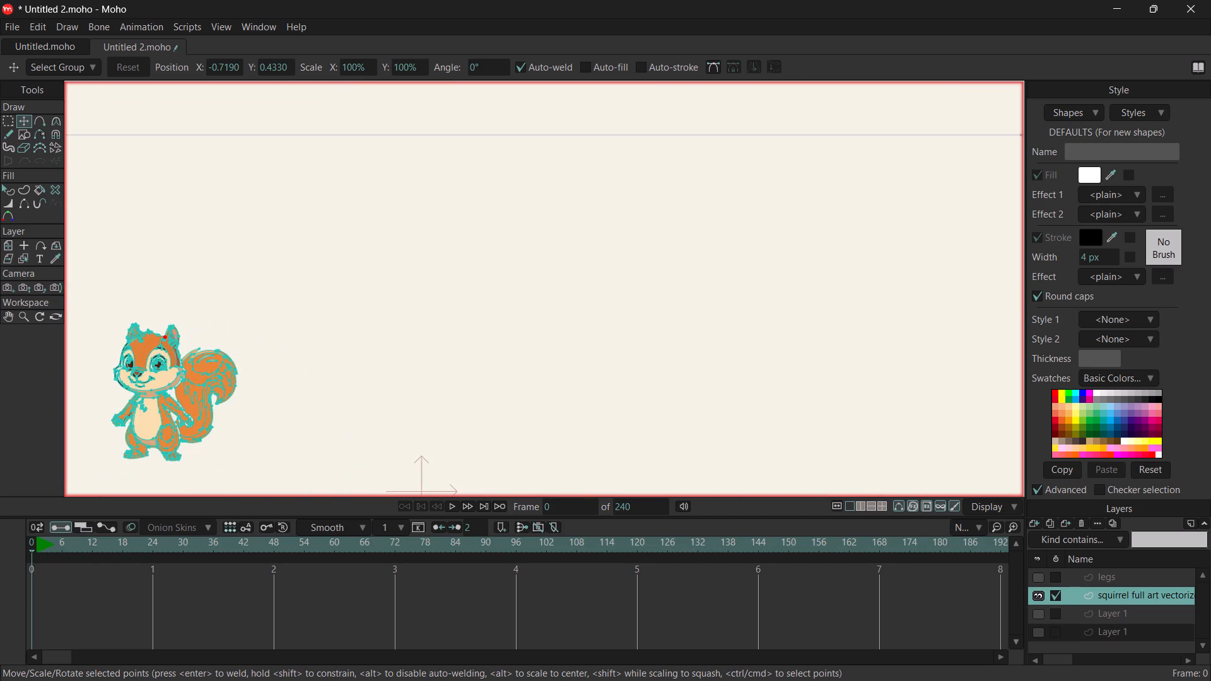
scroll(90, 371, "up", 10, "ctrl")
scroll(123, 373, "down", 8, "ctrl")
scroll(83, 498, "up", 13, "ctrl")
scroll(559, 253, "down", 4, "ctrl")
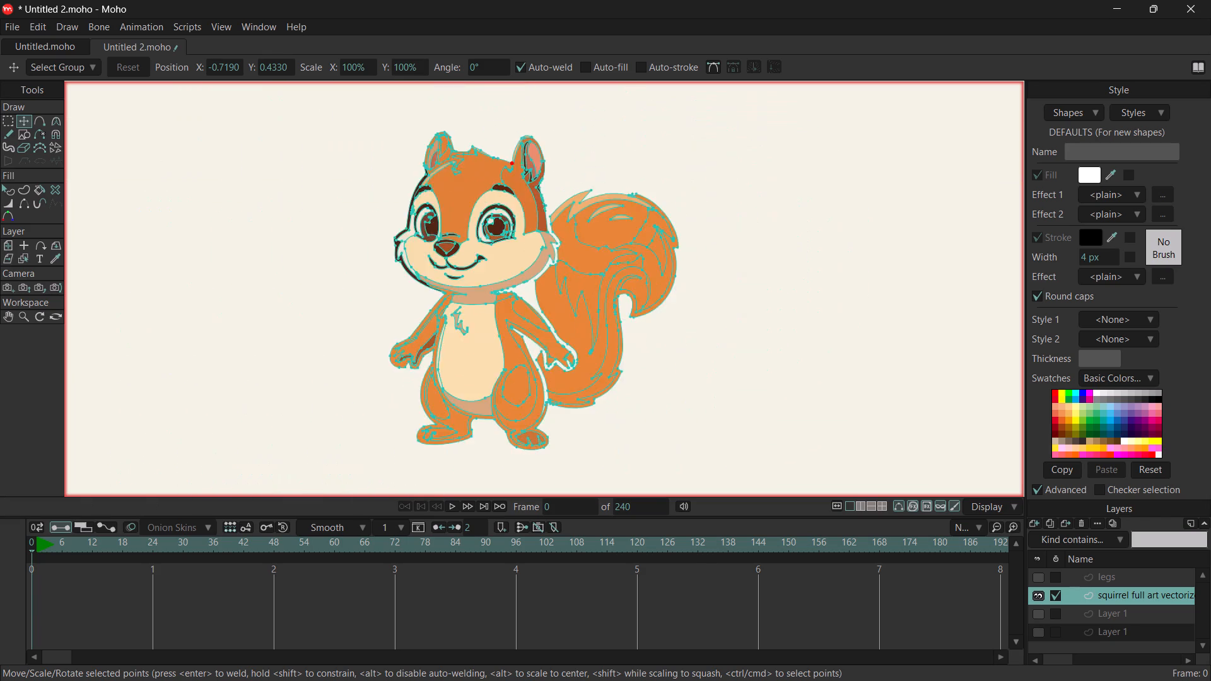
scroll(556, 257, "down", 3, "ctrl")
scroll(427, 285, "up", 4, "ctrl")
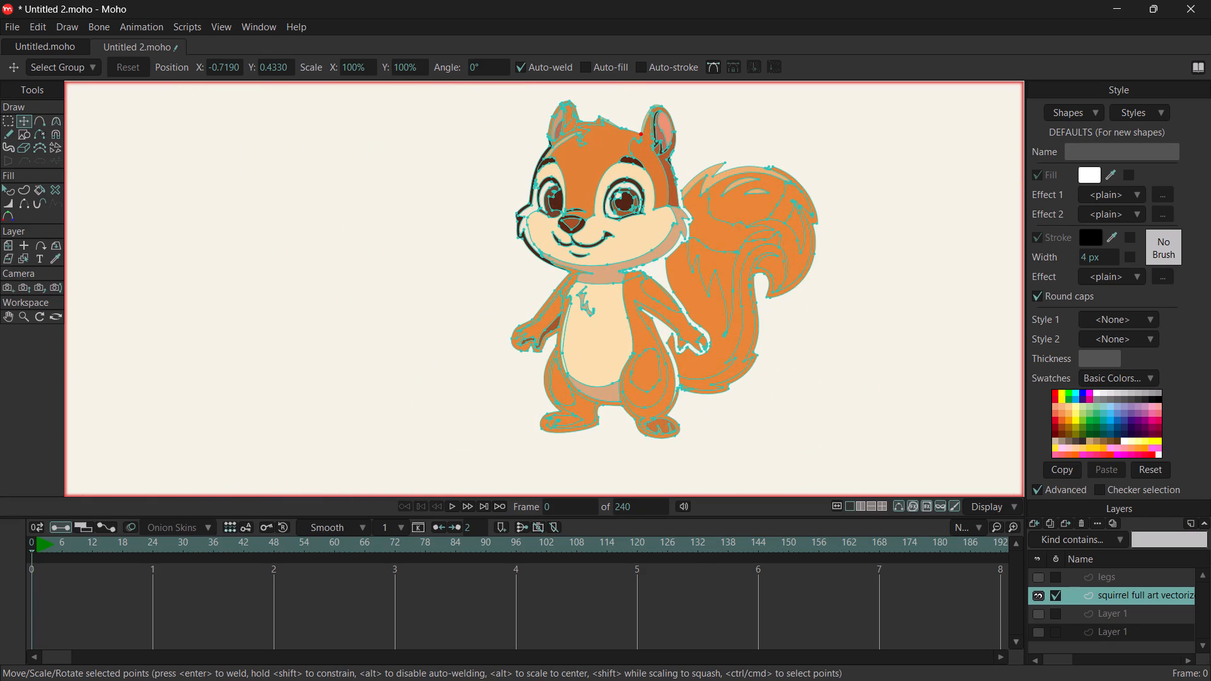
scroll(762, 226, "up", 4, "ctrl")
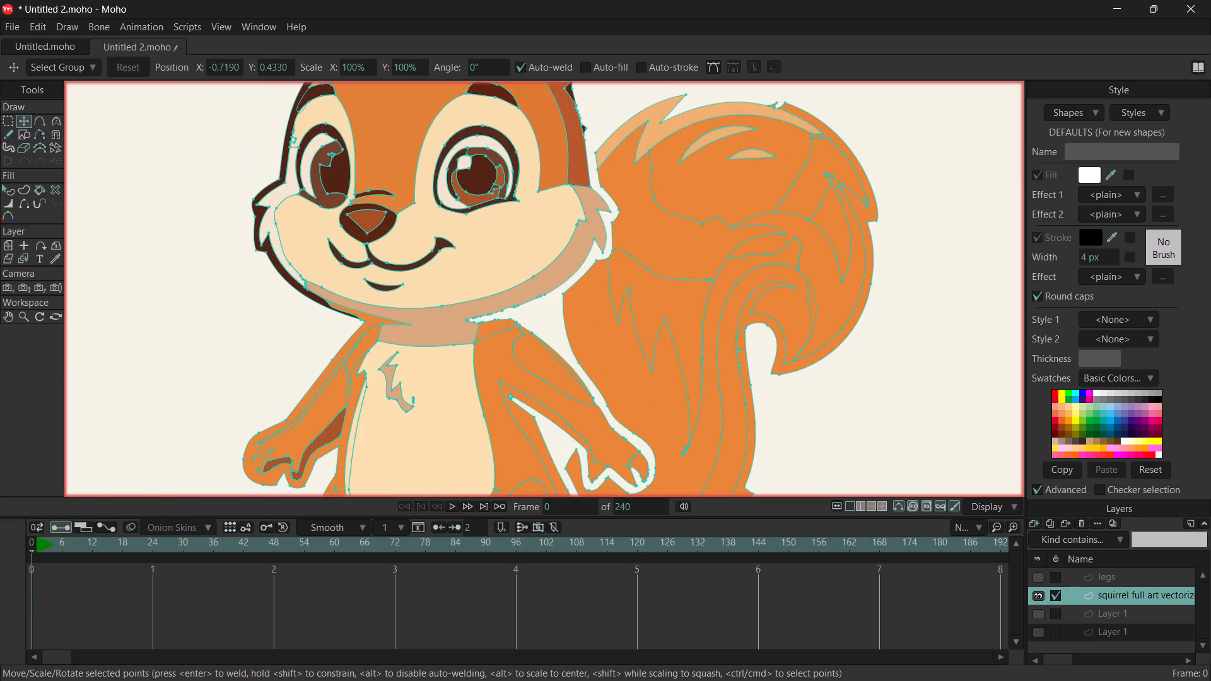
scroll(677, 215, "up", 3, "ctrl")
scroll(571, 209, "up", 4, "ctrl")
scroll(542, 178, "down", 5, "ctrl")
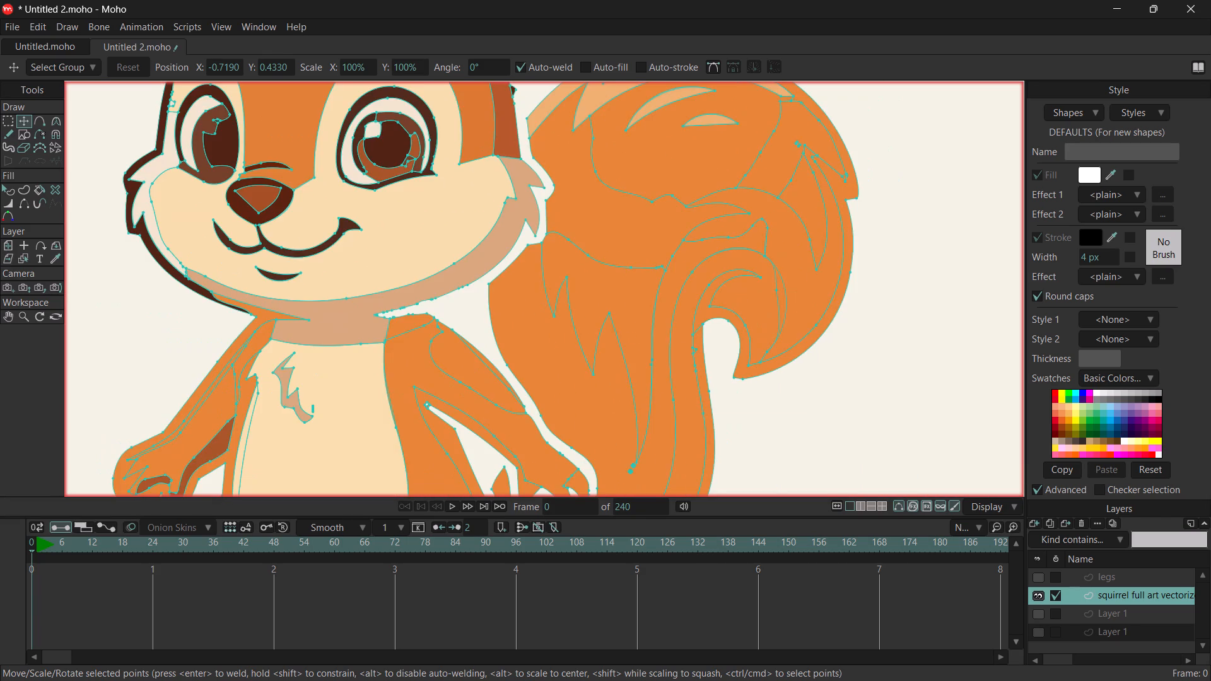
scroll(539, 187, "down", 4, "ctrl")
scroll(383, 180, "up", 6, "ctrl")
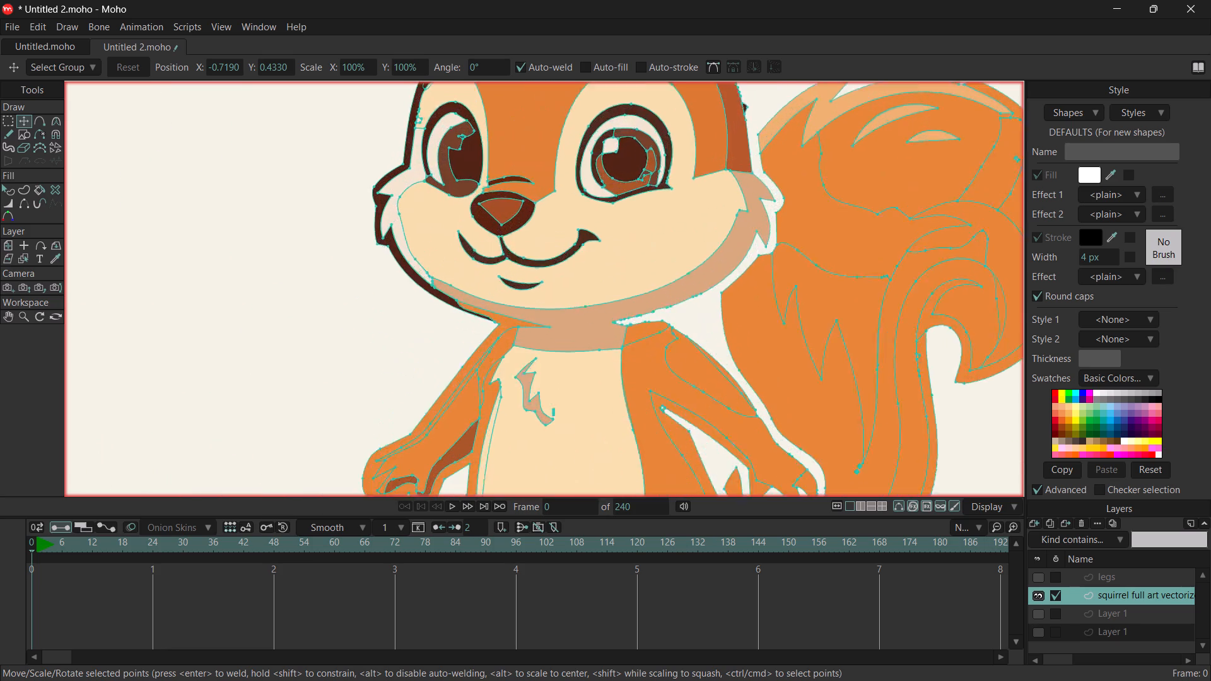
scroll(382, 177, "up", 5, "ctrl")
scroll(384, 176, "down", 7, "ctrl")
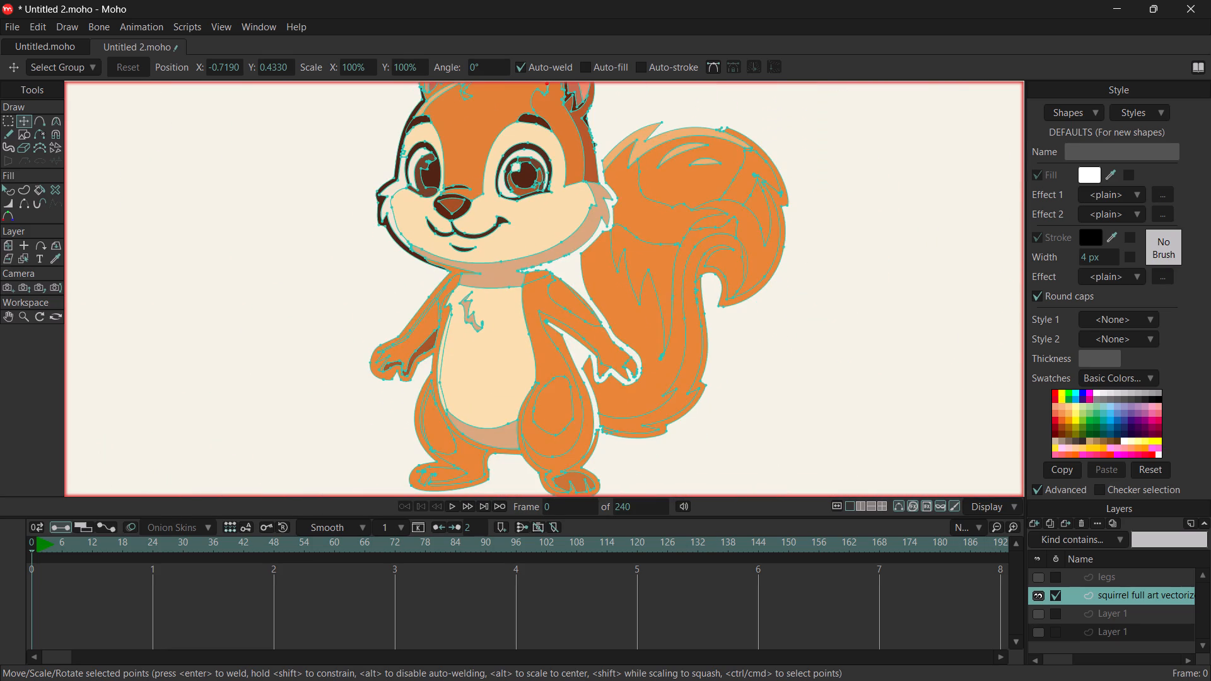
scroll(393, 100, "down", 8, "ctrl")
scroll(366, 98, "up", 7, "ctrl")
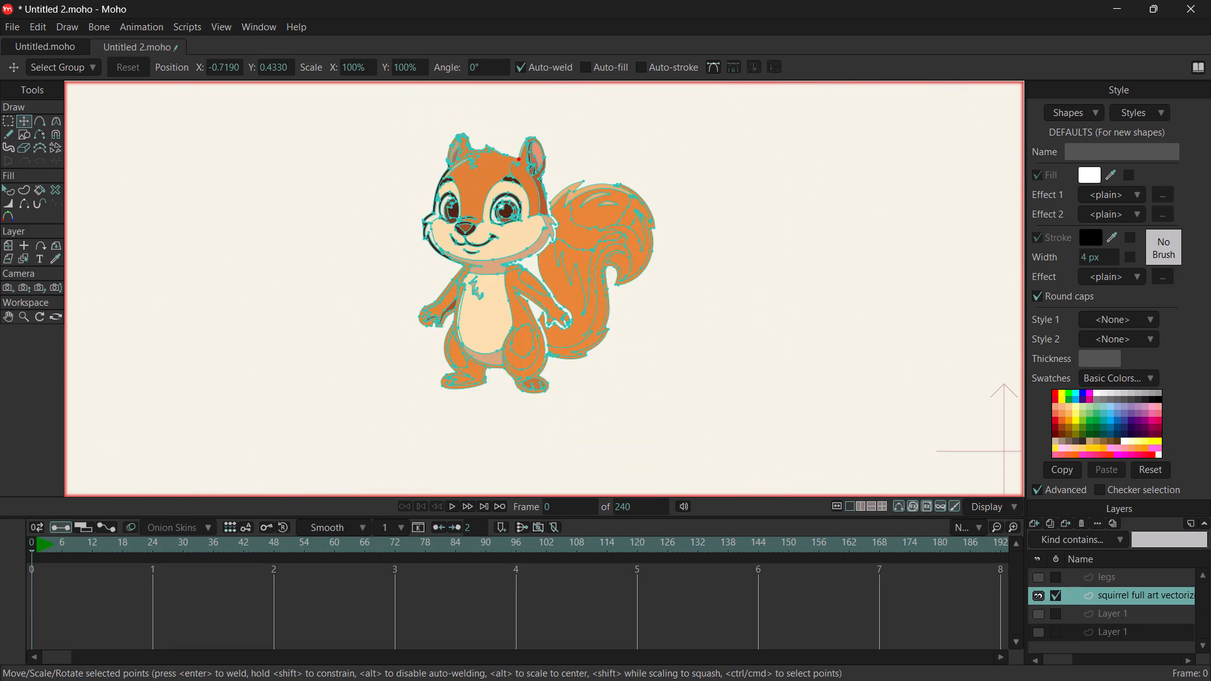
Erase the inner part of the dark head outline beside the brow farther from the tail, following the outline's curve down towards the eye.
scroll(471, 173, "up", 6, "ctrl")
scroll(424, 142, "up", 2, "ctrl")
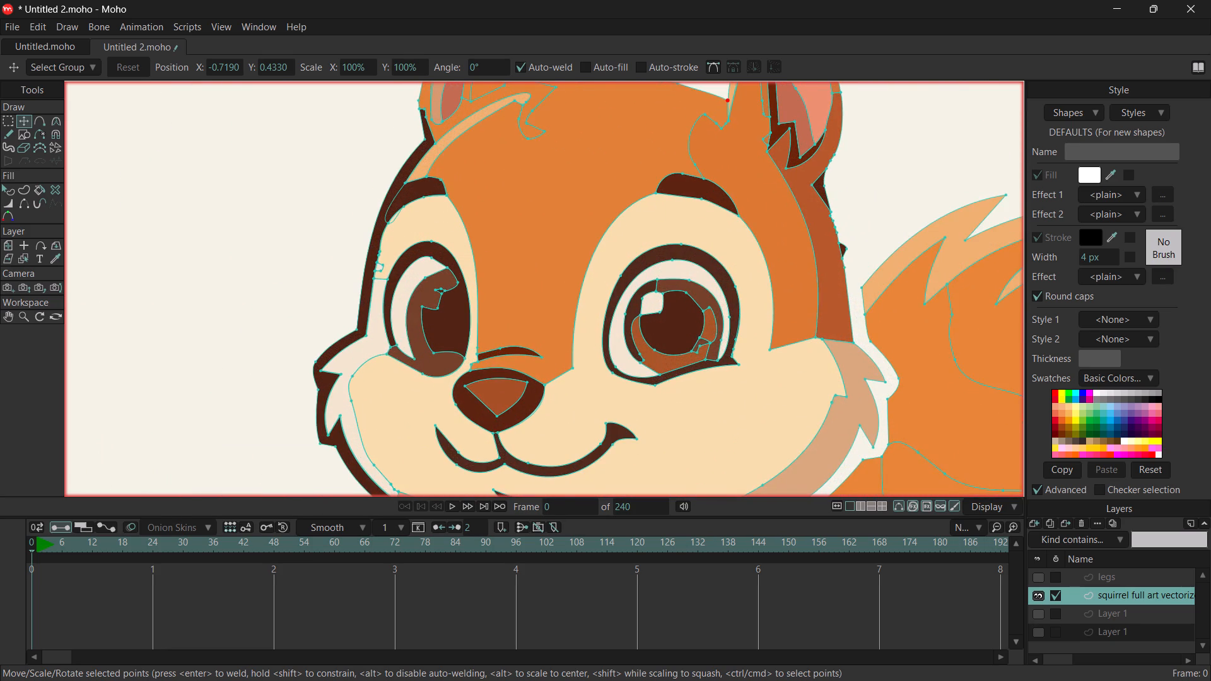
scroll(180, 114, "up", 2, "ctrl")
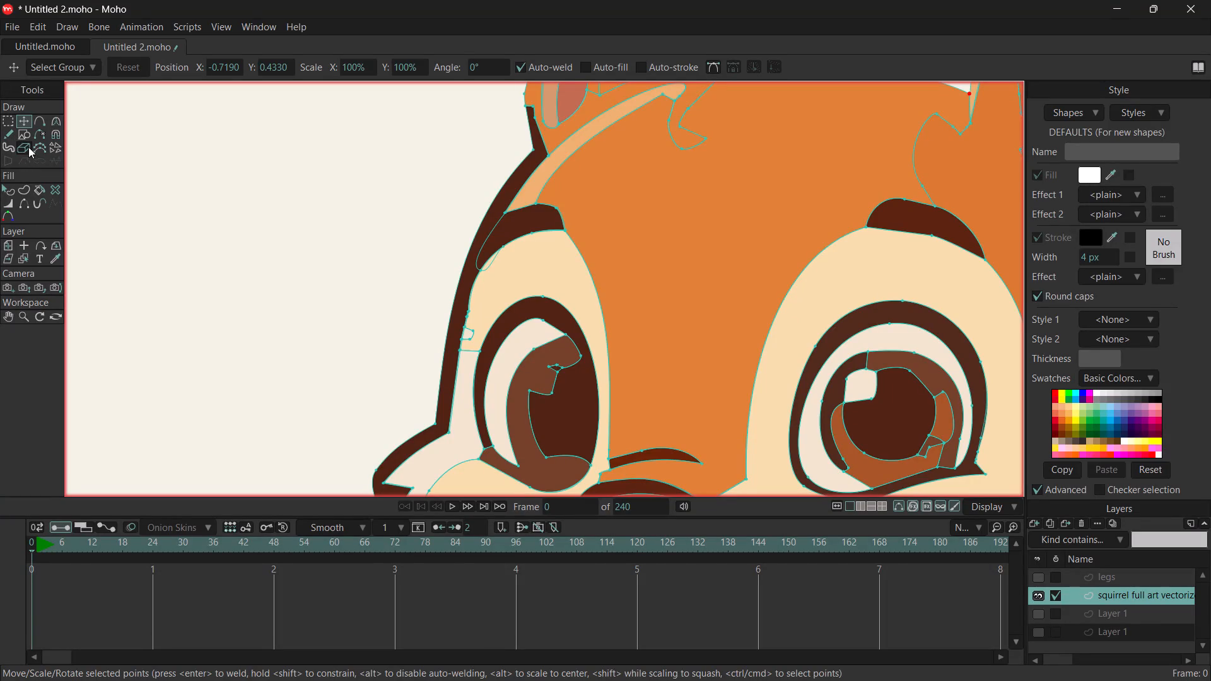
left_click(23, 146, "ctrl")
scroll(443, 174, "up", 4, "ctrl")
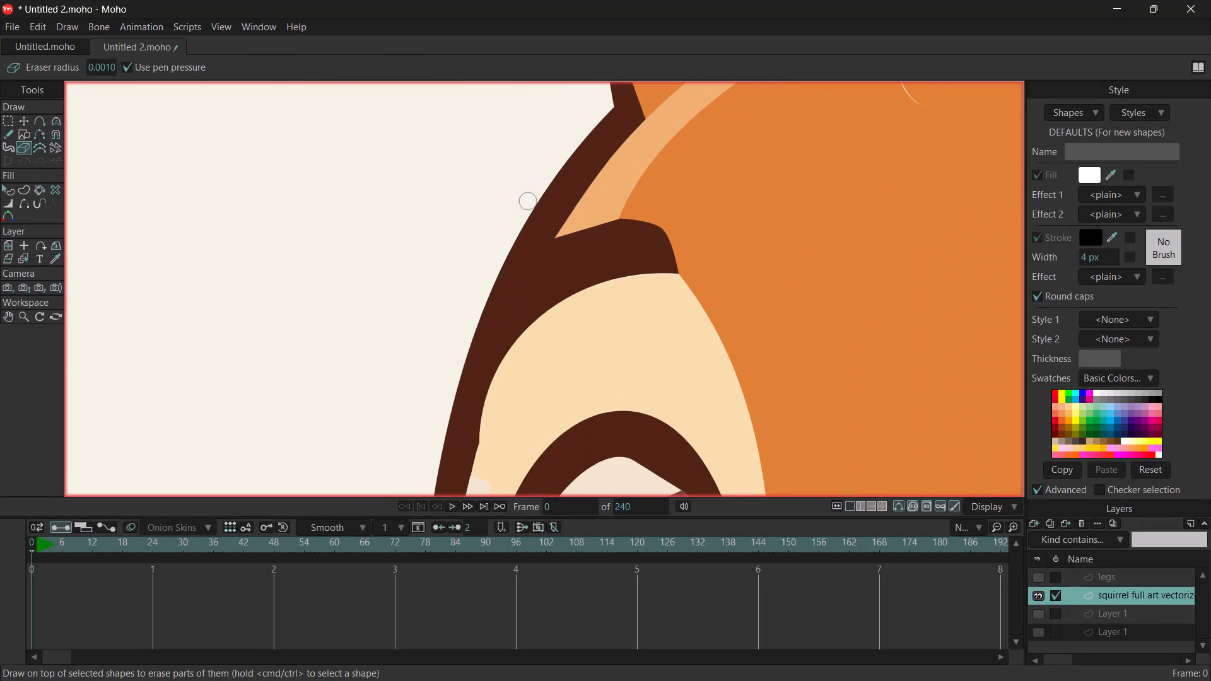
left_click_drag(551, 219, 530, 242, "ctrl")
left_click_drag(530, 242, 489, 351, "ctrl")
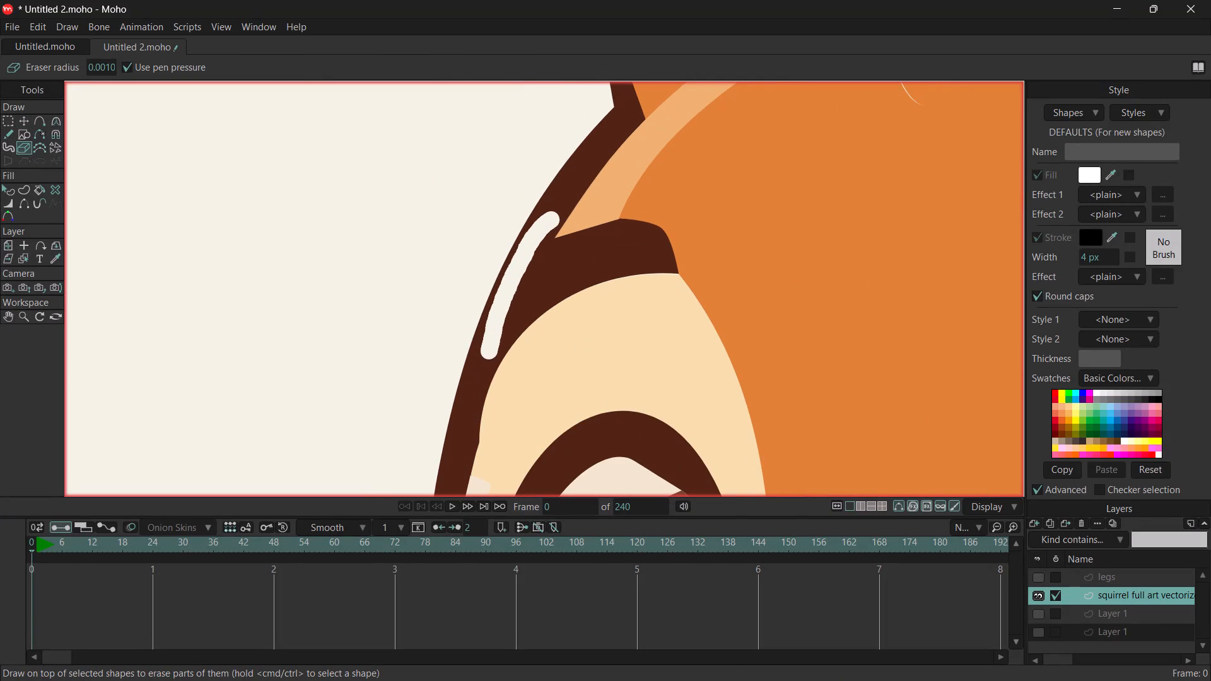
left_click_drag(489, 351, 501, 344, "ctrl")
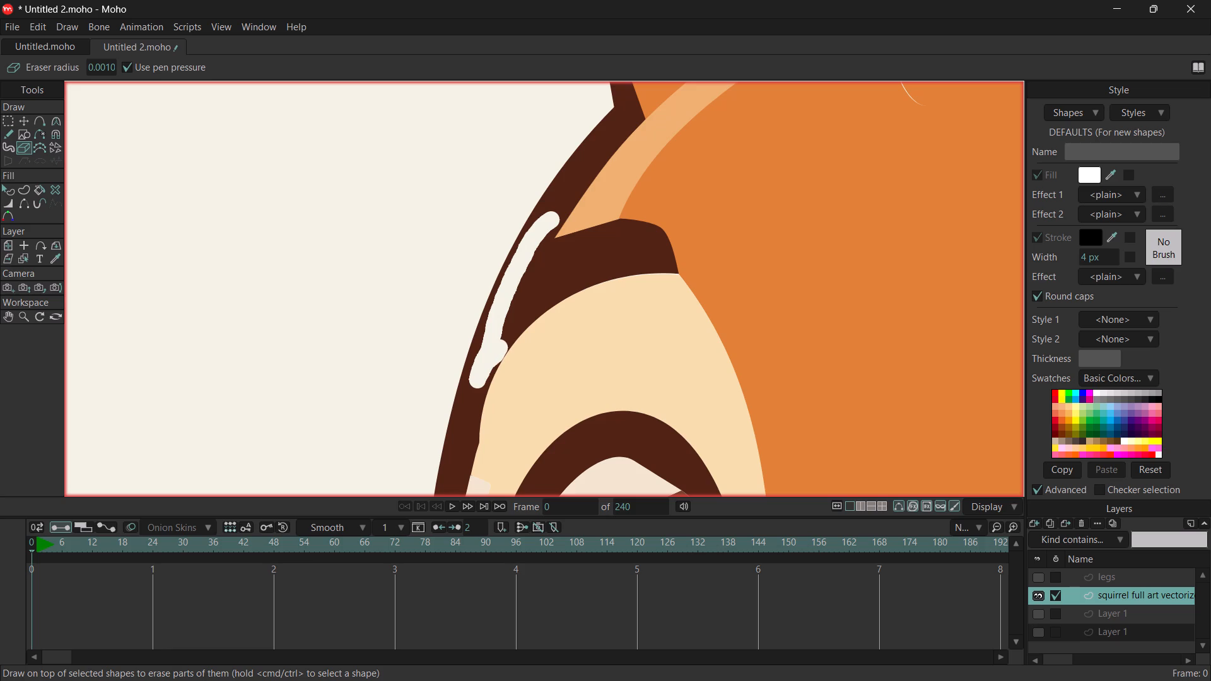
left_click_drag(501, 344, 524, 318, "ctrl")
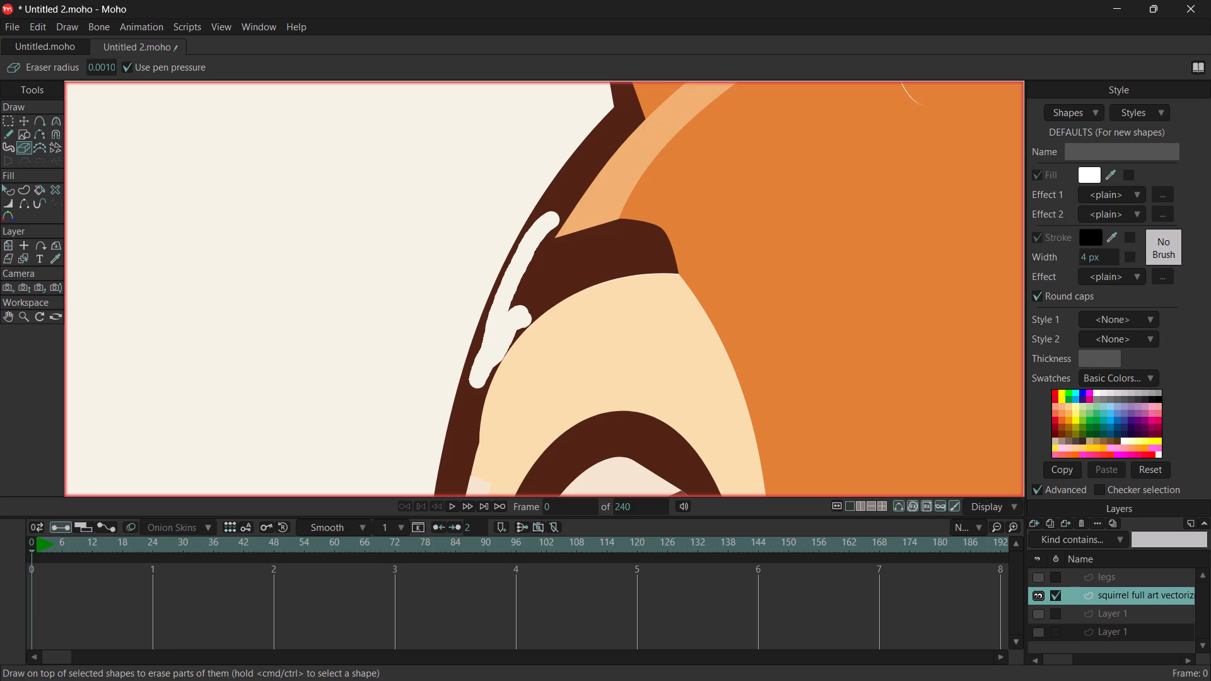
left_click_drag(524, 318, 511, 342, "ctrl")
left_click_drag(511, 342, 493, 370, "ctrl")
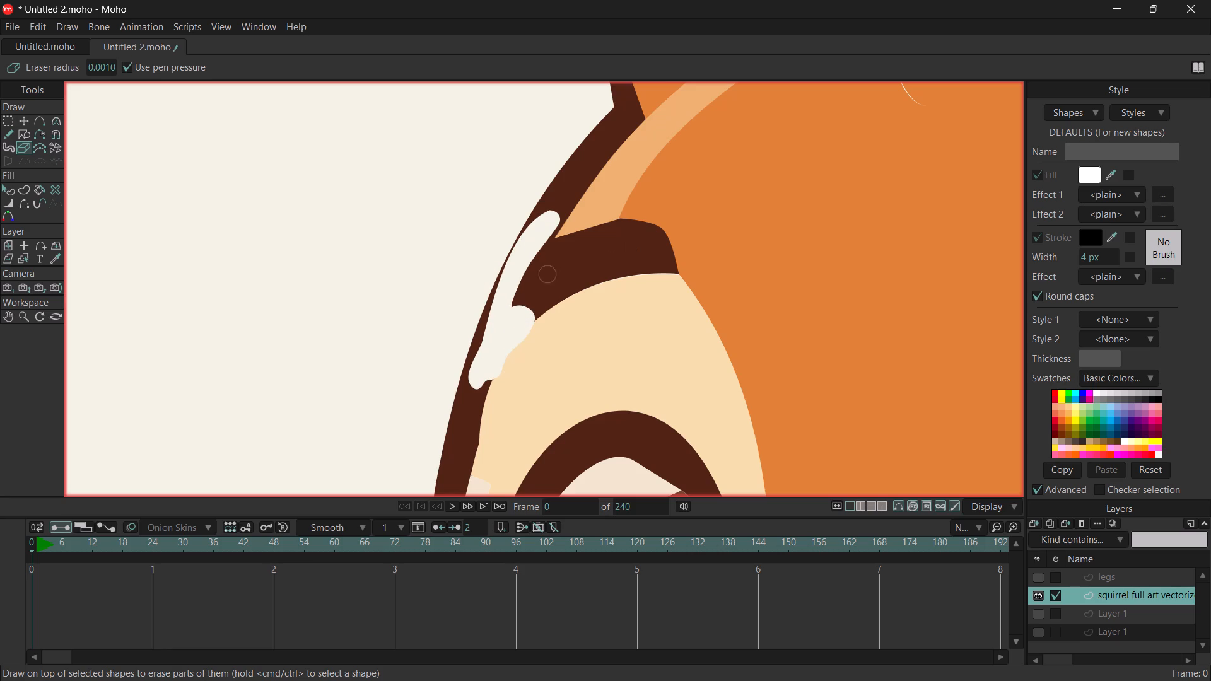
Erase through the dark head outline at the lower tip of the light forehead highlight, separating its upper piece from the brow.
left_click_drag(542, 231, 563, 214)
left_click_drag(563, 214, 546, 236)
left_click_drag(546, 236, 531, 216)
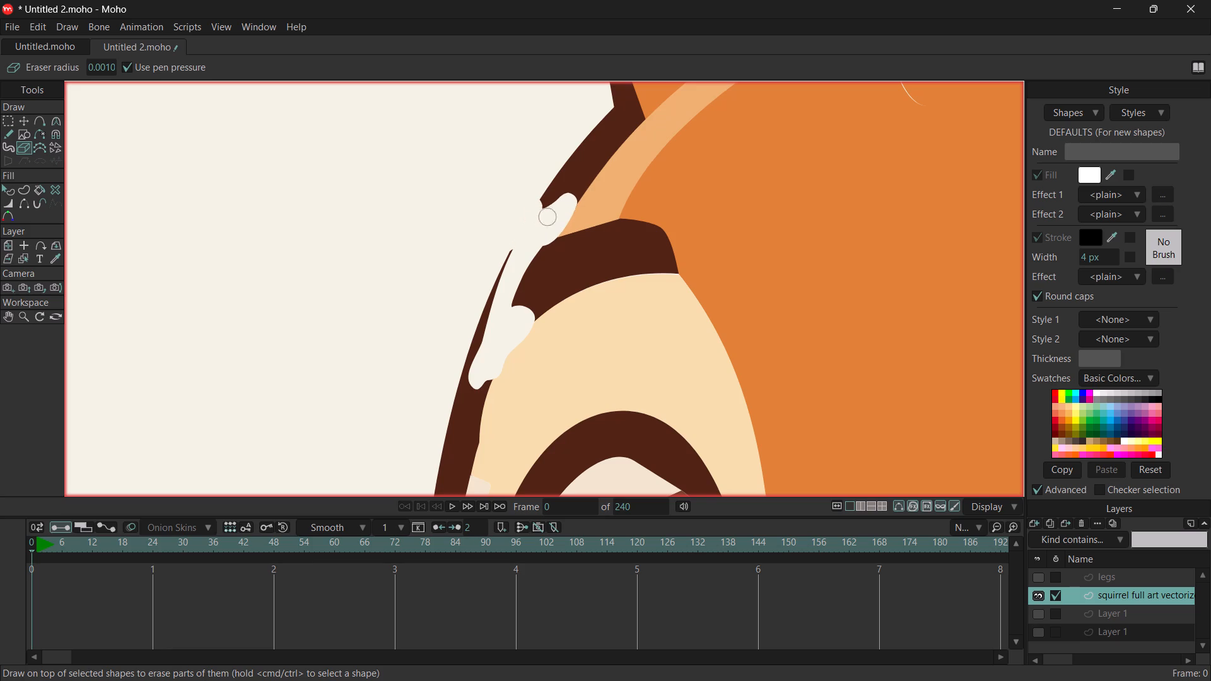
left_click(576, 164)
Select the separated dark outline piece between the forehead highlight and the ear farther from the tail, and delete it.
left_click(18, 192)
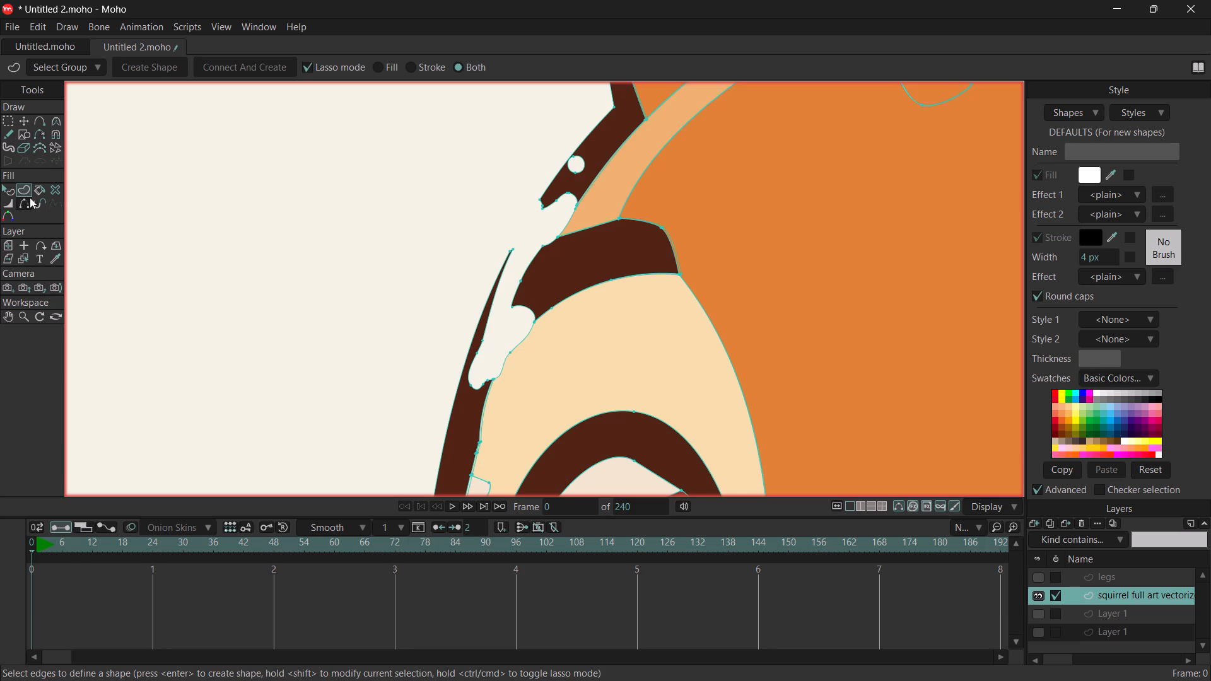
left_click(17, 118)
left_click(9, 117)
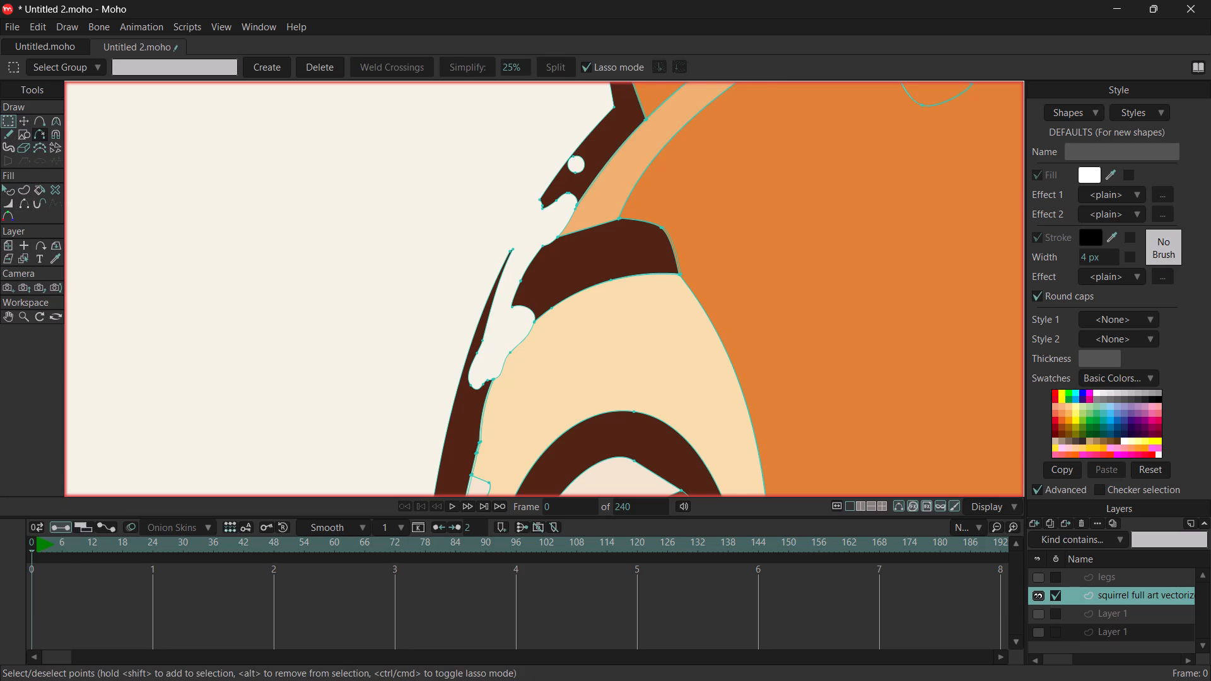
scroll(518, 226, "down", 3, "ctrl")
left_click(567, 138)
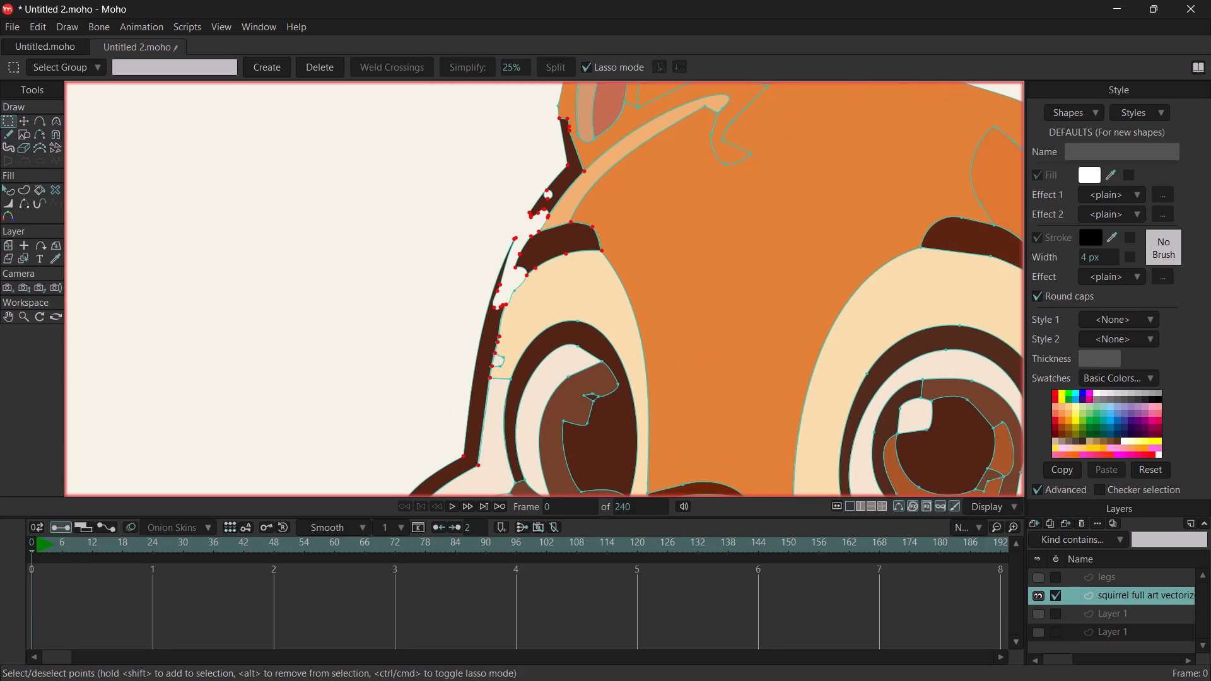
double_click(565, 151)
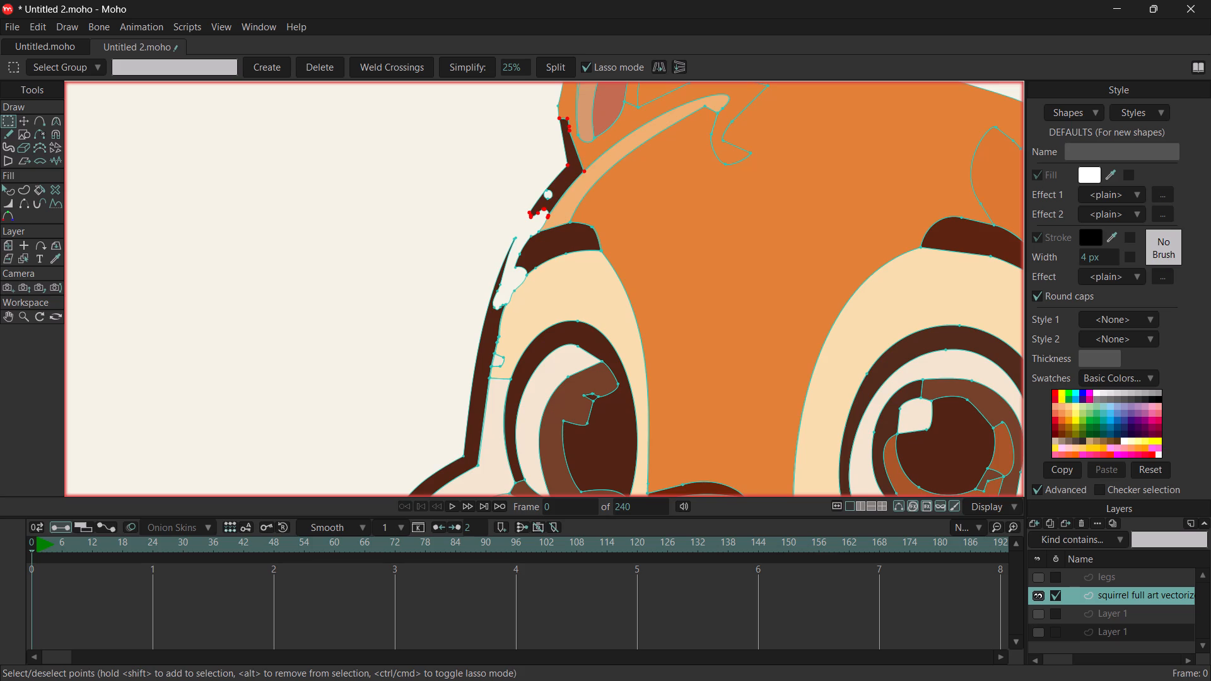
key("Delete")
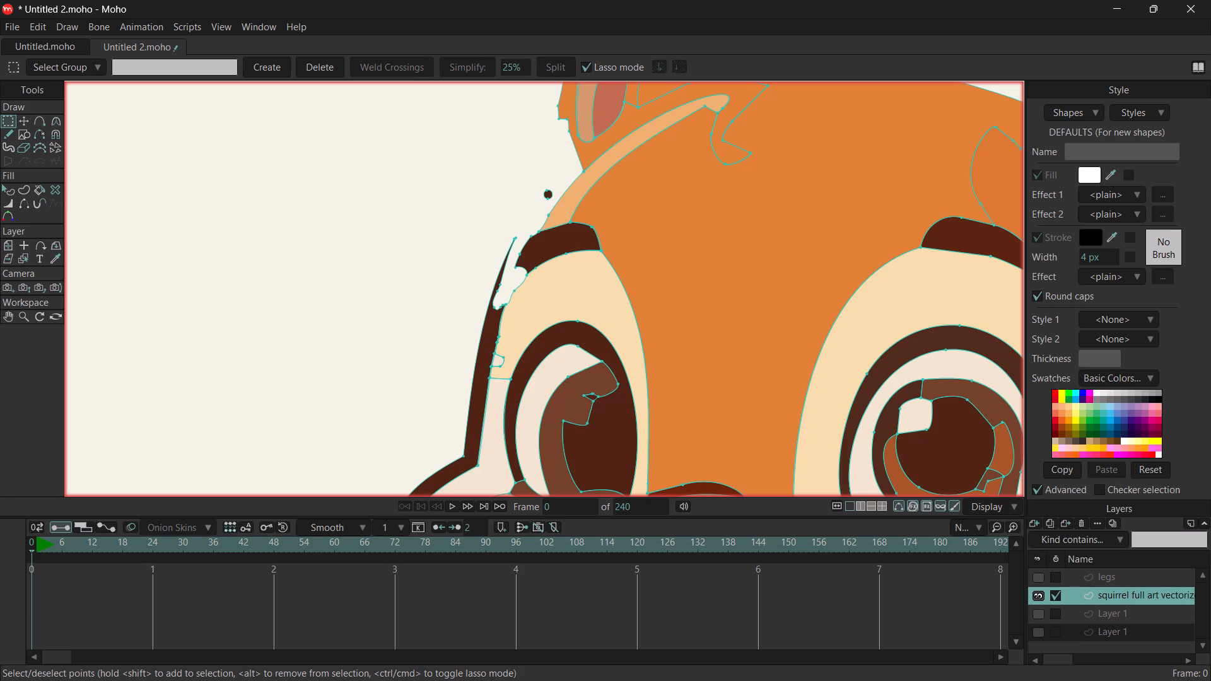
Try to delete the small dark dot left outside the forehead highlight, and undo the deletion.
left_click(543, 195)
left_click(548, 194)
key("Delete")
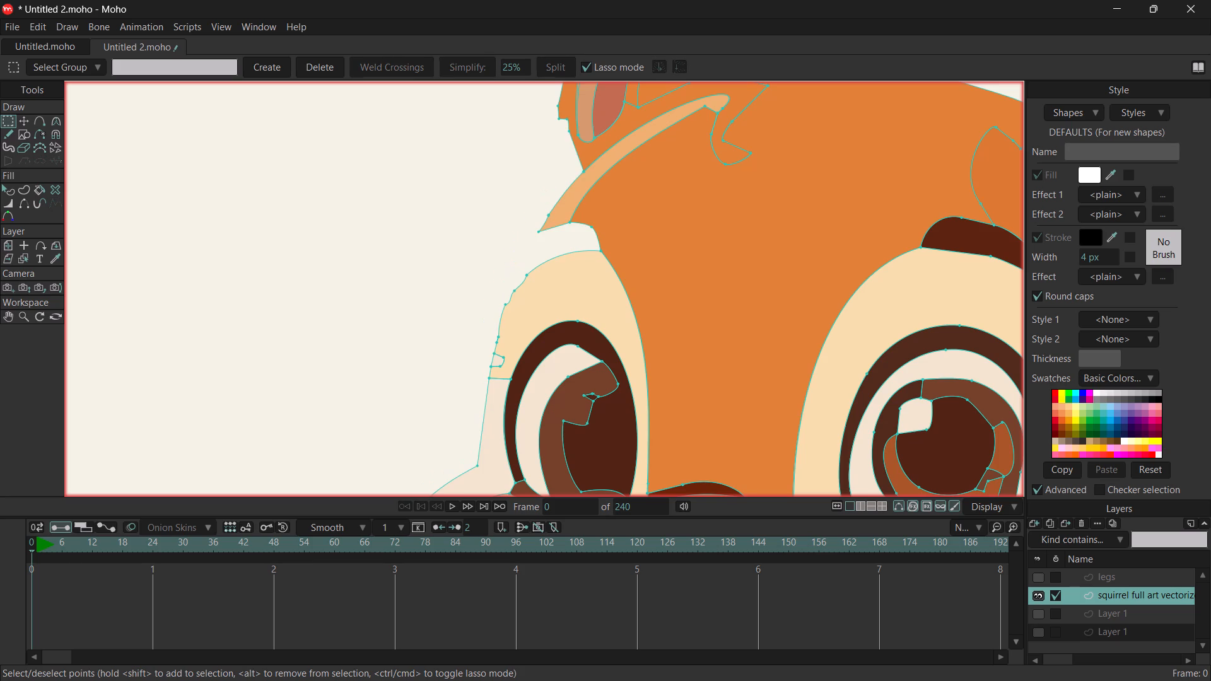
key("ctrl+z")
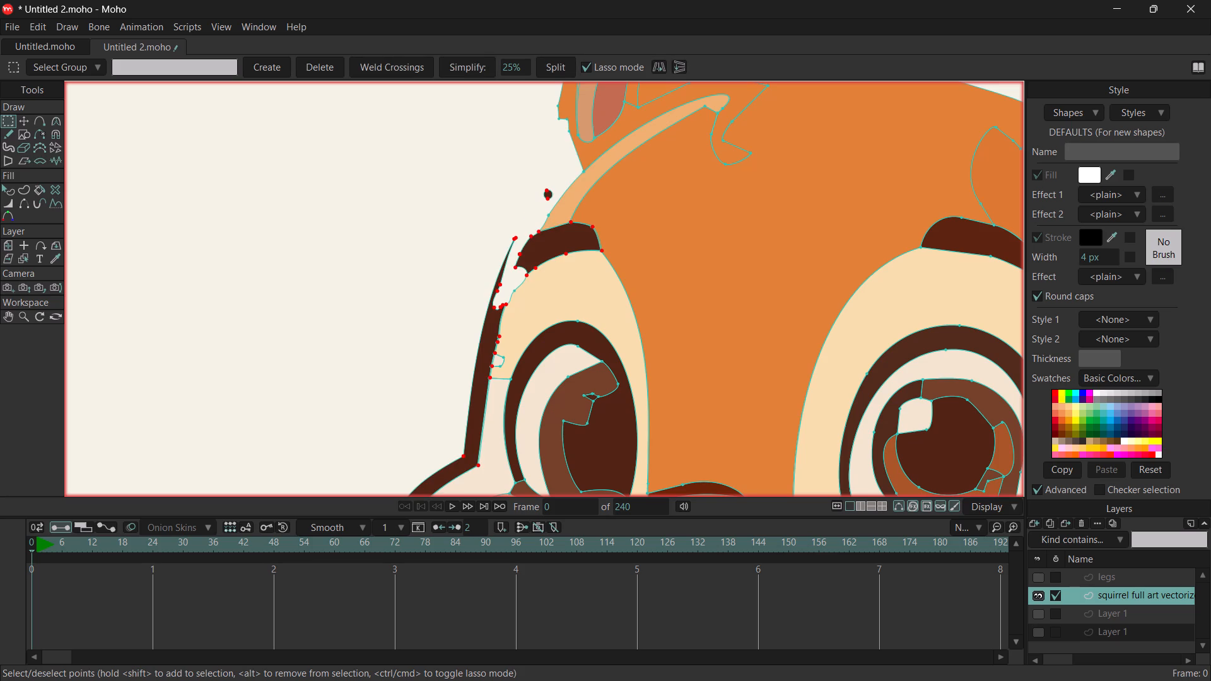
Select only the small dark dot left outside the forehead highlight and delete it.
left_click(546, 194)
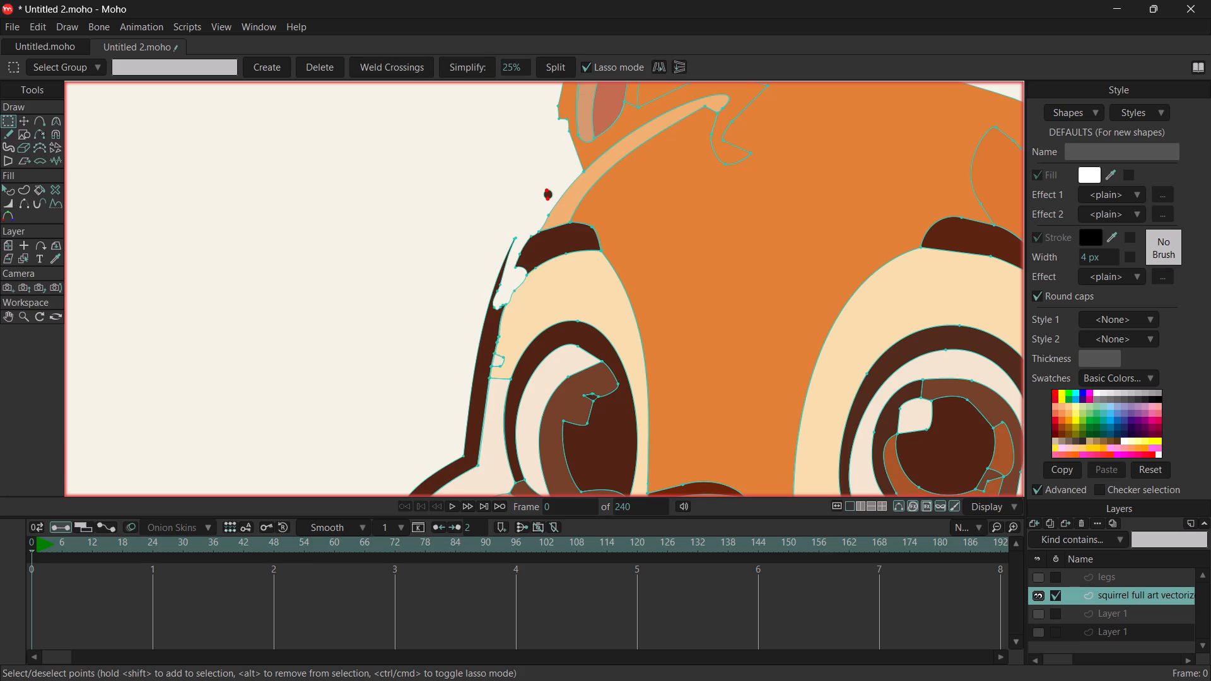
left_click(546, 194)
key("Delete")
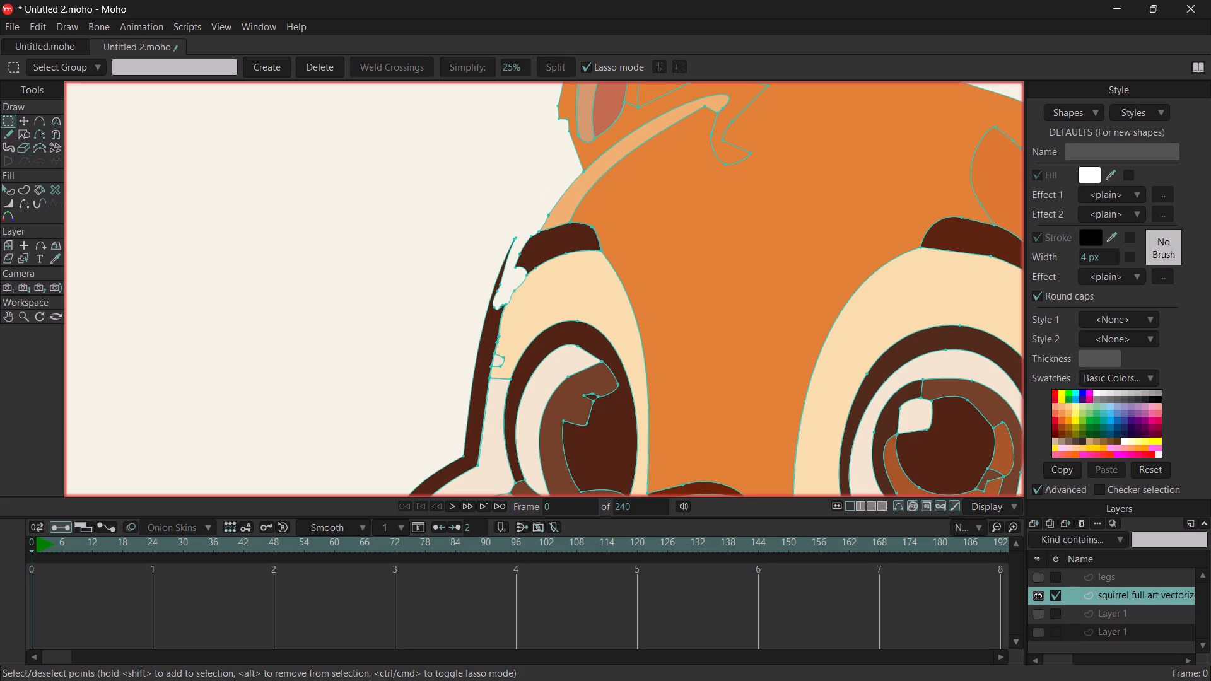
Move the two notch points at the base of the ear farther from the tail down towards the forehead highlight, and delete the inner notch point.
scroll(567, 172, "down", 4, "ctrl")
scroll(579, 134, "up", 8, "ctrl")
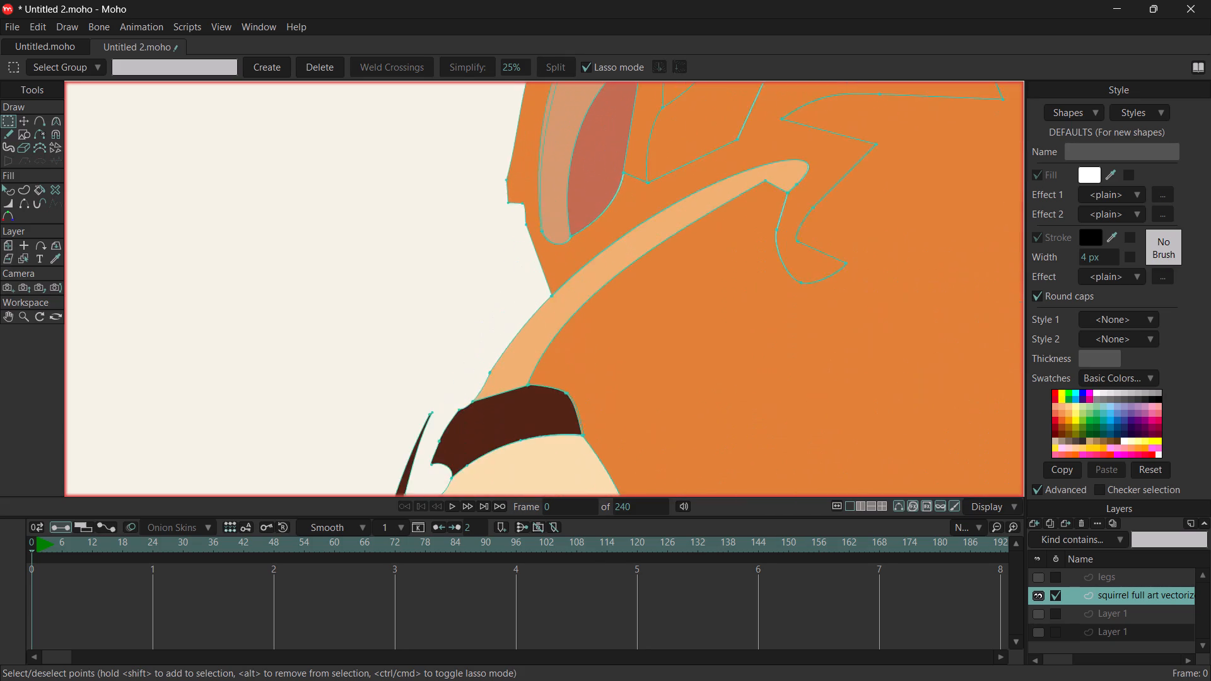
scroll(580, 133, "up", 3, "ctrl")
left_click_drag(455, 247, 455, 248)
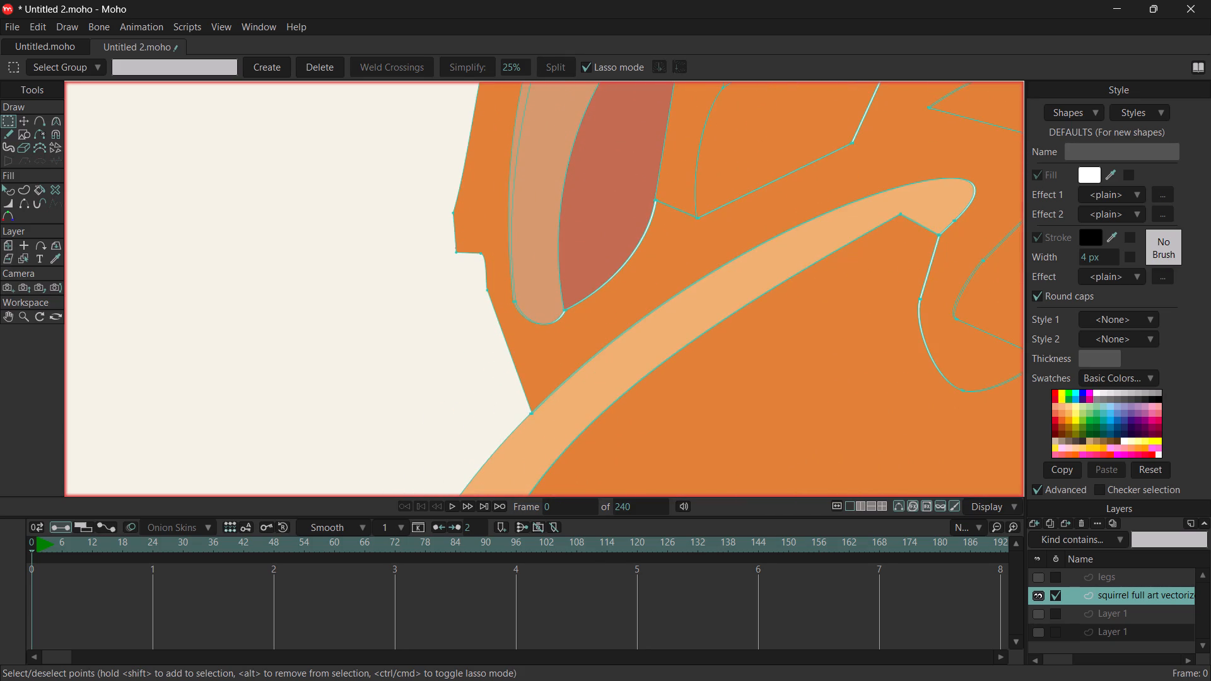
left_click_drag(455, 248, 452, 256)
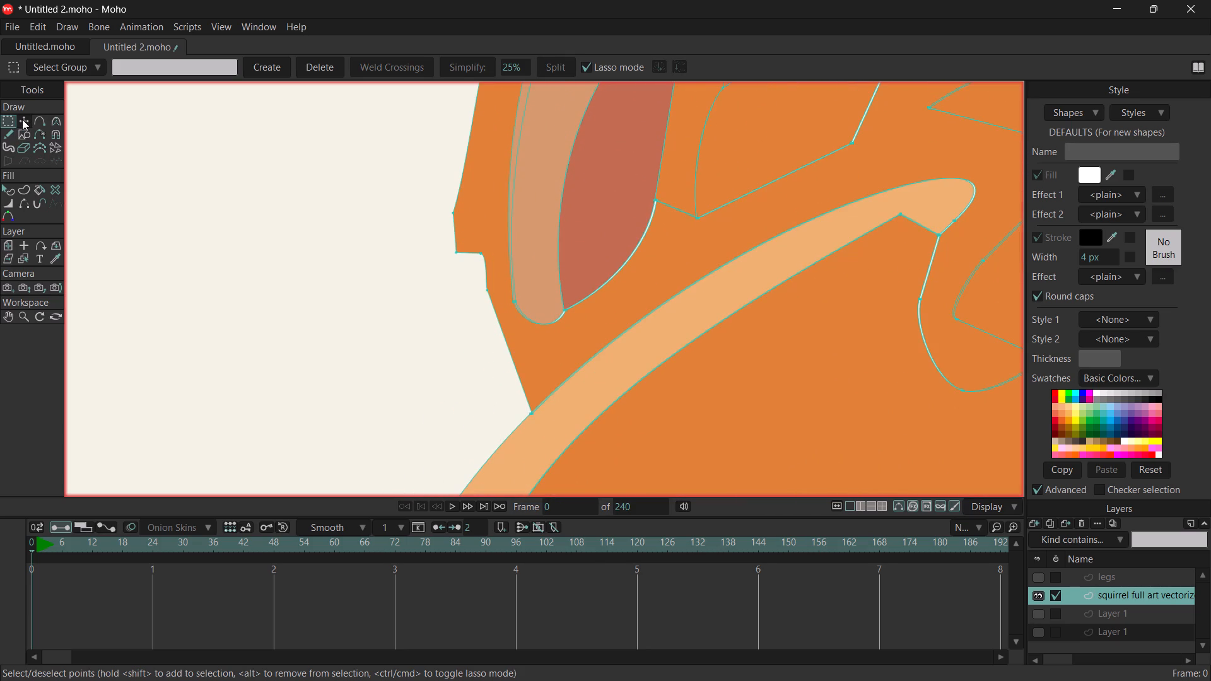
left_click(22, 119)
left_click_drag(455, 252, 453, 271)
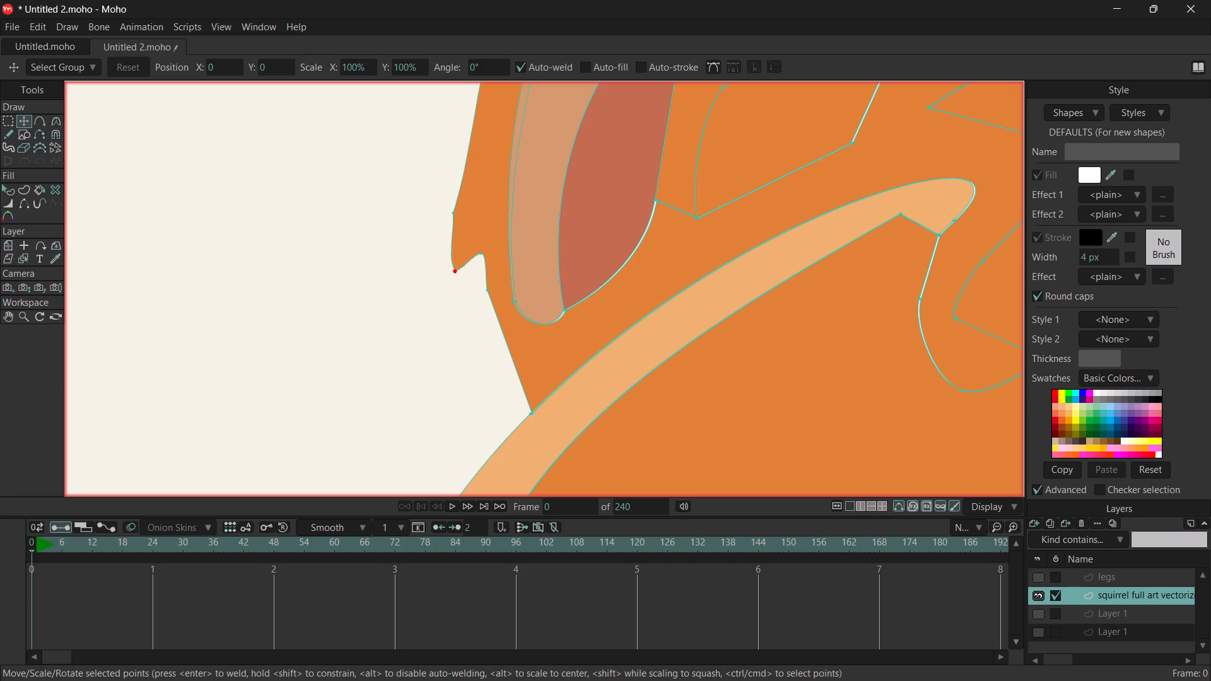
left_click_drag(453, 271, 469, 404)
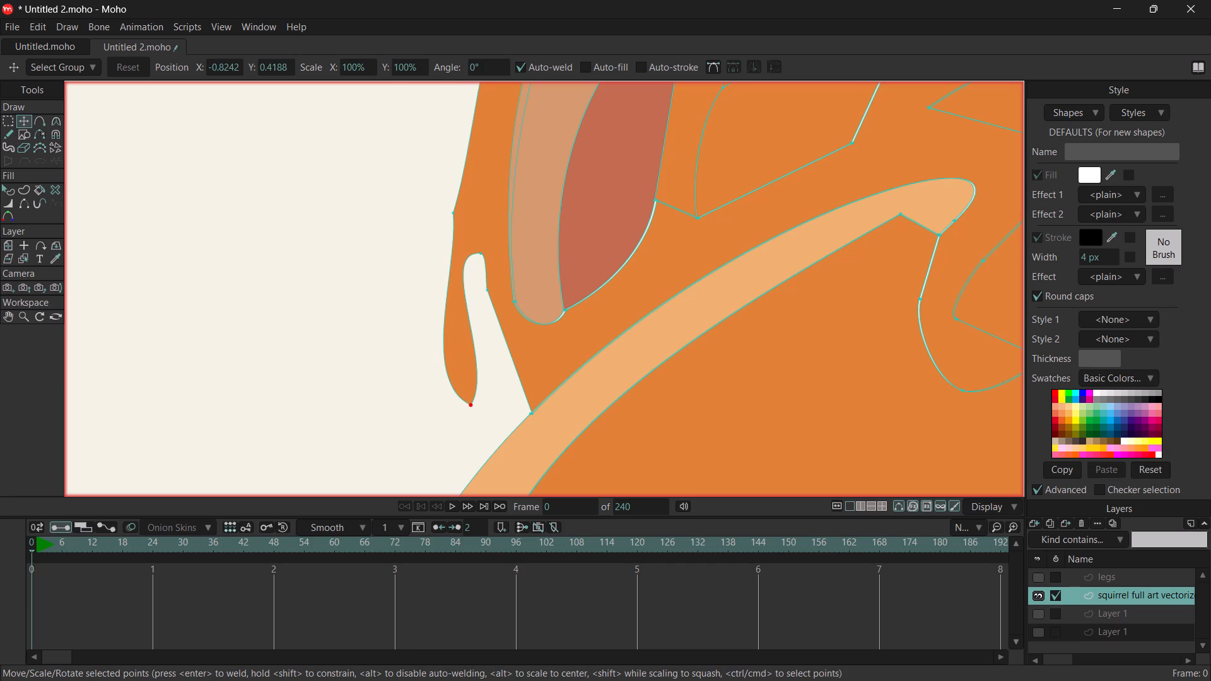
left_click_drag(483, 254, 492, 412)
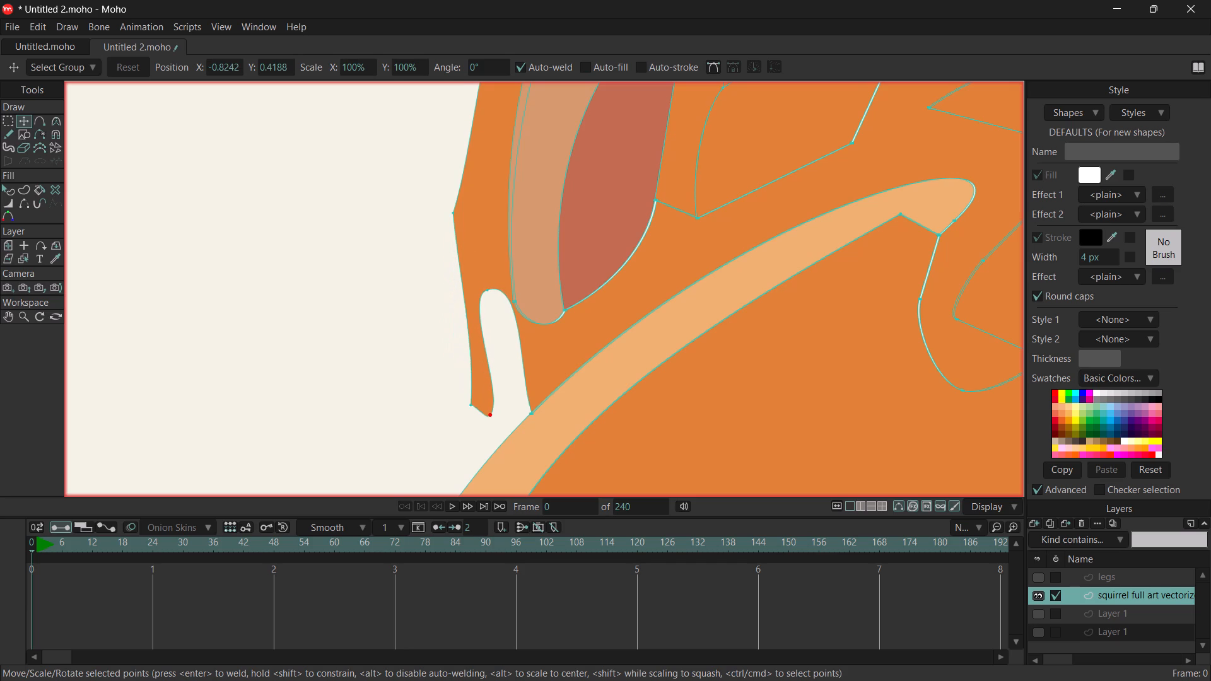
left_click_drag(492, 412, 492, 404)
left_click(486, 290)
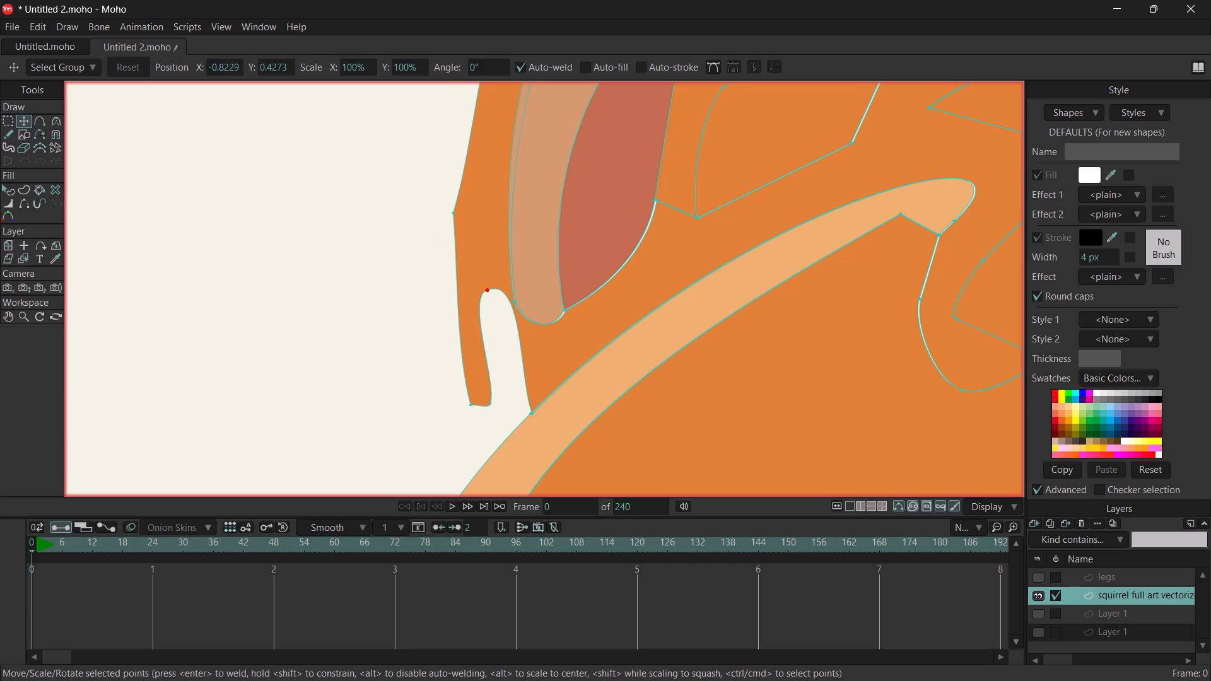
key("Delete")
Move the ear base's outer point onto the forehead highlight's edge and delete the extra point above it.
left_click_drag(471, 402, 484, 472)
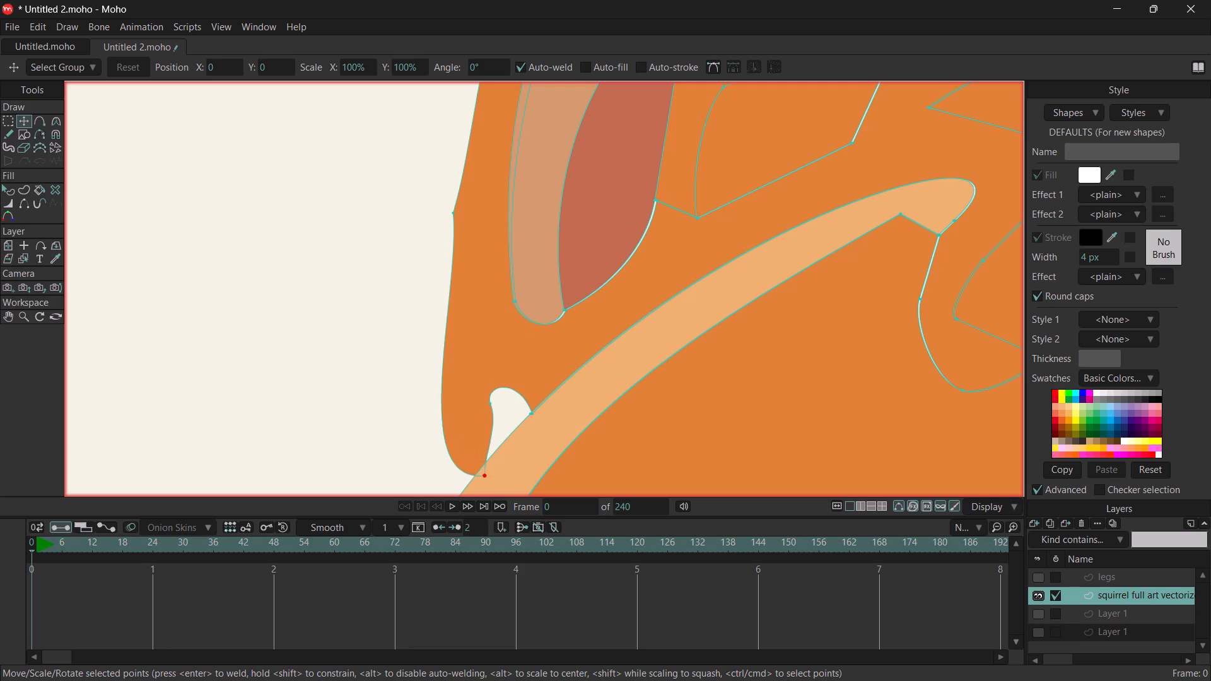
left_click_drag(484, 472, 482, 467)
left_click(493, 399)
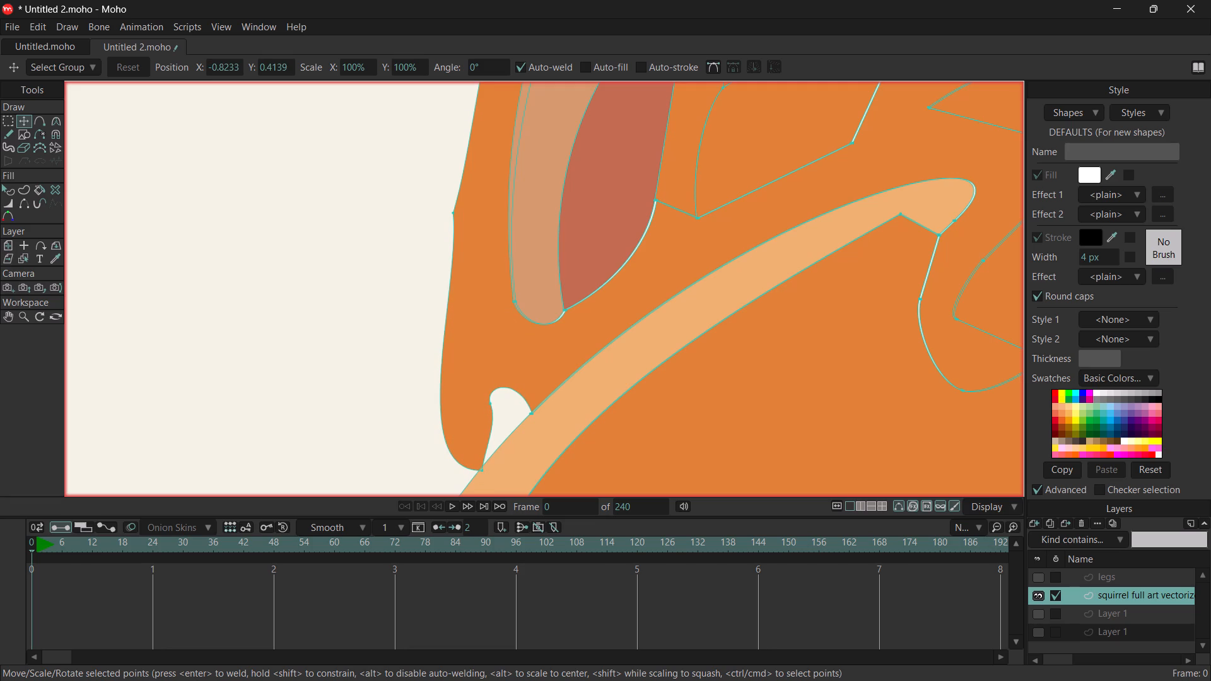
left_click(491, 403)
key("Delete")
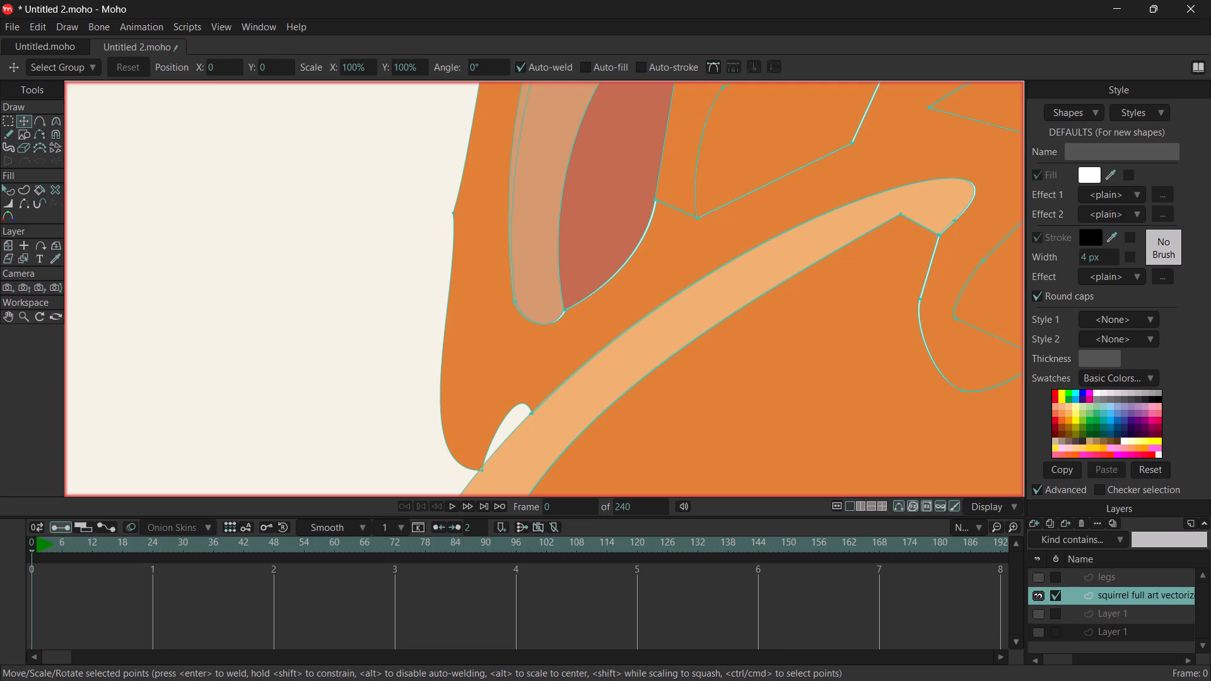
Move the base point of the ear farther from the tail up along the forehead highlight's edge to close the small gap there.
scroll(479, 397, "down", 4)
scroll(469, 413, "down", 2, "ctrl")
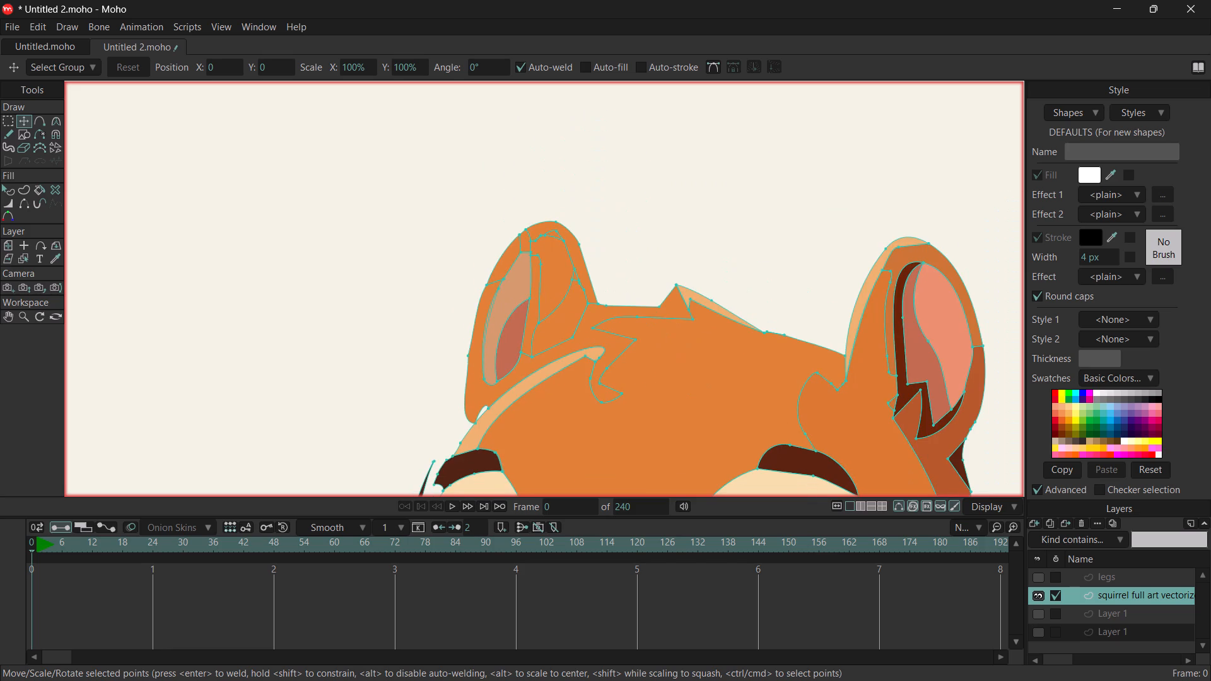
scroll(461, 421, "up", 6, "ctrl")
left_click_drag(505, 429, 498, 436)
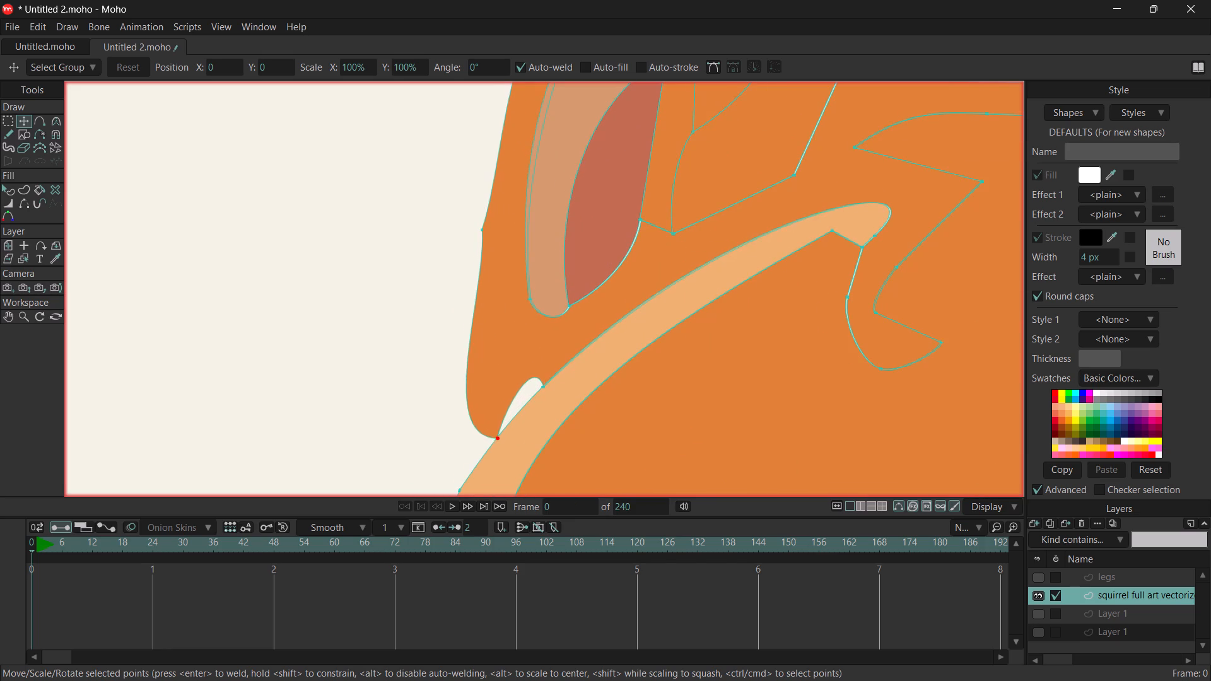
left_click_drag(498, 436, 519, 392)
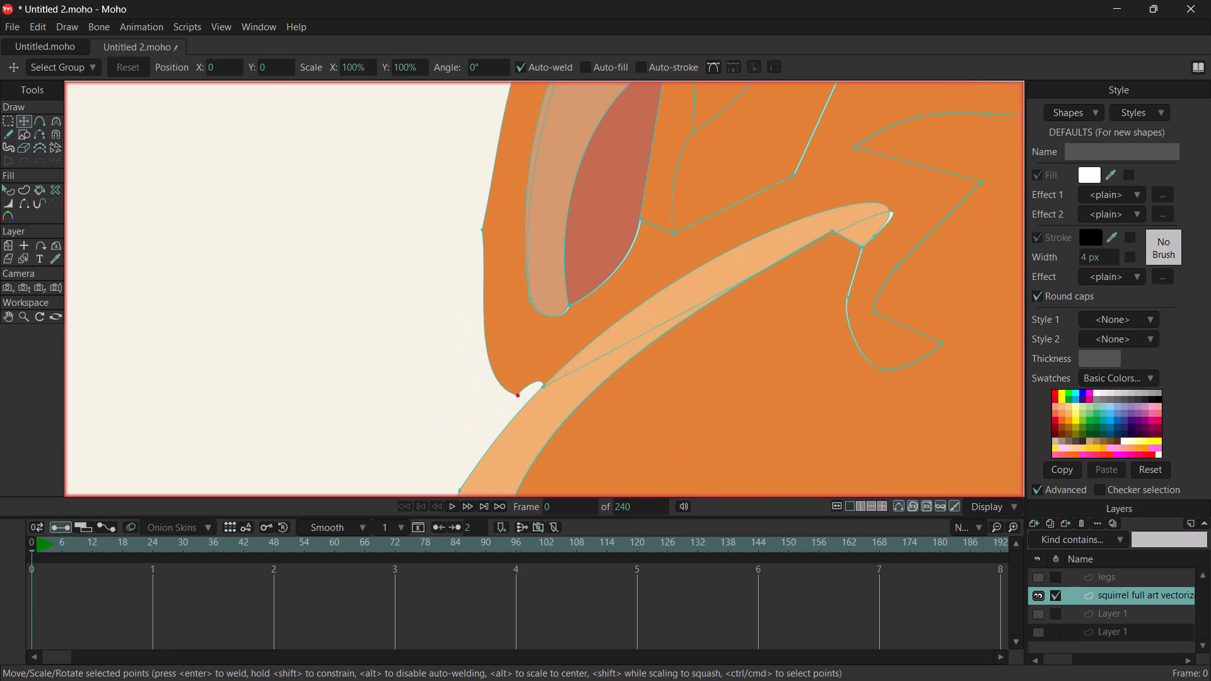
left_click_drag(519, 392, 524, 405)
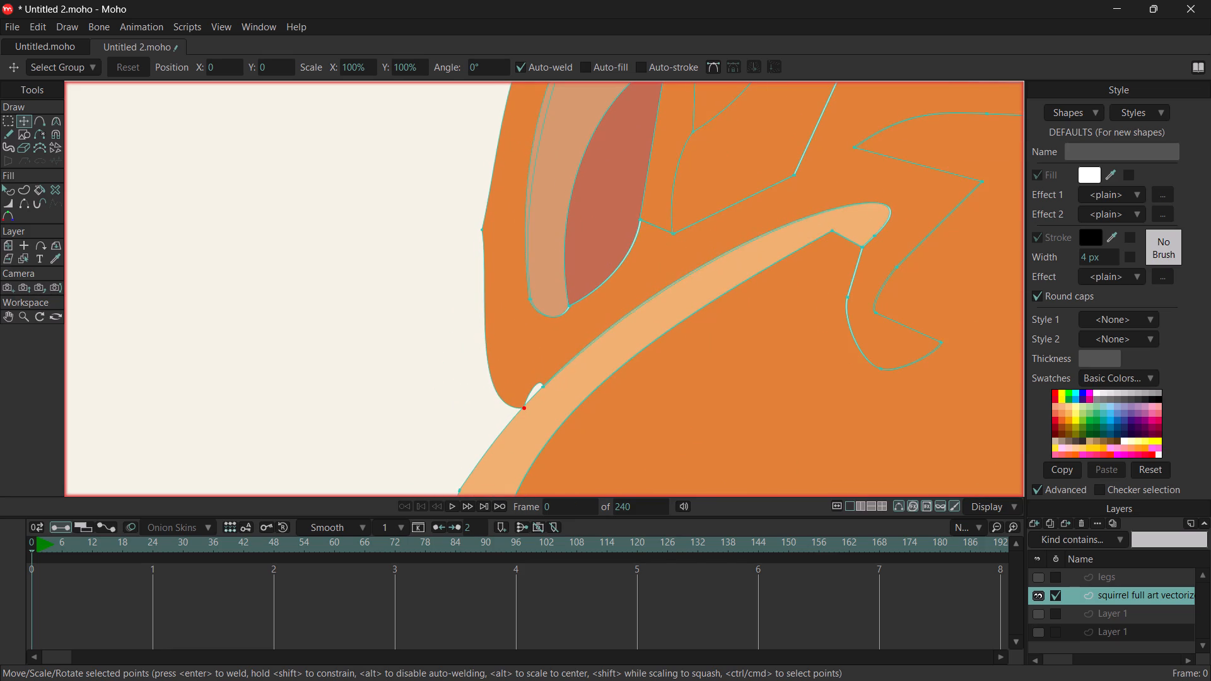
left_click_drag(524, 405, 541, 390)
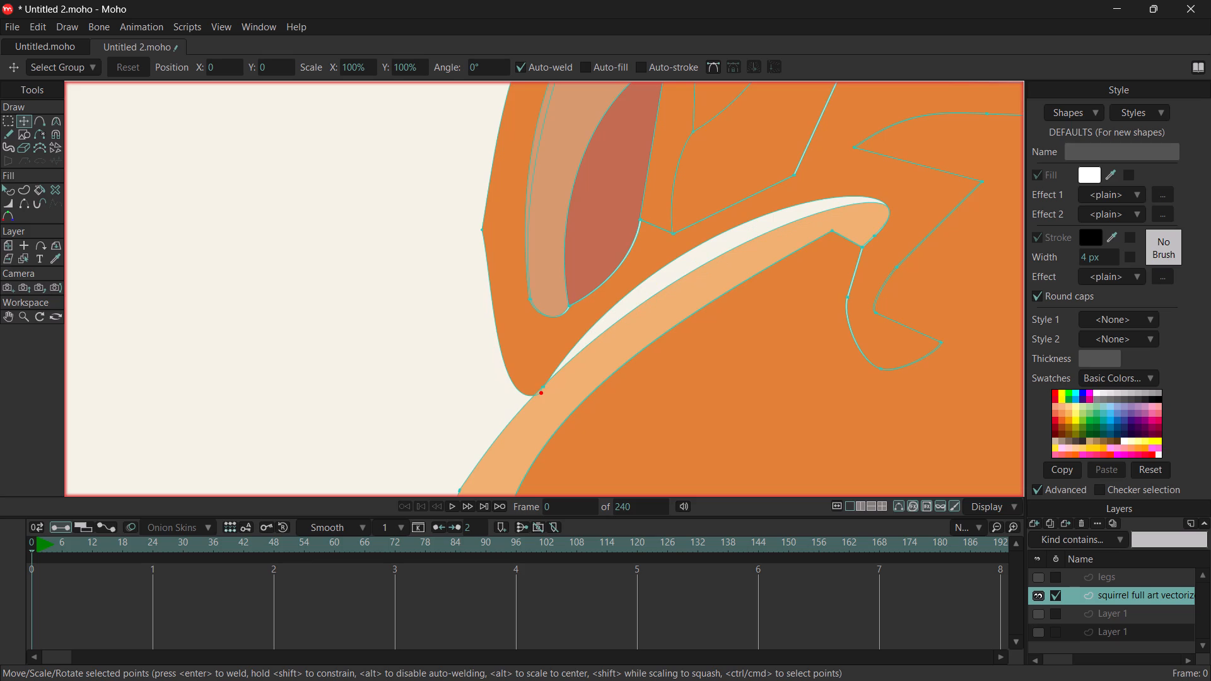
left_click_drag(541, 390, 539, 388)
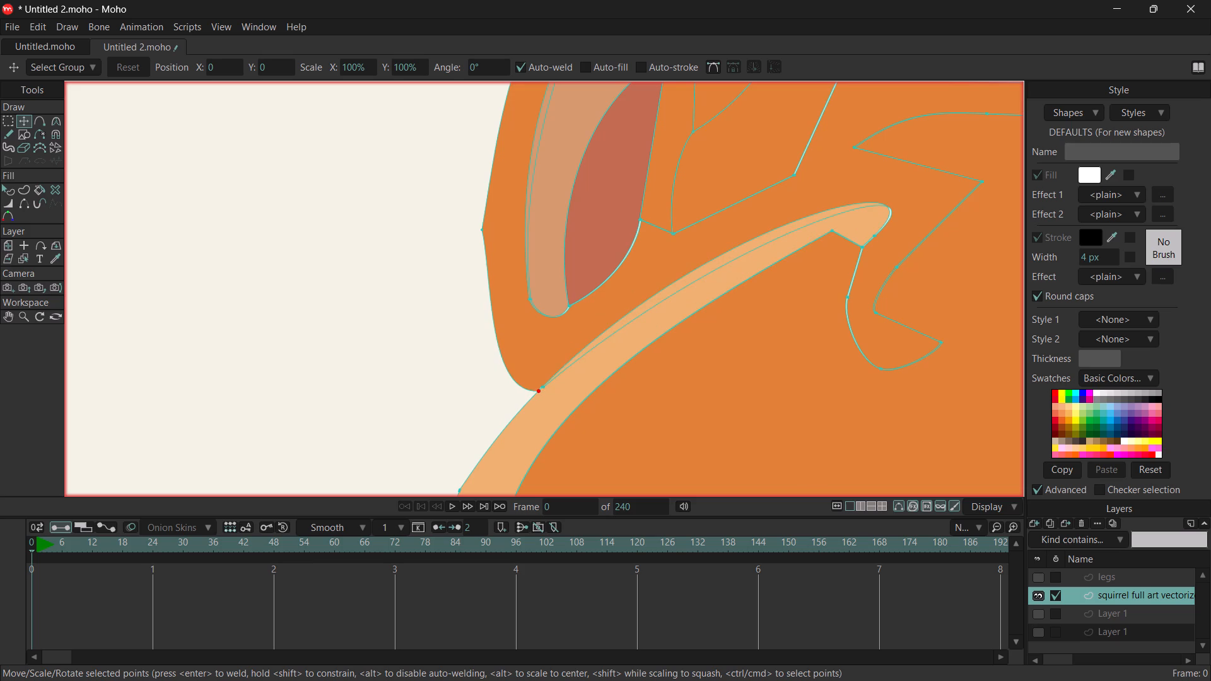
left_click_drag(539, 388, 539, 383)
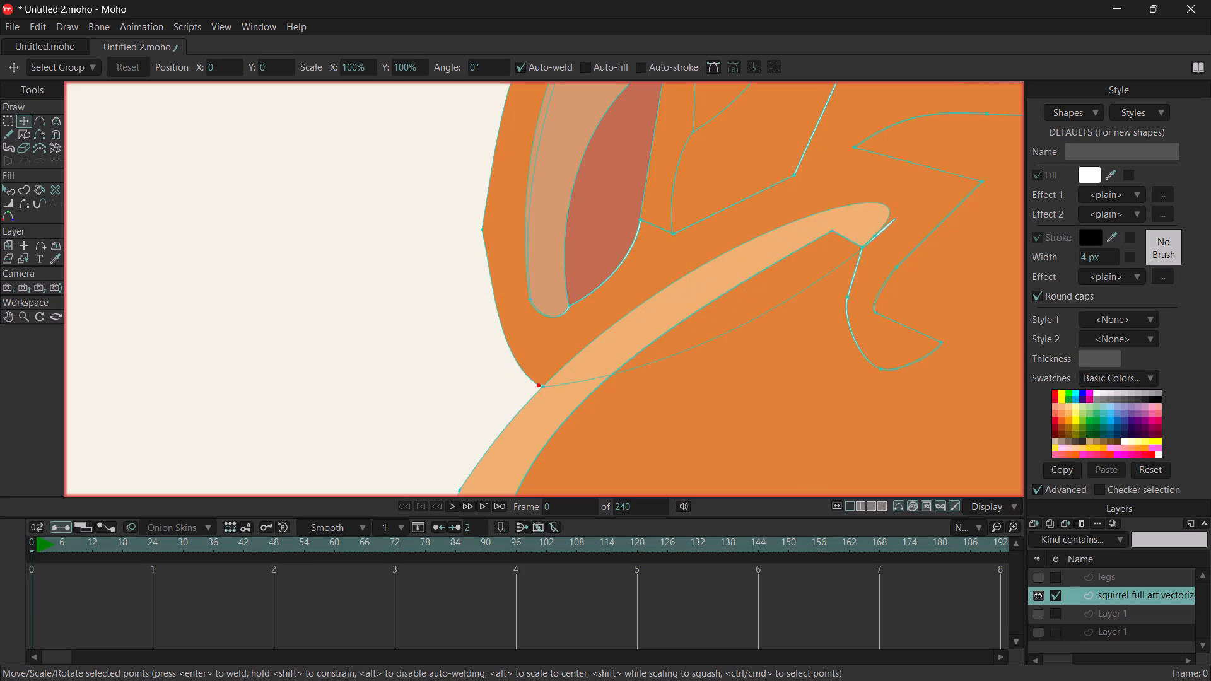
left_click_drag(539, 383, 539, 384)
Delete the point halfway down that ear's outer edge to smooth its curve.
left_click(479, 227)
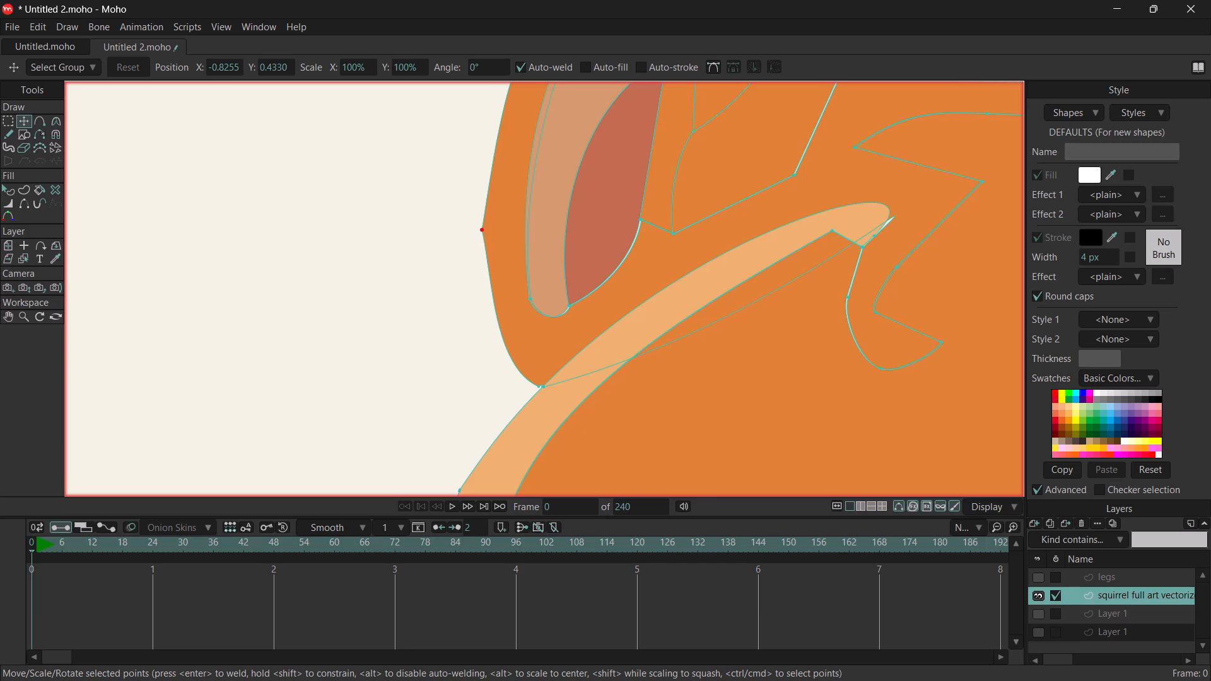
key("Delete")
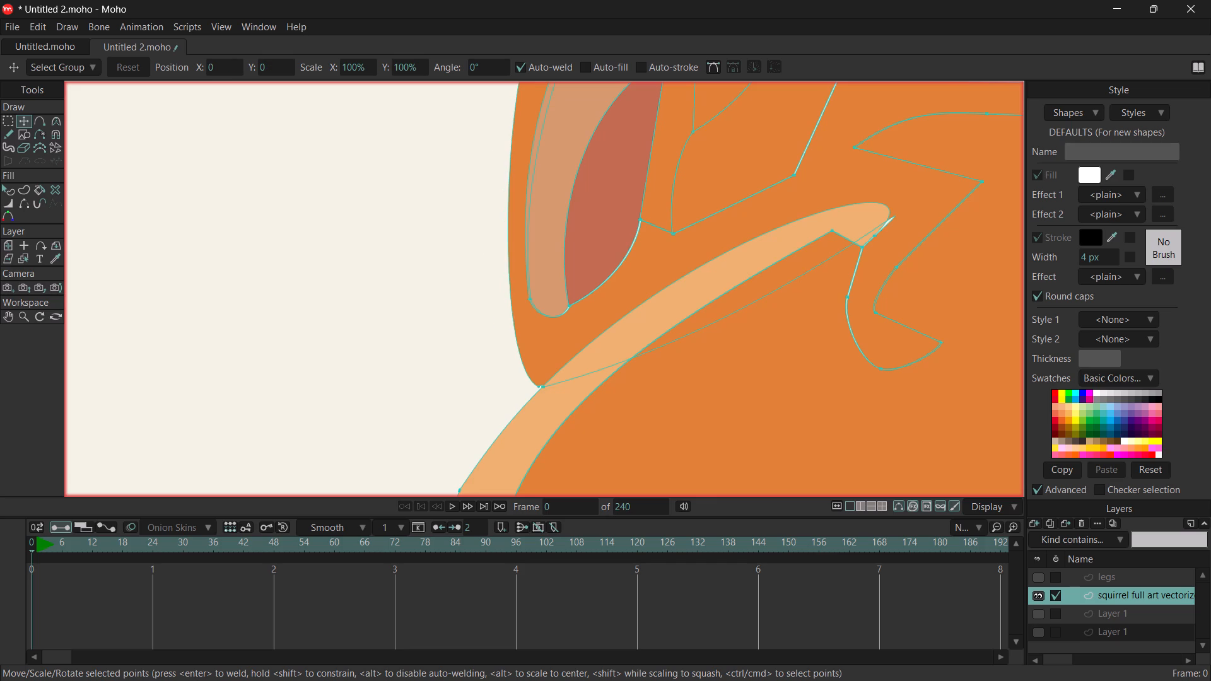
Adjust the middle point on the outer edge of the cream patch below the far eyebrow, and delete it to smooth the edge.
scroll(523, 298, "down", 8, "ctrl")
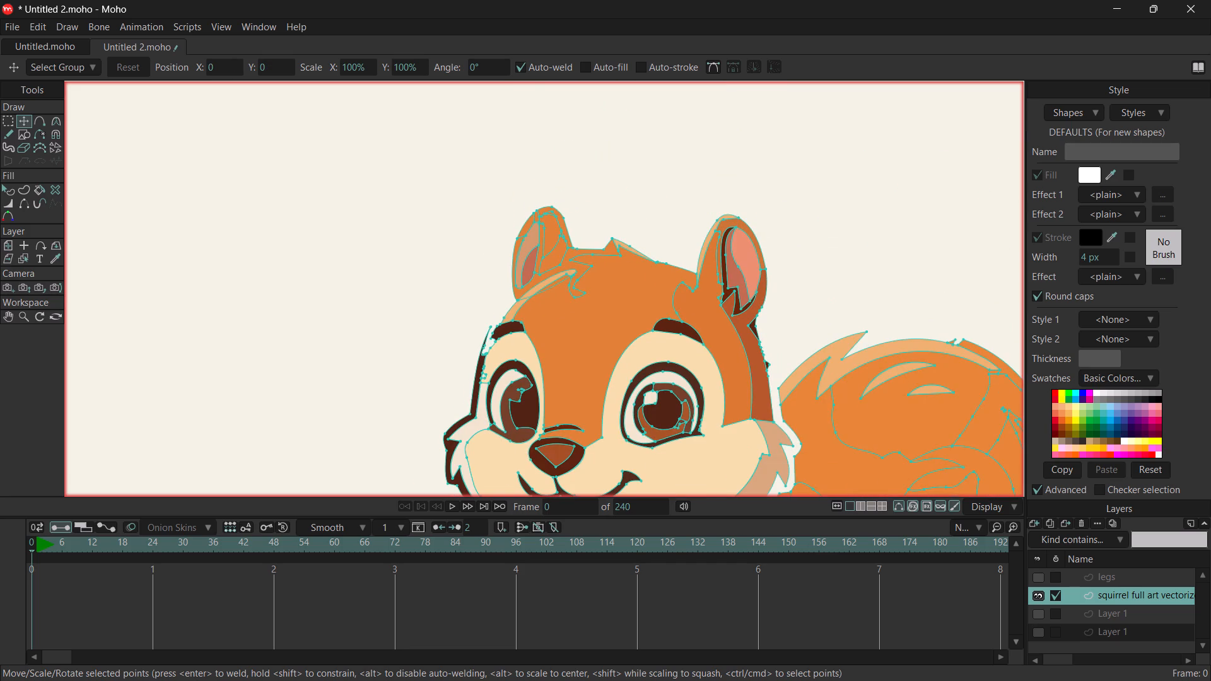
scroll(480, 390, "up", 8, "ctrl")
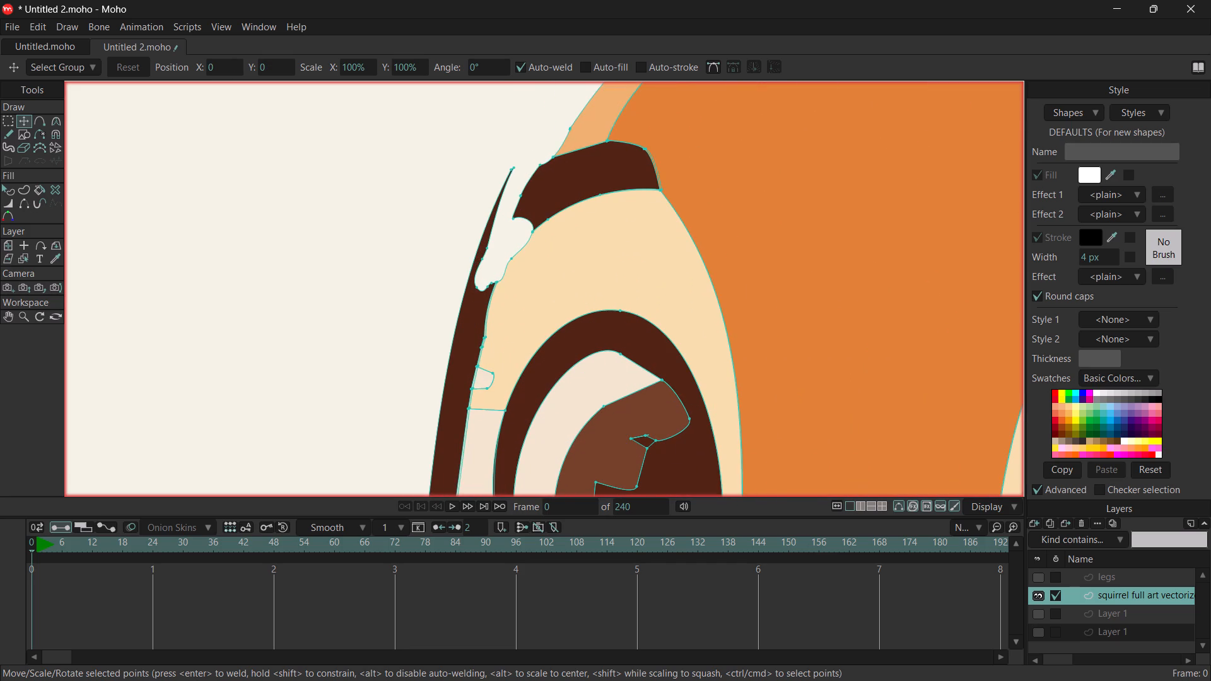
left_click(510, 259, "ctrl")
scroll(529, 264, "up", 6, "ctrl")
left_click(489, 255)
left_click_drag(493, 256, 498, 256)
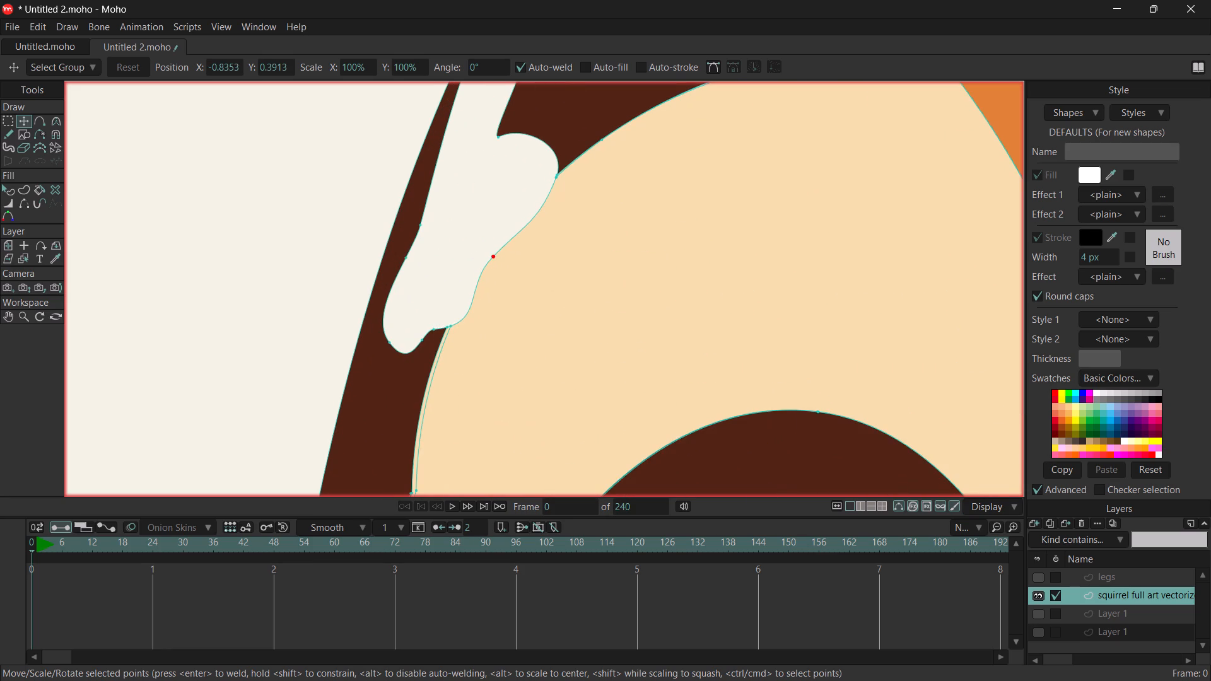
left_click_drag(498, 256, 475, 240)
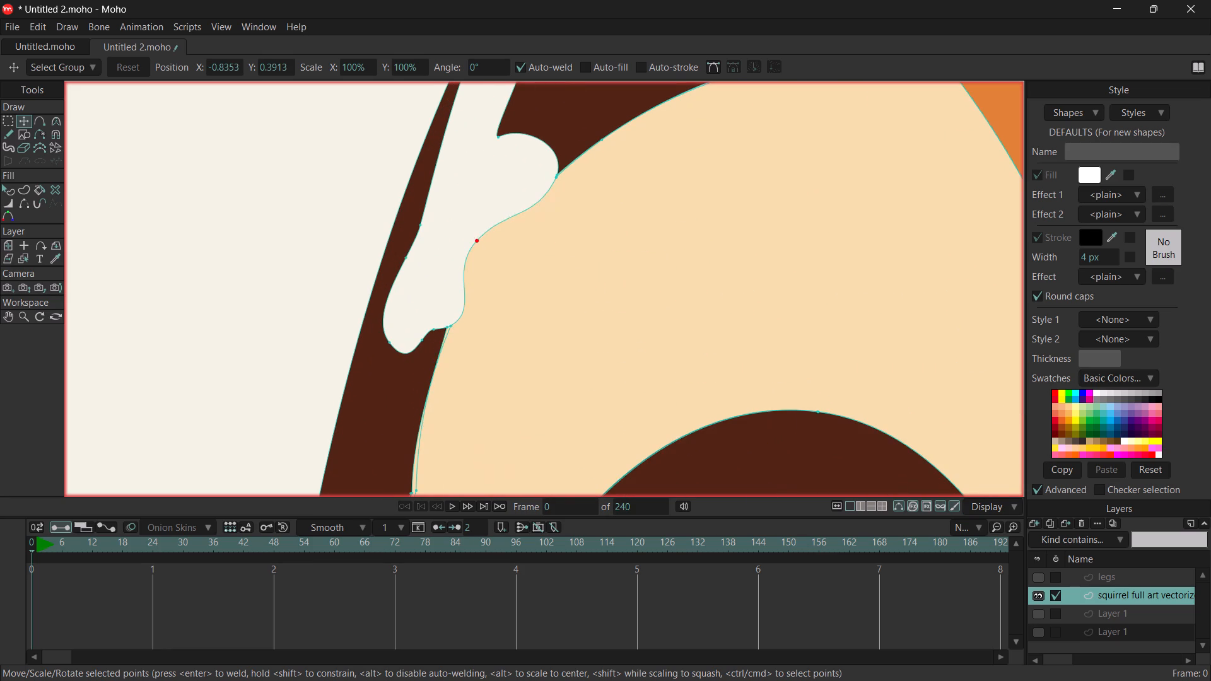
left_click_drag(475, 240, 525, 248)
left_click(525, 248)
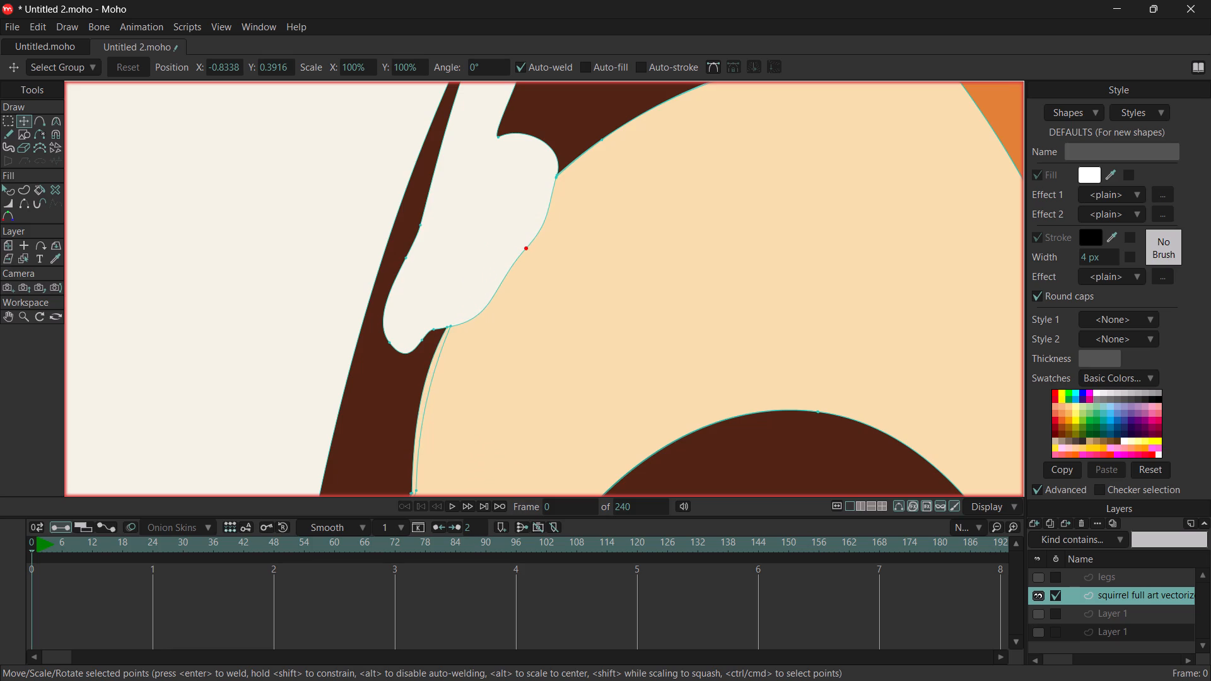
key("Delete")
left_click(504, 270)
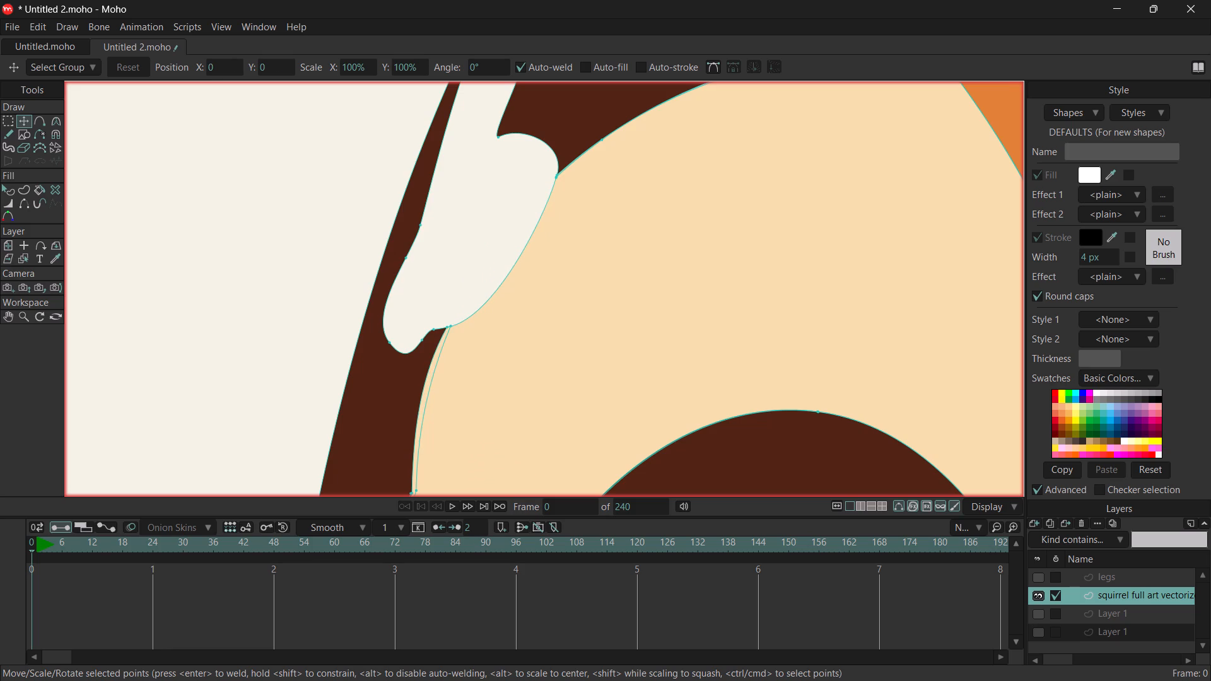
left_click(515, 262)
Erase the thin upper end of the dark face outline, from beside the far eyebrow down to the small pale notch beside the eye.
scroll(503, 245, "down", 4, "ctrl")
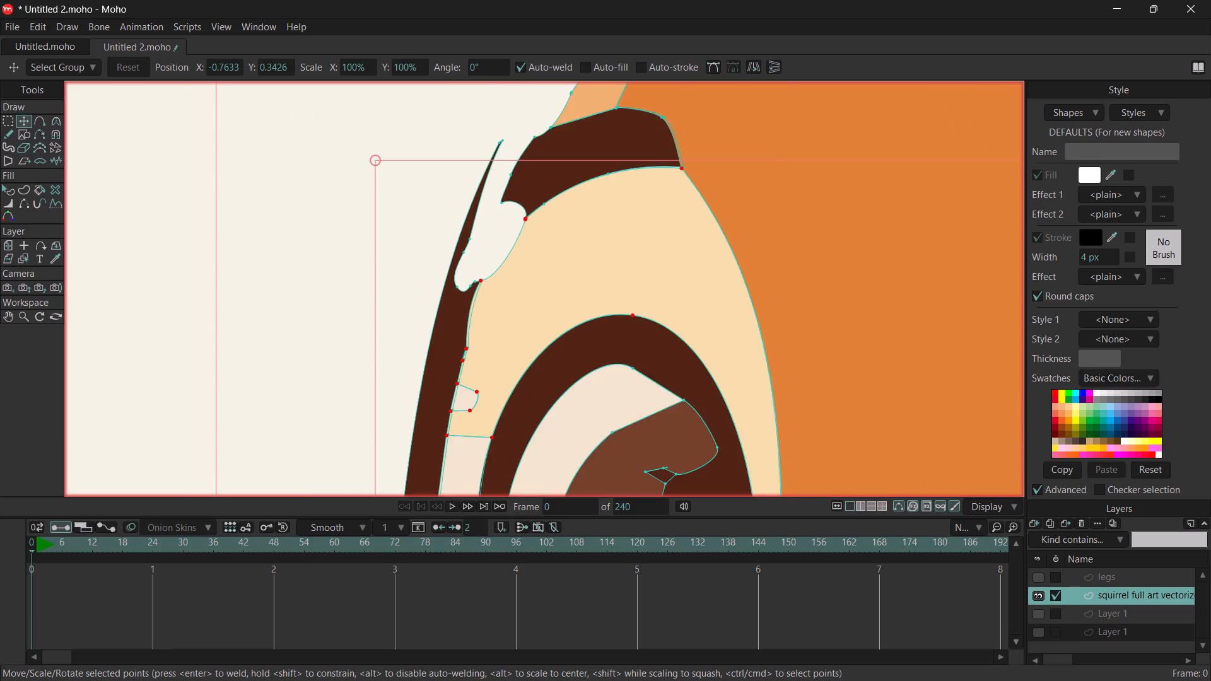
scroll(475, 267, "down", 7, "ctrl")
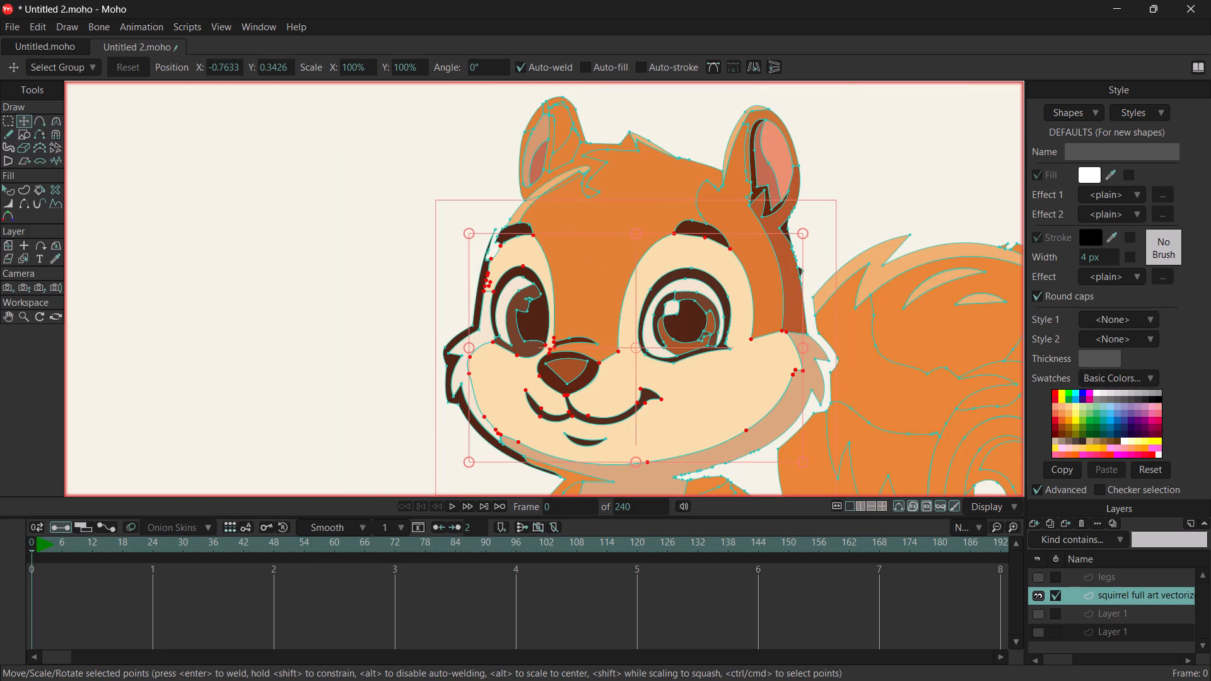
scroll(488, 286, "up", 6, "ctrl")
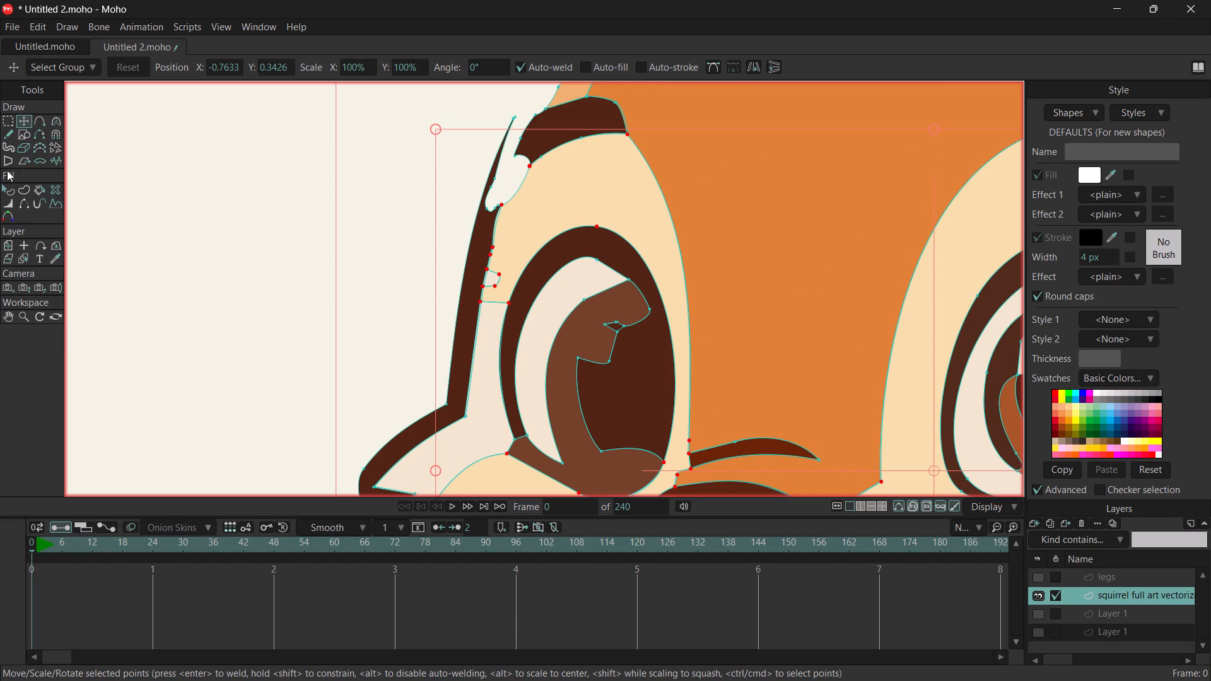
left_click(21, 145)
left_click_drag(509, 113, 484, 184)
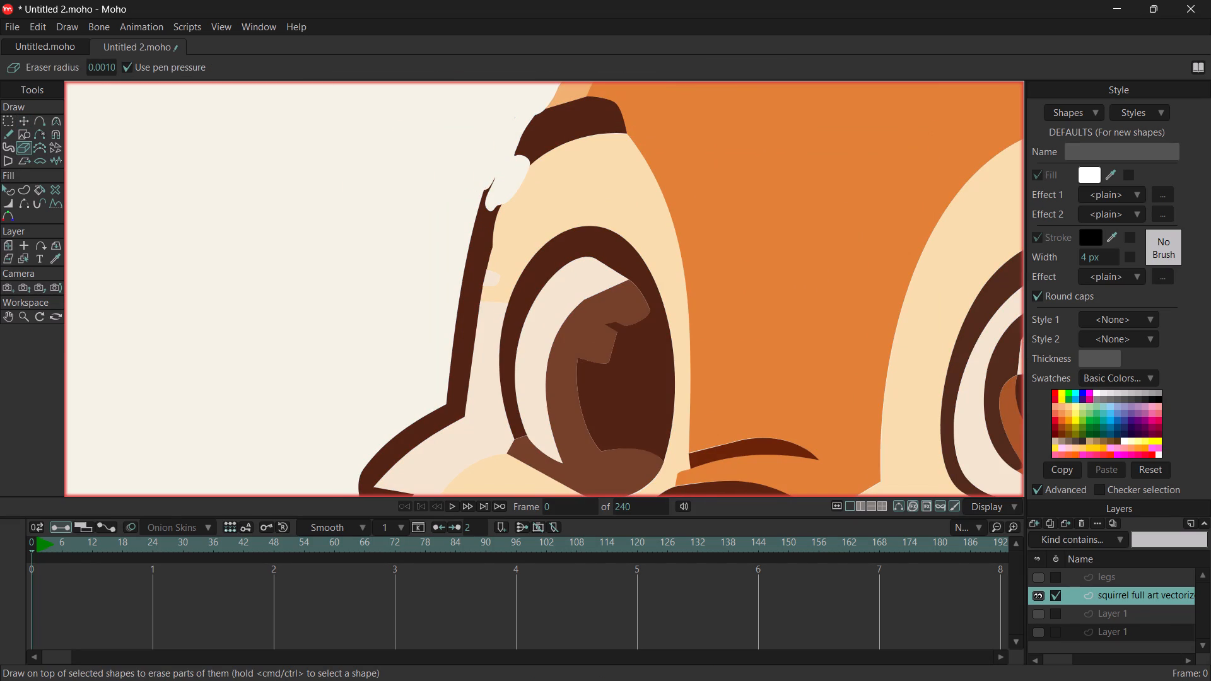
left_click_drag(484, 184, 484, 205)
left_click_drag(484, 205, 495, 209)
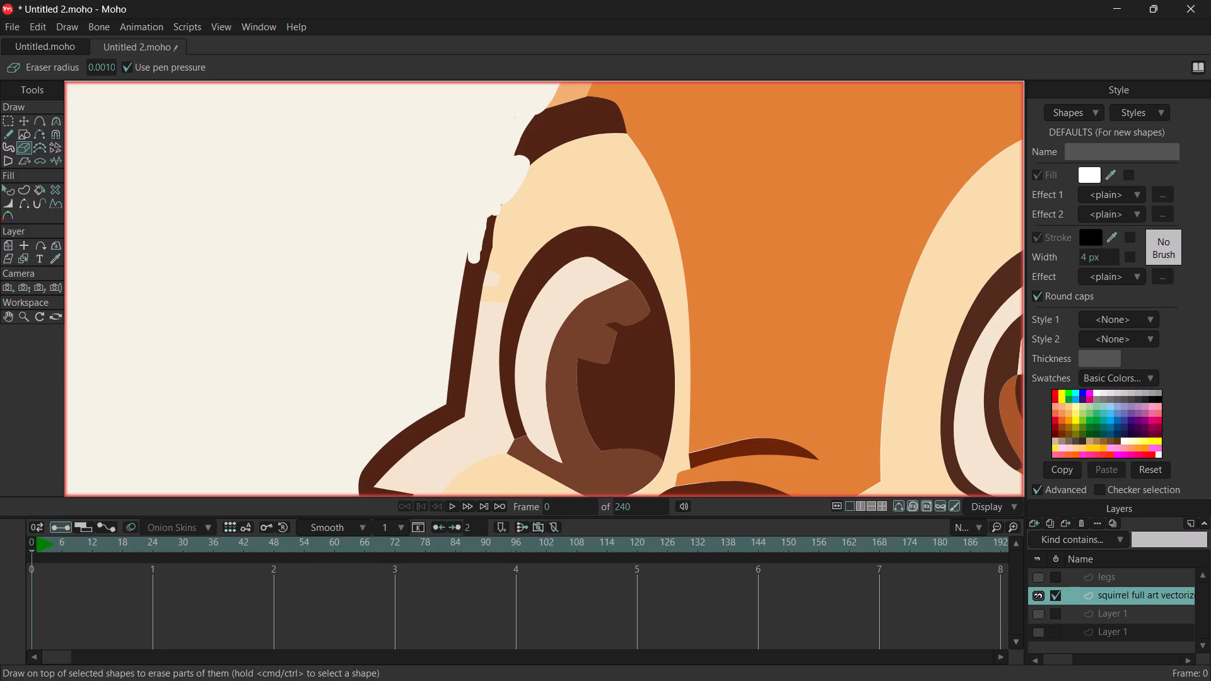
left_click_drag(495, 209, 486, 223)
left_click_drag(486, 223, 469, 259)
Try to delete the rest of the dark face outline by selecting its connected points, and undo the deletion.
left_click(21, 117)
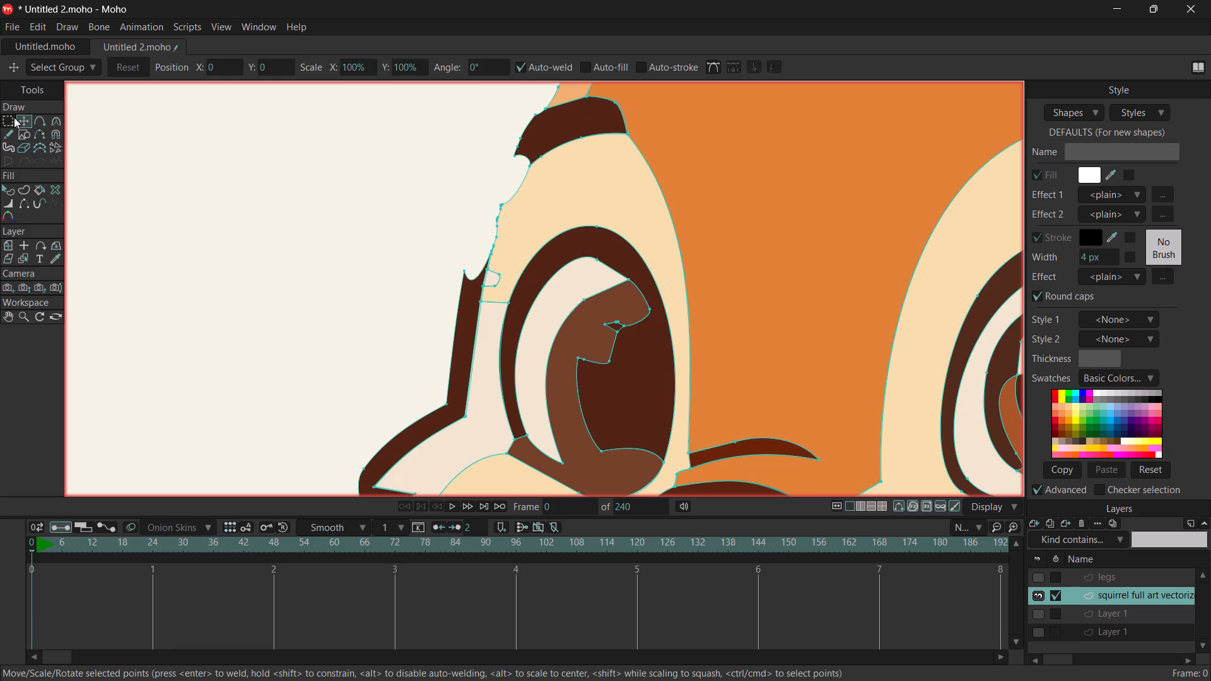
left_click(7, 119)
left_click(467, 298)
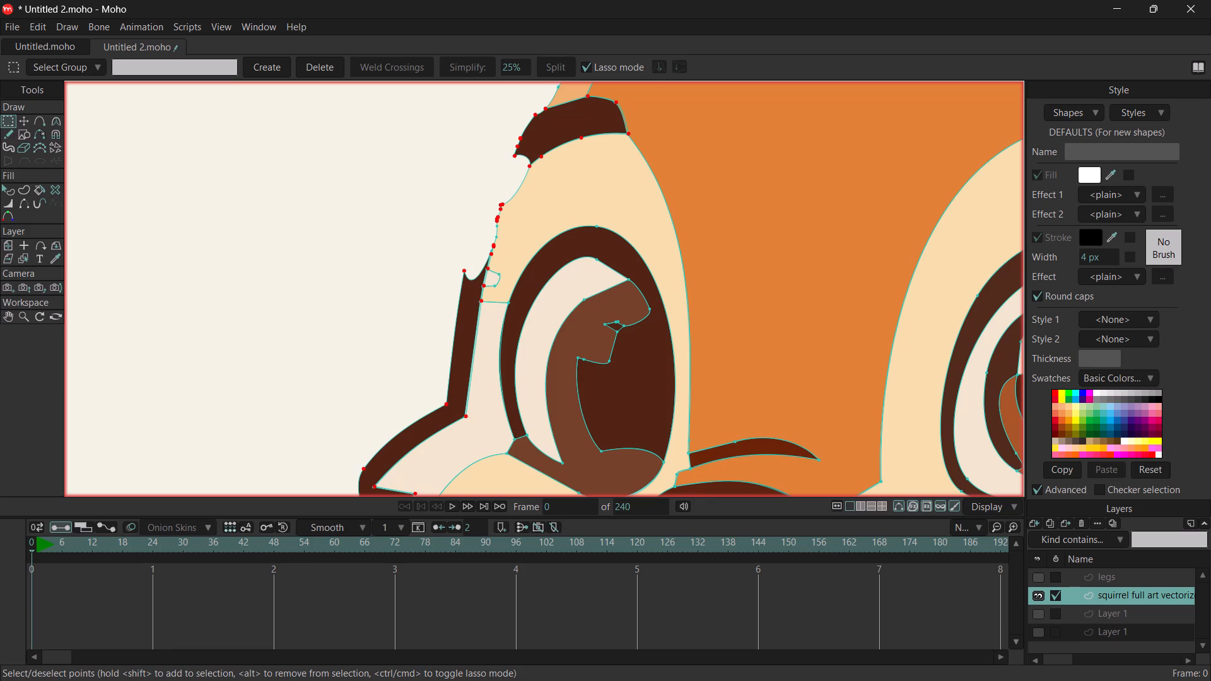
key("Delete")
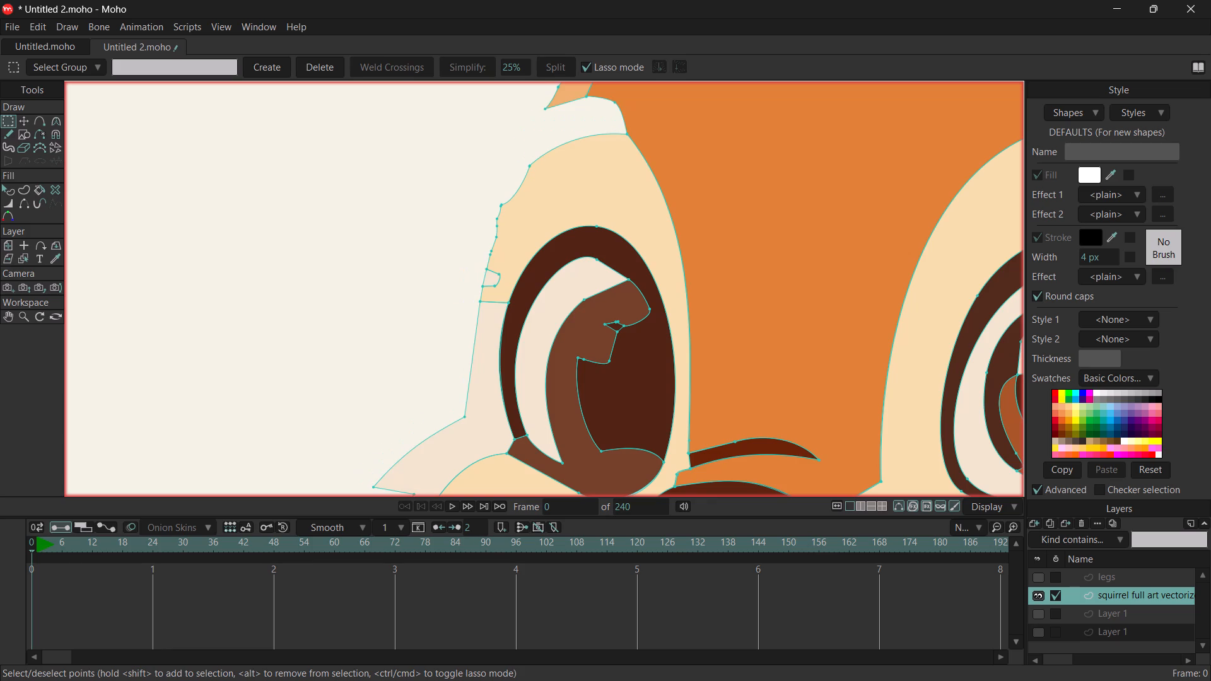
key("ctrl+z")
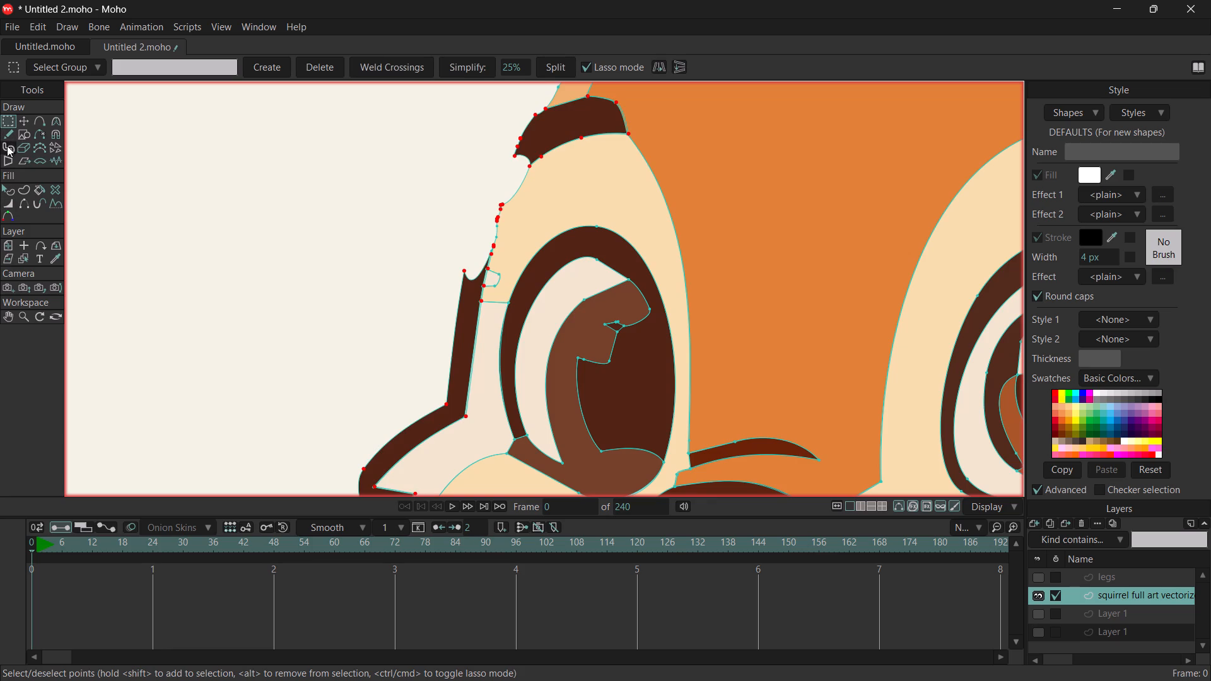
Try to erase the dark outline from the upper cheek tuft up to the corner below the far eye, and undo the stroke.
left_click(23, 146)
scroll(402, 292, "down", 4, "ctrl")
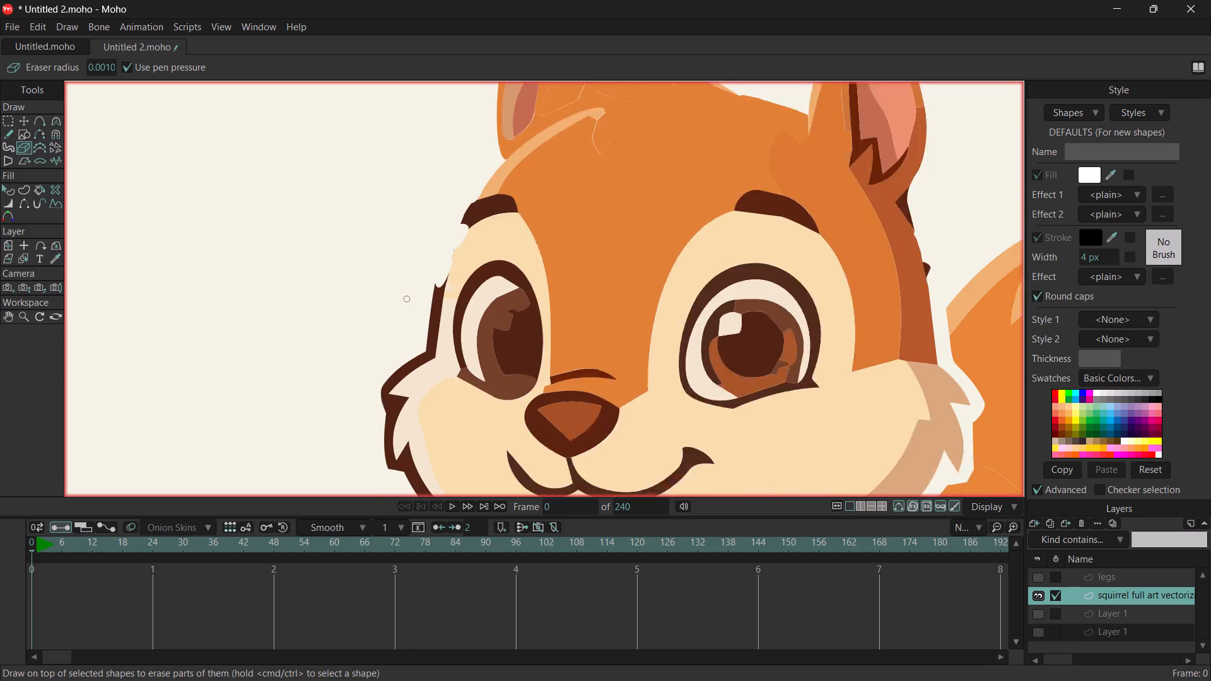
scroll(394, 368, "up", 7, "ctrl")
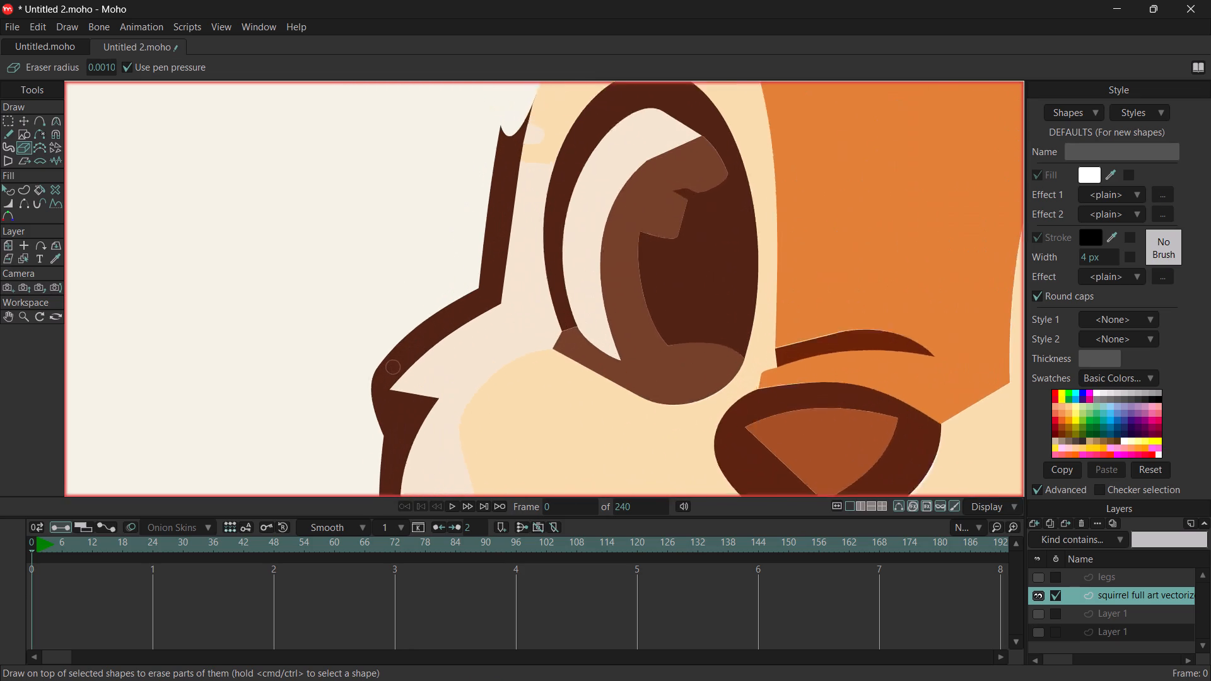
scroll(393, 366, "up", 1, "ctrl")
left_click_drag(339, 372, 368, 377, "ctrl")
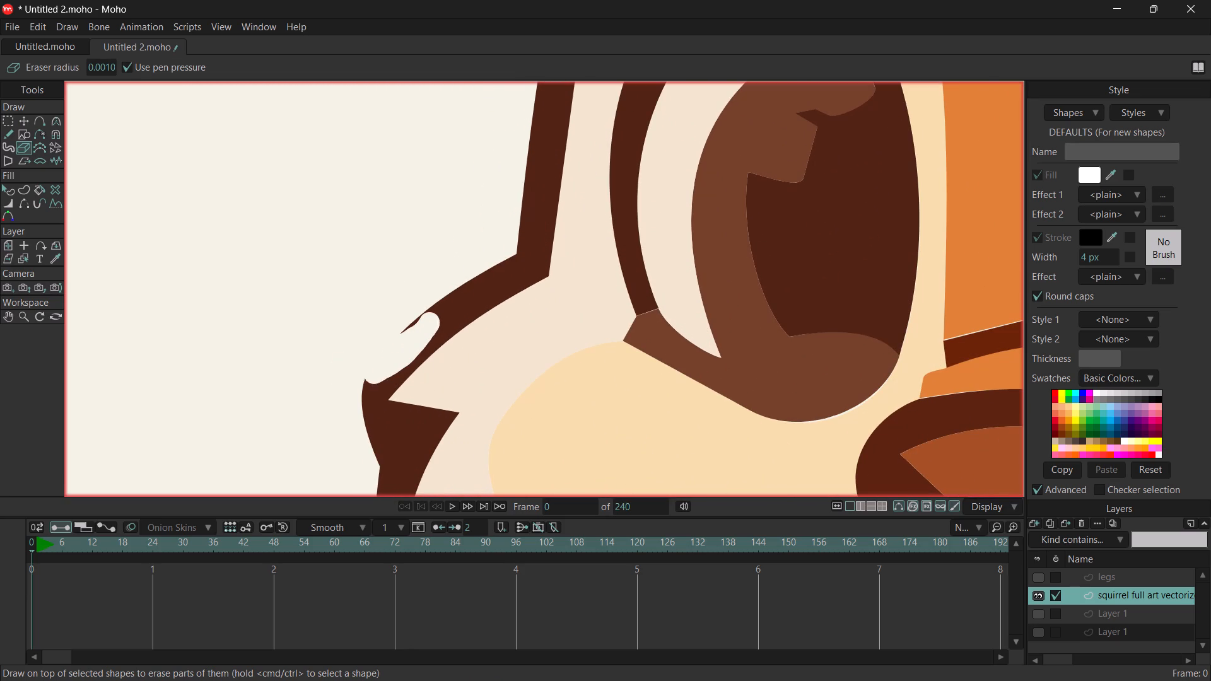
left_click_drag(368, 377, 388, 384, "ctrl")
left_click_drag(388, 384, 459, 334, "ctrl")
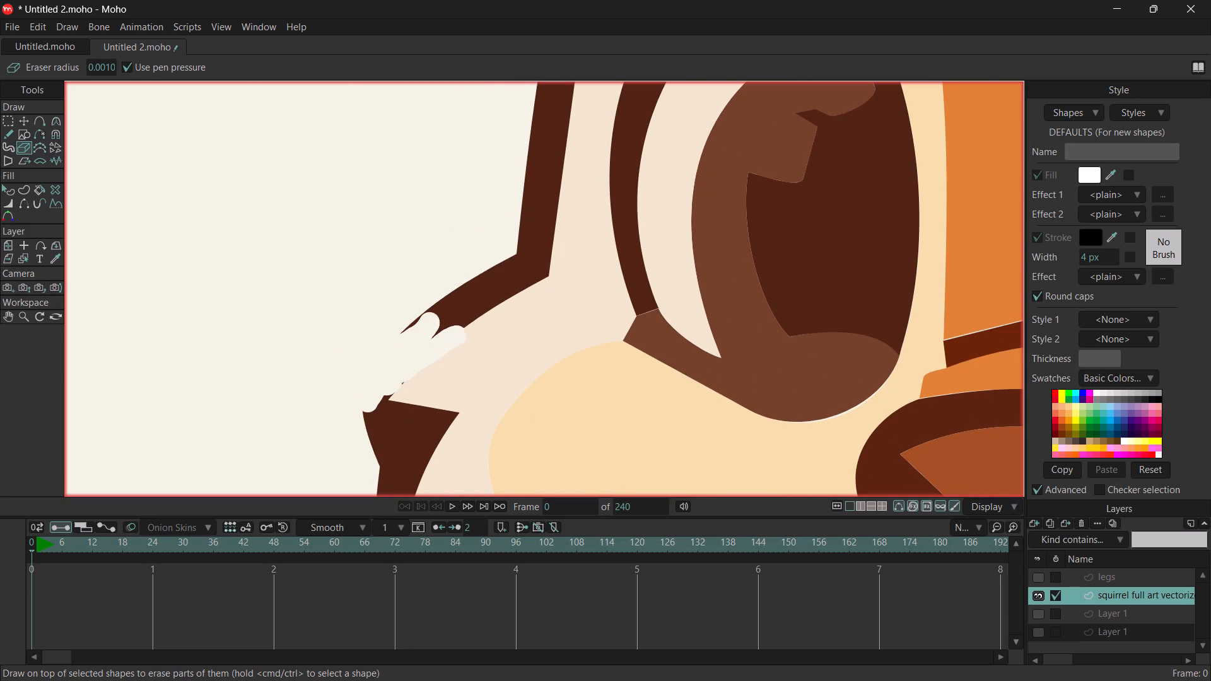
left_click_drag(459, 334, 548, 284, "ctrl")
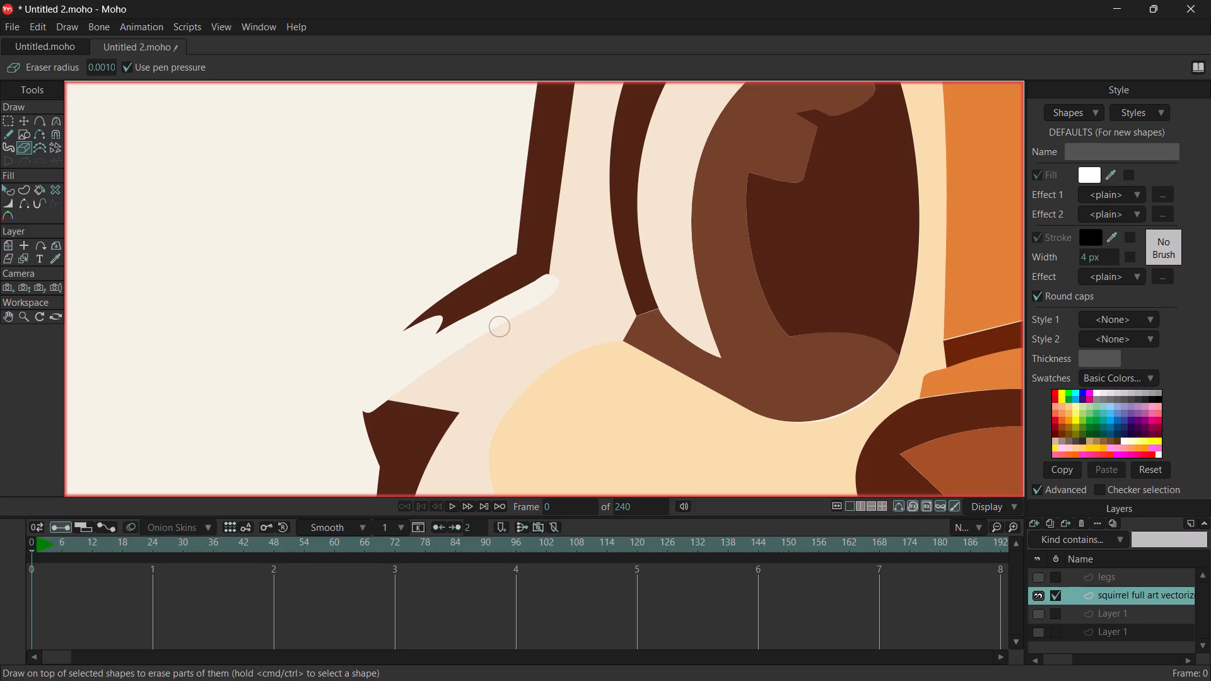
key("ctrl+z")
Erase a short cut across the dark outline just above the upper cheek tuft on the far side of the face.
left_click_drag(390, 318, 421, 346)
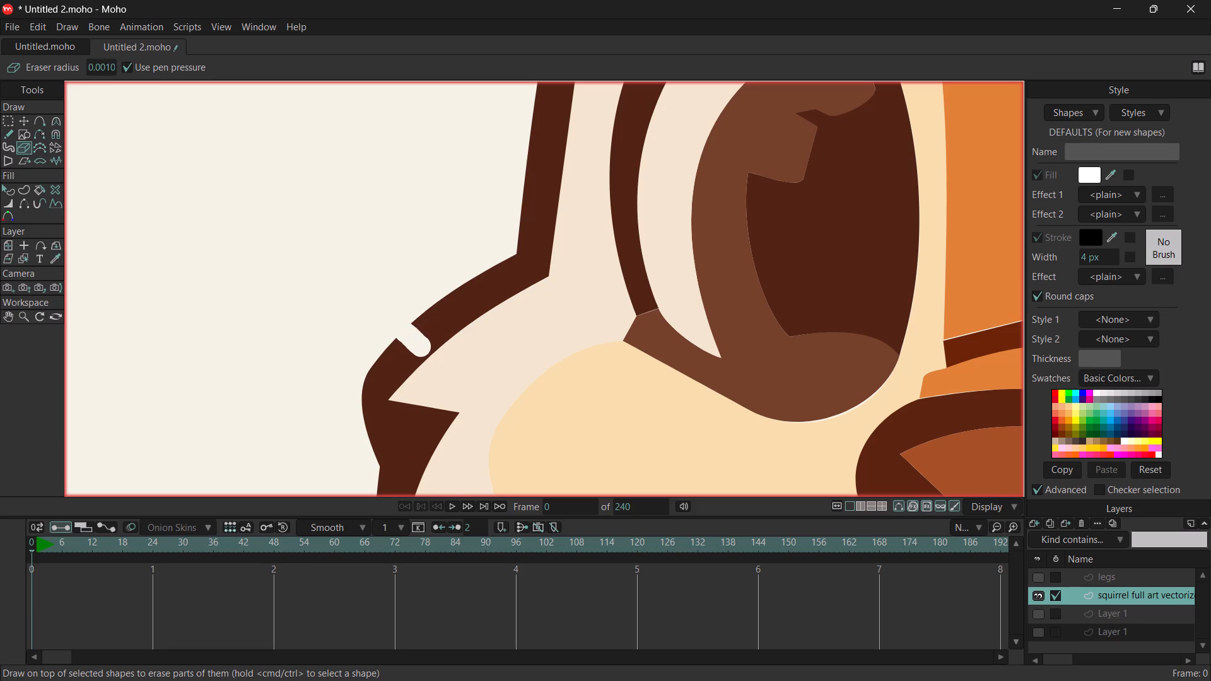
left_click_drag(421, 346, 422, 347)
scroll(419, 329, "up", 4, "ctrl")
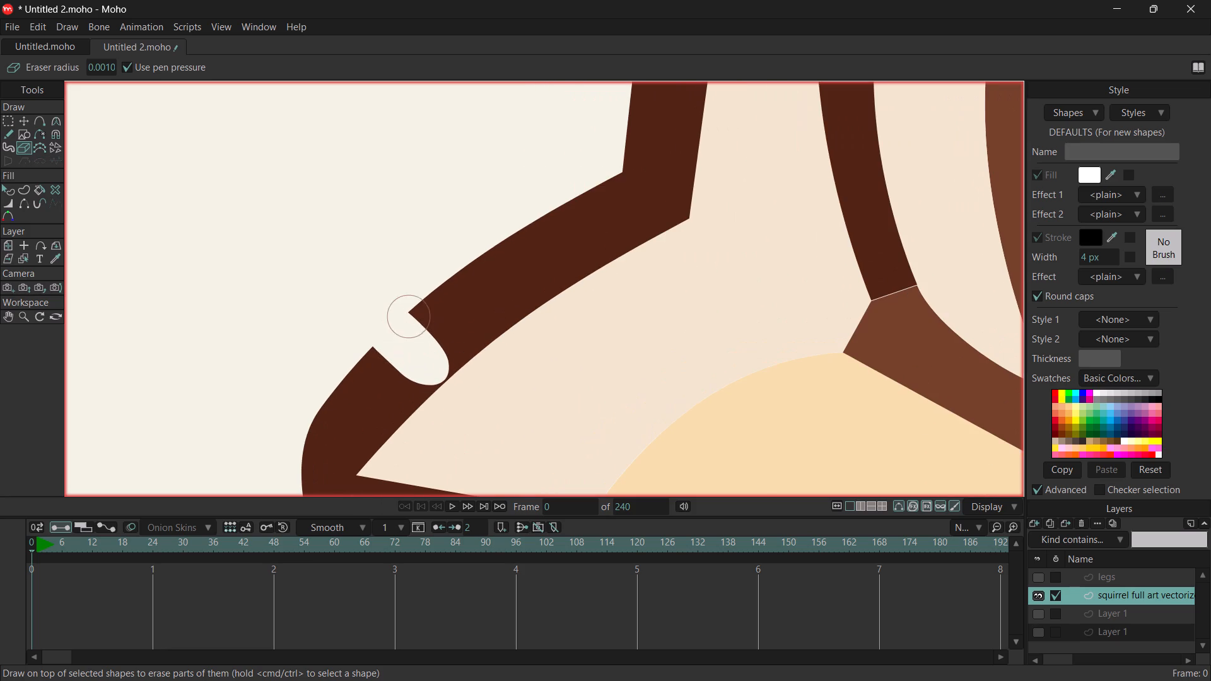
scroll(408, 317, "up", 9, "ctrl")
scroll(429, 349, "down", 2, "ctrl")
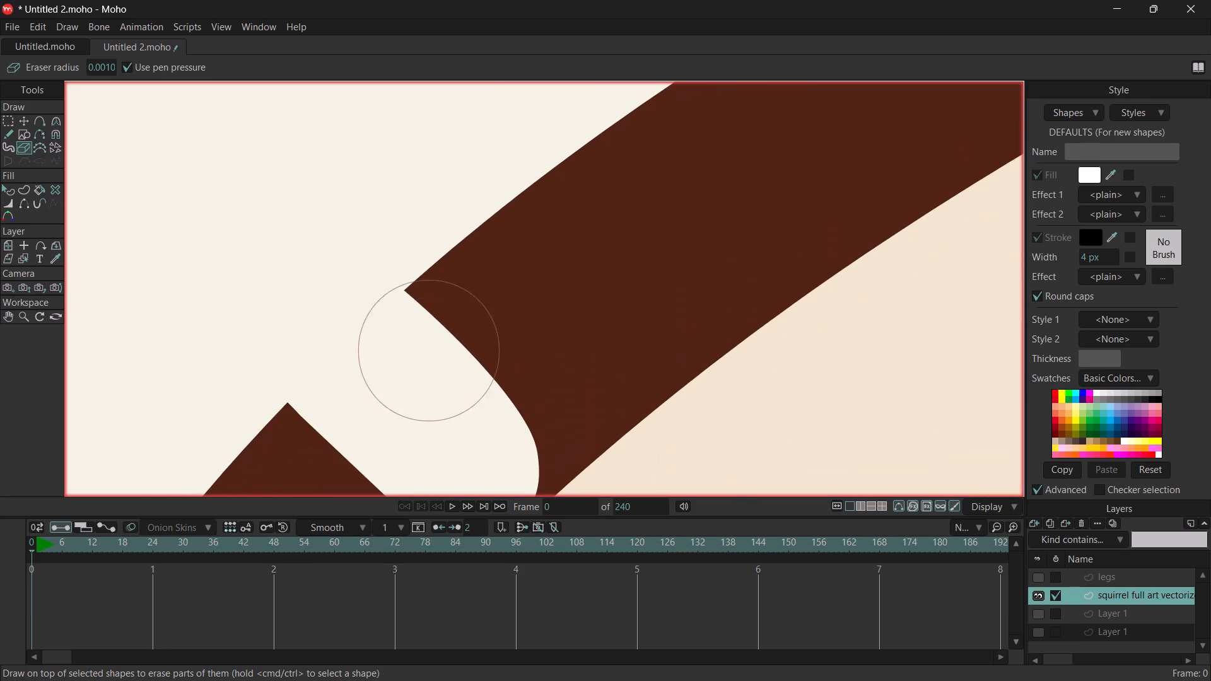
scroll(493, 387, "down", 3, "ctrl")
scroll(567, 440, "up", 2, "ctrl")
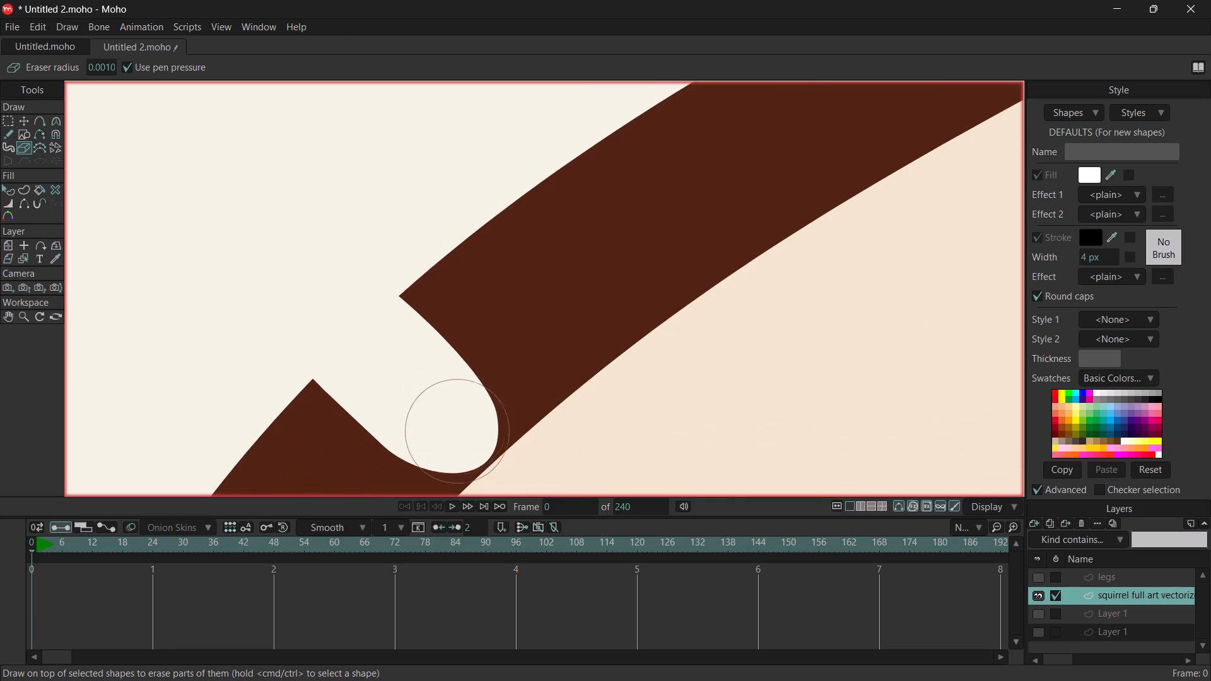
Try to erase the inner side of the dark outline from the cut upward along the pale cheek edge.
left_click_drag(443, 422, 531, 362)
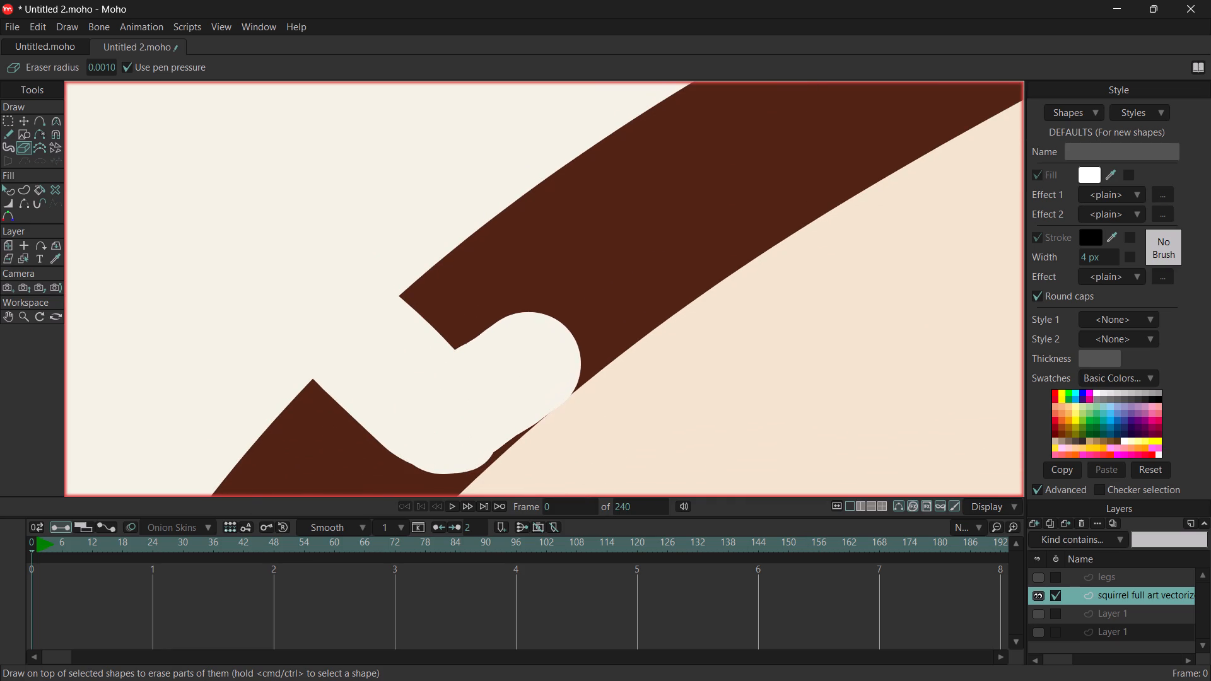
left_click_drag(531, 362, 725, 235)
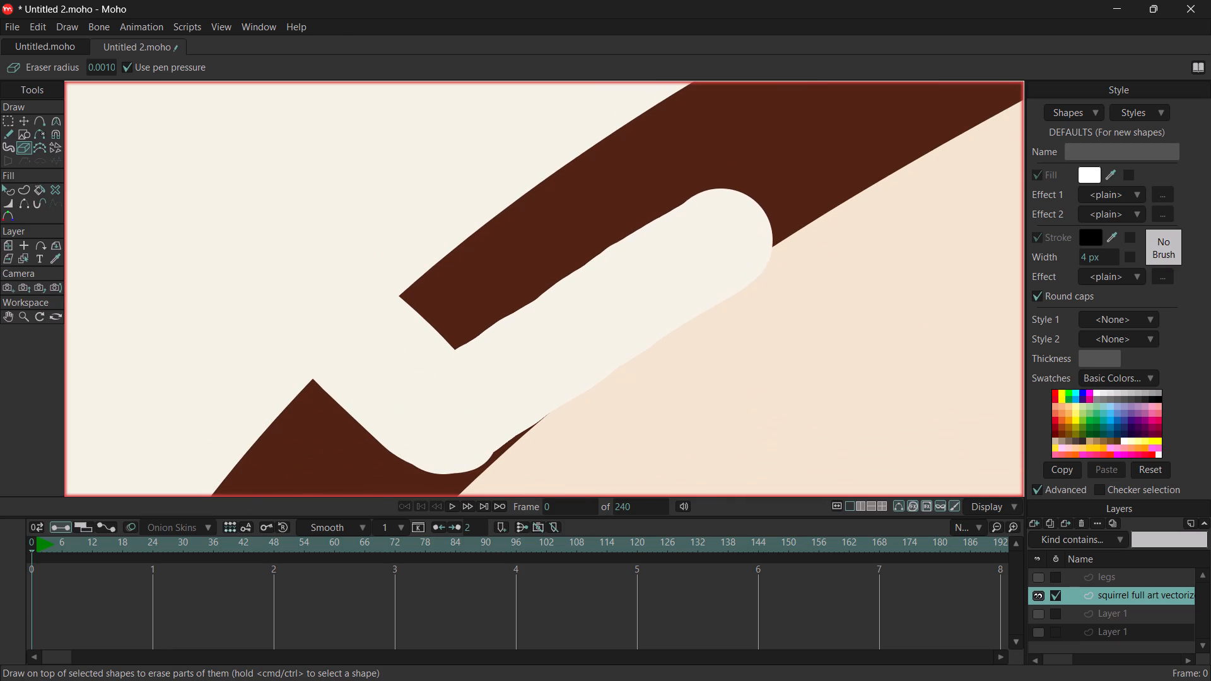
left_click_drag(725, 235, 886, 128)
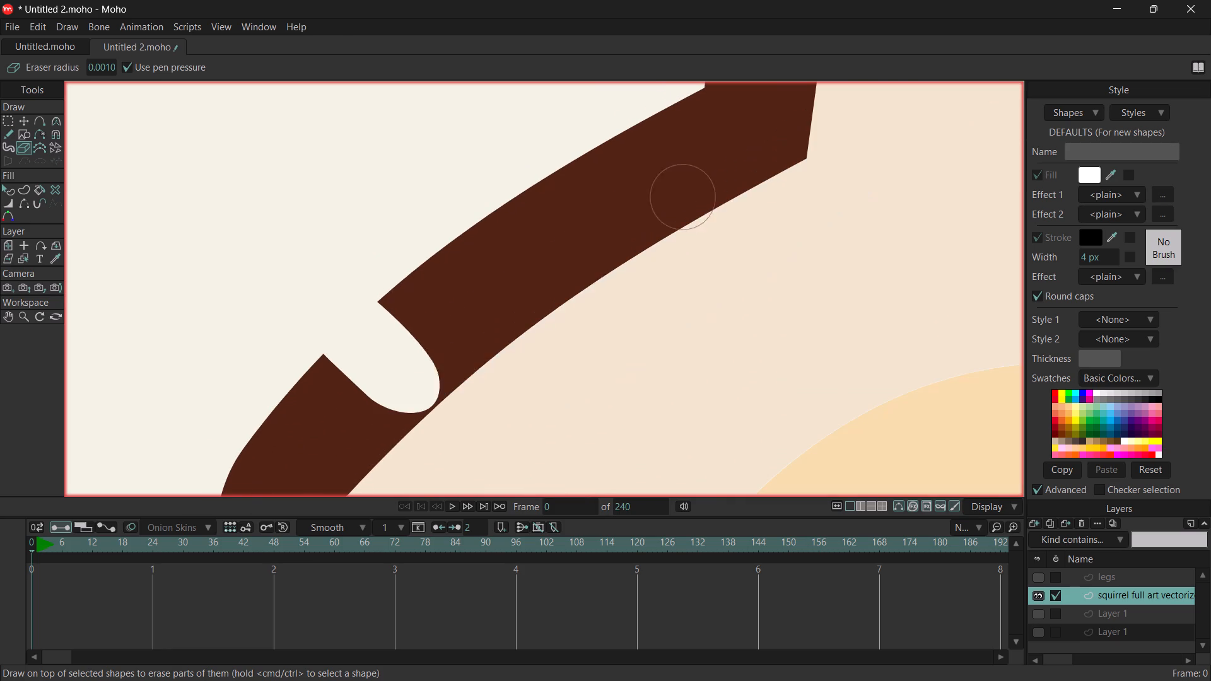
Erase the slanted dark outline from the cut up to the corner below the far eye, including the leftover at the corner.
left_click_drag(373, 320, 570, 203)
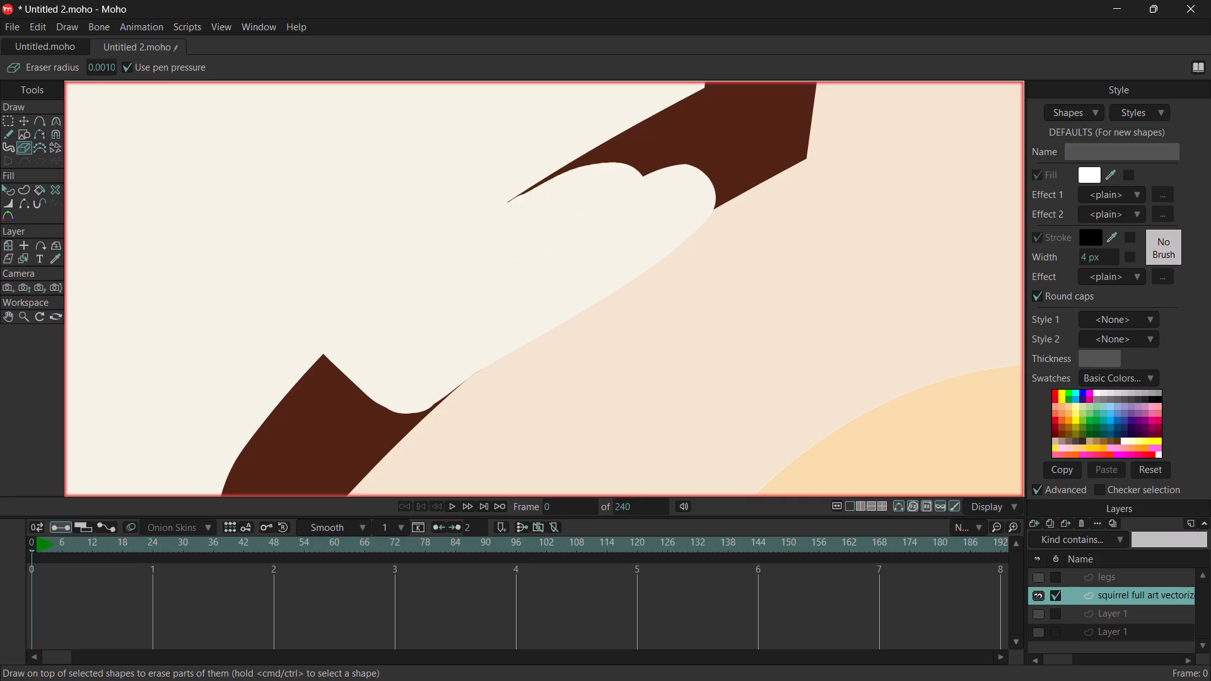
left_click_drag(570, 203, 772, 143)
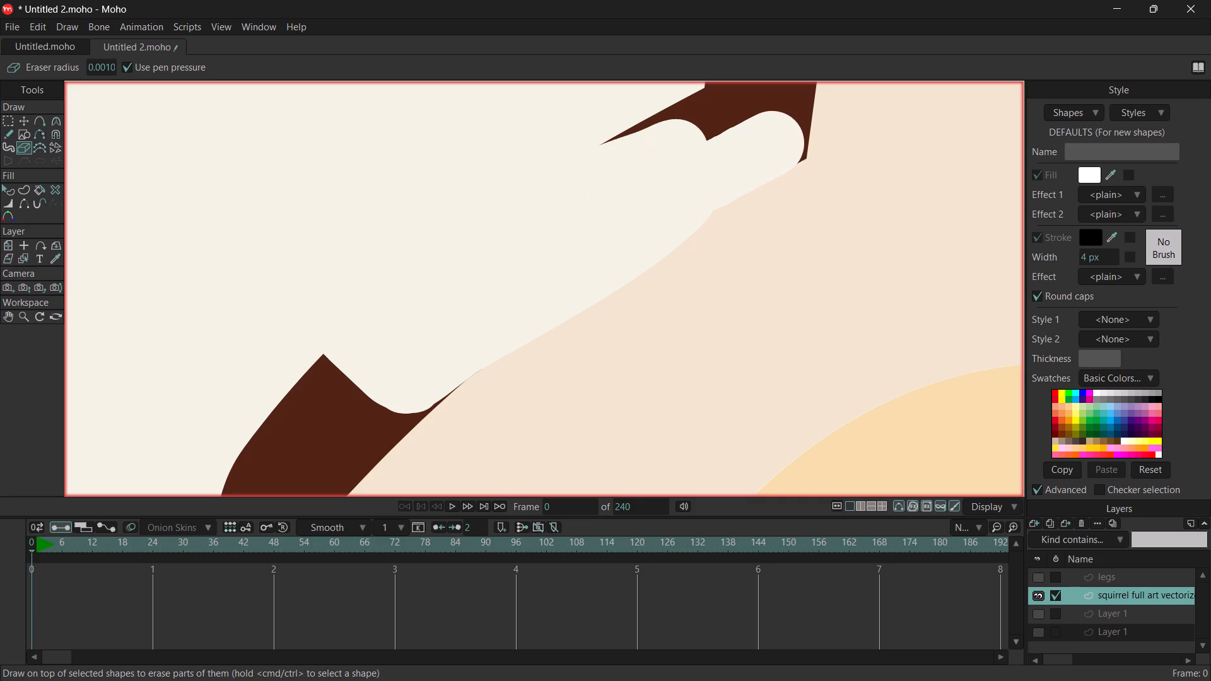
left_click_drag(772, 143, 779, 138)
left_click_drag(738, 154, 738, 153)
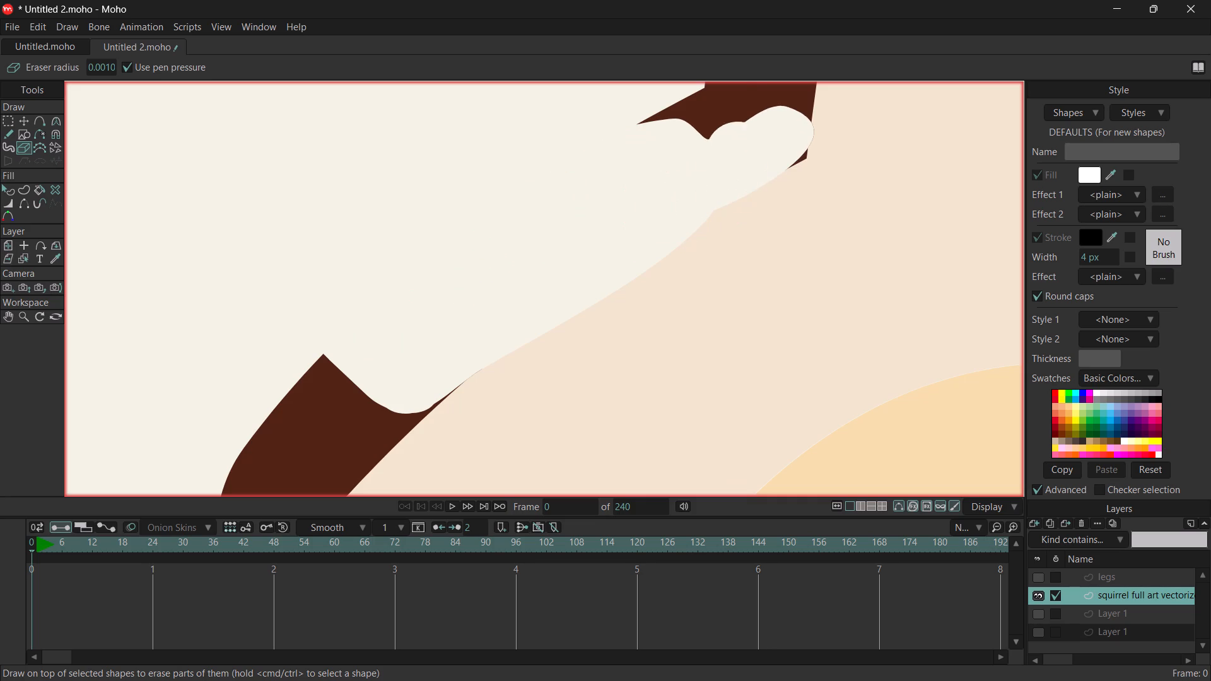
left_click_drag(738, 153, 459, 248)
scroll(699, 209, "down", 4, "ctrl")
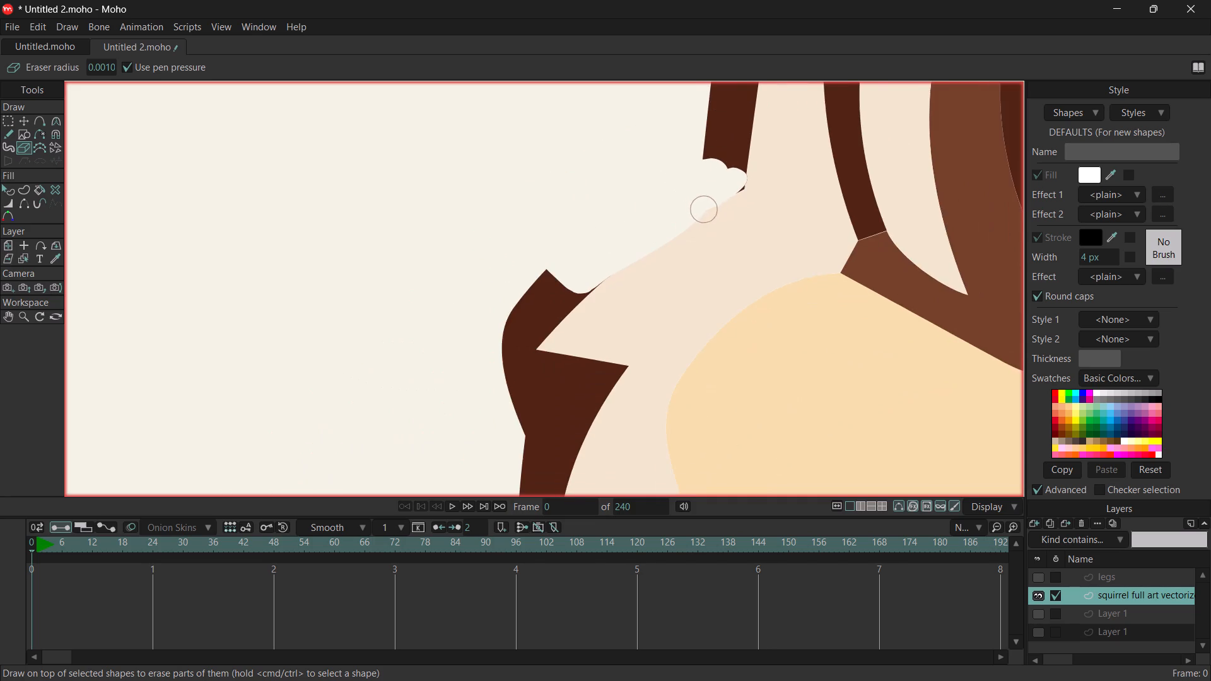
scroll(769, 155, "up", 8, "ctrl")
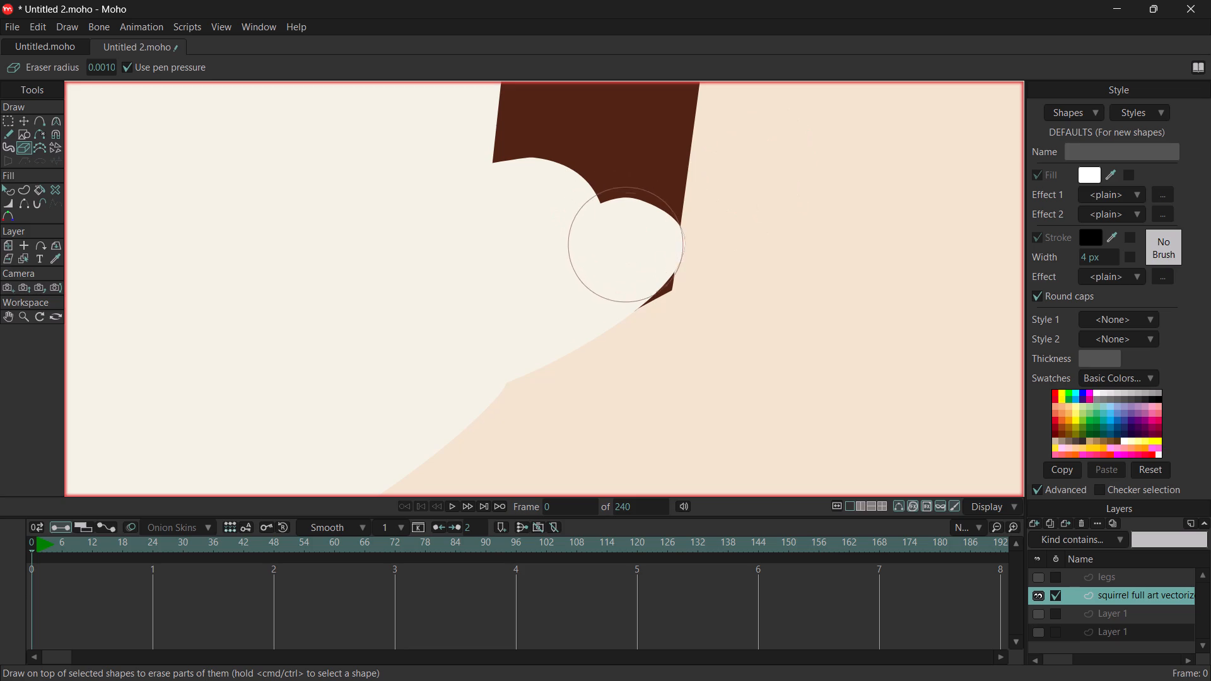
left_click(629, 251, "ctrl")
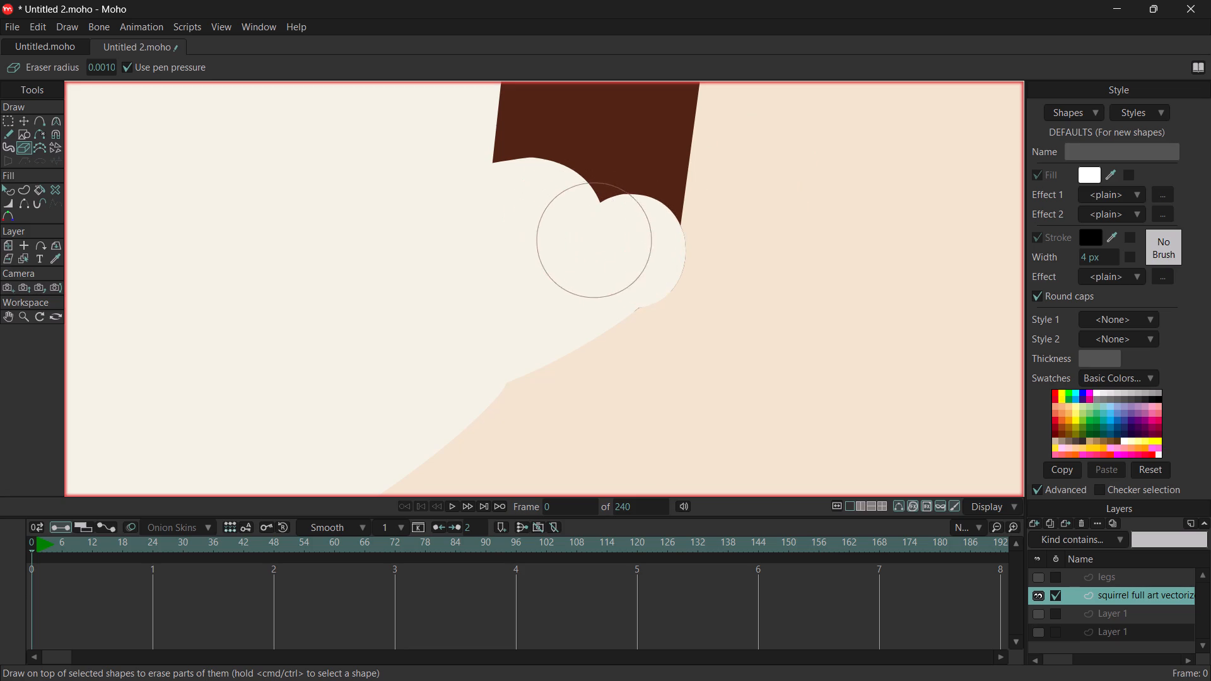
Erase the lower part of the upright dark outline beside the far eye, from the corner upward along the pale cheek edge.
left_click_drag(612, 243, 639, 157)
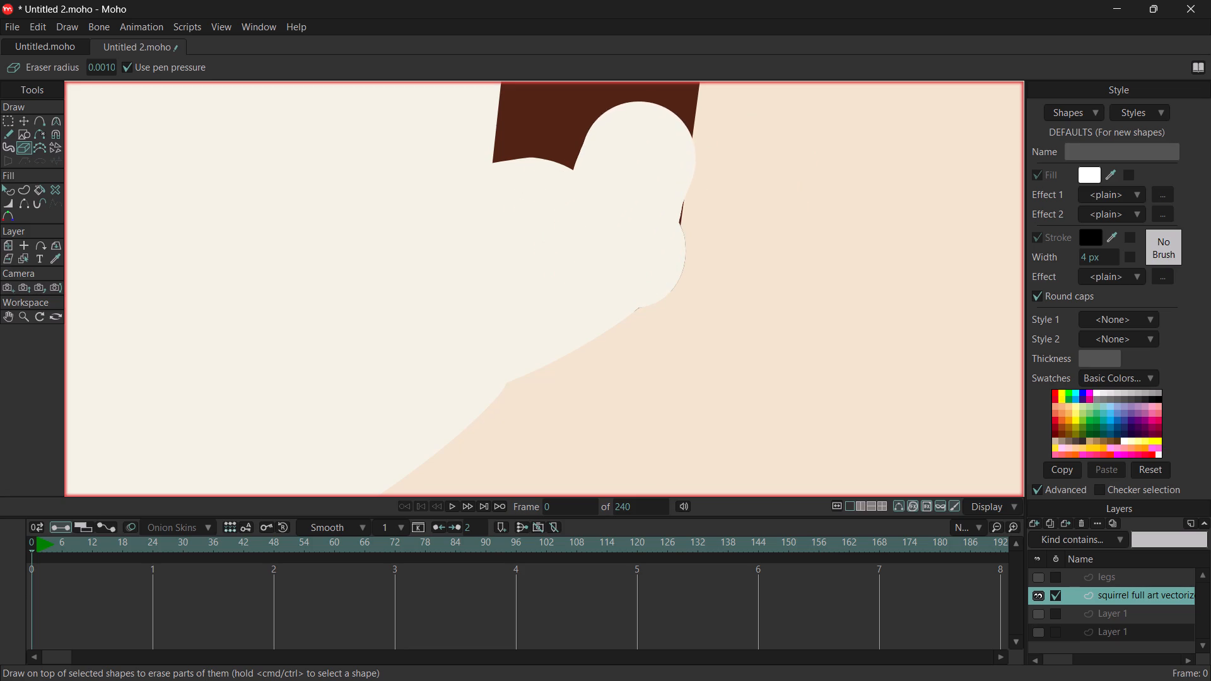
left_click_drag(639, 157, 646, 117)
left_click_drag(558, 264, 581, 73)
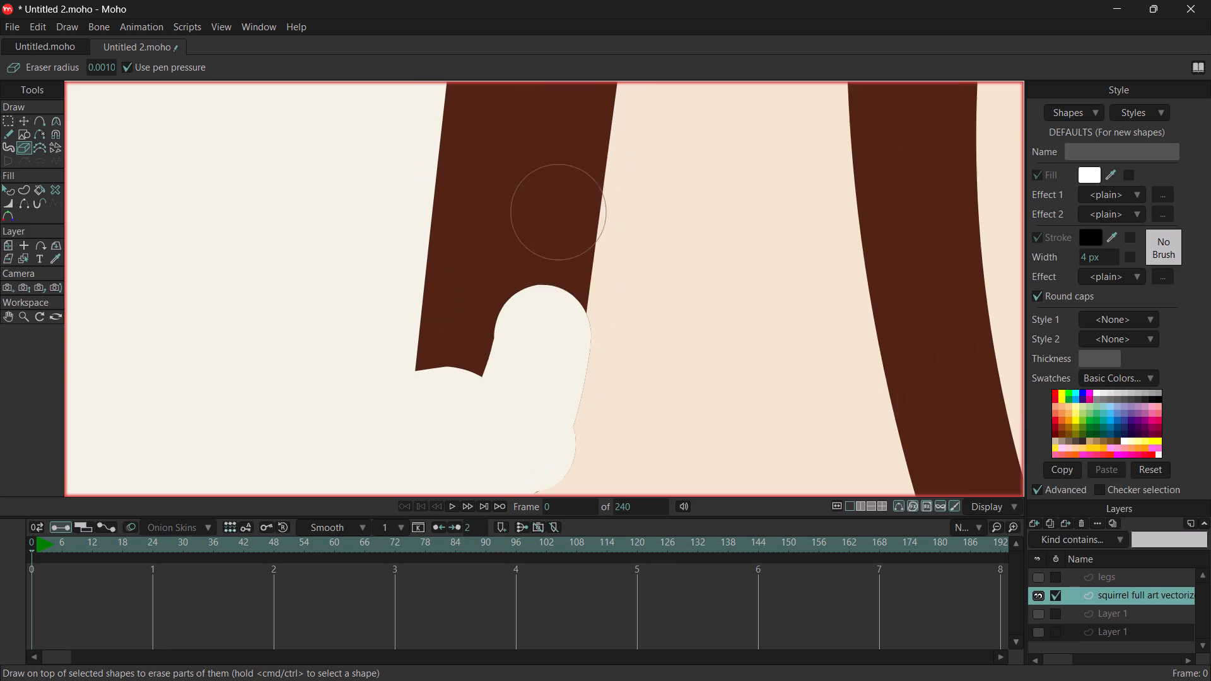
left_click_drag(538, 291, 541, 290)
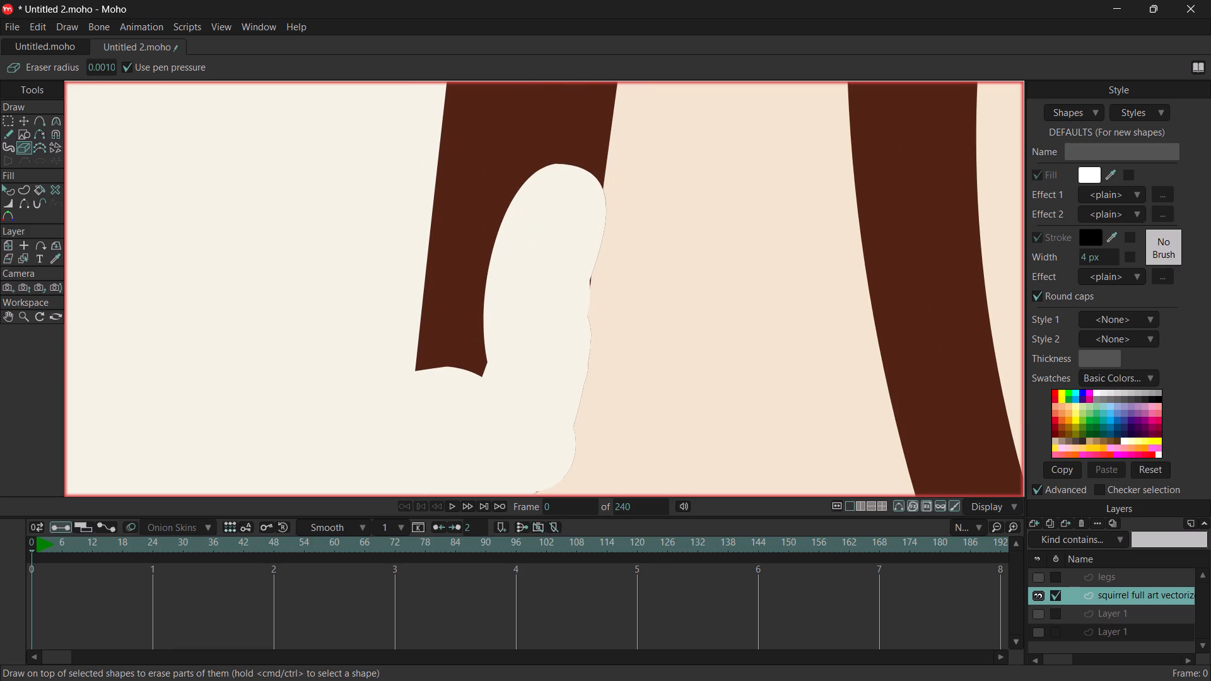
left_click_drag(541, 290, 520, 131)
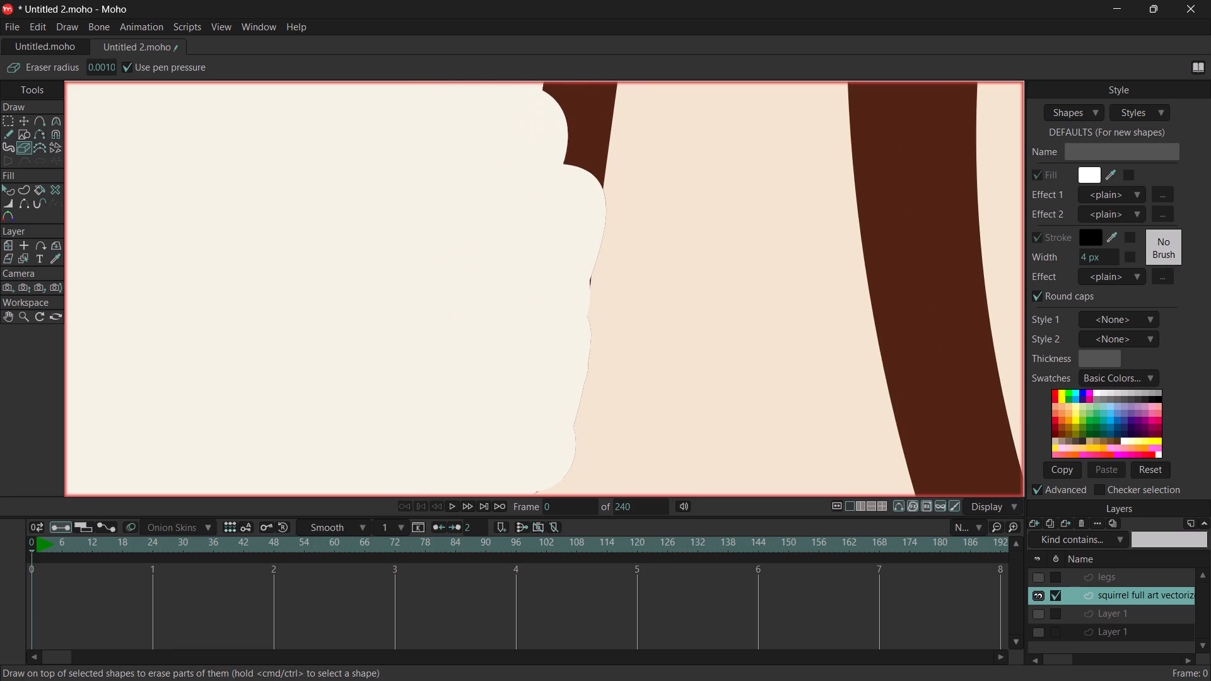
left_click_drag(520, 131, 575, 100)
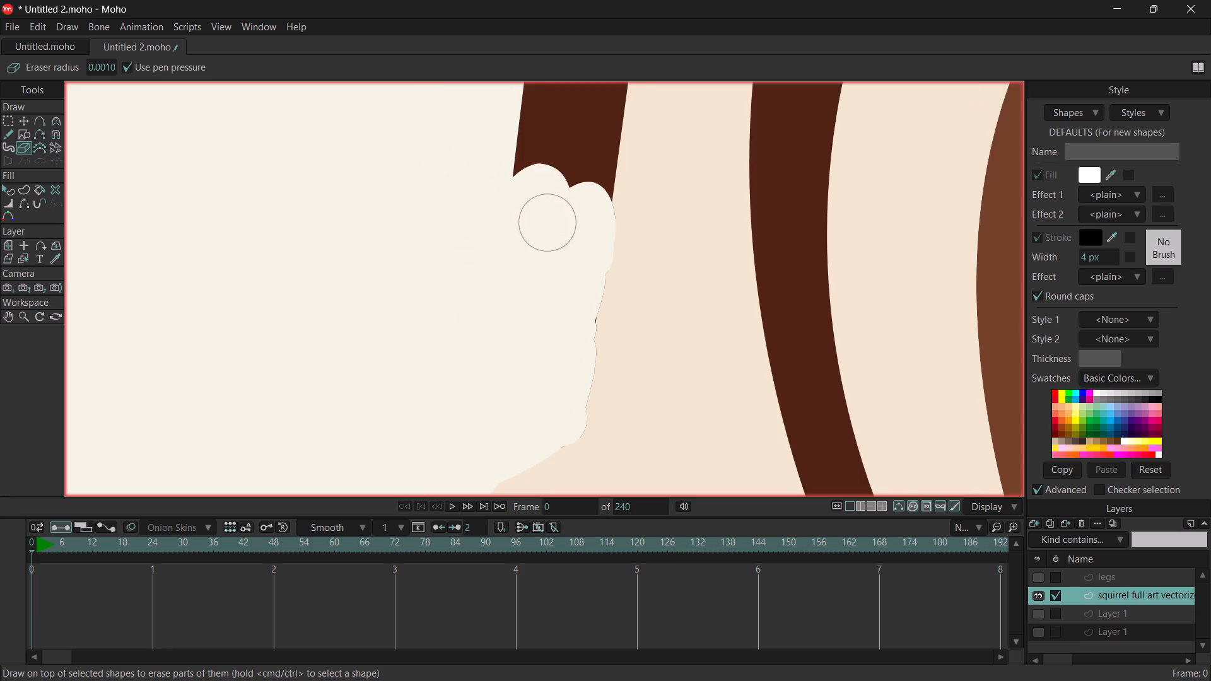
Erase the remaining upright dark outline beside the far eye, from the small pale notch down to the part already cleared.
scroll(537, 247, "down", 5, "ctrl")
scroll(518, 344, "down", 4, "ctrl")
scroll(373, 319, "down", 3, "ctrl")
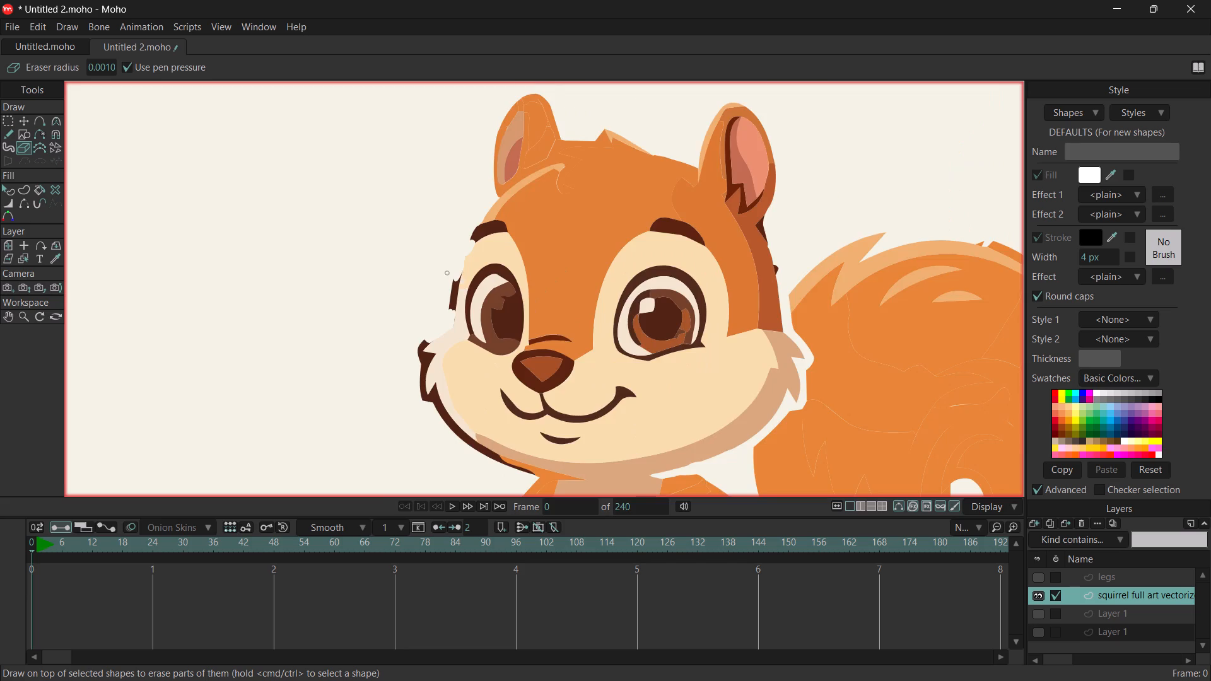
scroll(444, 273, "up", 8, "ctrl")
left_click_drag(491, 231, 500, 256)
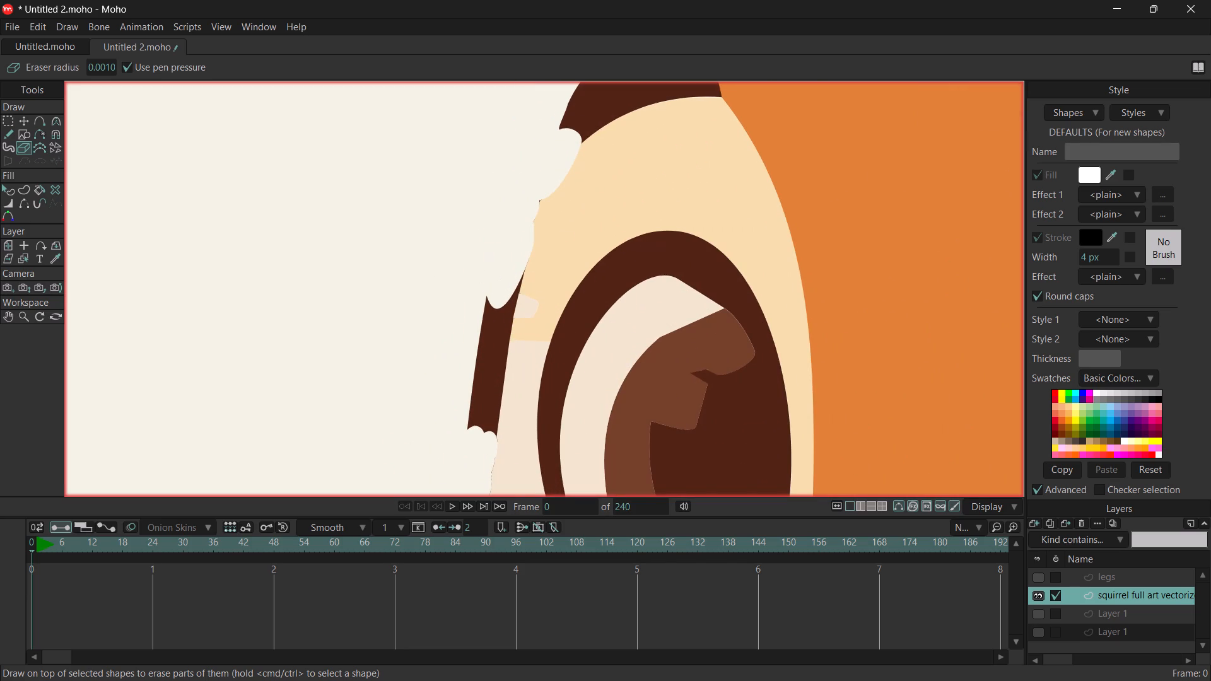
left_click_drag(500, 256, 501, 291)
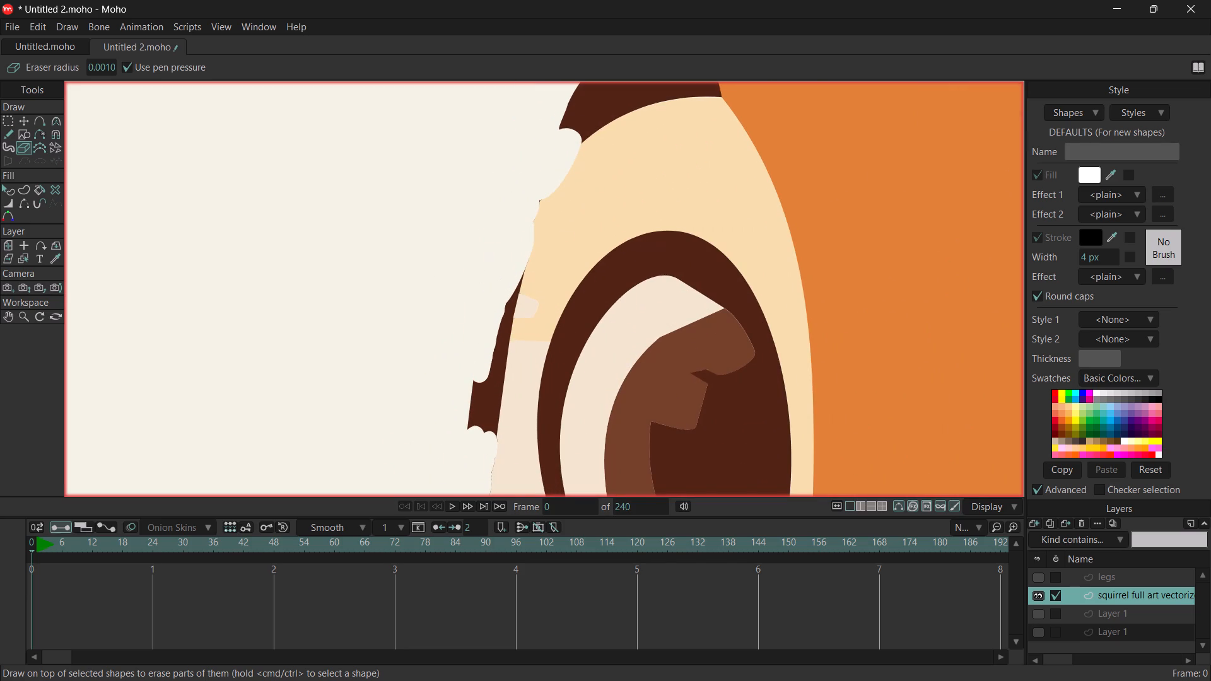
left_click_drag(501, 291, 483, 410)
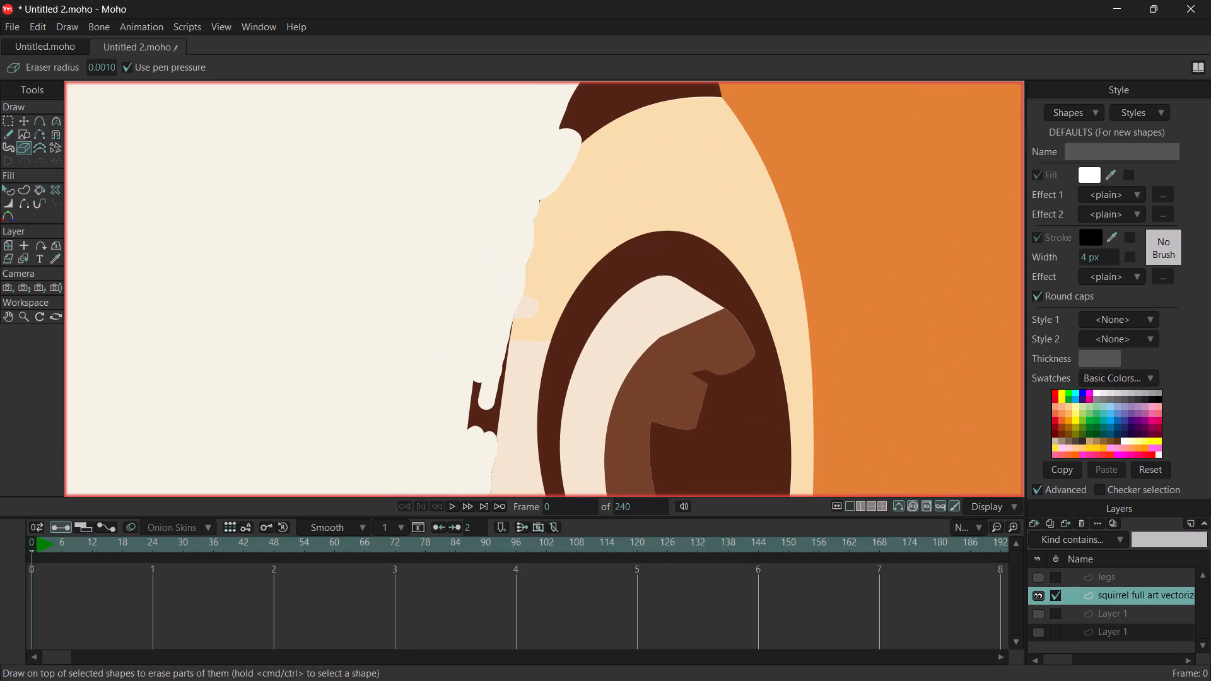
left_click_drag(483, 410, 494, 385)
left_click_drag(494, 385, 493, 467)
Examine the cleaned face edge beside the far eye and eyebrow for leftover dark outline.
scroll(525, 320, "down", 8, "ctrl")
scroll(490, 347, "up", 8, "ctrl")
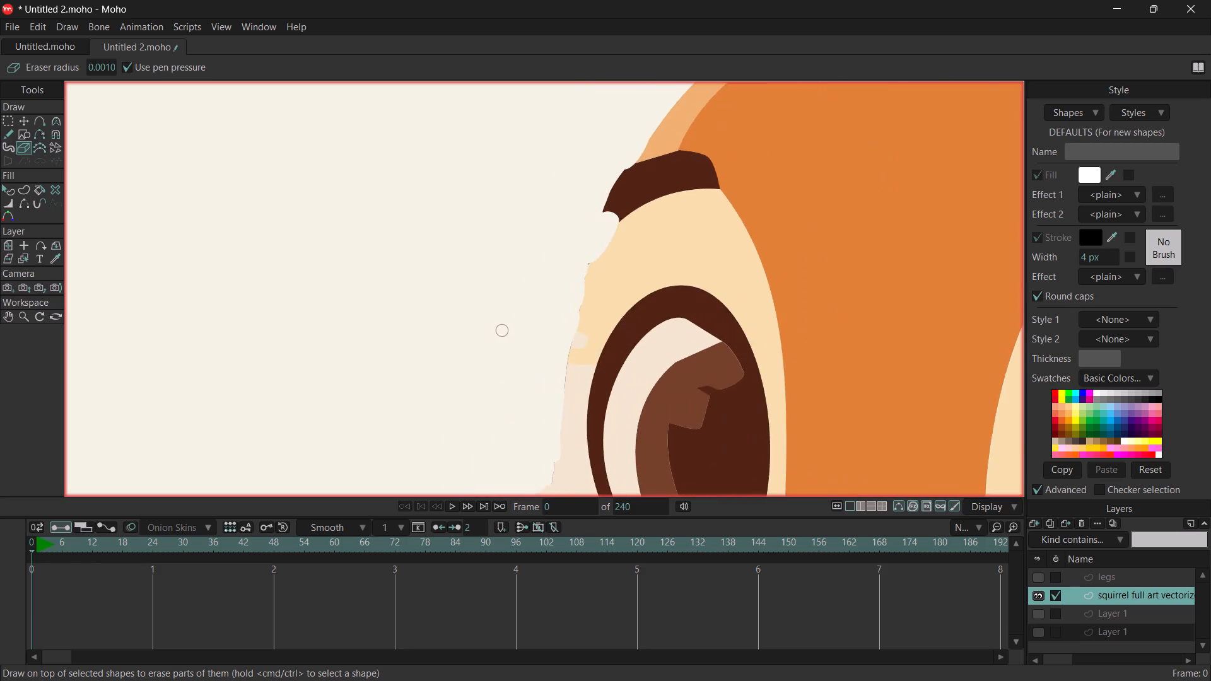
scroll(503, 330, "up", 4, "ctrl")
scroll(689, 205, "down", 3, "ctrl")
scroll(689, 205, "up", 3, "ctrl")
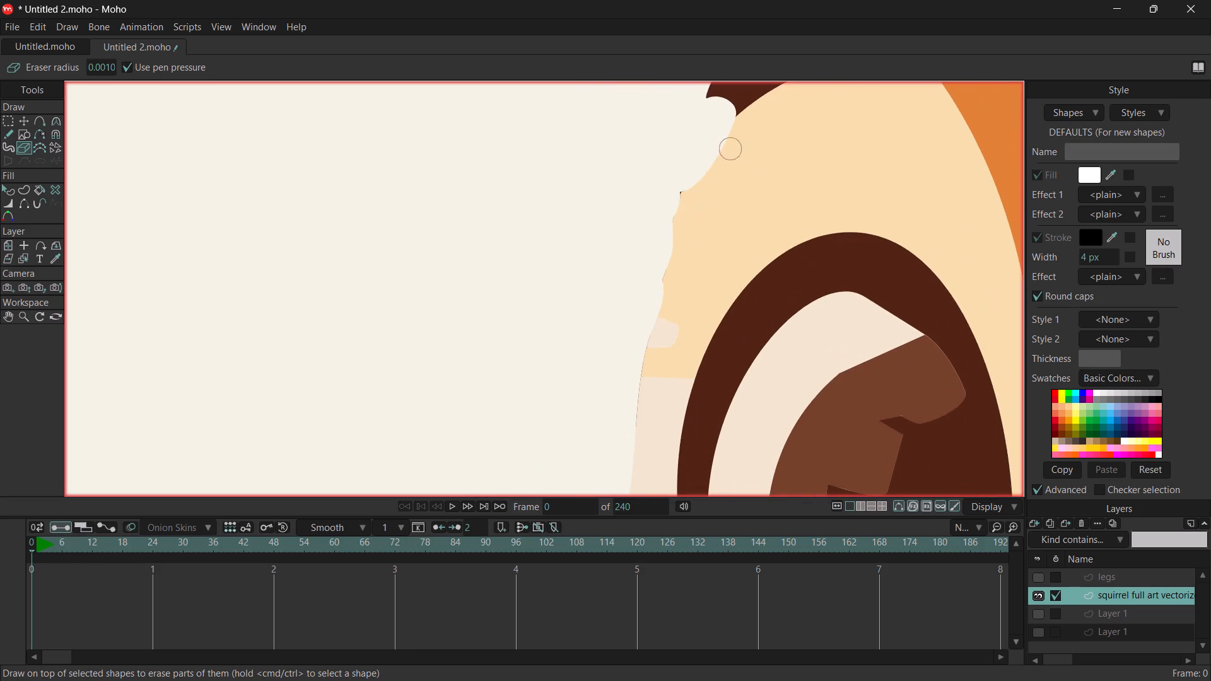
scroll(737, 141, "down", 4, "ctrl")
scroll(643, 327, "down", 8, "ctrl")
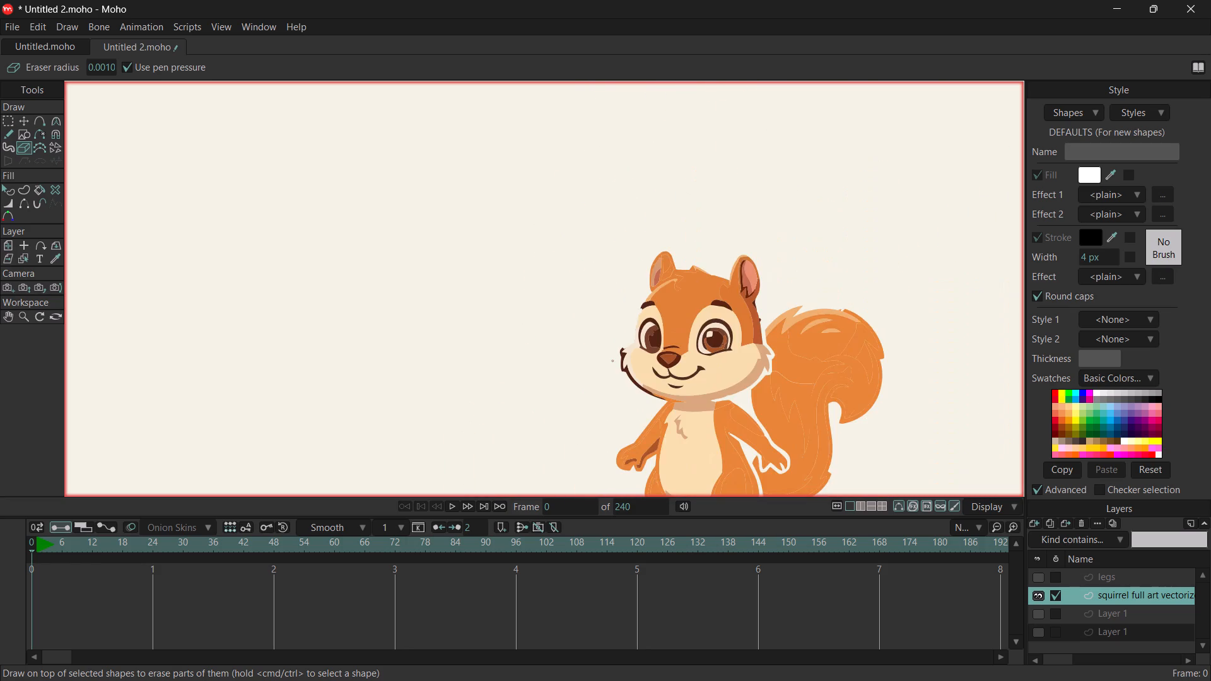
Erase the dark outline along the upper edge and tip of the far cheek's fur tuft, using the Eraser.
scroll(633, 375, "up", 13, "ctrl")
scroll(599, 276, "down", 4, "ctrl")
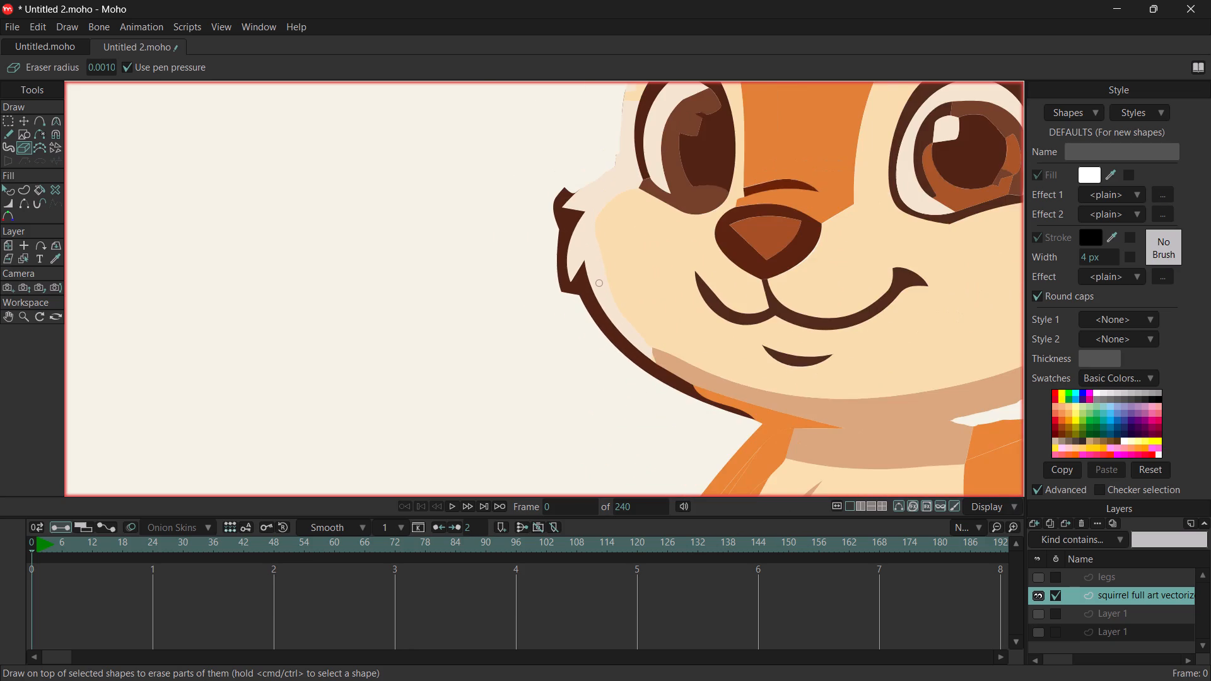
scroll(565, 208, "up", 5, "ctrl")
left_click_drag(571, 144, 565, 173, "ctrl")
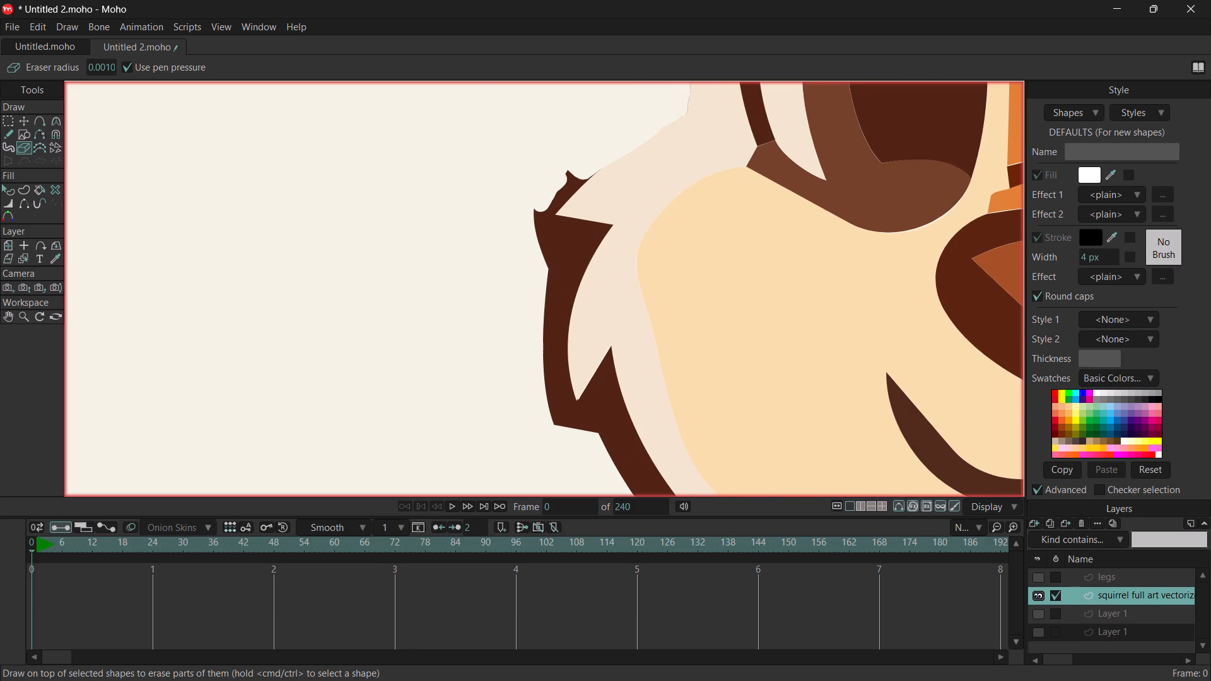
left_click_drag(565, 173, 537, 206, "ctrl")
left_click_drag(537, 206, 590, 167, "ctrl")
left_click_drag(590, 167, 576, 189, "ctrl")
left_click_drag(530, 225, 544, 235)
left_click_drag(544, 235, 549, 228)
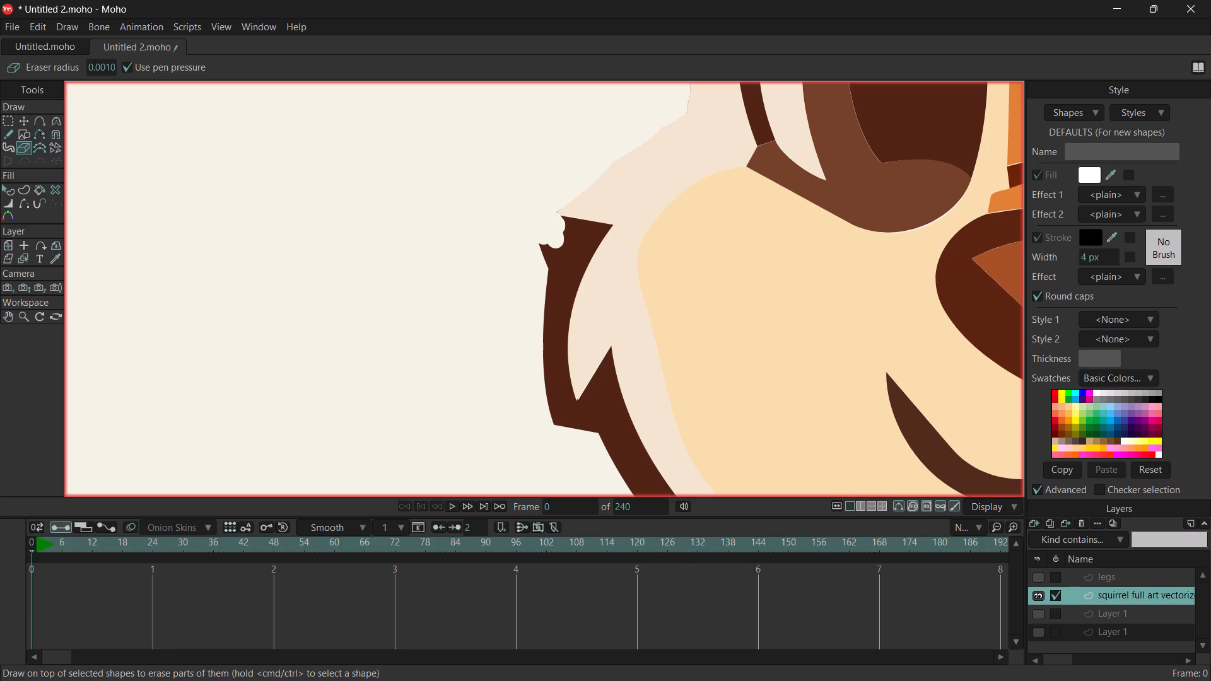
left_click_drag(549, 228, 550, 219)
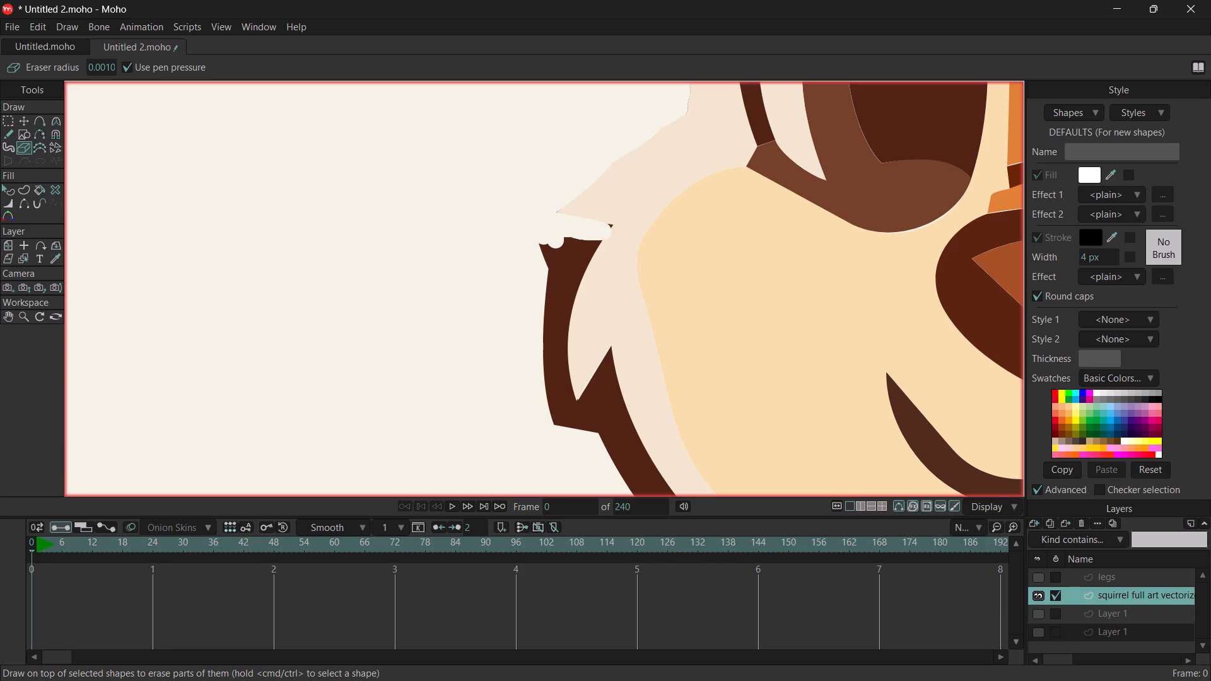
left_click_drag(550, 219, 543, 219)
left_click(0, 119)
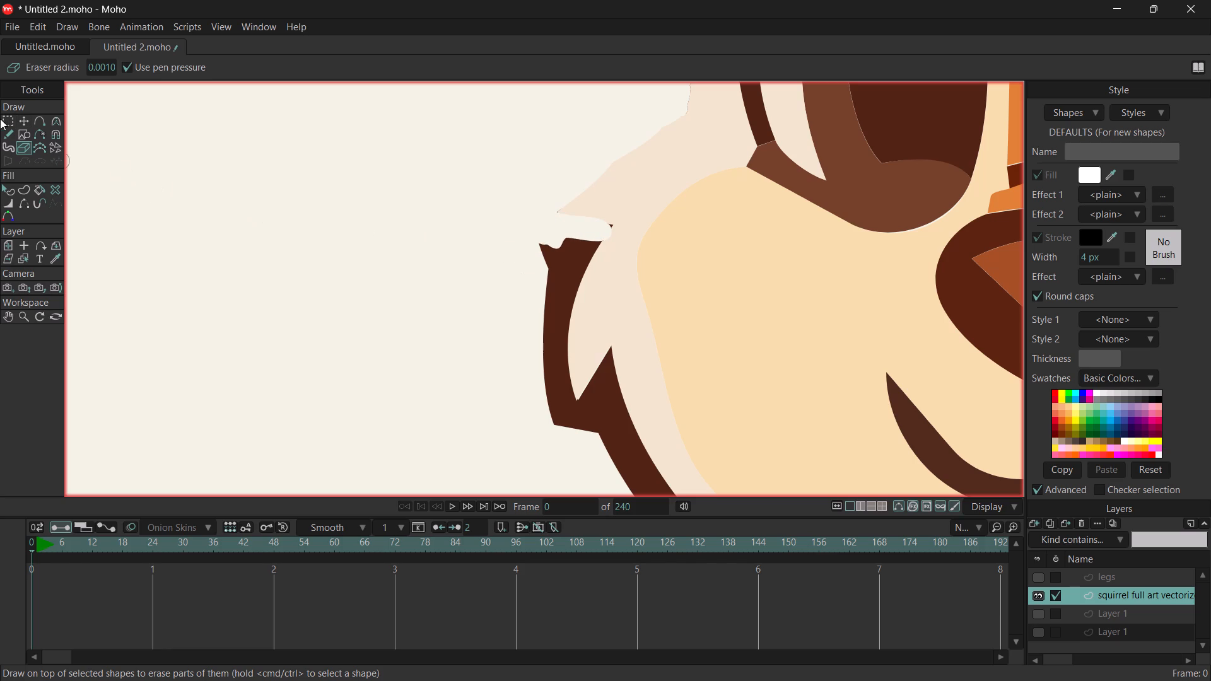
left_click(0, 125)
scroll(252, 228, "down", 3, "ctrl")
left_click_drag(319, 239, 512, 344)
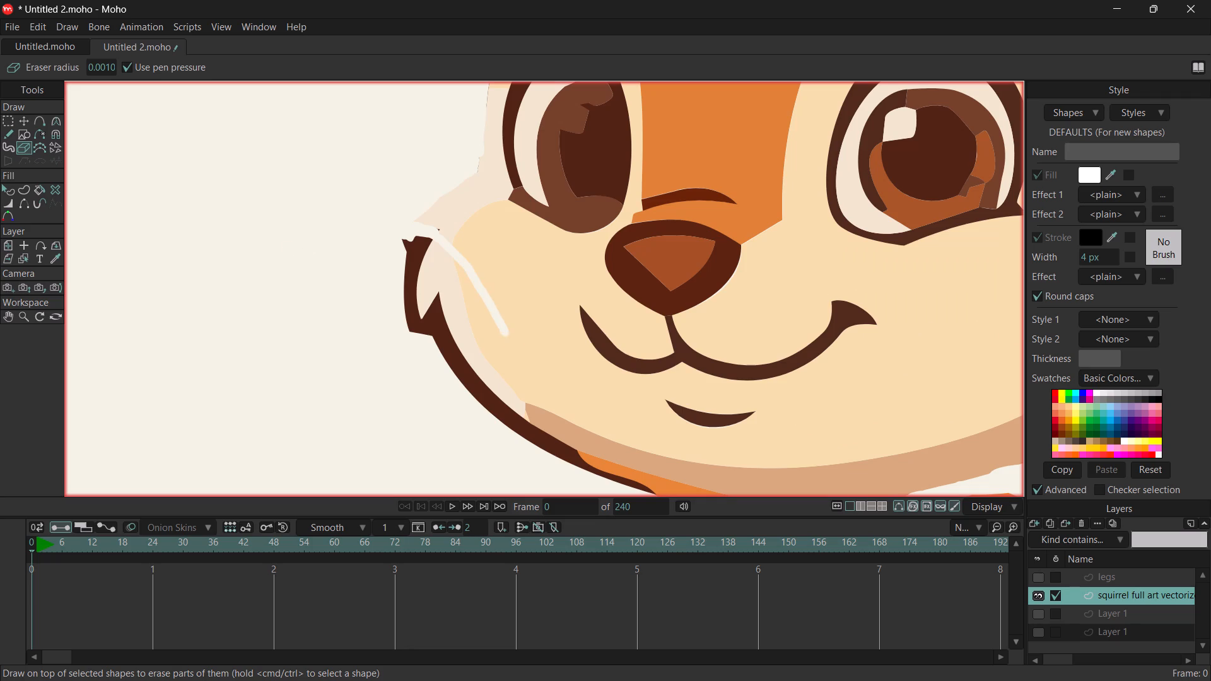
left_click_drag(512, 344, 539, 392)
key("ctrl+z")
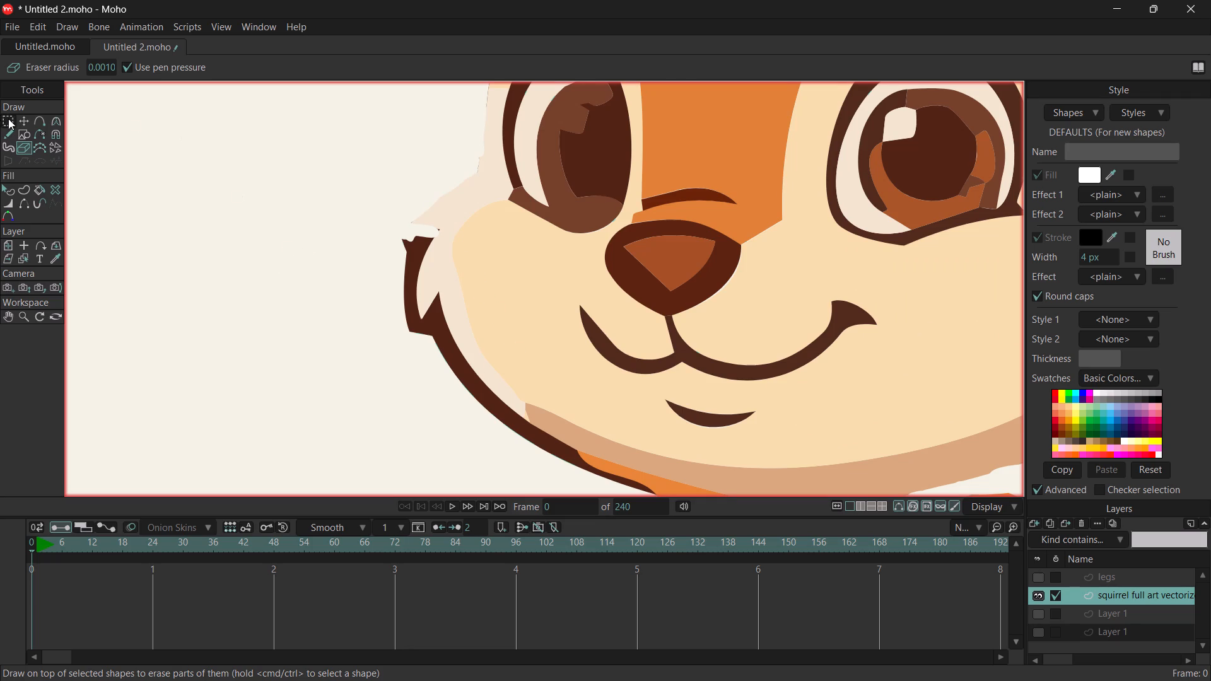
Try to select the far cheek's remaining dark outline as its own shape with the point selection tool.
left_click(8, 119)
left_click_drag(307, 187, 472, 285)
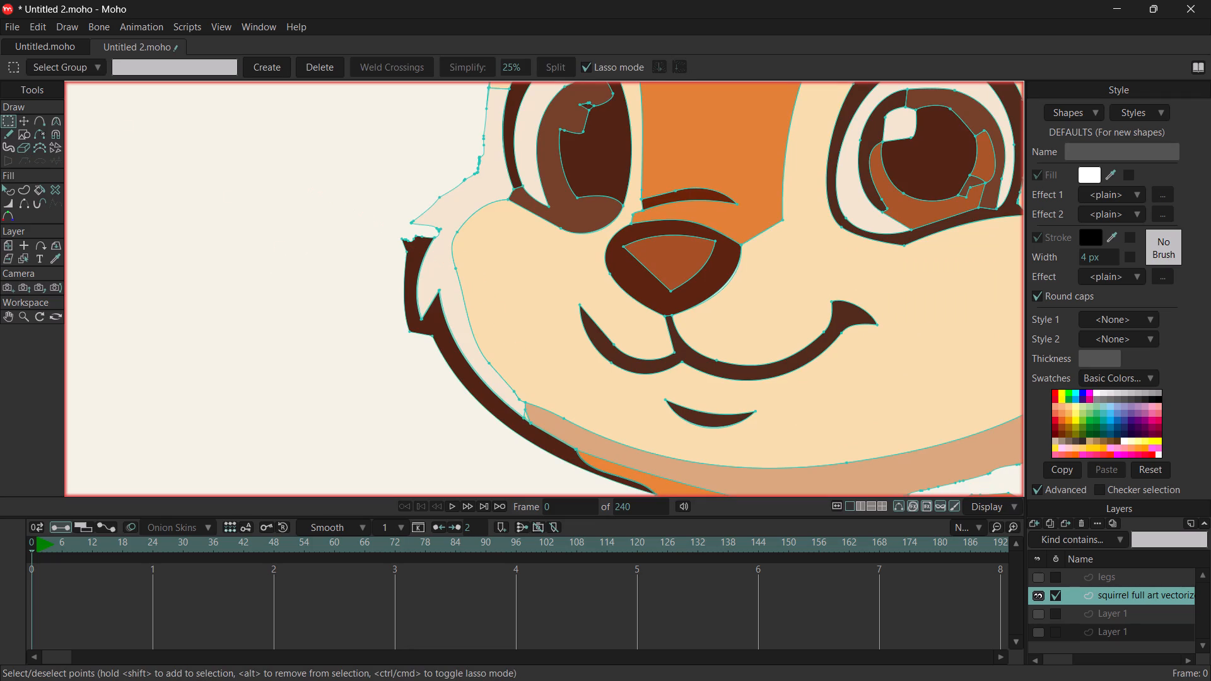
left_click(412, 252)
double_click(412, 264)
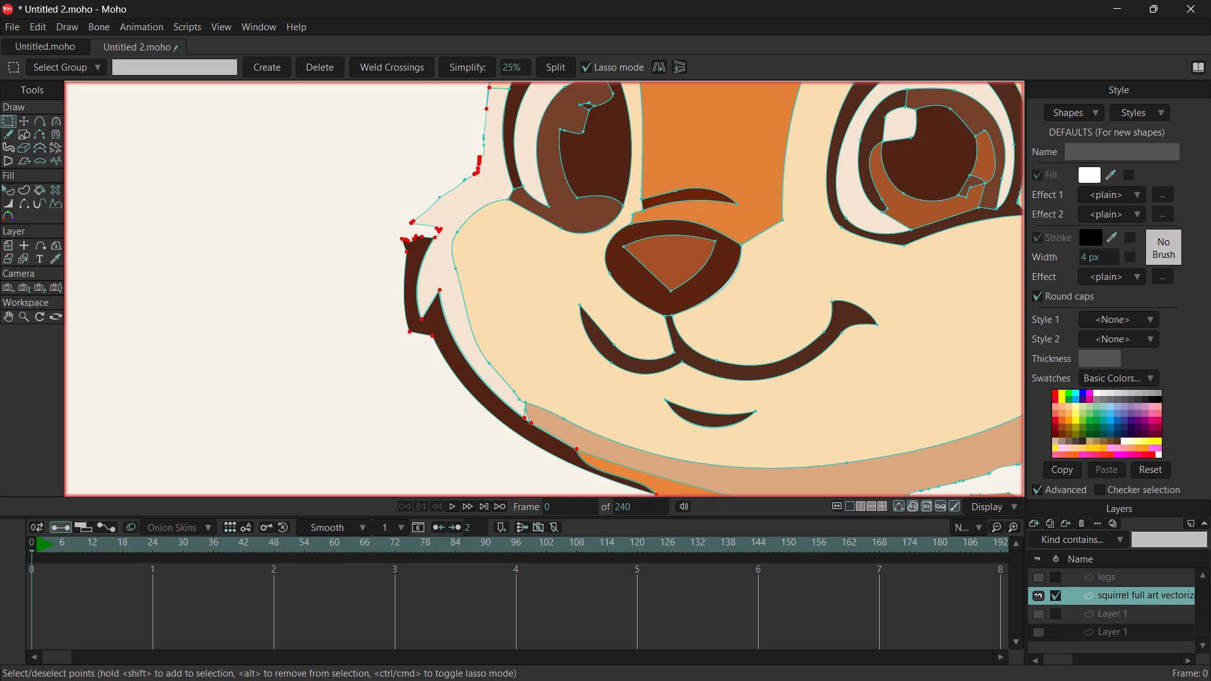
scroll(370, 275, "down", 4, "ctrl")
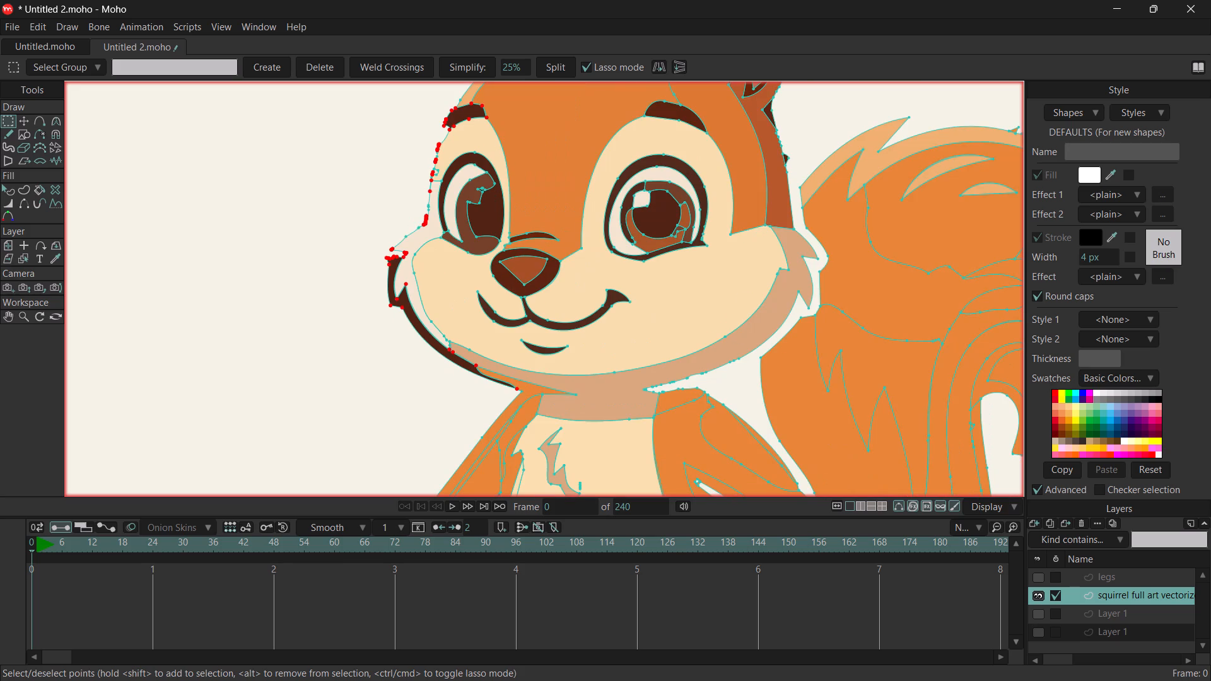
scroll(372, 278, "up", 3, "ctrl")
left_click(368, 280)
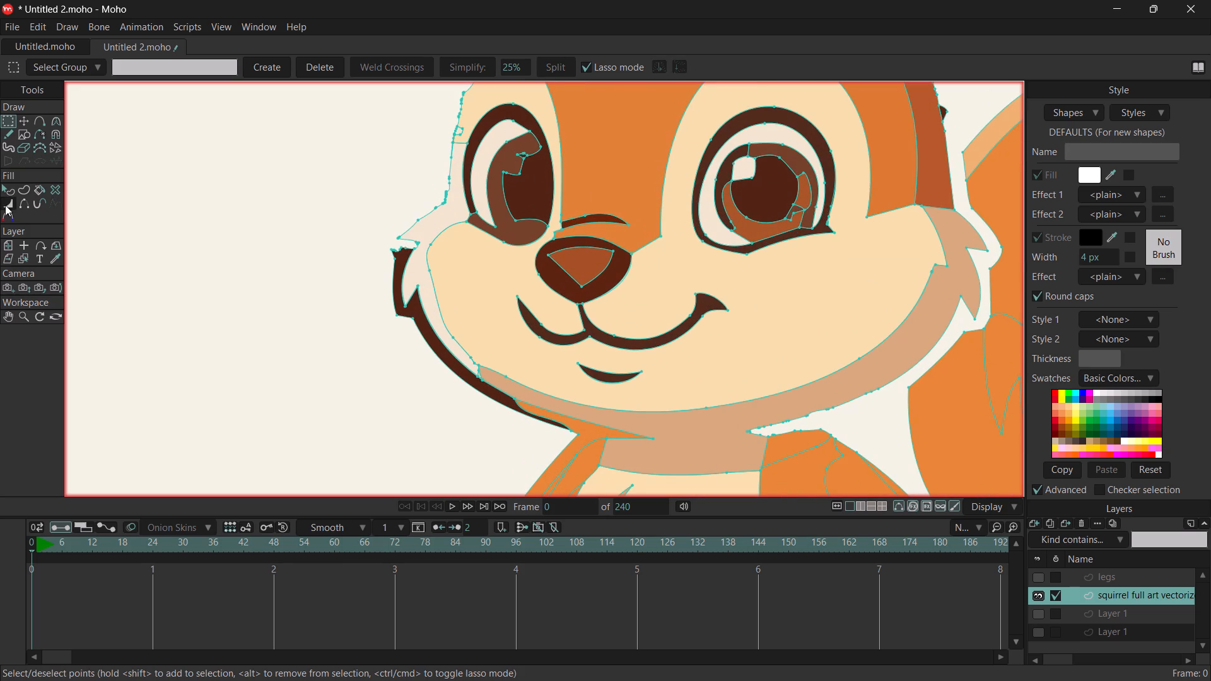
Erase the dark outline under the chin from the neck and shoulder junction back to where the orange strip meets the jaw.
left_click(18, 143)
scroll(307, 285, "down", 4, "ctrl")
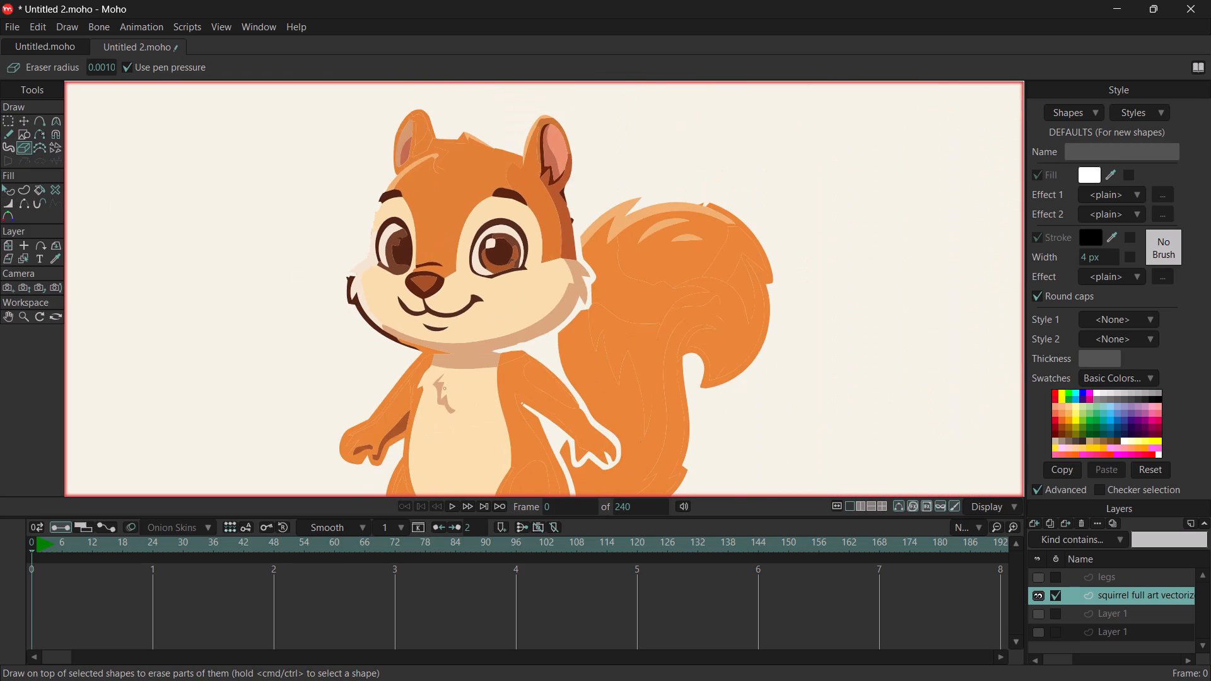
scroll(436, 387, "up", 8, "ctrl")
scroll(272, 200, "up", 4, "ctrl")
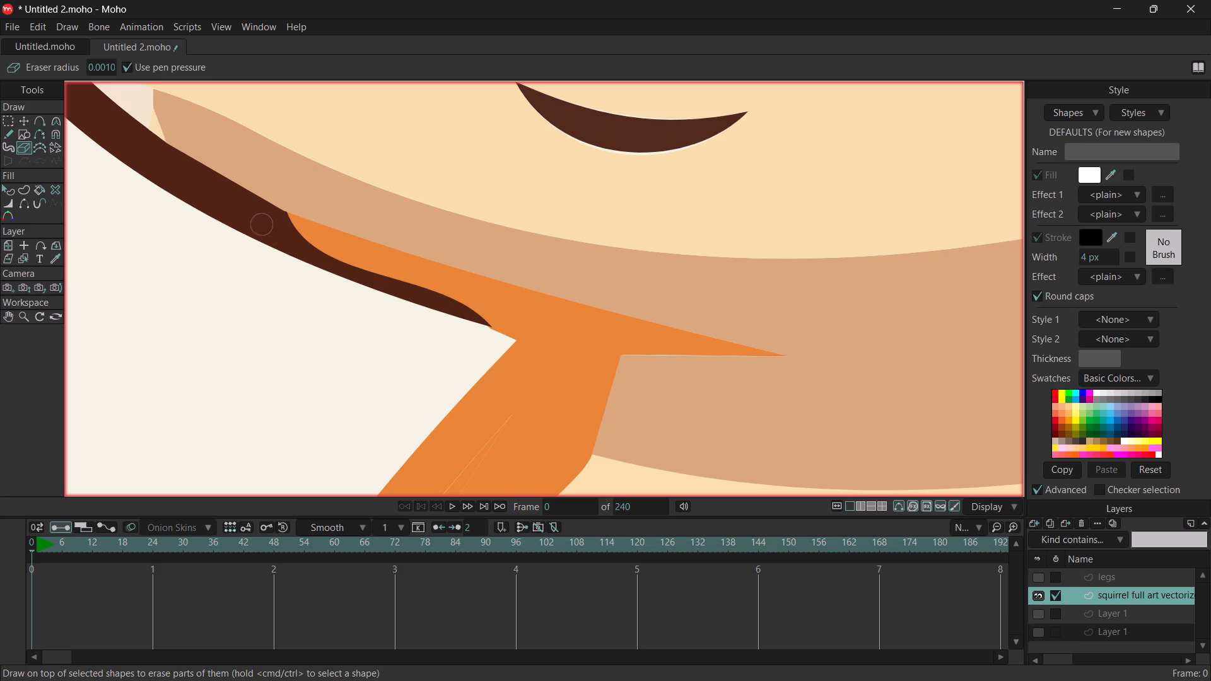
left_click_drag(493, 326, 397, 285, "ctrl")
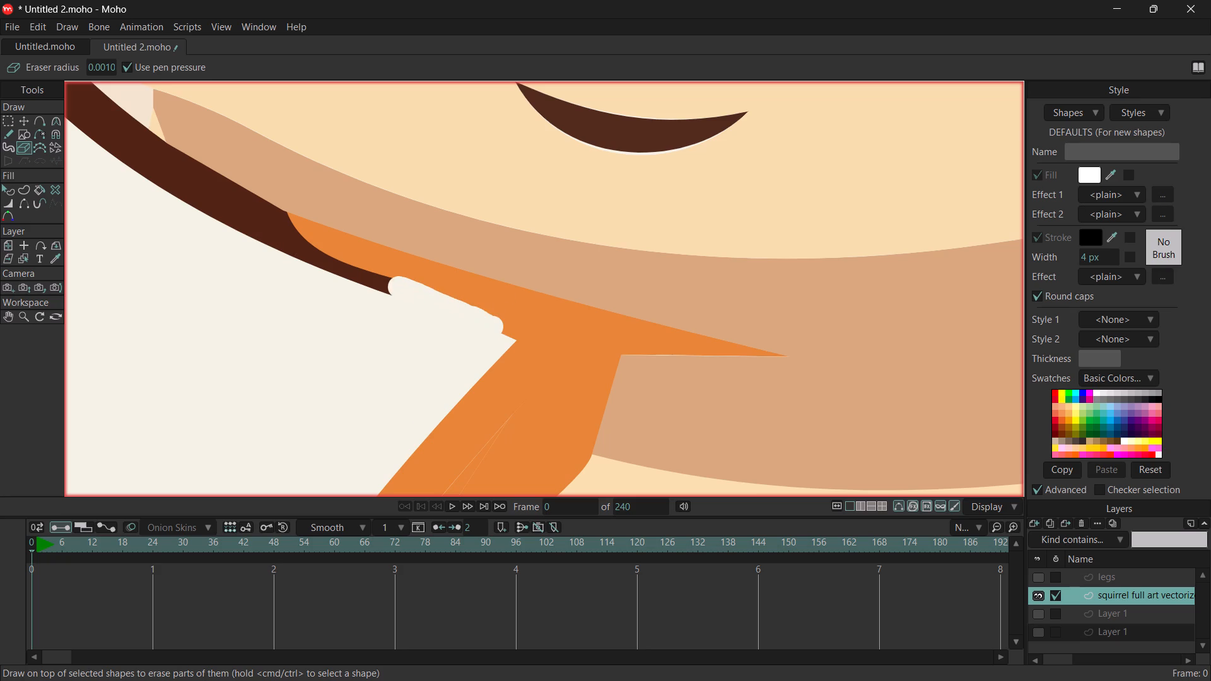
left_click_drag(397, 285, 500, 326, "ctrl")
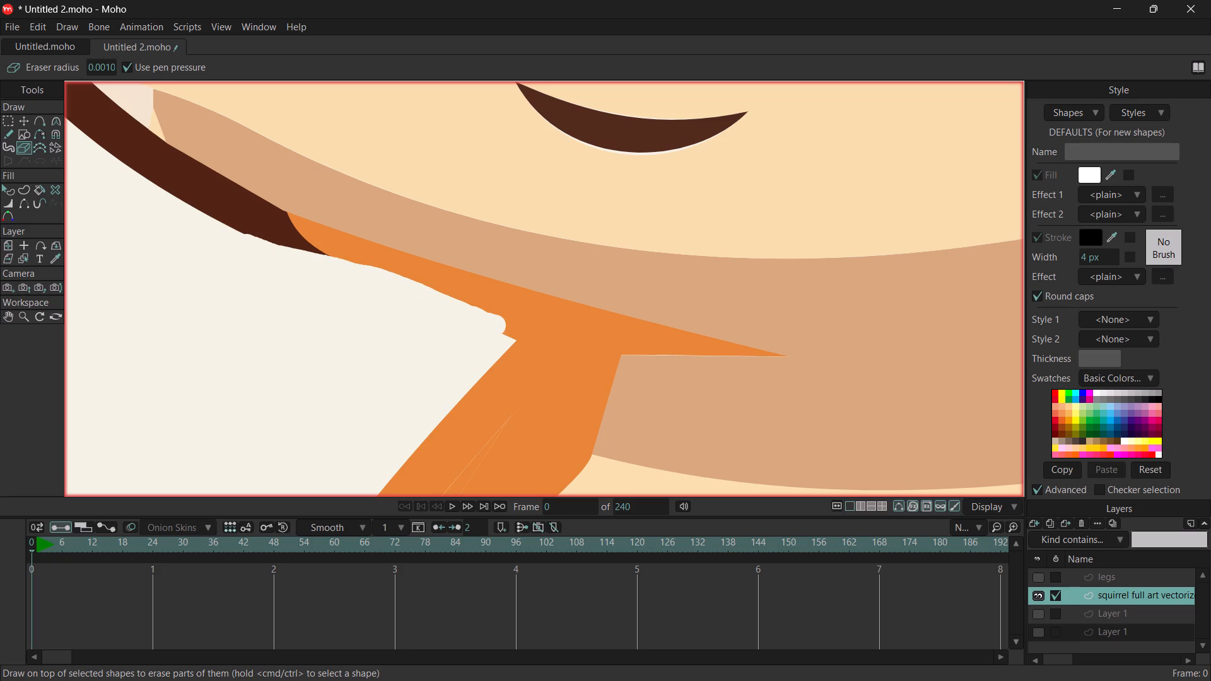
left_click_drag(500, 326, 284, 260, "ctrl")
left_click_drag(284, 260, 283, 225, "ctrl")
left_click_drag(283, 225, 278, 218, "ctrl")
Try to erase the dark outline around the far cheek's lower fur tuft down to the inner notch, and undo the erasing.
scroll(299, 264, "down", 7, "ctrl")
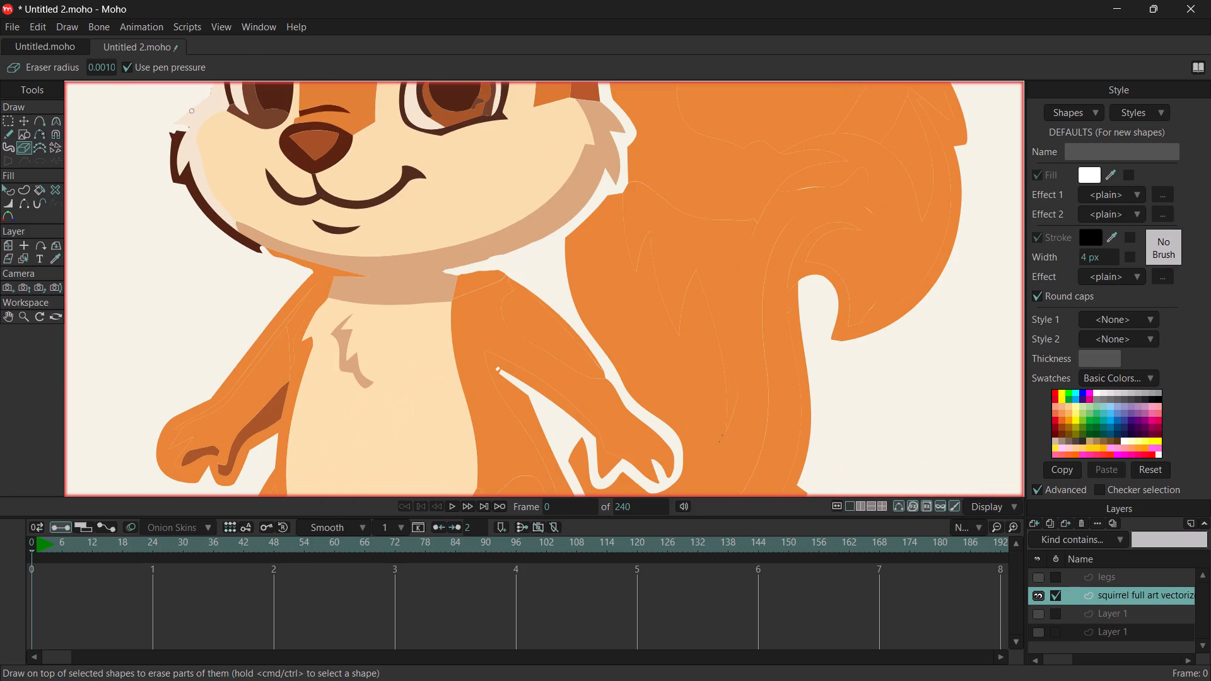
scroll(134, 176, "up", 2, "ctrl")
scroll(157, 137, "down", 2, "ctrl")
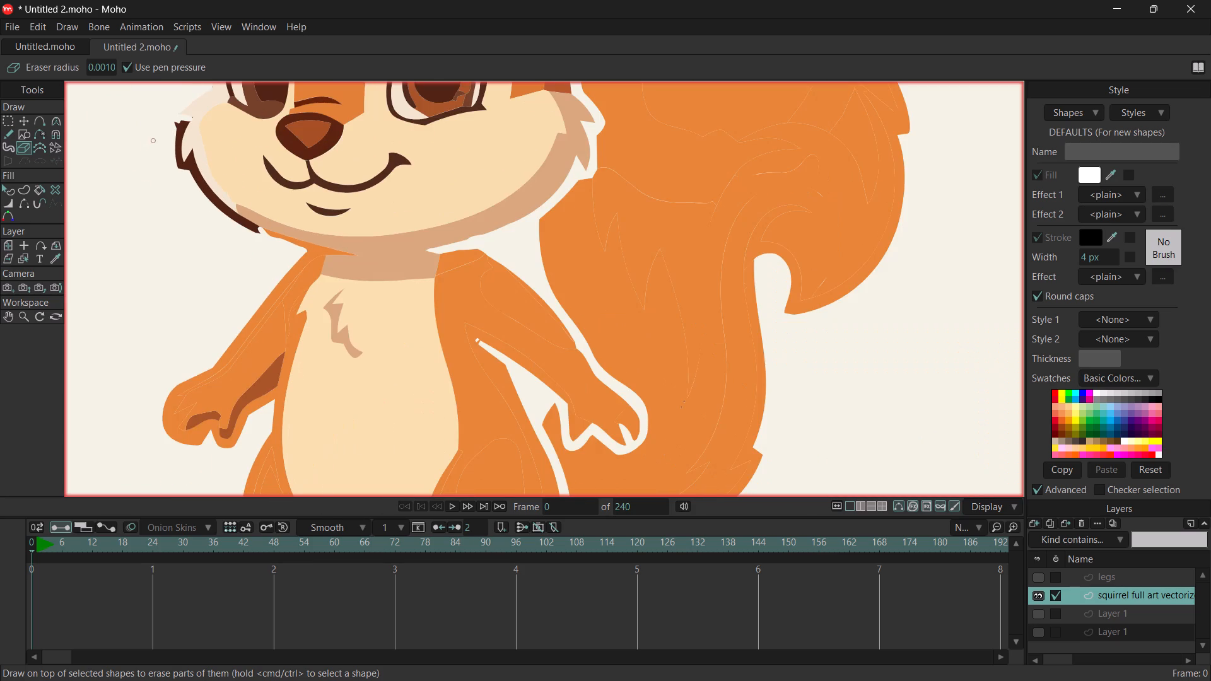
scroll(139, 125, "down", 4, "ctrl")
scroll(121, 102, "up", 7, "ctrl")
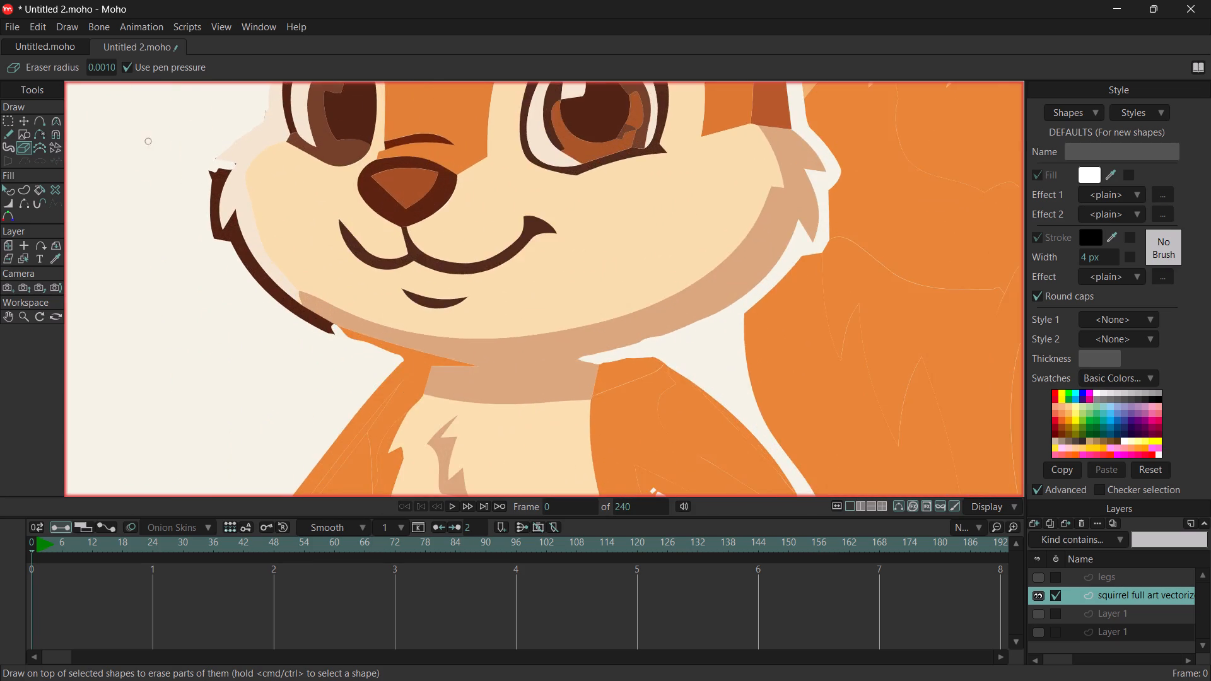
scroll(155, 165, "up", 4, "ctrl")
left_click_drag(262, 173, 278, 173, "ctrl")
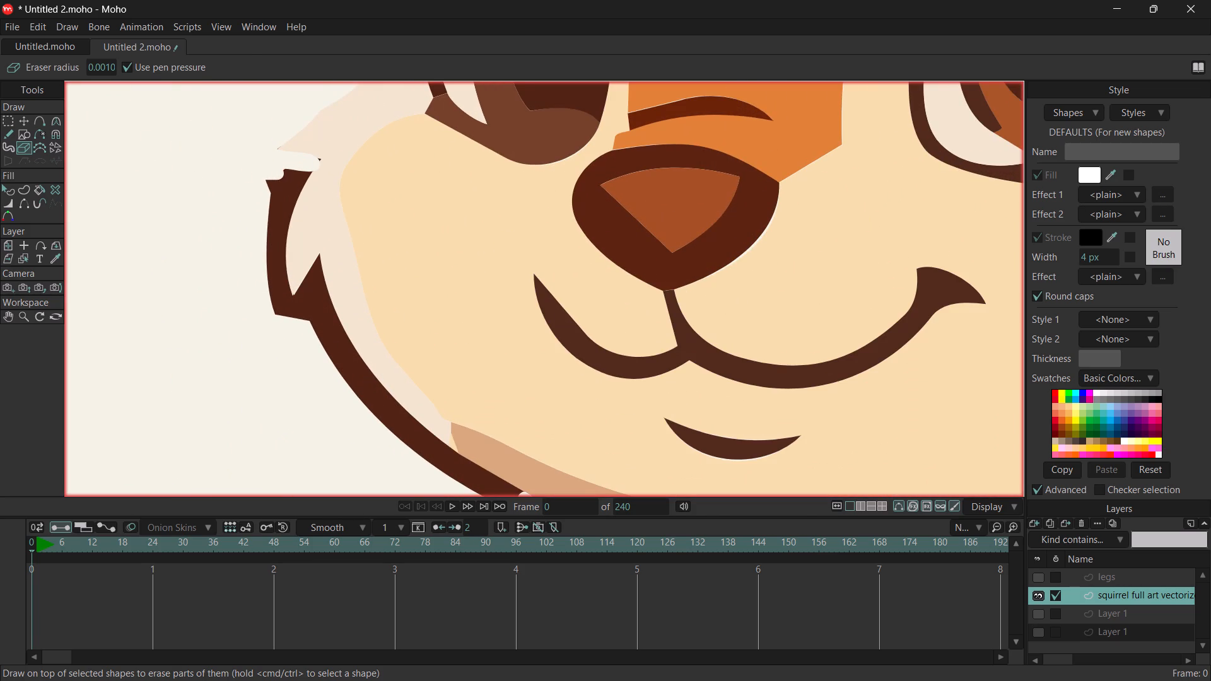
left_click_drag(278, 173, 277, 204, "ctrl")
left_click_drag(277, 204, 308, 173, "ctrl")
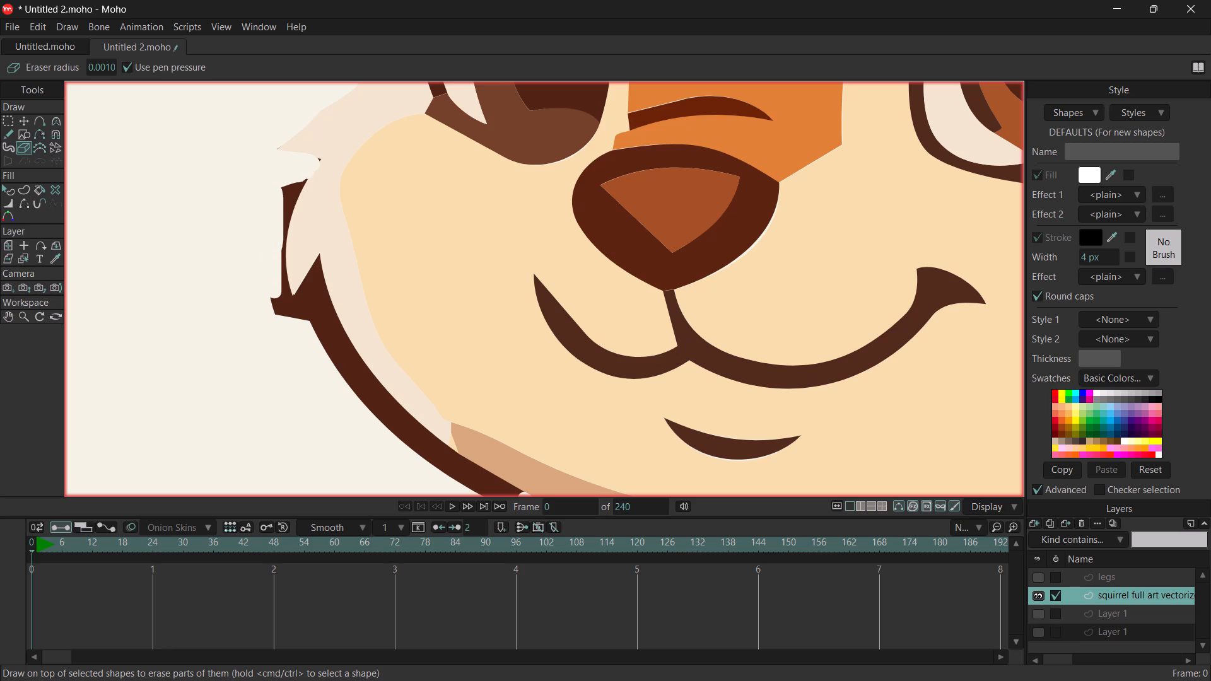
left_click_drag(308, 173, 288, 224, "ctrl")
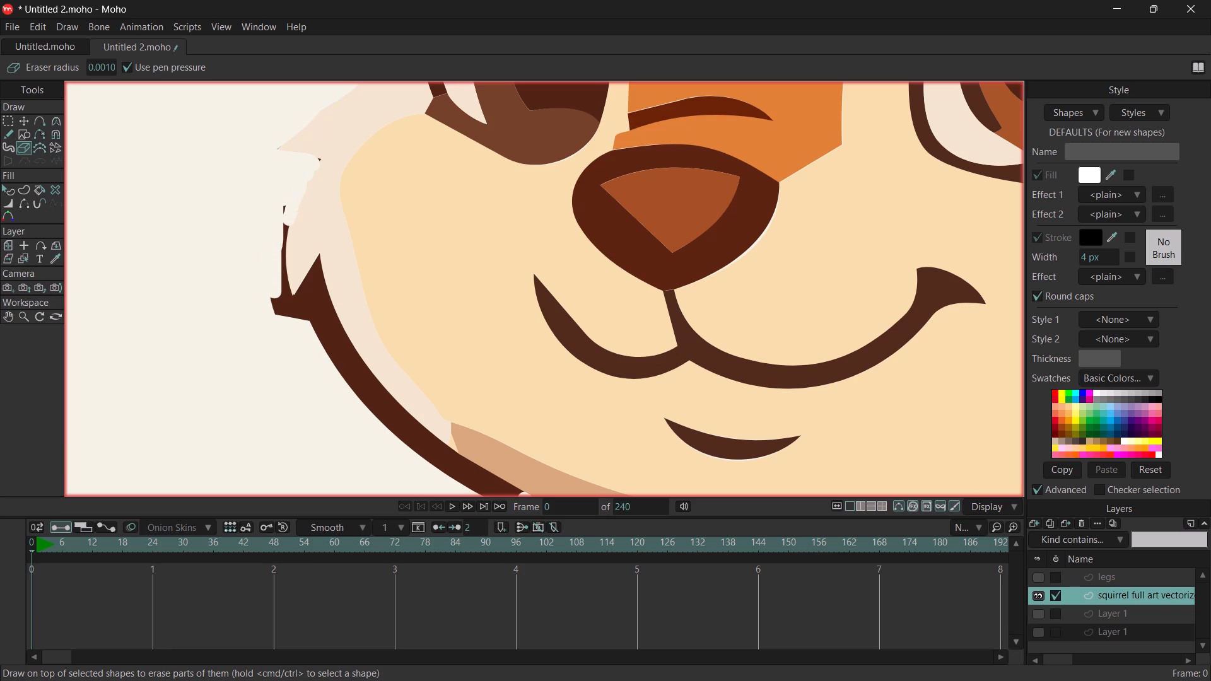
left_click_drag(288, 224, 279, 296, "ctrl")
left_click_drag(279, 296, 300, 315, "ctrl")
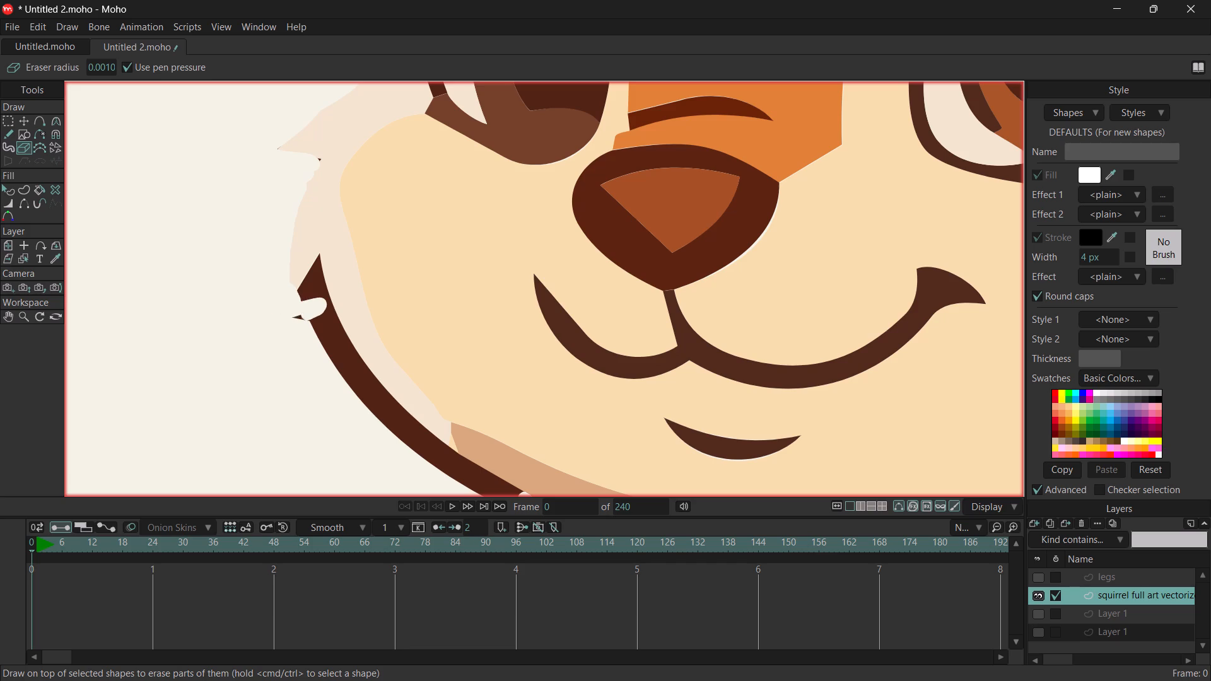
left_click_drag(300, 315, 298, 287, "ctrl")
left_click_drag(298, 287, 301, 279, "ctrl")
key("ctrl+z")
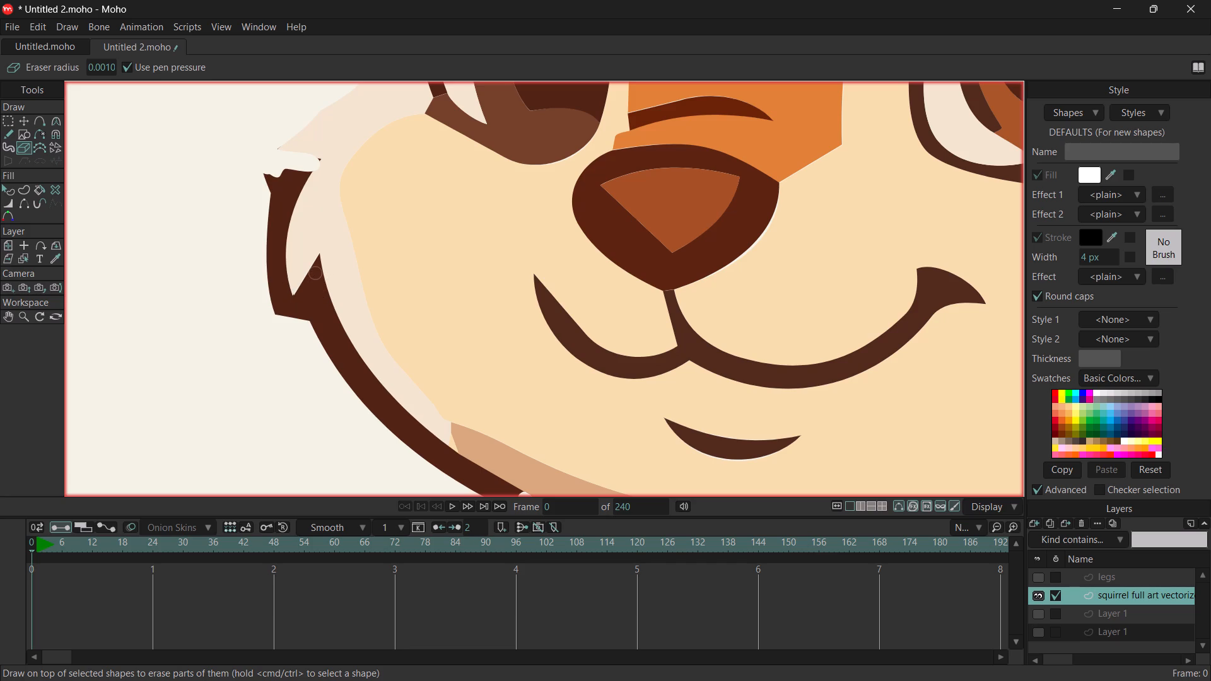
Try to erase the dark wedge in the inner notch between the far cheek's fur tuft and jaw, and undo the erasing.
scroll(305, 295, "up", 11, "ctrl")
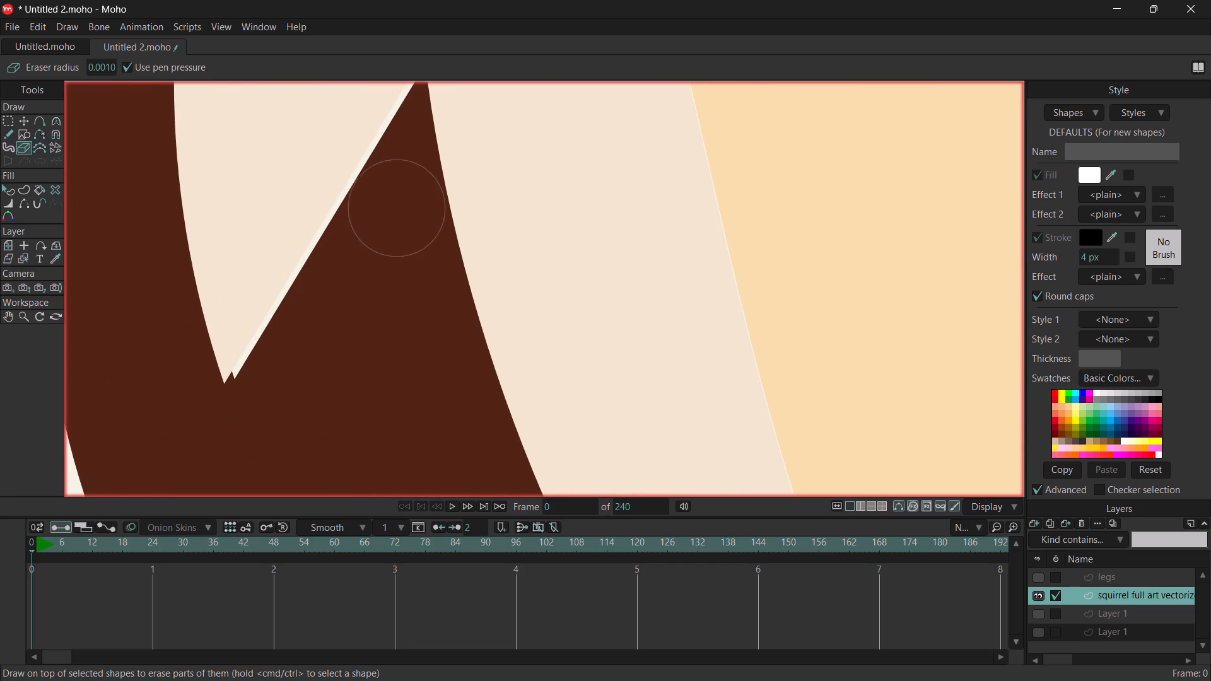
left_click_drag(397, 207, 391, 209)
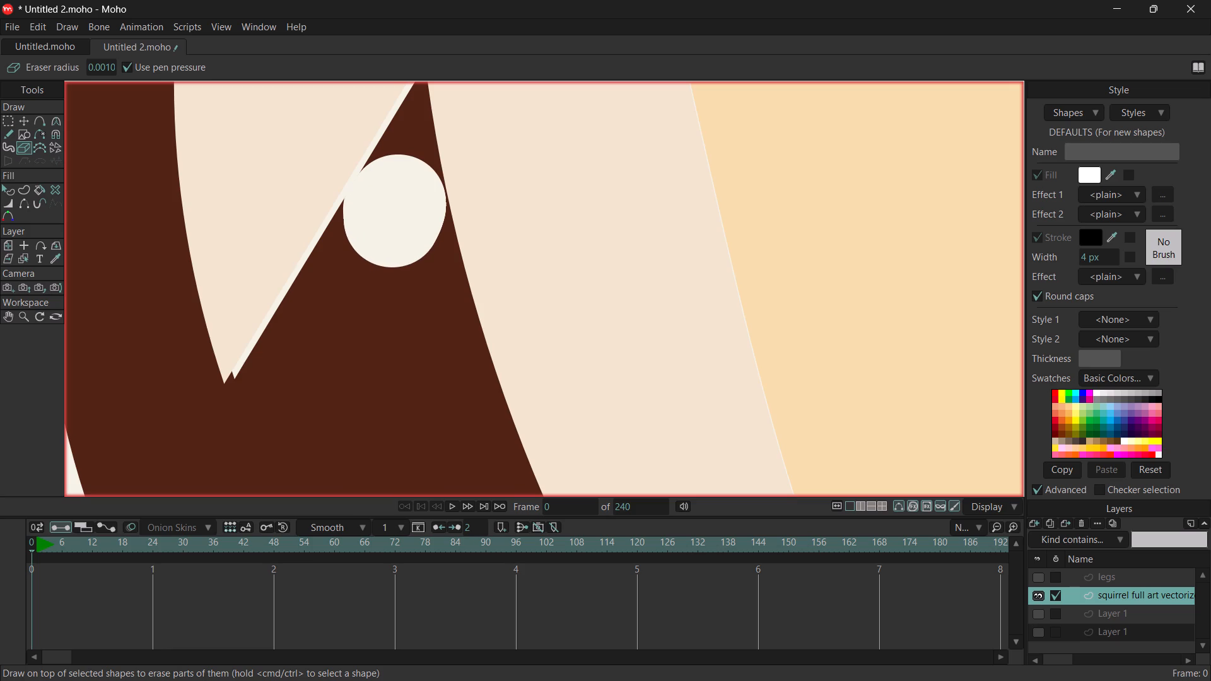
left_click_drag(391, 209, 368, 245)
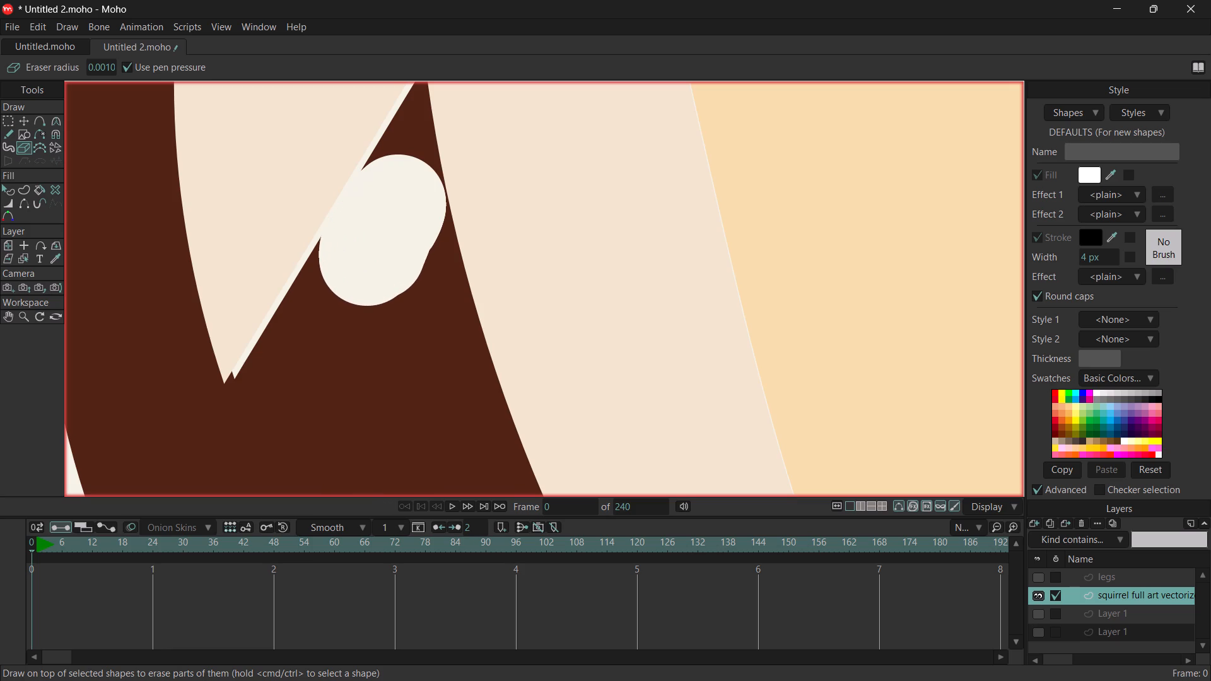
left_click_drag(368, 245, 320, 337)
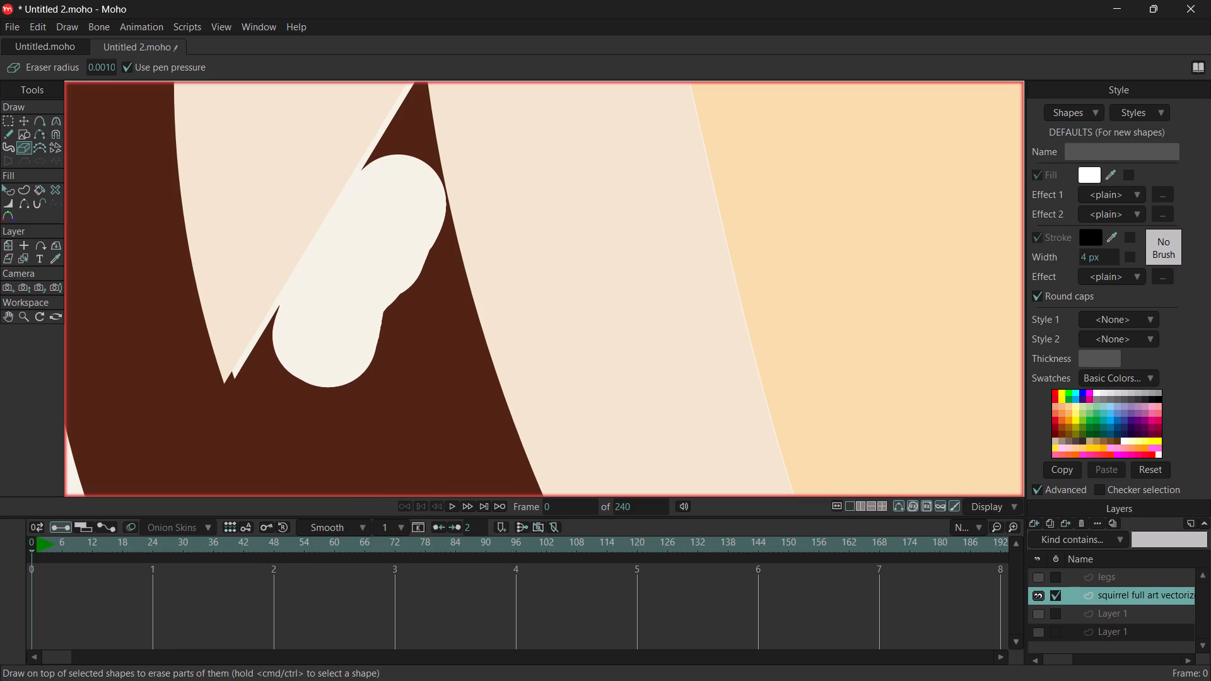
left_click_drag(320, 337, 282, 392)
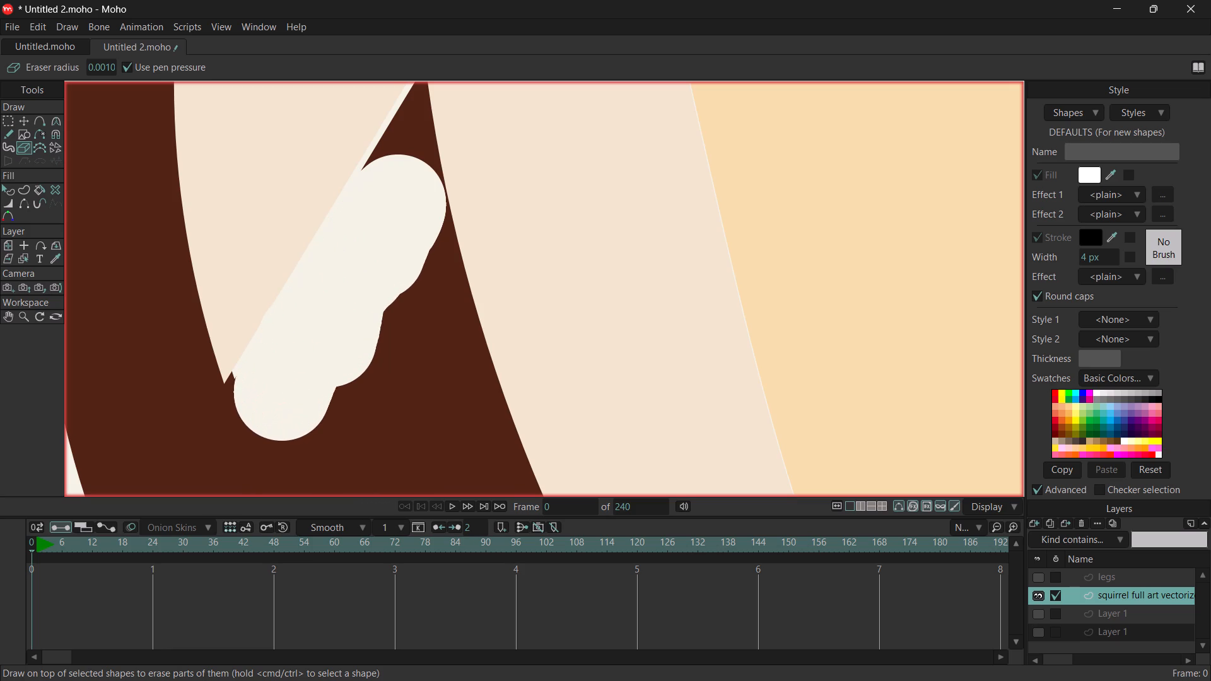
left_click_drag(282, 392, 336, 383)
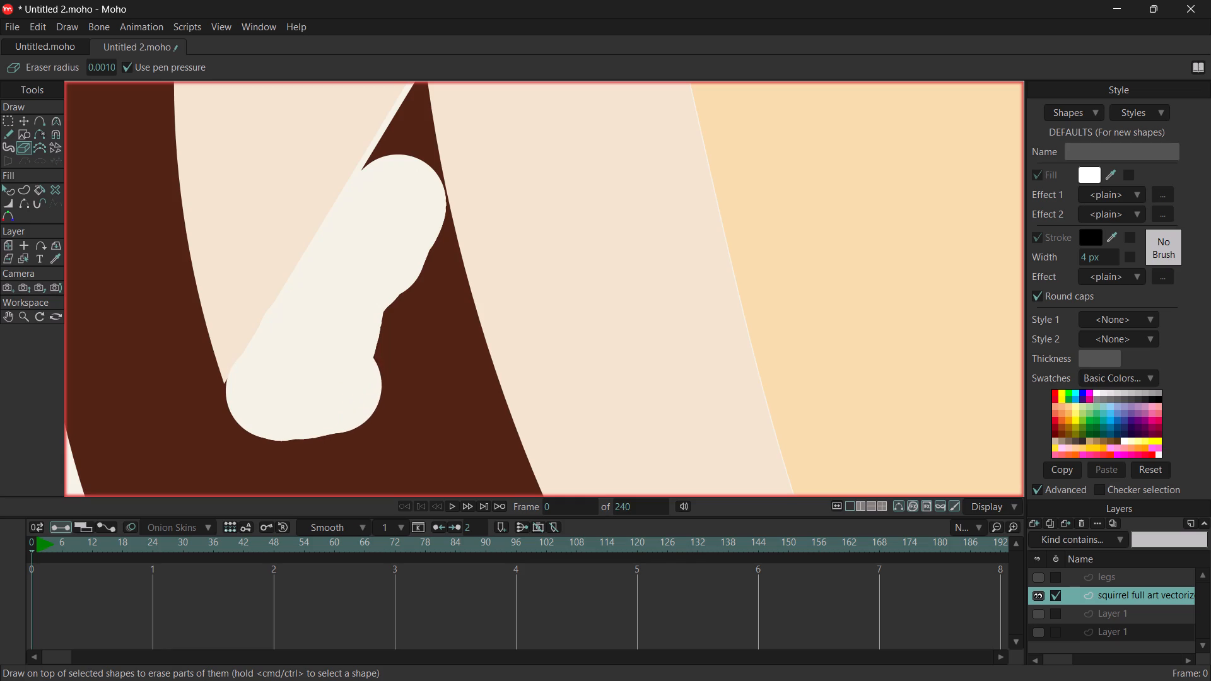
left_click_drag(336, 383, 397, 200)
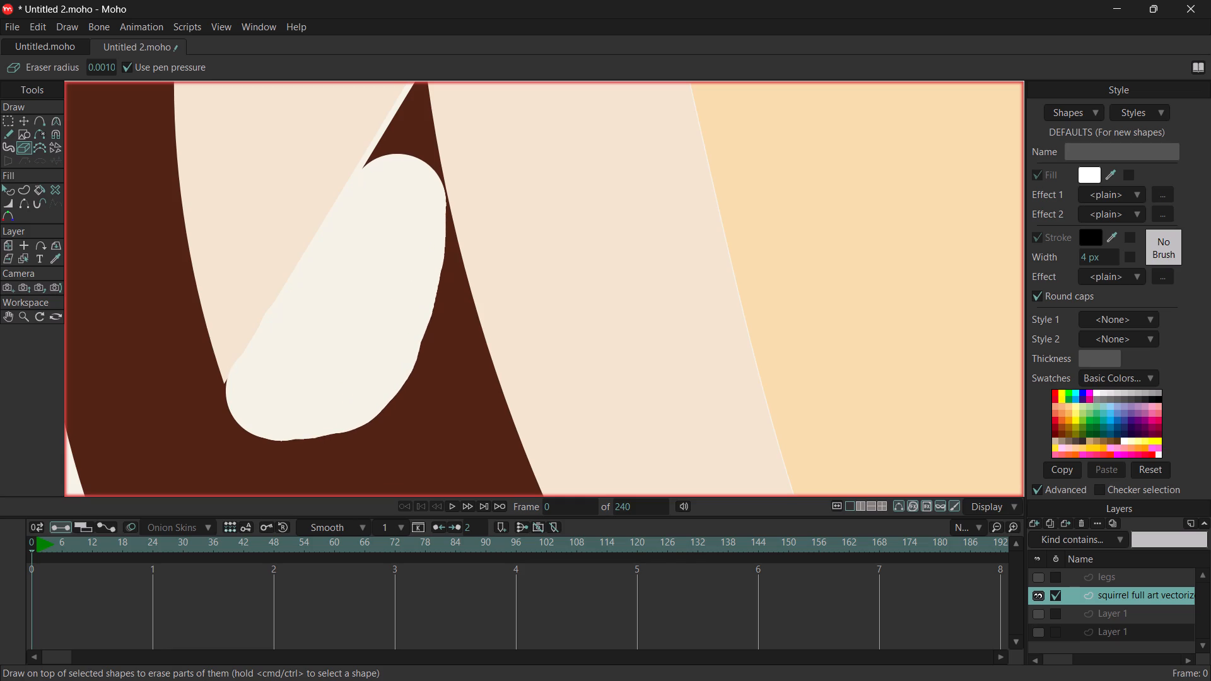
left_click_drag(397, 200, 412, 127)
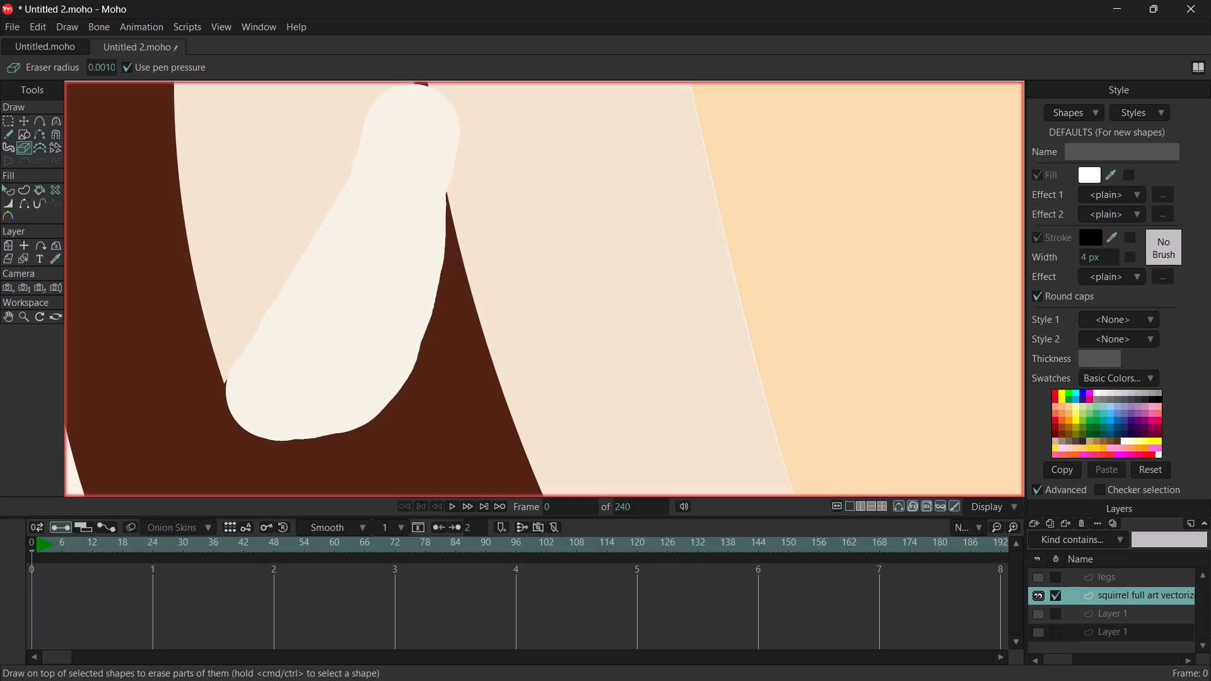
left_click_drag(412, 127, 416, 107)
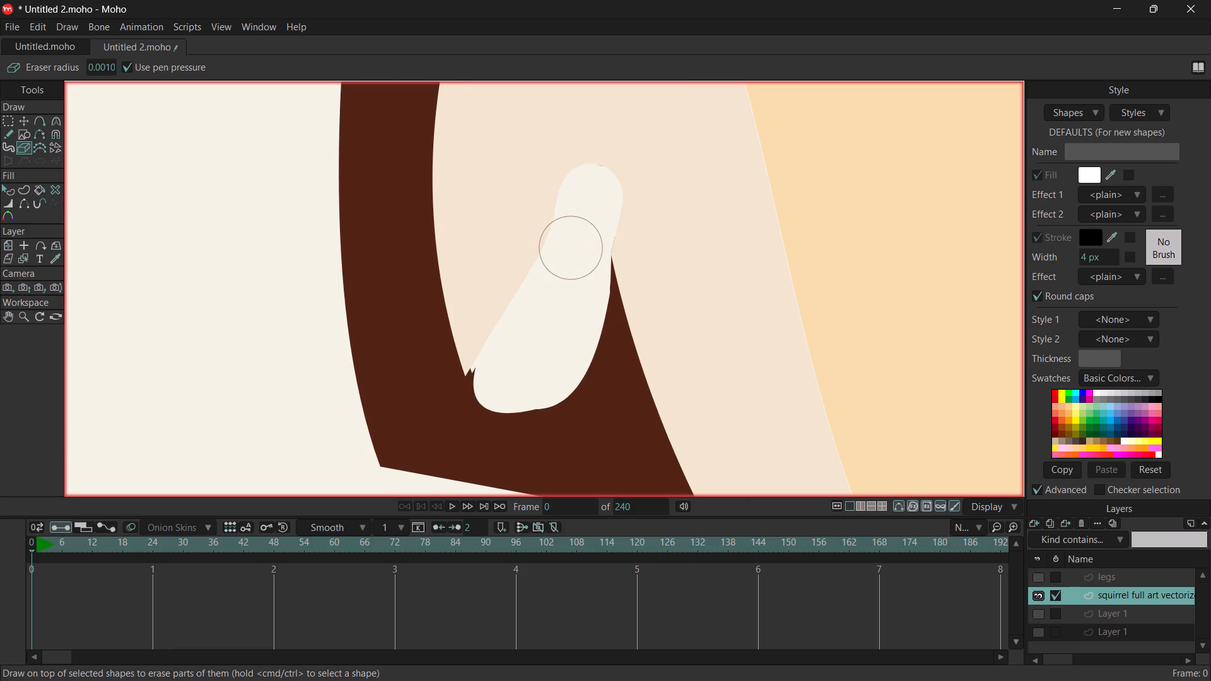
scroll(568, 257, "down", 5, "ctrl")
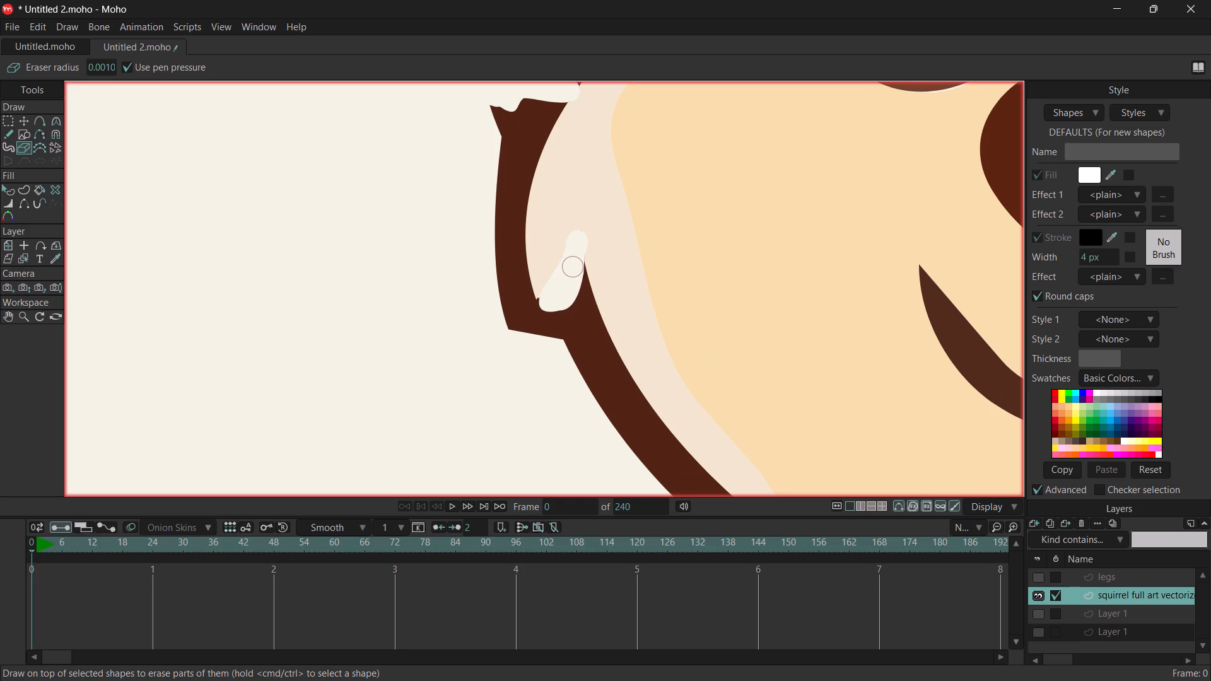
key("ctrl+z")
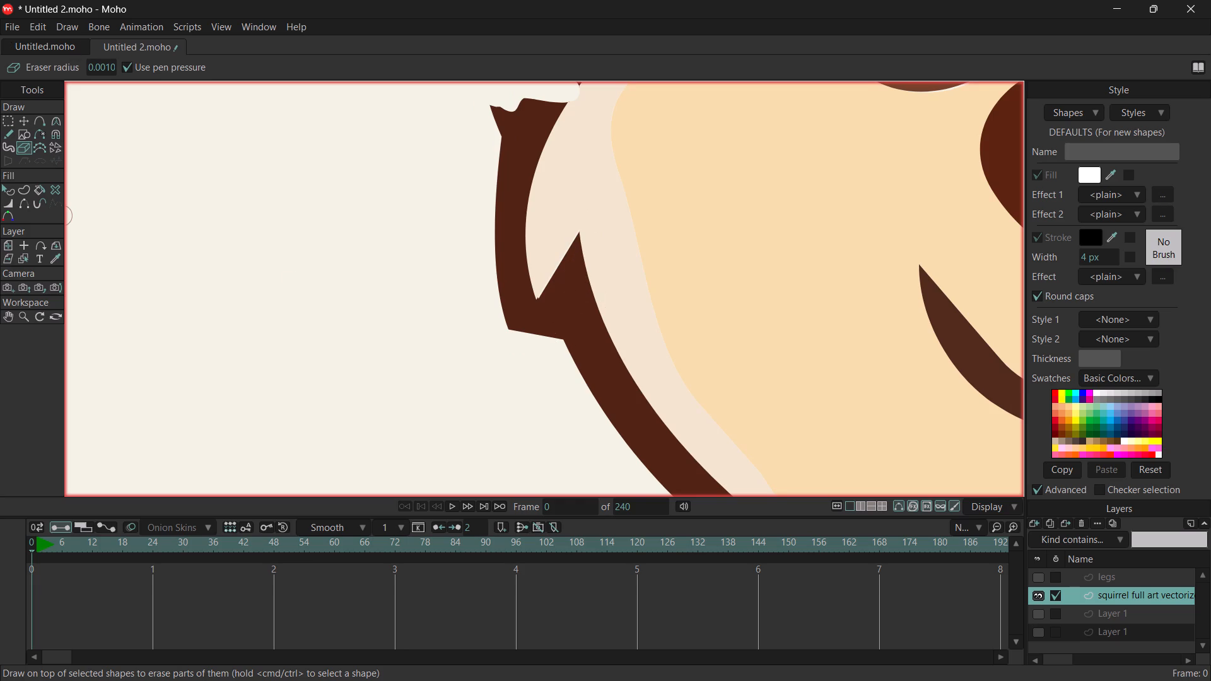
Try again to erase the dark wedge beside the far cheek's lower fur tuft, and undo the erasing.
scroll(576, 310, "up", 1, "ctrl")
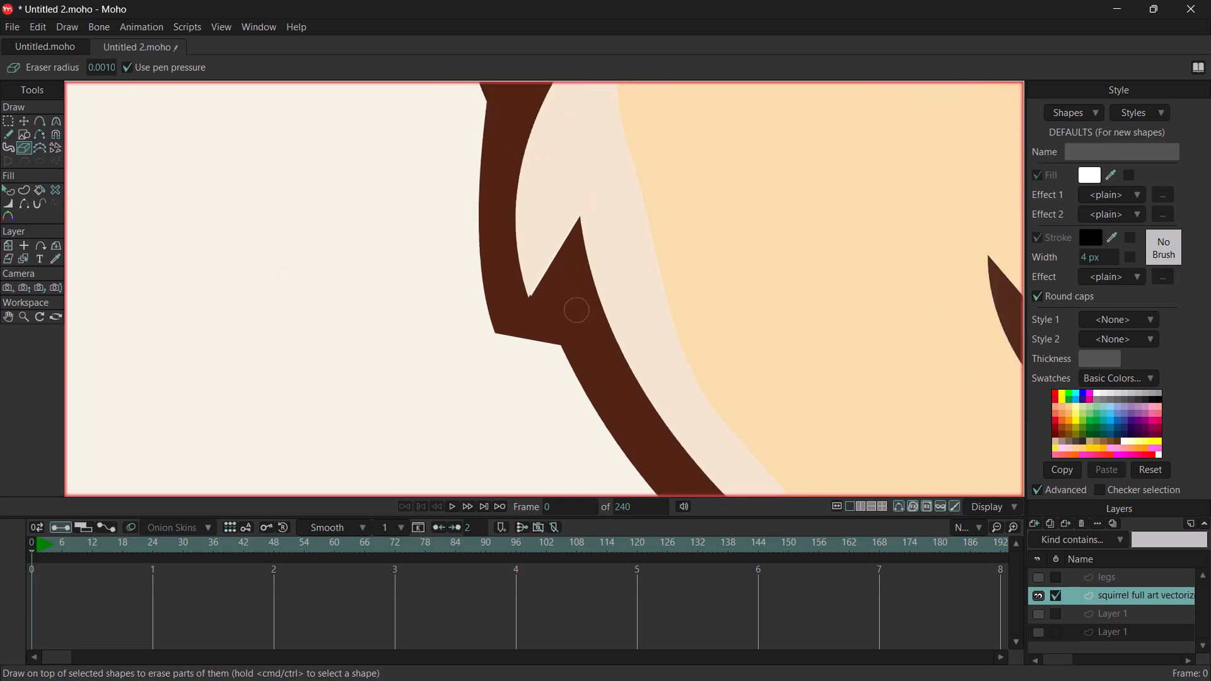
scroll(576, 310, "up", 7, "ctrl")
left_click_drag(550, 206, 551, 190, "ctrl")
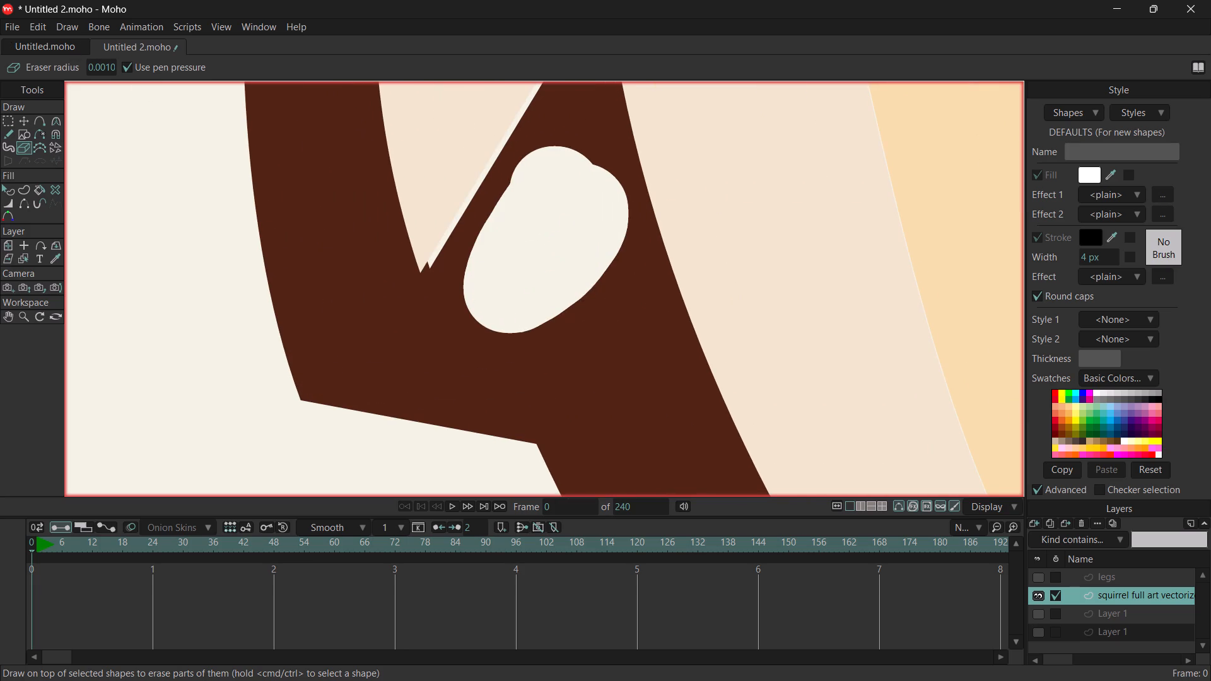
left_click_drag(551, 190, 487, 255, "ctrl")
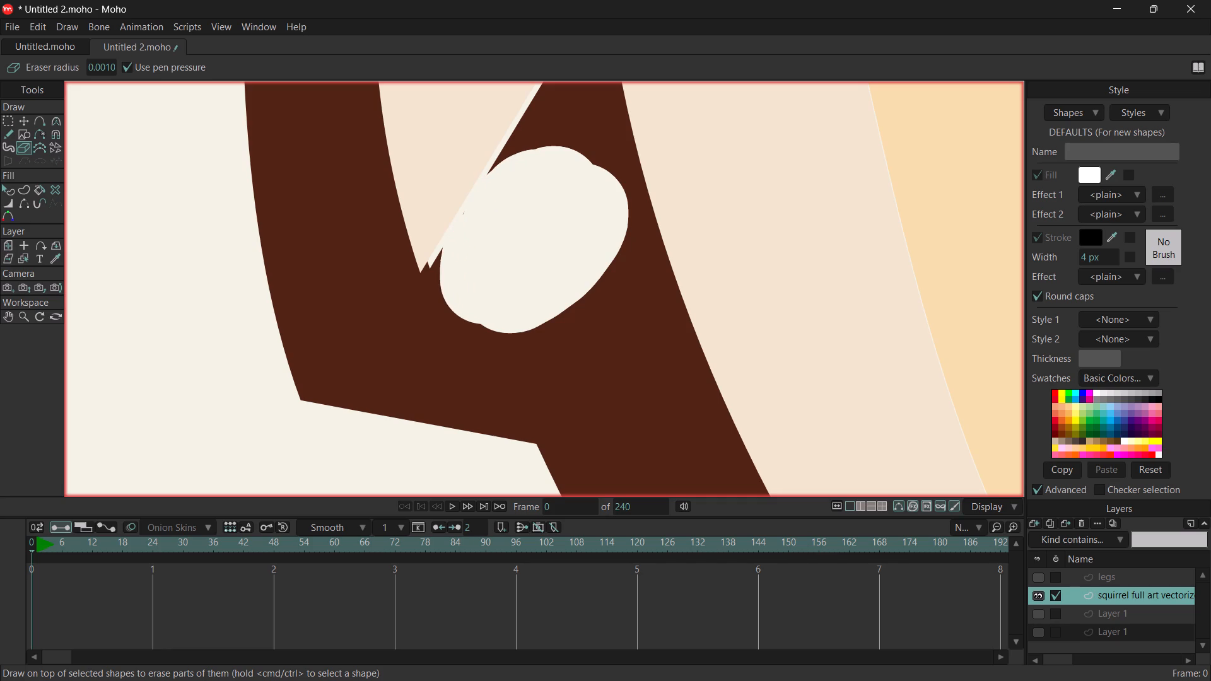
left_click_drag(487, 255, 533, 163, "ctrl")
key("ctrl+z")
Erase a gap through the dark outline from the far cheek's inner notch to its outer edge, splitting the tuft outline from the jaw outline.
left_click_drag(566, 158, 555, 187)
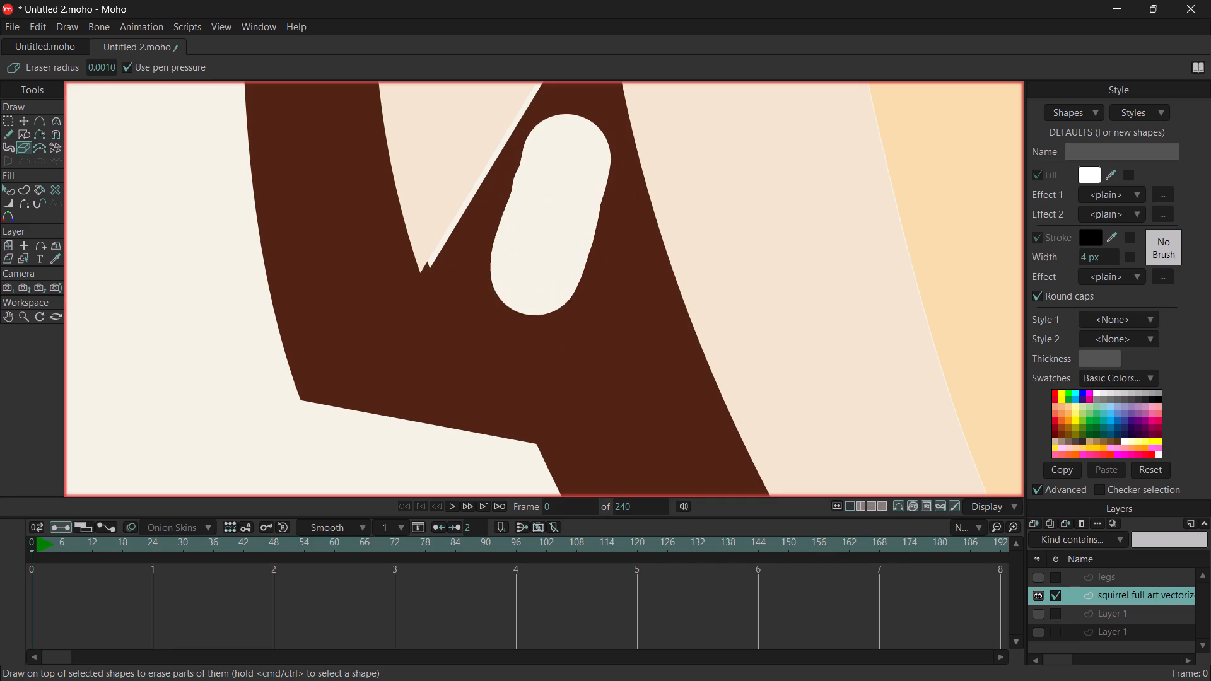
left_click_drag(555, 187, 512, 207)
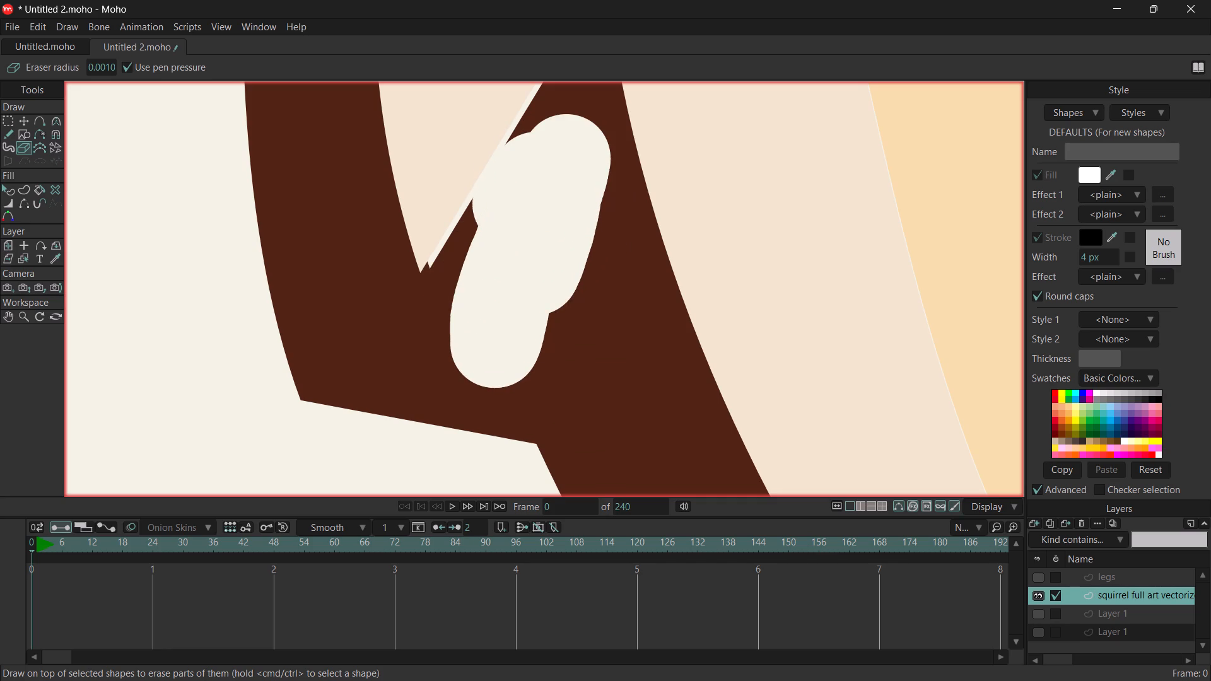
left_click_drag(512, 207, 418, 405)
left_click_drag(461, 351, 508, 351)
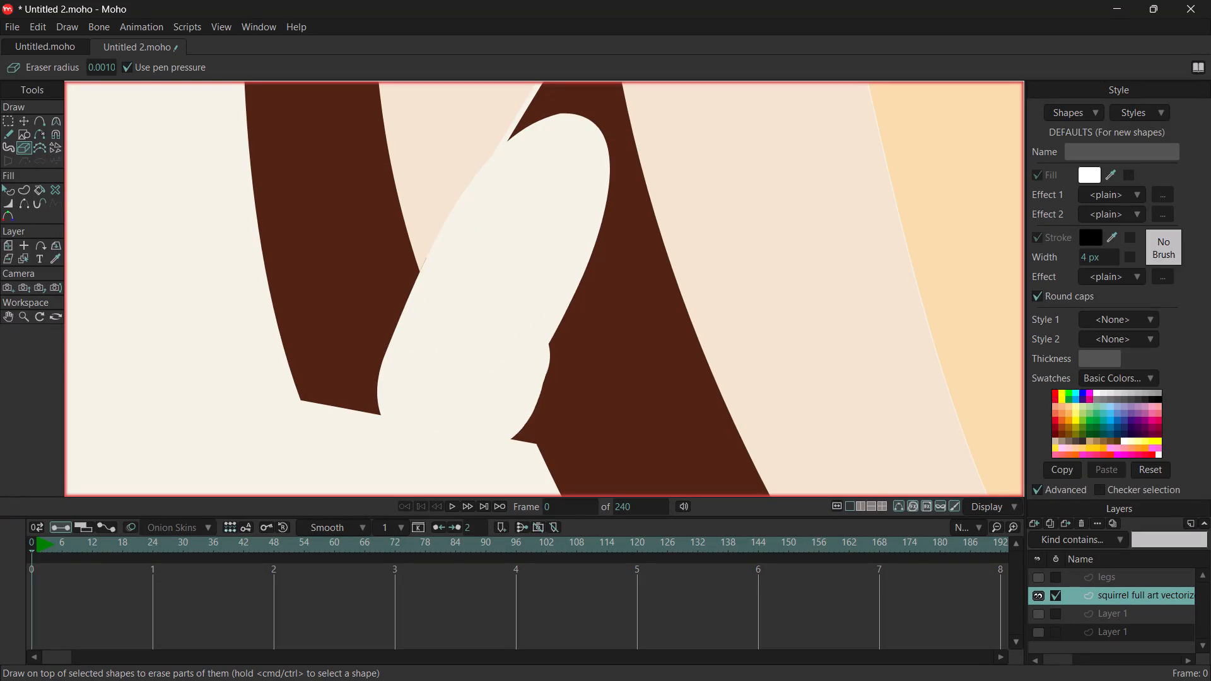
left_click_drag(508, 351, 583, 226)
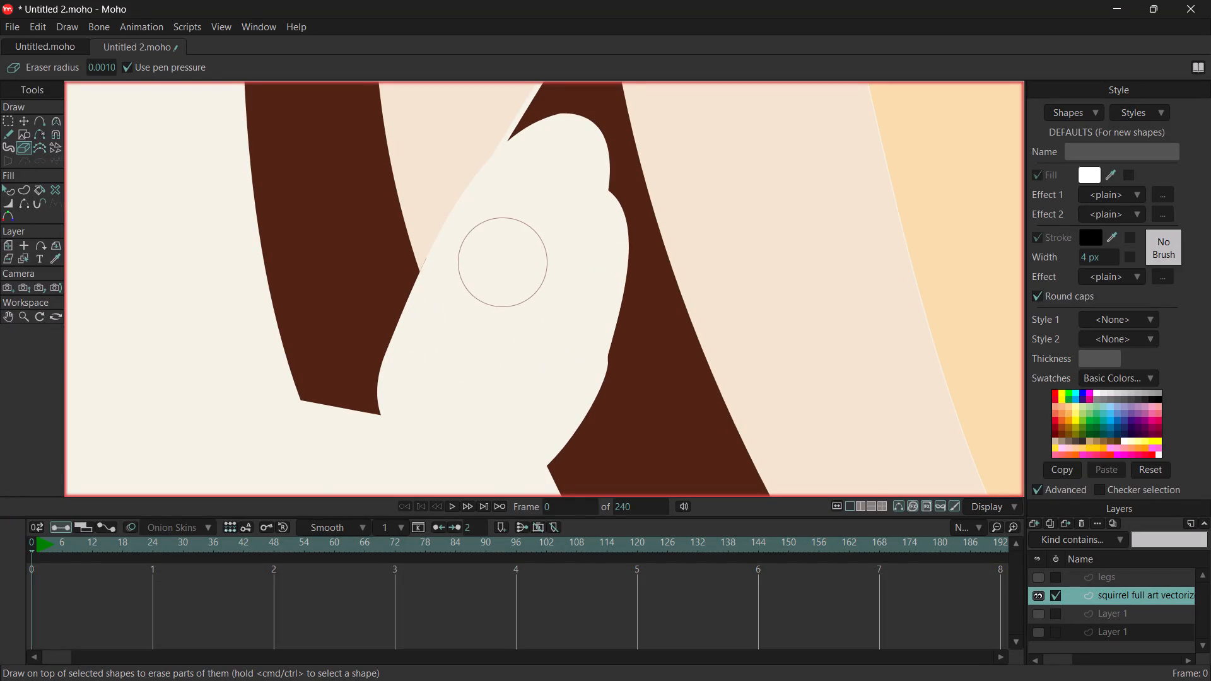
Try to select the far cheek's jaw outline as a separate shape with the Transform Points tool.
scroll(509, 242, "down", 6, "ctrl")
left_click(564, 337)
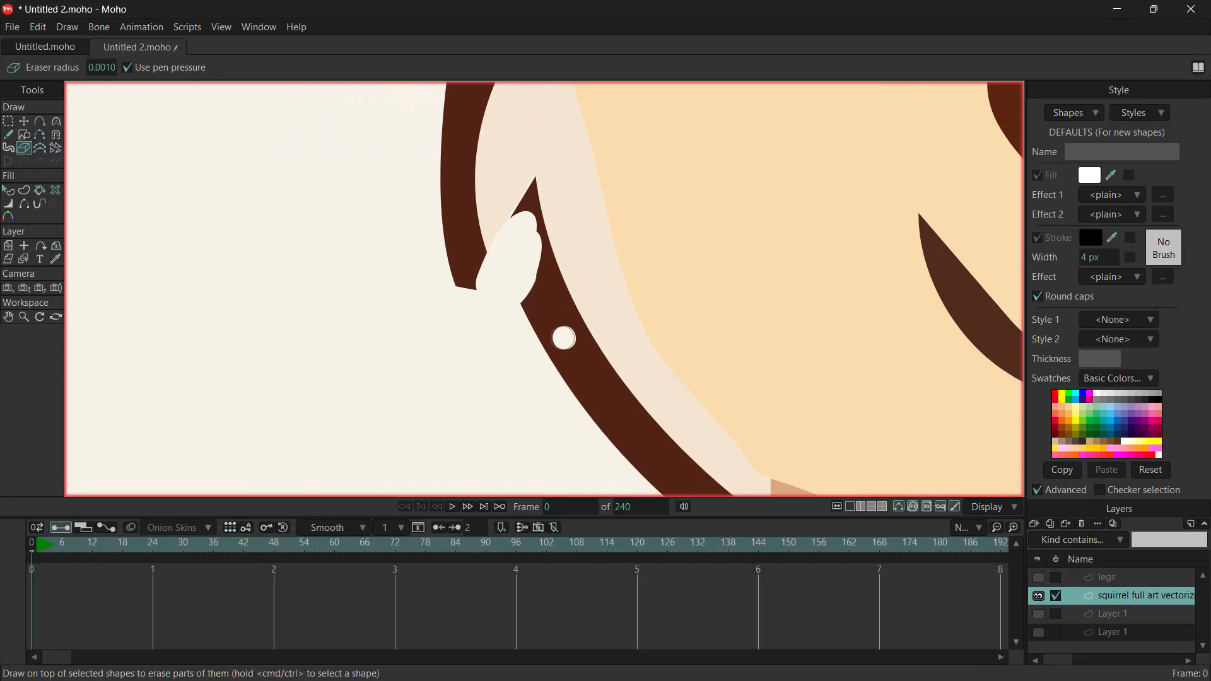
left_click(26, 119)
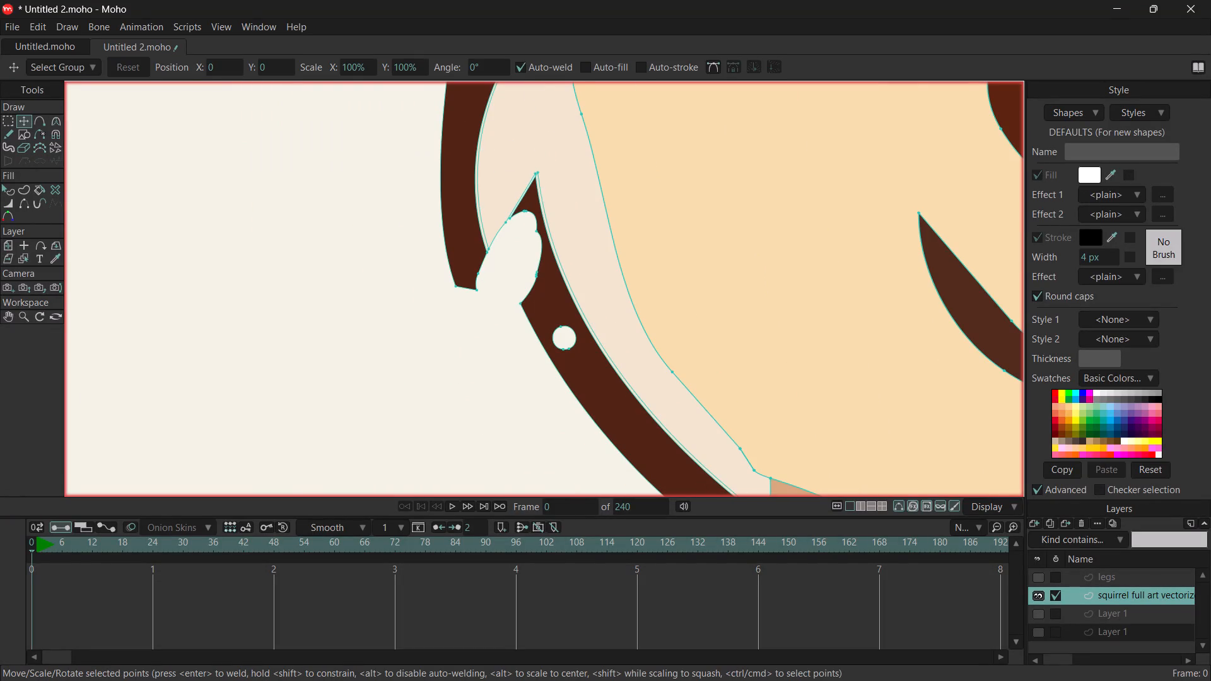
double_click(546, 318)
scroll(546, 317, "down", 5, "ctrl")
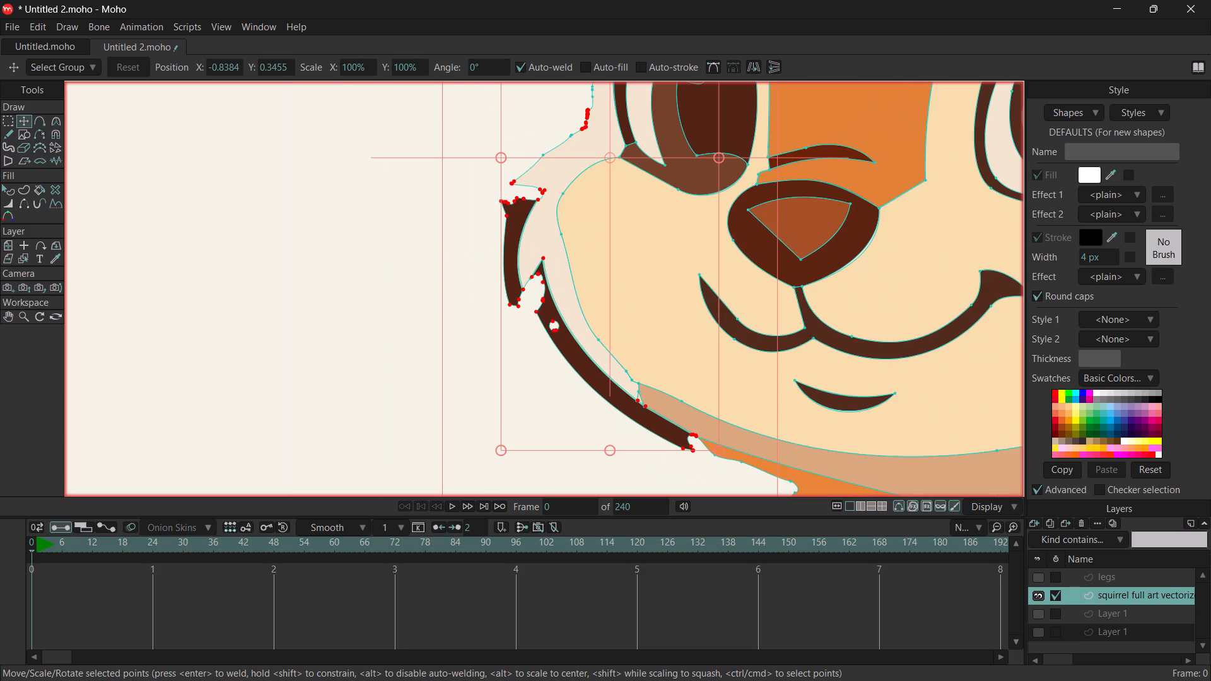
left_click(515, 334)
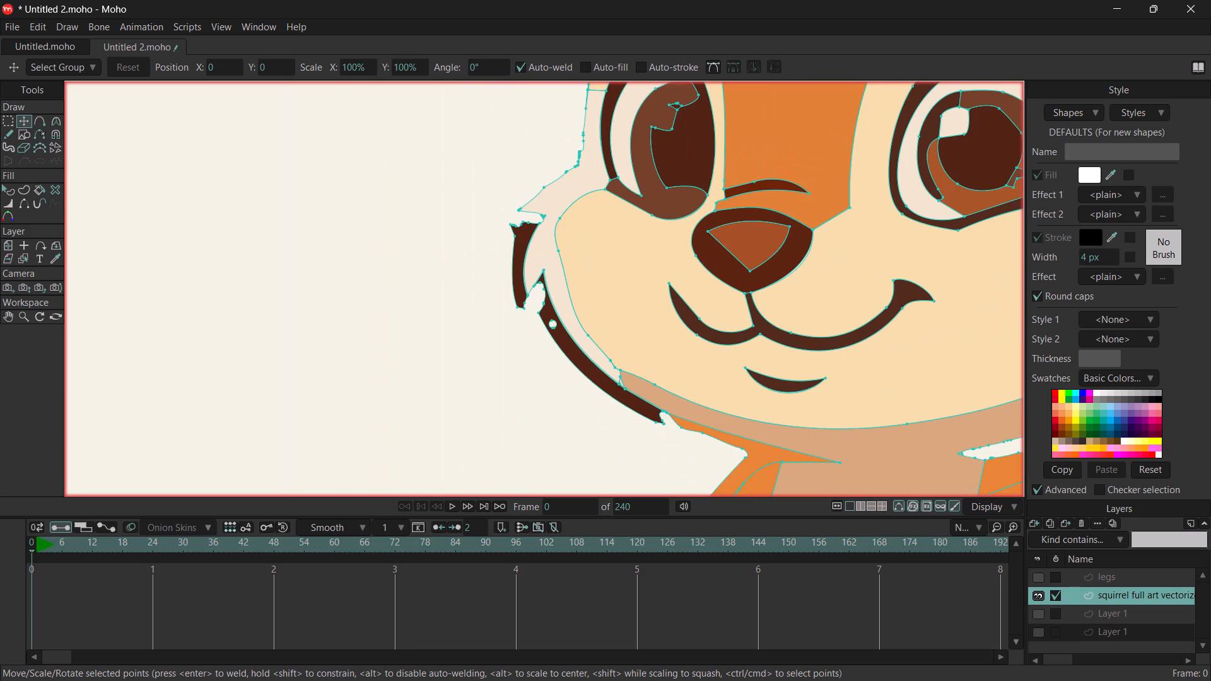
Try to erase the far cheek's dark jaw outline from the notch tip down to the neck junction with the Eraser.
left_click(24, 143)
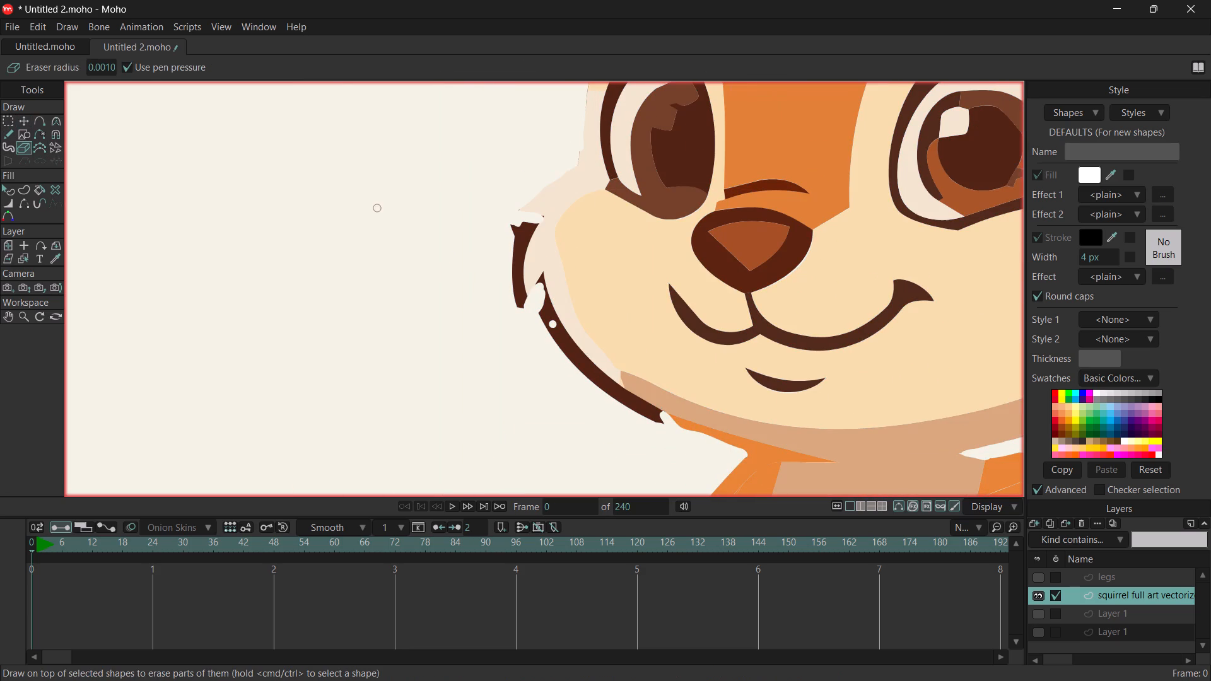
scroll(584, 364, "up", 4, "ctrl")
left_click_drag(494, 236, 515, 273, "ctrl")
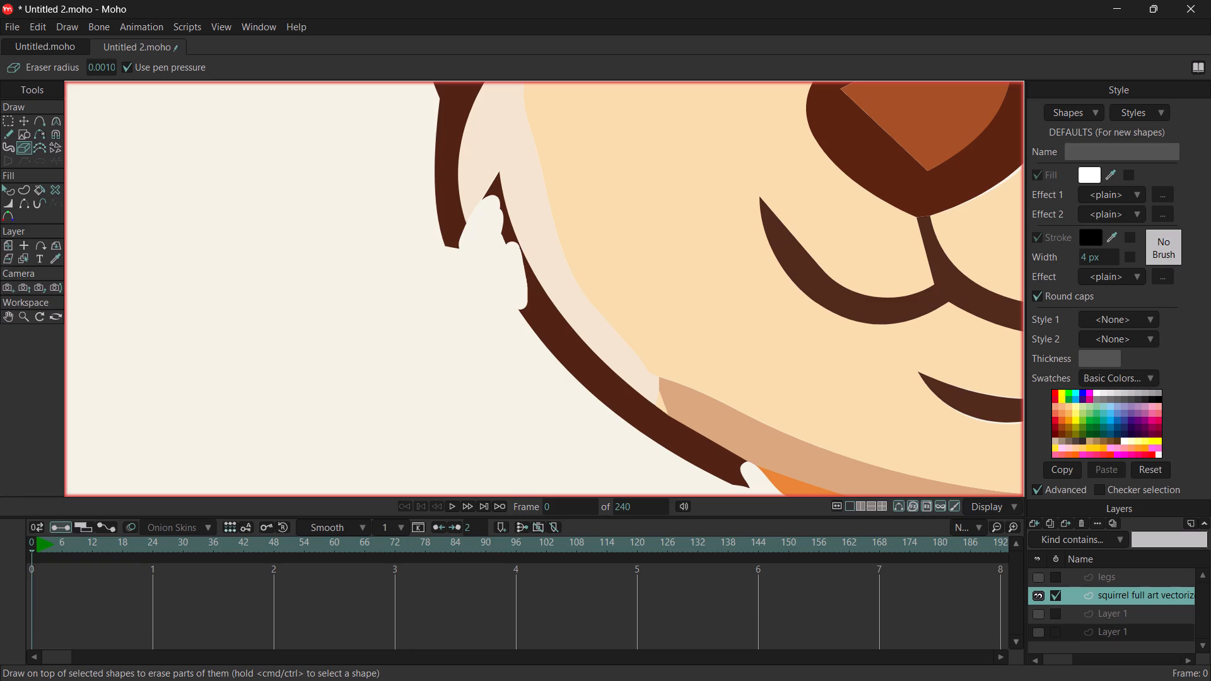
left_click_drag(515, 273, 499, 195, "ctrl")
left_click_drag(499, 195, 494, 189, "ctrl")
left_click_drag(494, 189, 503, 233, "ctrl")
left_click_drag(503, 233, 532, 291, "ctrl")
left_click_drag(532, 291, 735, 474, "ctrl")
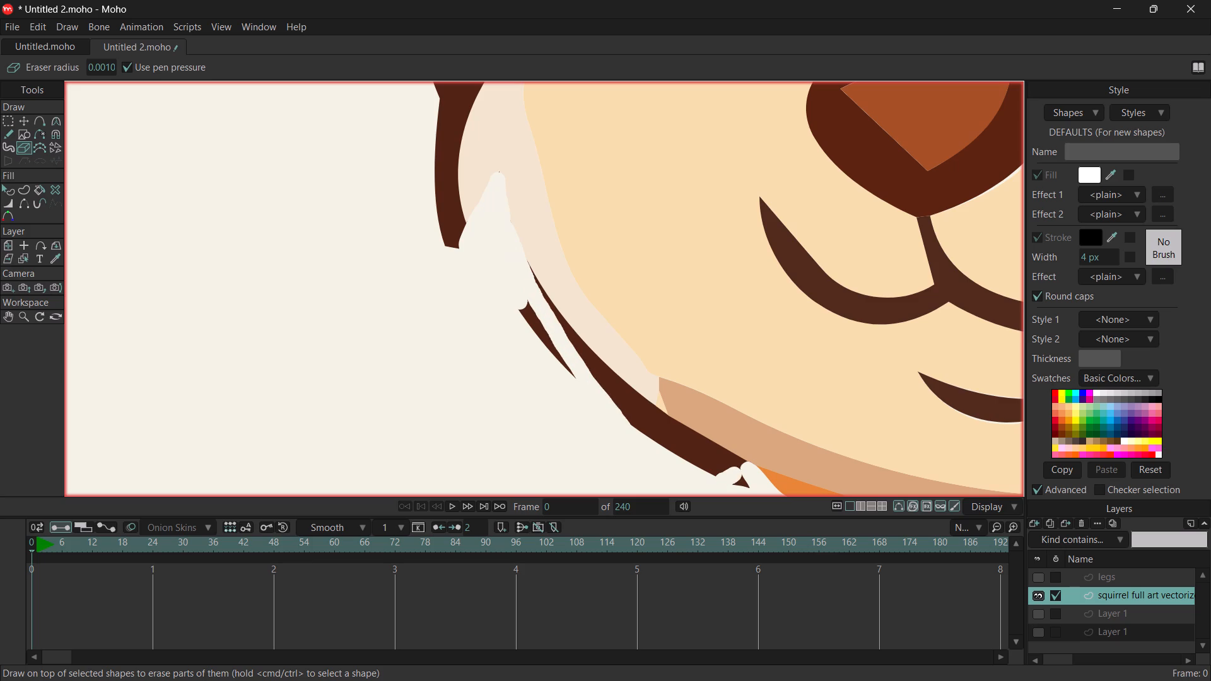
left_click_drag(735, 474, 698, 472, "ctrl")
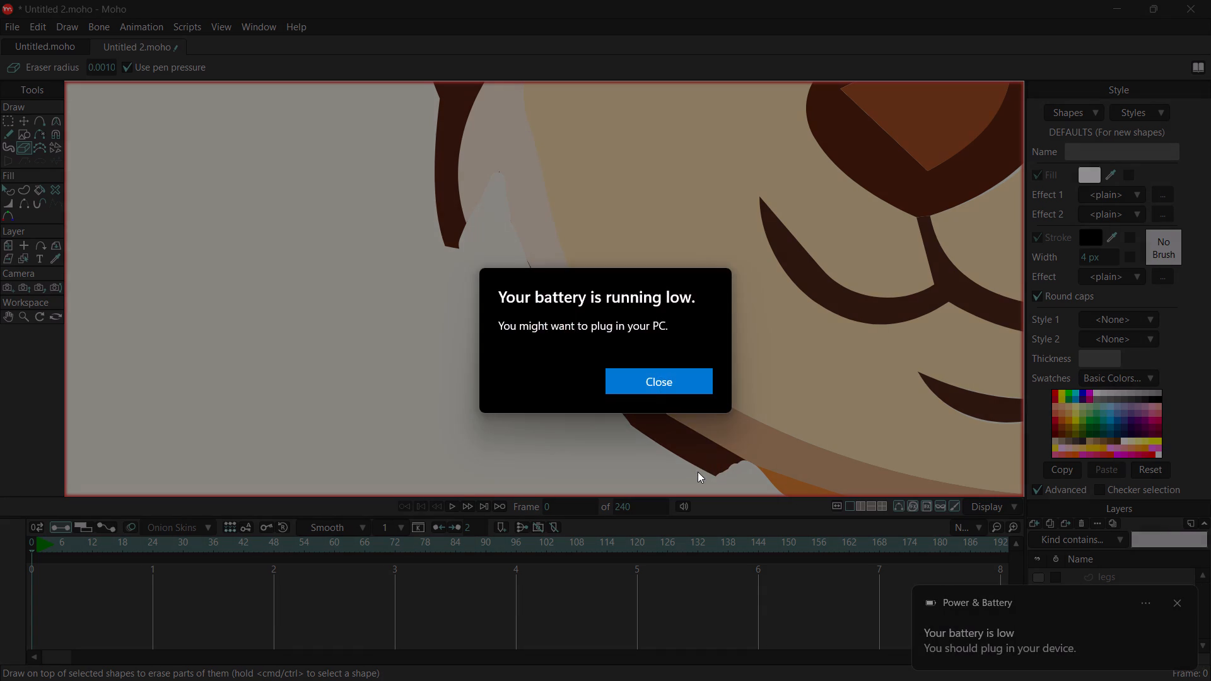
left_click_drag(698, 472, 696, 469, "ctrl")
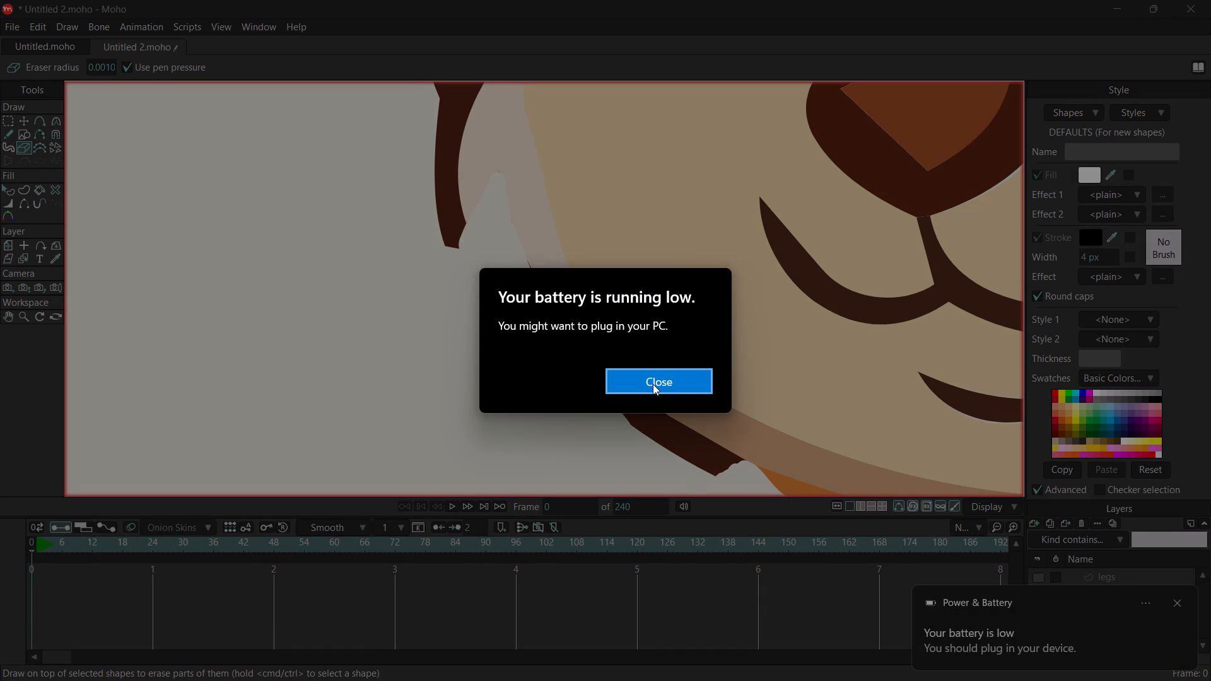
Dismiss the low battery warning.
left_click(652, 384)
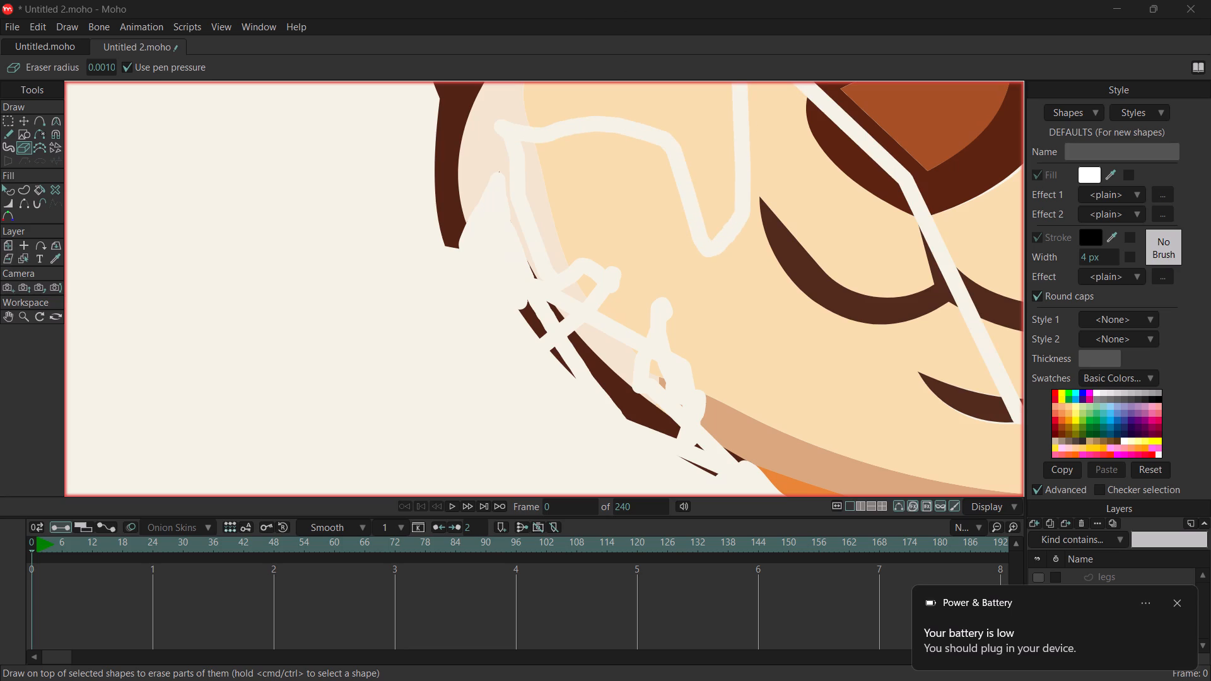
Dismiss the low battery notification.
left_click(1210, 25)
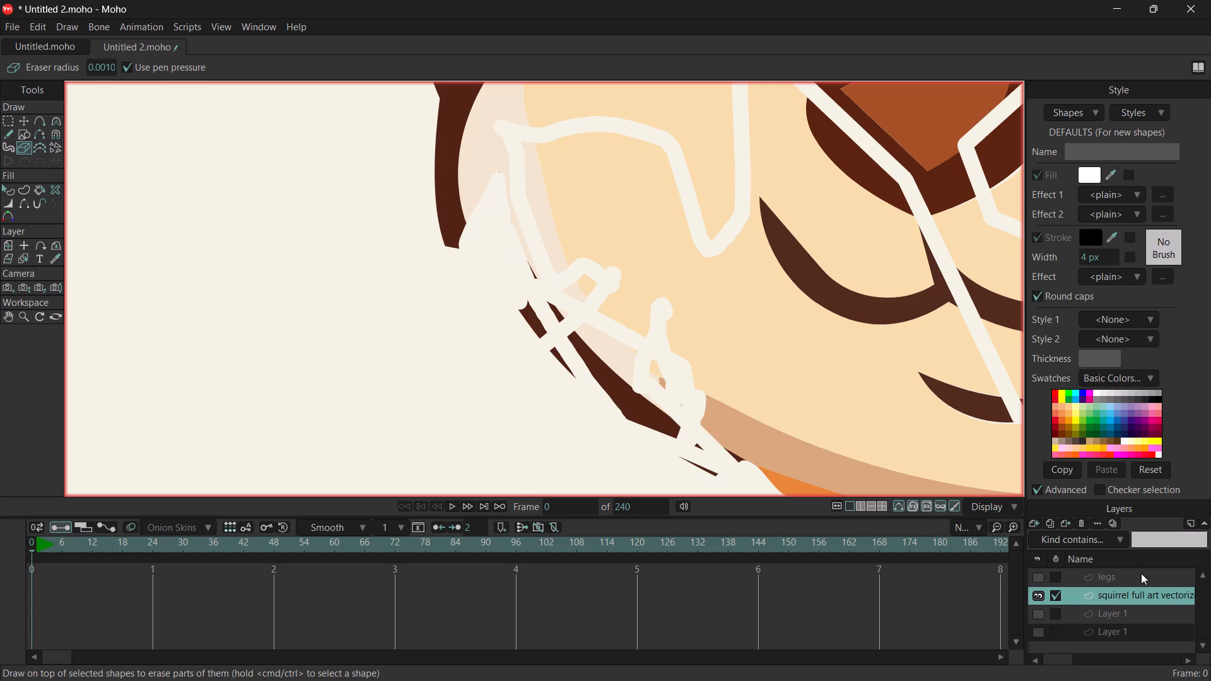
Undo the stray eraser strokes across the far cheek, jaw outline and muzzle.
key("ctrl+z")
left_click(477, 297)
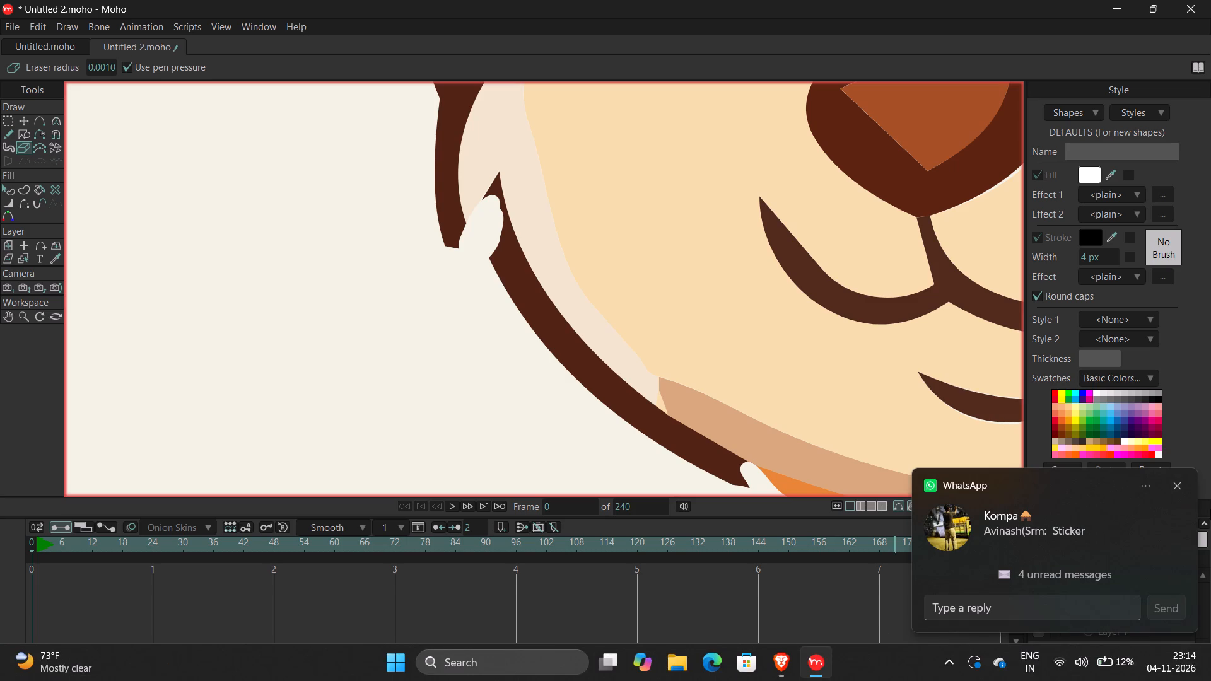
Dismiss the incoming chat message notification.
left_click(1174, 528)
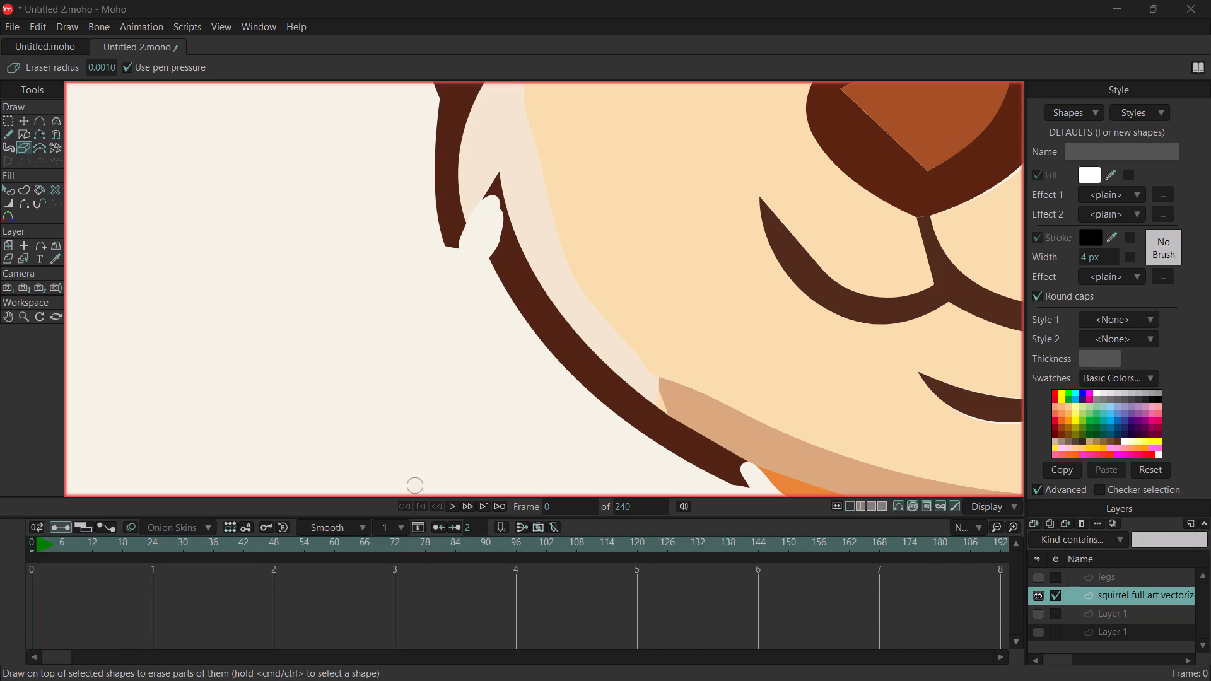
Erase the lower end of the far cheek's dark jaw outline where it meets the neck, using the Eraser.
scroll(416, 461, "down", 4, "ctrl")
scroll(396, 454, "up", 7, "ctrl")
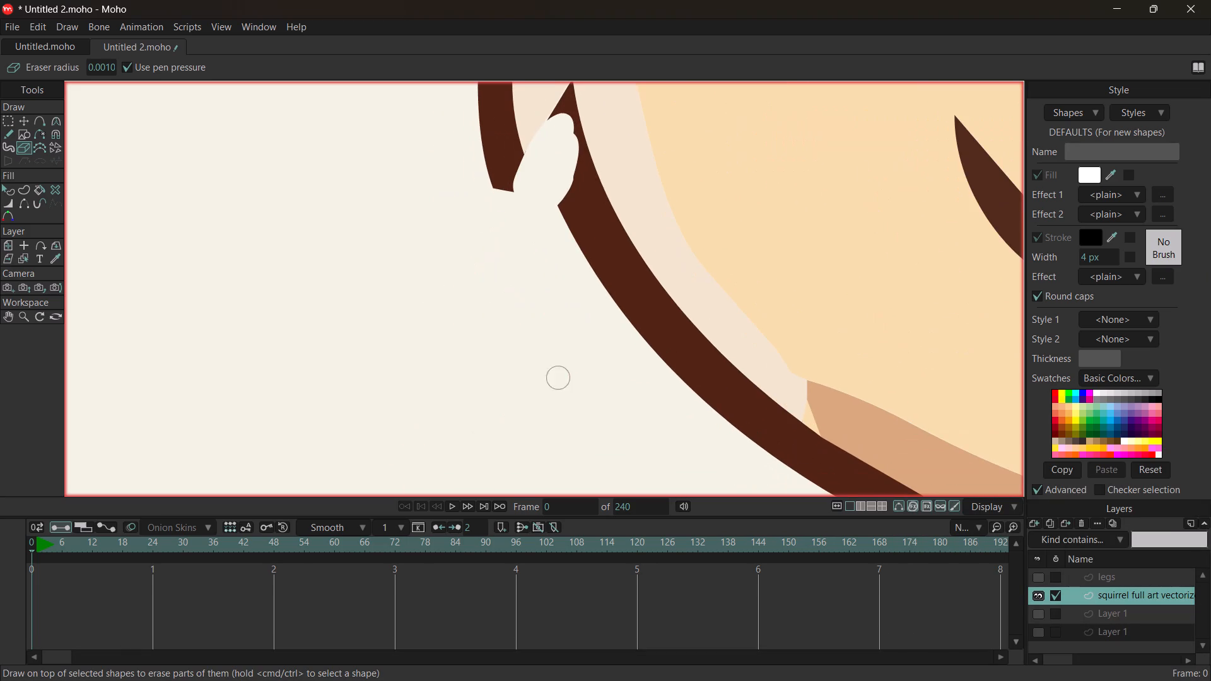
scroll(524, 373, "down", 5, "ctrl")
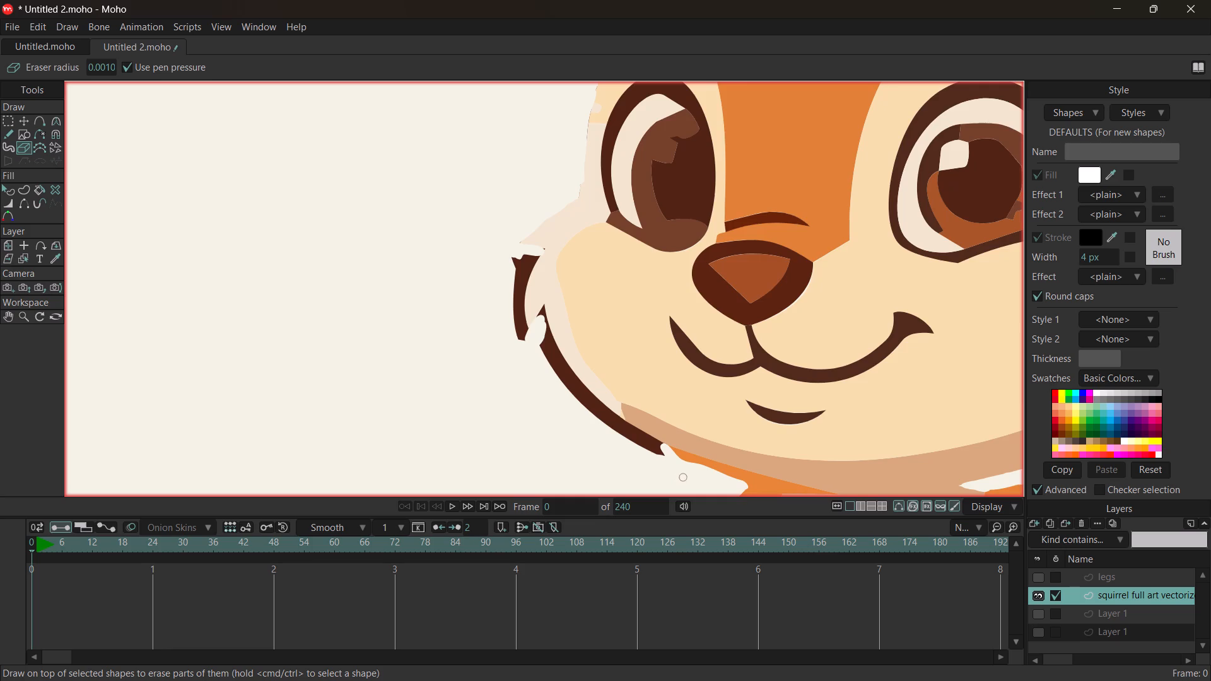
scroll(695, 470, "down", 2, "ctrl")
scroll(696, 470, "up", 7, "ctrl")
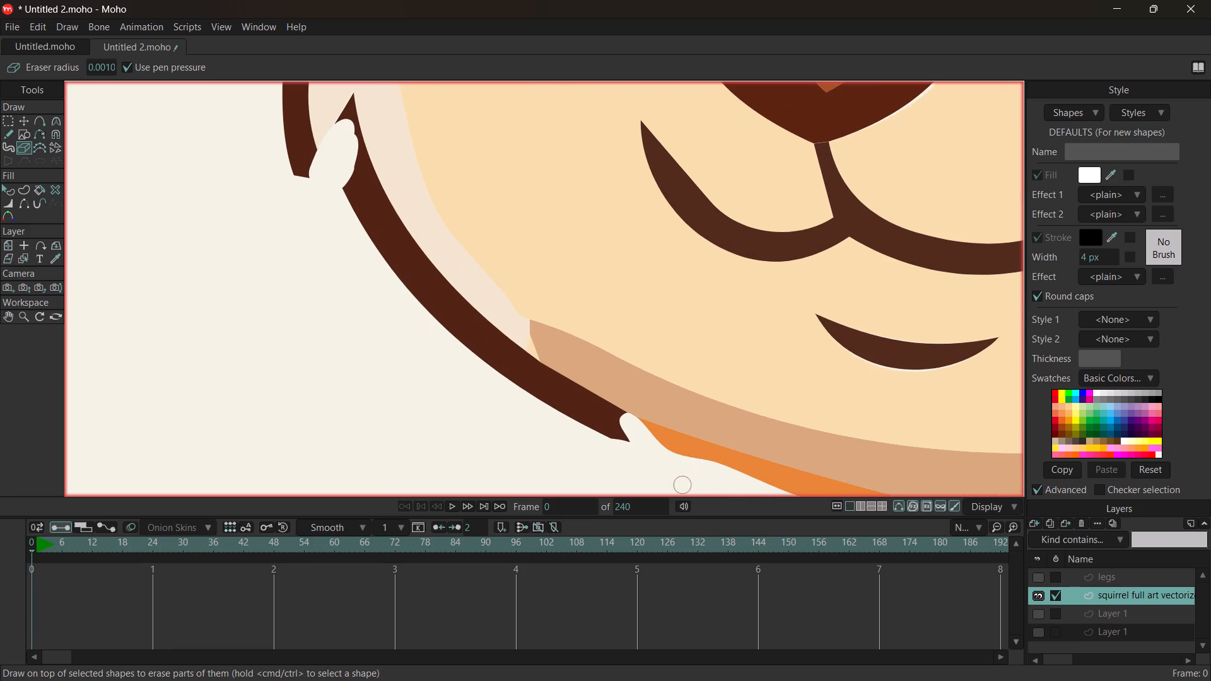
left_click_drag(682, 487, 616, 422)
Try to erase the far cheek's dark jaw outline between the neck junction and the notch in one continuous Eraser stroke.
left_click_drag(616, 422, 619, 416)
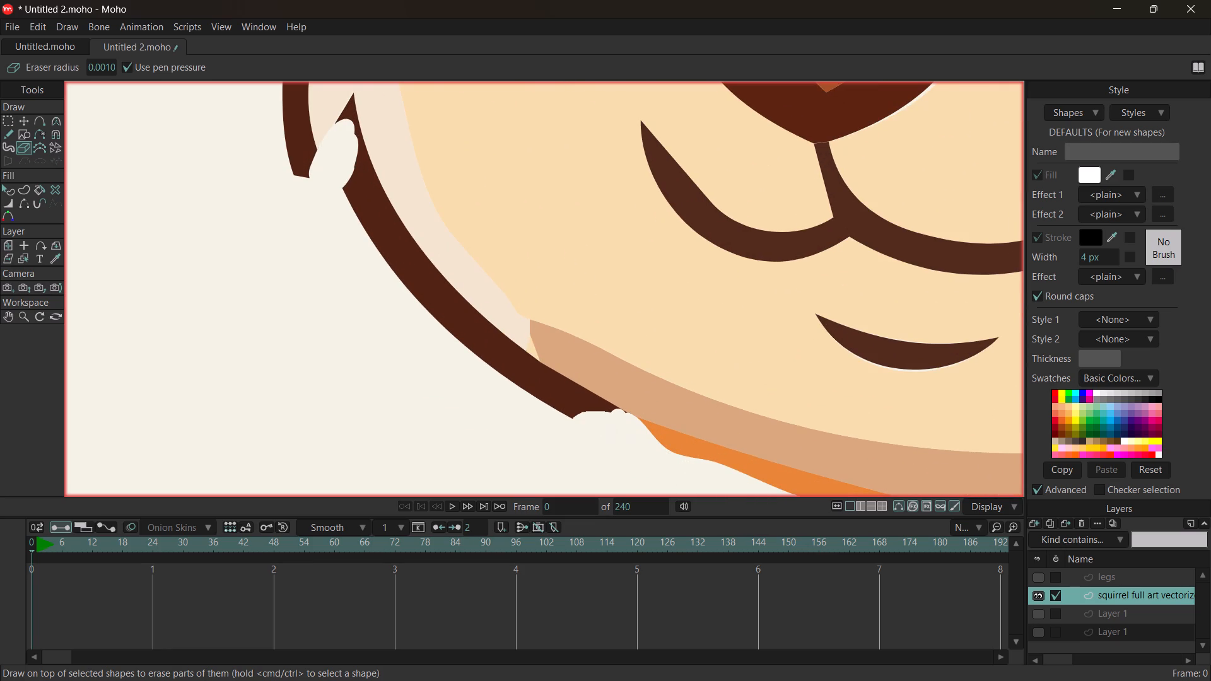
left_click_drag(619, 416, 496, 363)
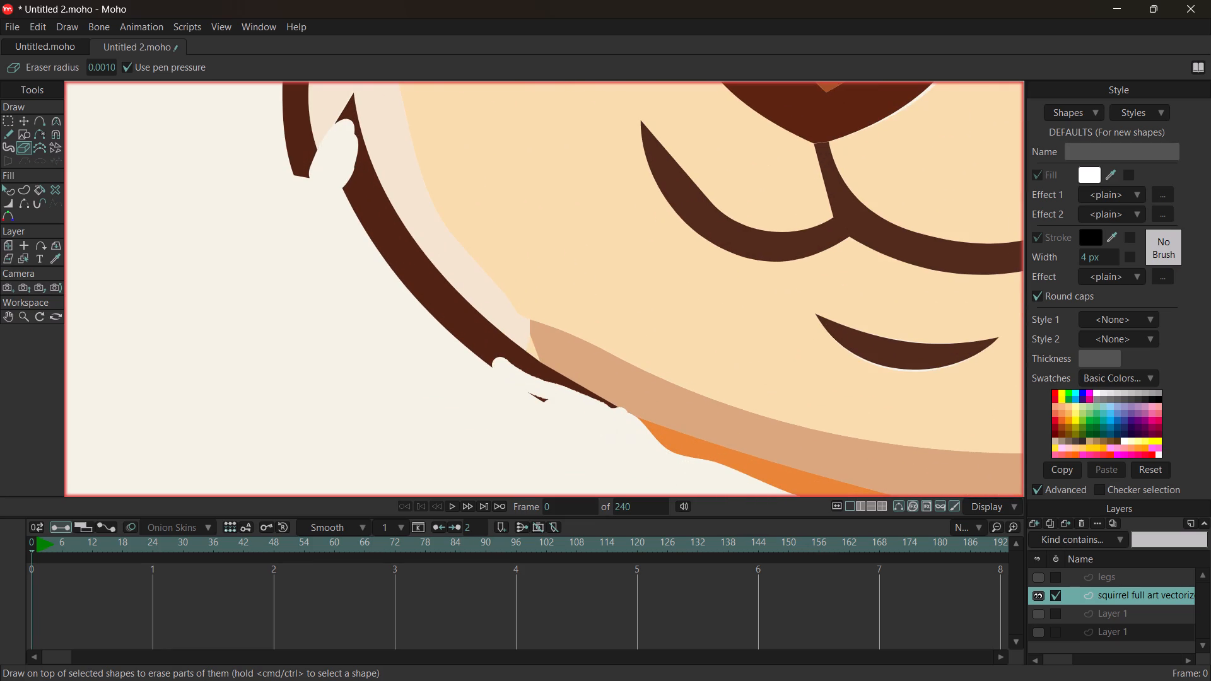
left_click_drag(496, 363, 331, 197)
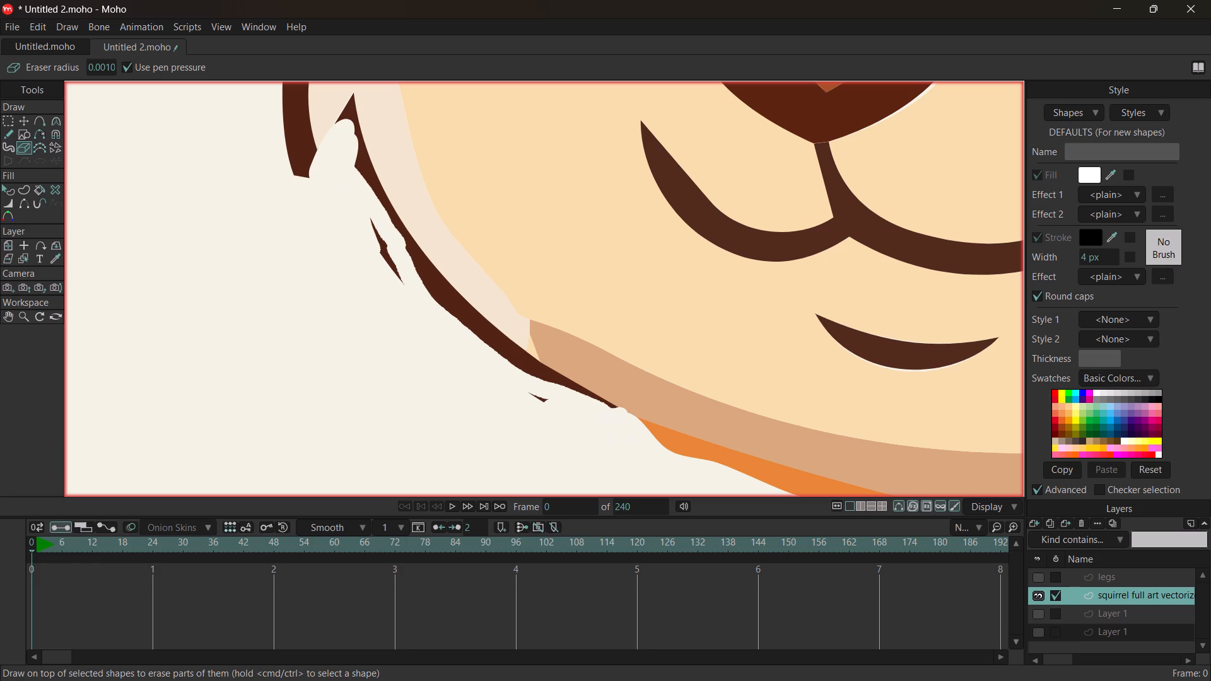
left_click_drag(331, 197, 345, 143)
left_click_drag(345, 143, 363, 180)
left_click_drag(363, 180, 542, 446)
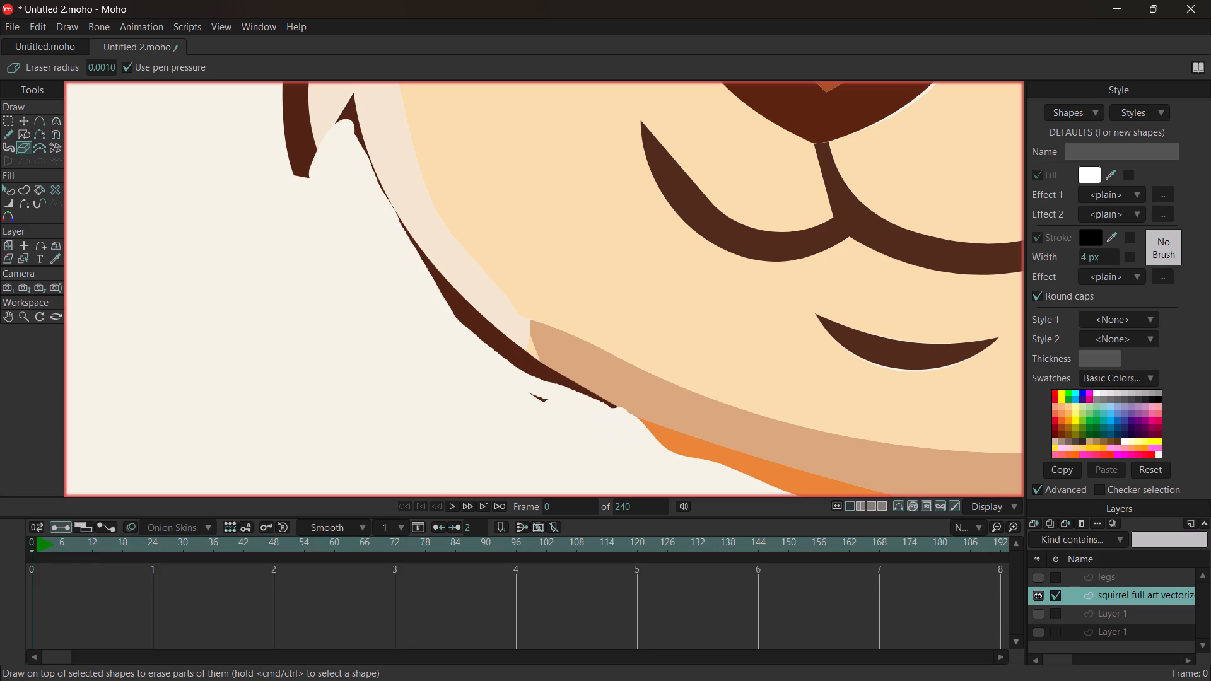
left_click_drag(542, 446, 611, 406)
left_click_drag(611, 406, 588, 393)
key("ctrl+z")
Erase the far cheek's dark jaw outline from the neck junction up to the notch tip, including its remaining slivers.
left_click_drag(623, 376, 619, 363)
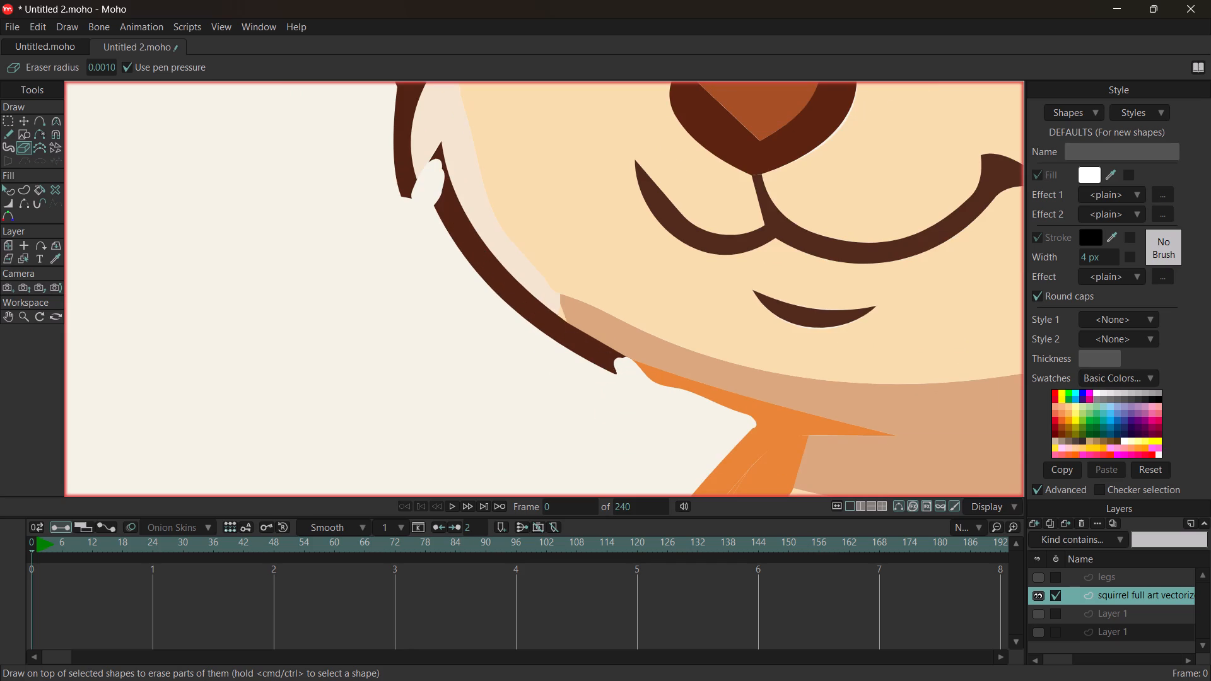
left_click_drag(619, 363, 614, 364)
left_click_drag(614, 364, 474, 247)
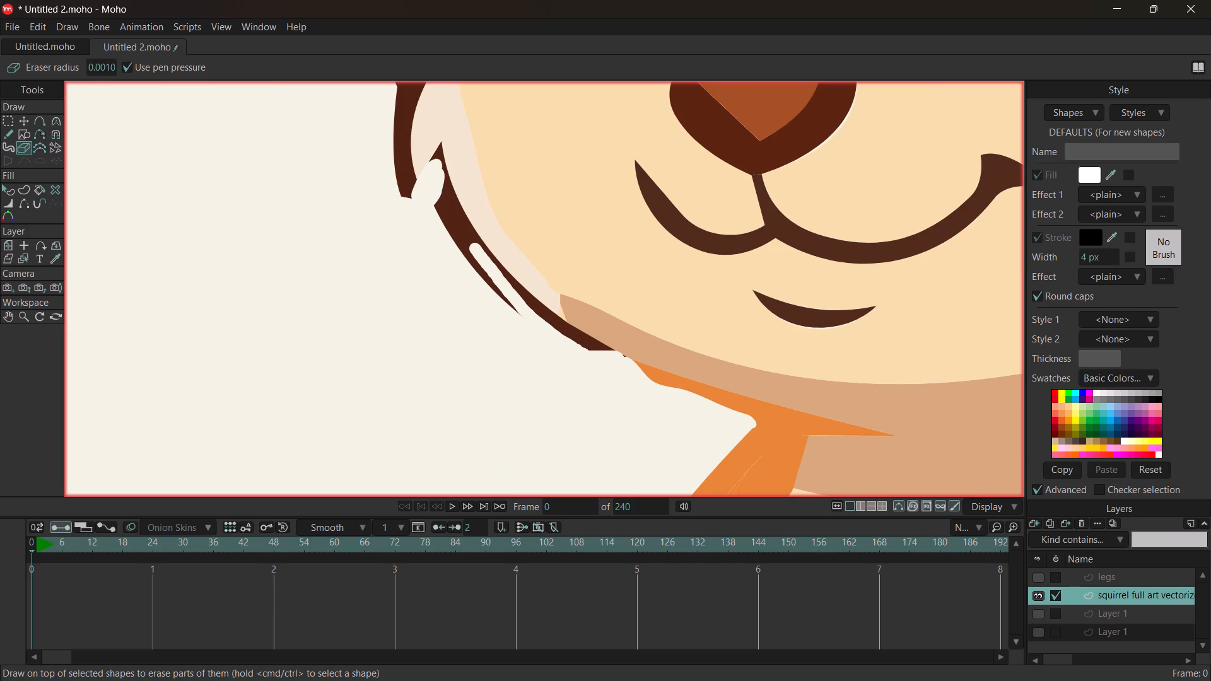
left_click_drag(474, 247, 471, 257)
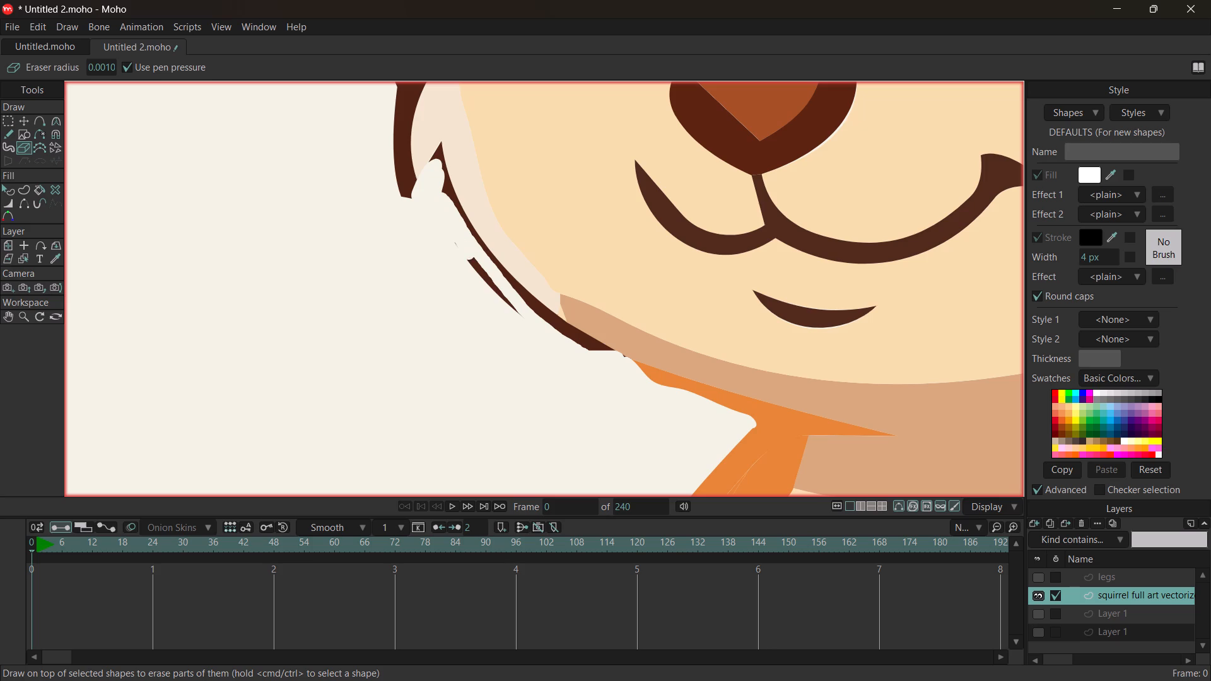
left_click_drag(471, 257, 442, 186)
left_click_drag(442, 186, 442, 182)
left_click_drag(442, 182, 483, 255)
left_click_drag(483, 255, 596, 351)
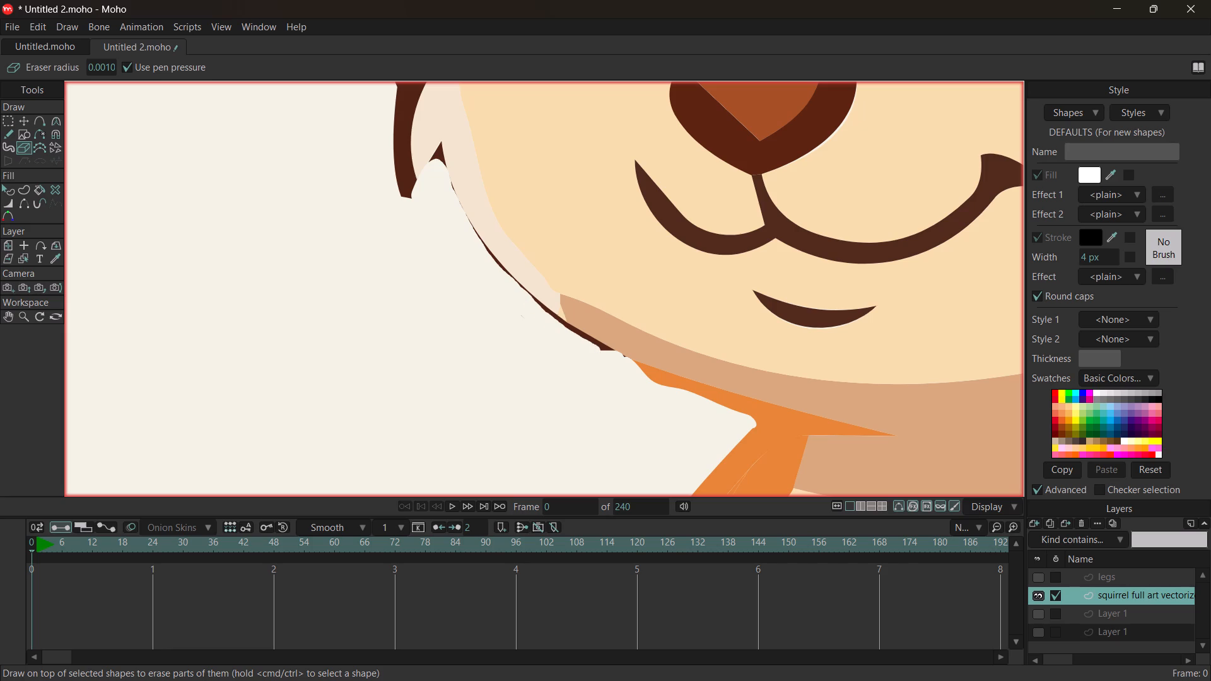
left_click_drag(596, 351, 549, 316)
left_click_drag(549, 316, 459, 210)
left_click_drag(459, 210, 440, 146)
left_click_drag(440, 146, 474, 225)
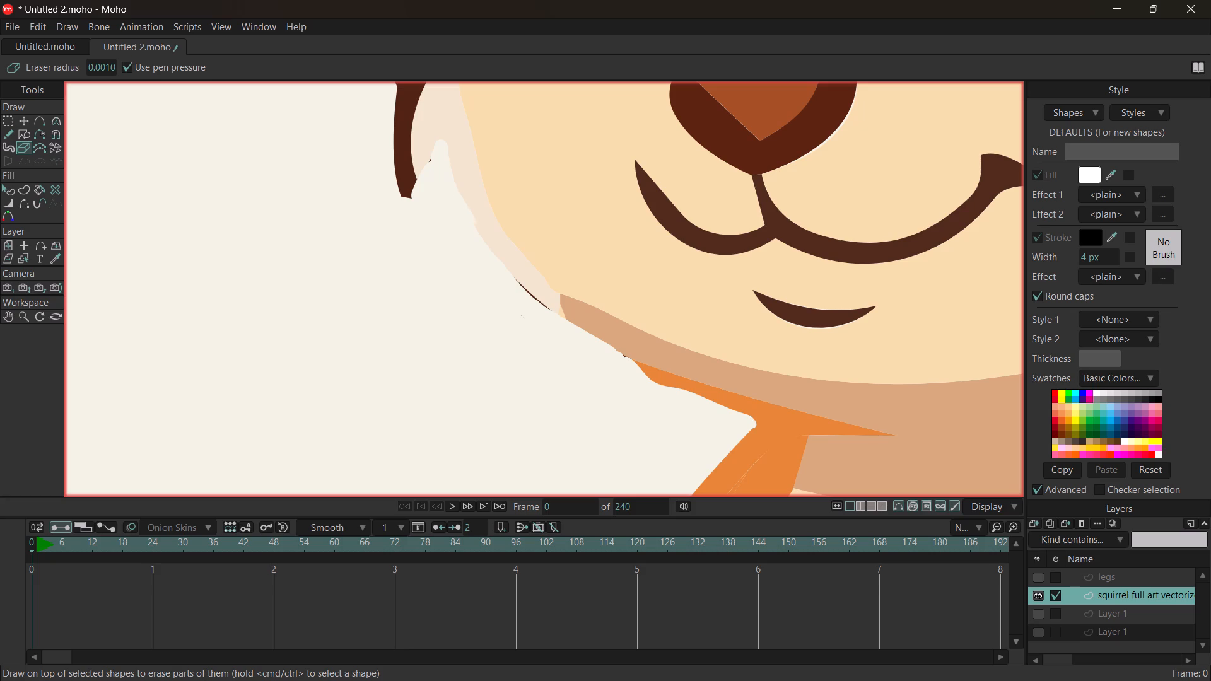
left_click_drag(474, 225, 621, 355)
left_click_drag(621, 355, 570, 342)
left_click(436, 148)
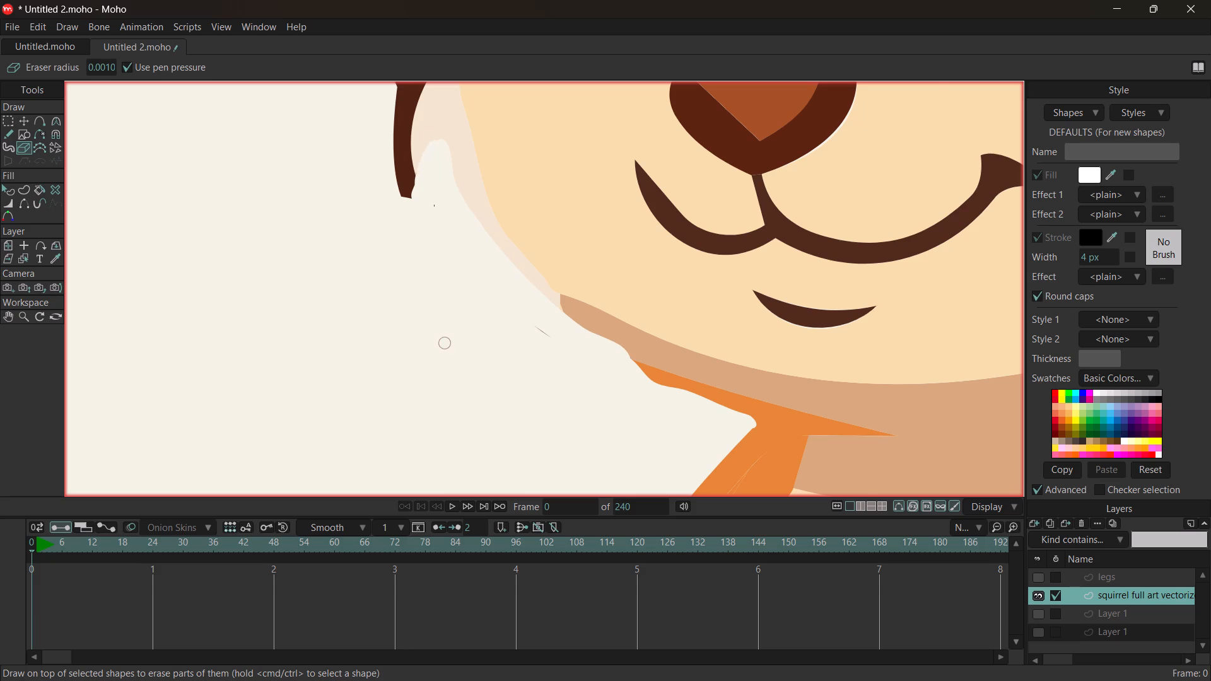
Erase the stray dark fleck left outside the far cheek's lower jaw edge.
scroll(445, 347, "down", 7, "ctrl")
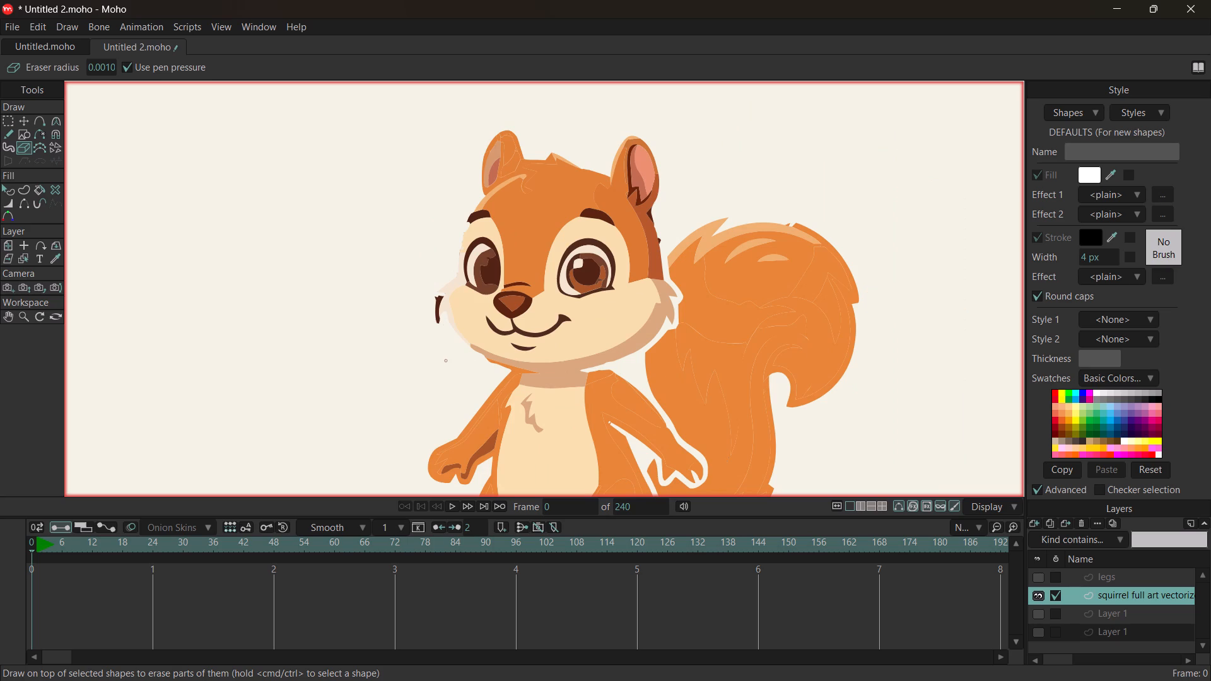
scroll(474, 361, "up", 2, "ctrl")
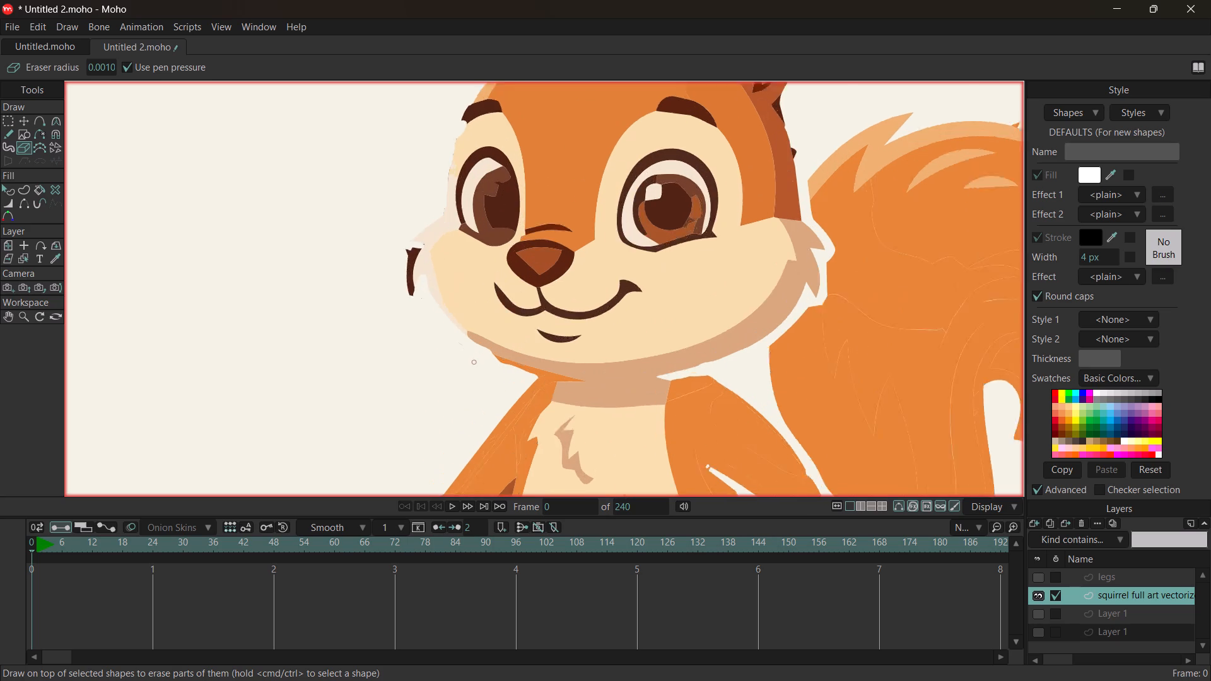
scroll(474, 361, "up", 8, "ctrl")
left_click_drag(419, 275, 404, 299, "ctrl")
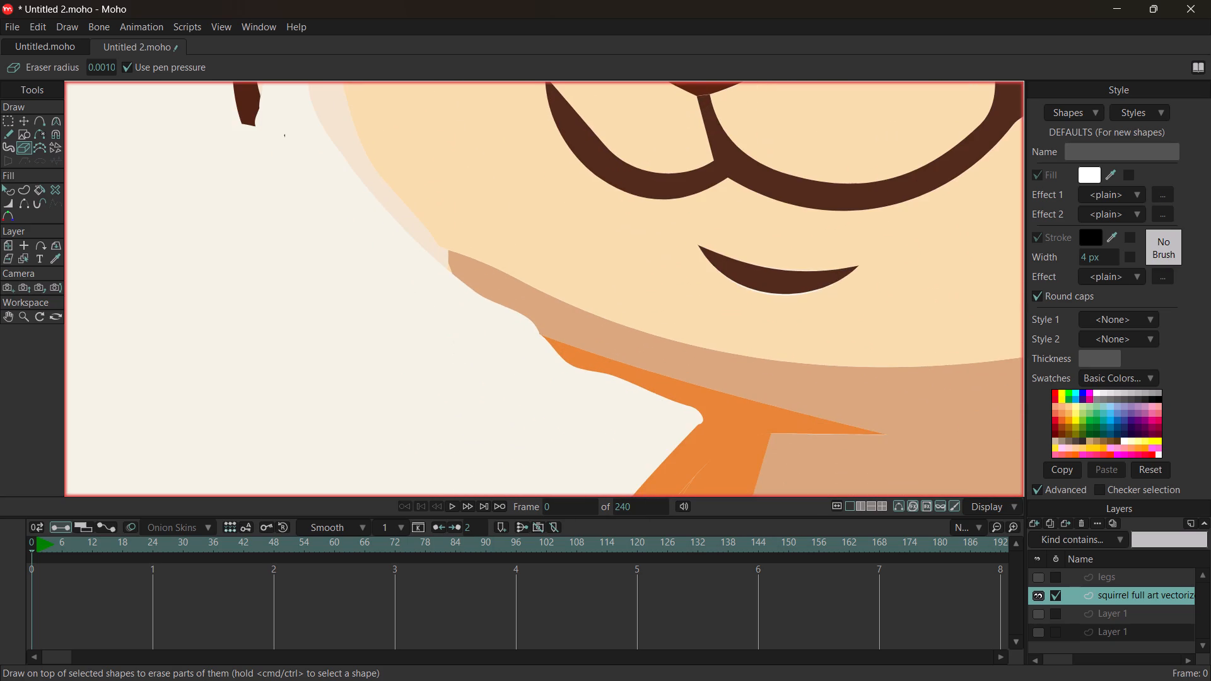
left_click_drag(404, 299, 403, 300, "ctrl")
Erase the remaining dark tuft outline beside the far cheek, and undo the final extra eraser dab on the pale fur.
scroll(241, 159, "down", 5, "ctrl")
scroll(227, 149, "up", 3, "ctrl")
scroll(227, 144, "down", 5, "ctrl")
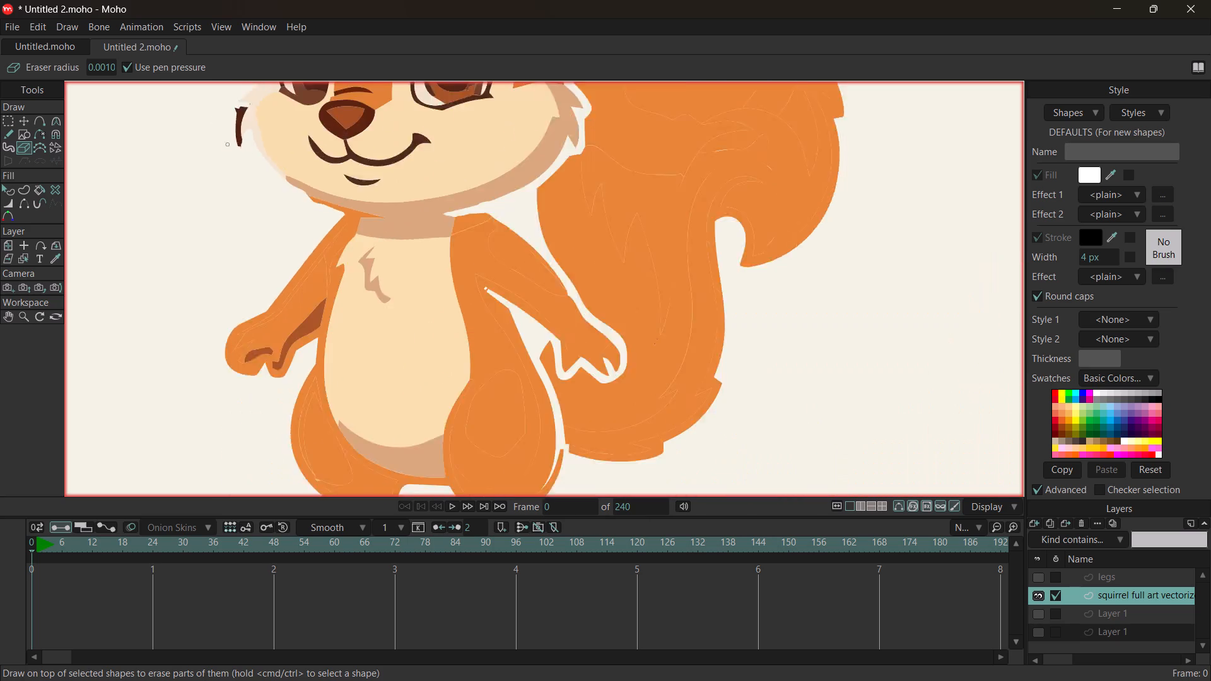
scroll(221, 131, "down", 3, "ctrl")
scroll(215, 100, "up", 10, "ctrl")
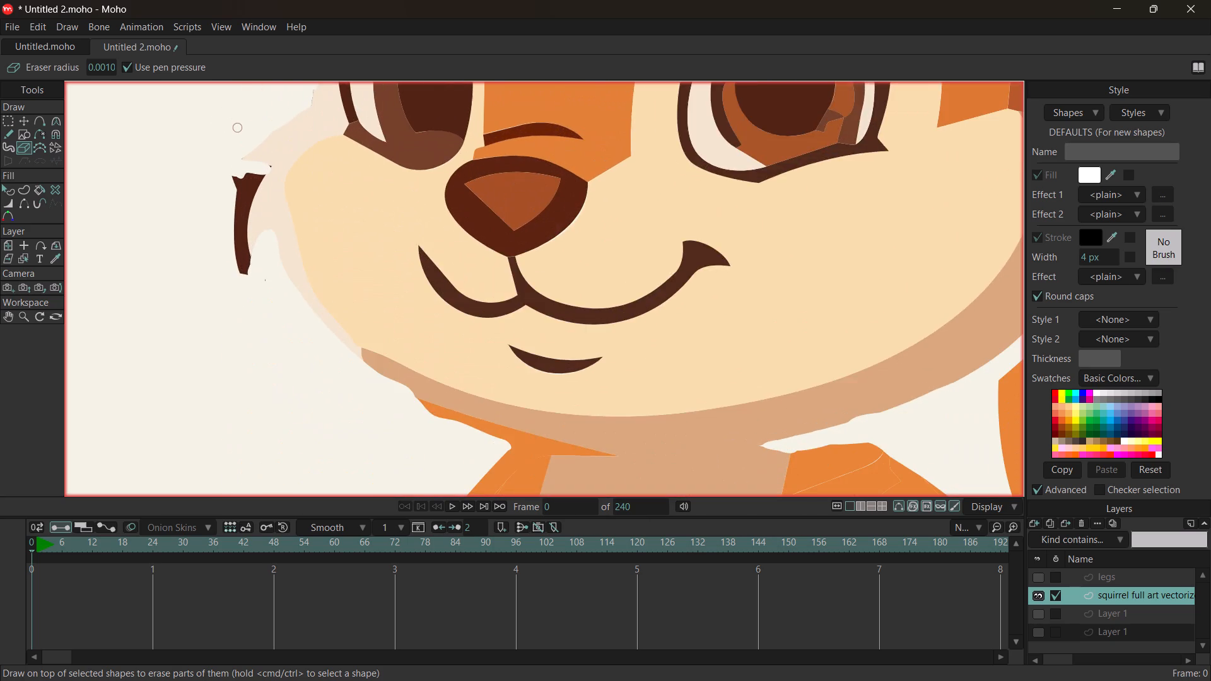
scroll(238, 127, "up", 4, "ctrl")
scroll(266, 153, "down", 8, "ctrl")
scroll(292, 213, "up", 3, "ctrl")
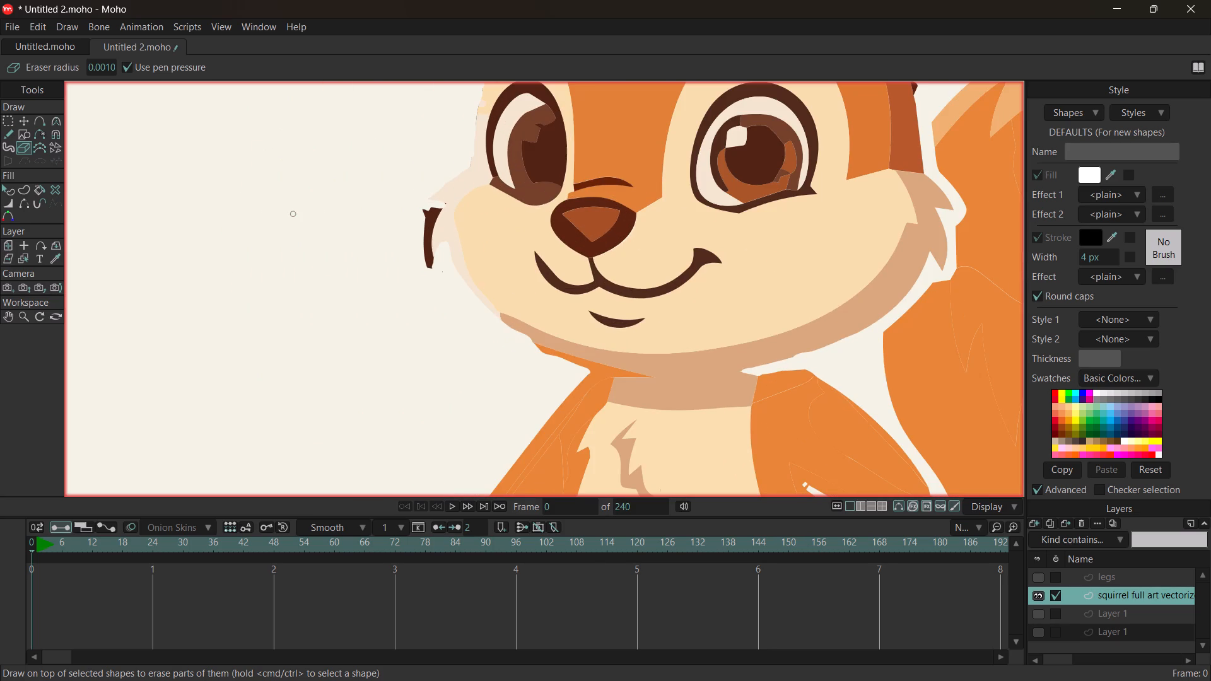
left_click_drag(433, 208, 416, 215, "ctrl")
left_click_drag(416, 215, 431, 223, "ctrl")
left_click_drag(431, 223, 426, 238, "ctrl")
left_click_drag(426, 238, 435, 260, "ctrl")
left_click_drag(435, 260, 435, 258, "ctrl")
left_click(443, 235)
key("ctrl+z")
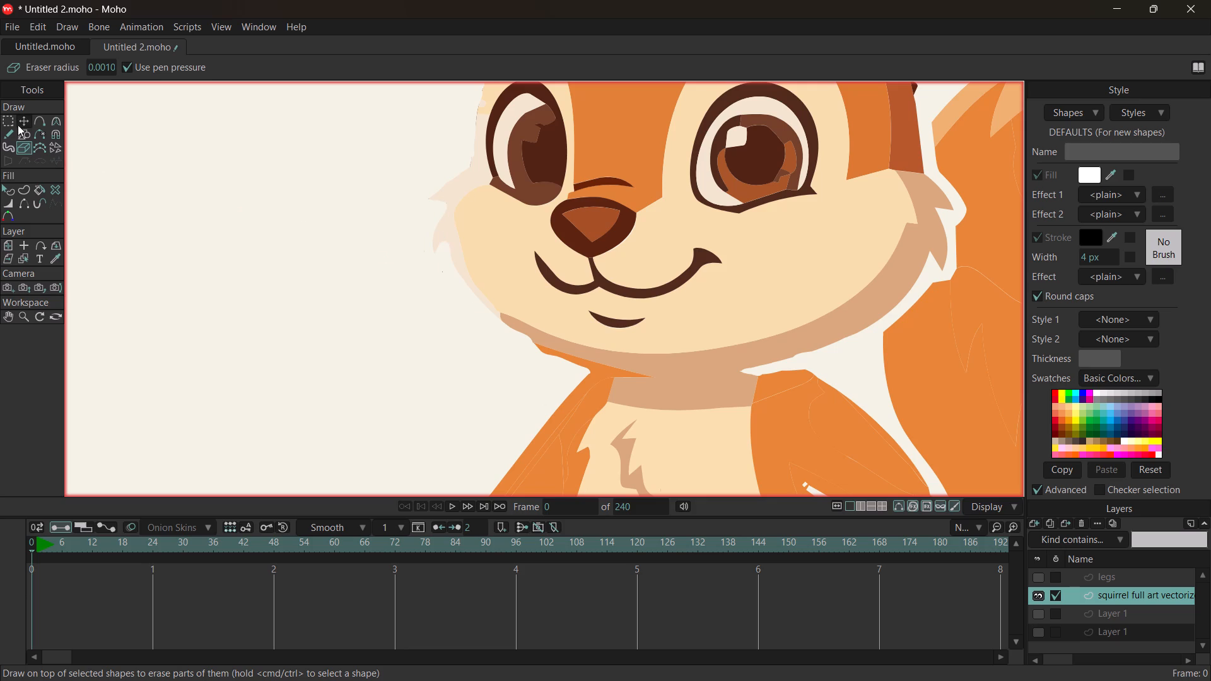
Recolor the pale fur strip along the far cheek with the orange sampled from the squirrel's body.
left_click(22, 117)
left_click(462, 182)
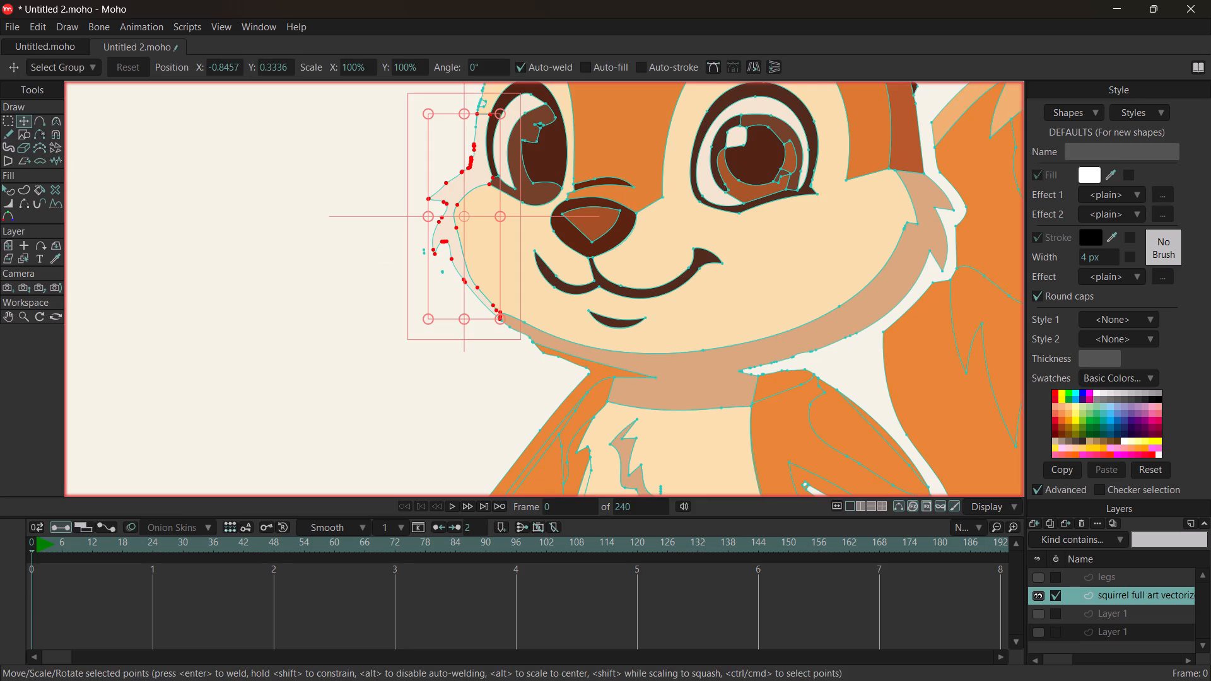
left_click_drag(1110, 172, 807, 225)
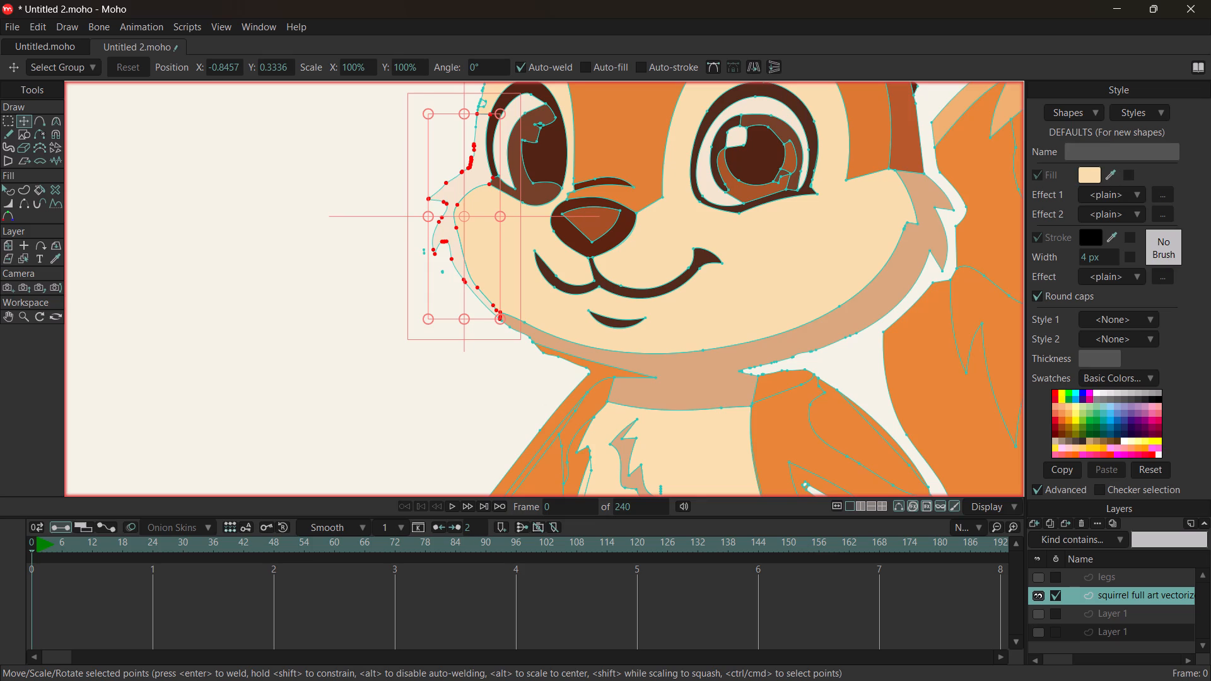
left_click_drag(807, 225, 623, 166)
left_click_drag(1114, 172, 621, 159)
left_click_drag(621, 159, 793, 416)
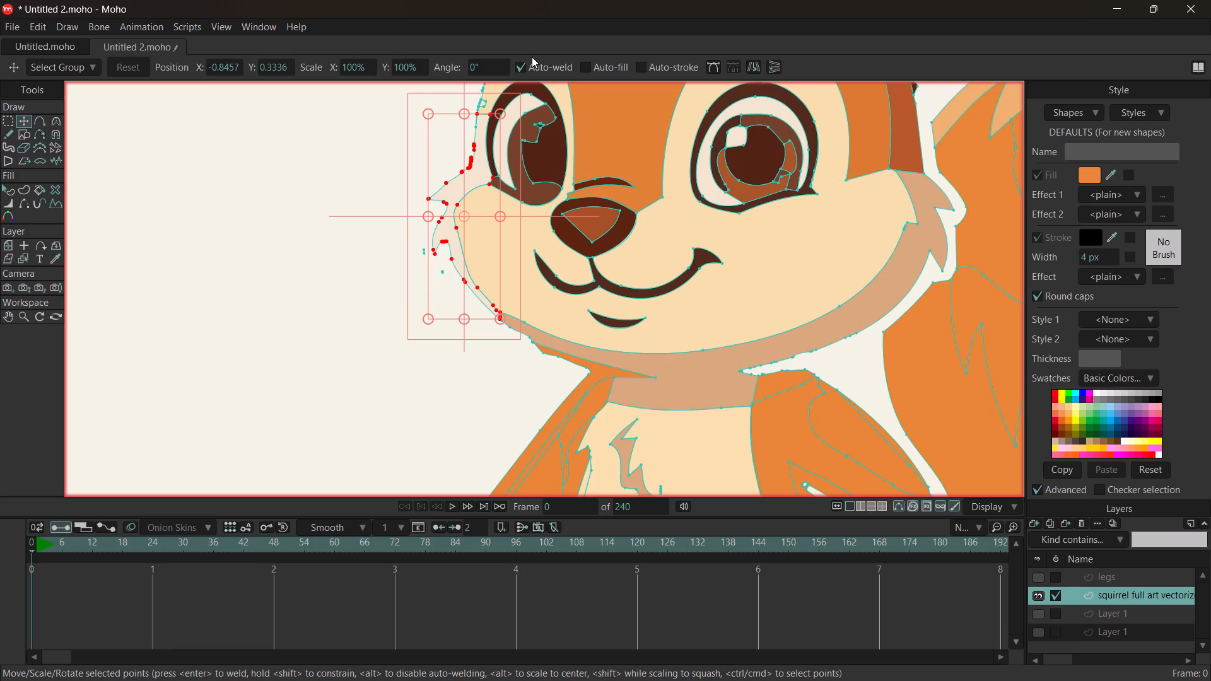
left_click(8, 124)
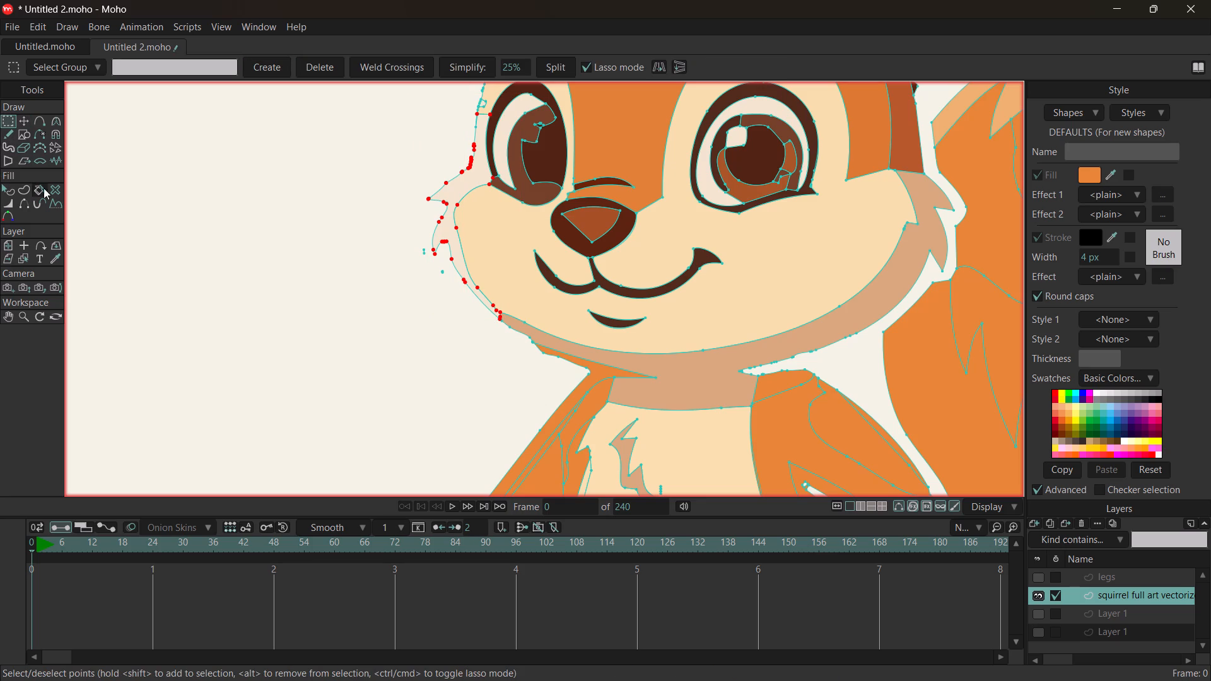
left_click(25, 188)
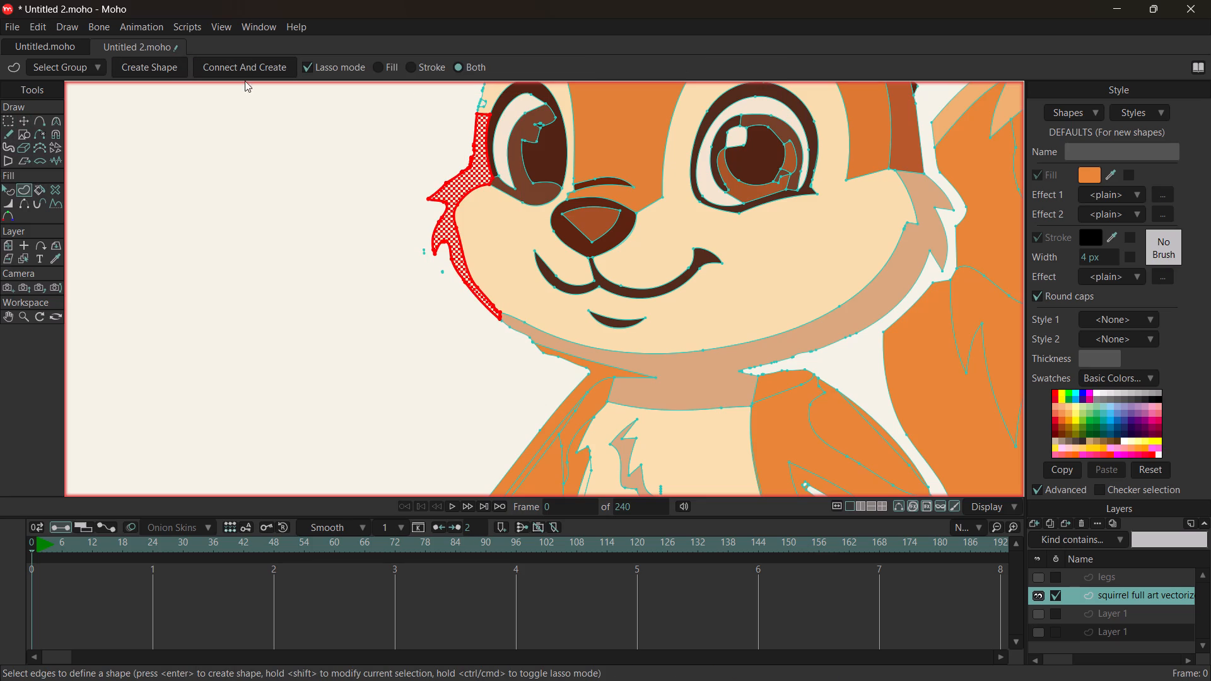
left_click(165, 66)
left_click(219, 261)
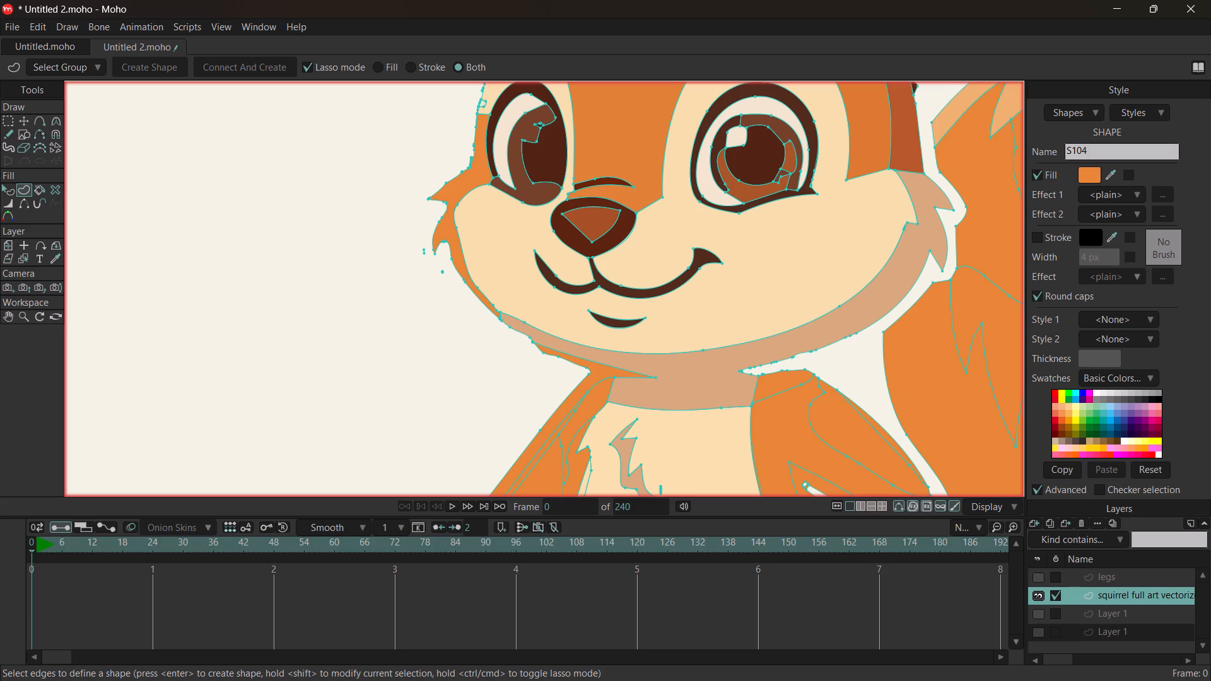
Recolor the tan shadow band along the near cheek, under the chin and across the neck with the same orange.
left_click(940, 201)
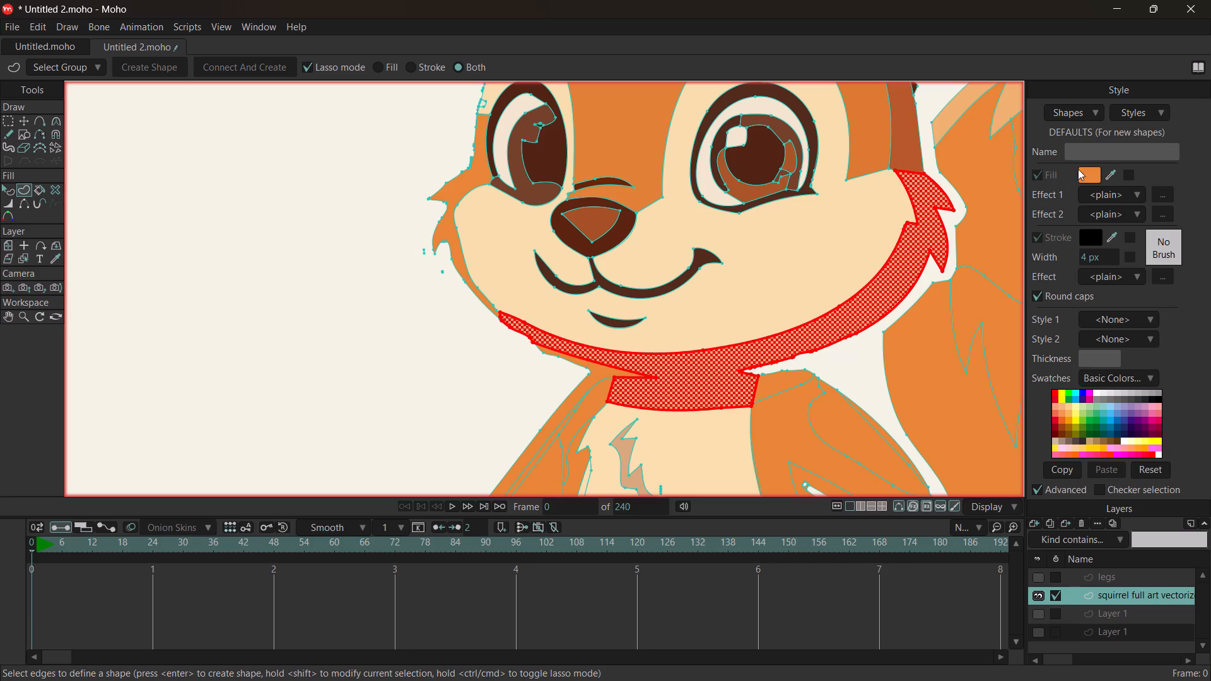
left_click(158, 64)
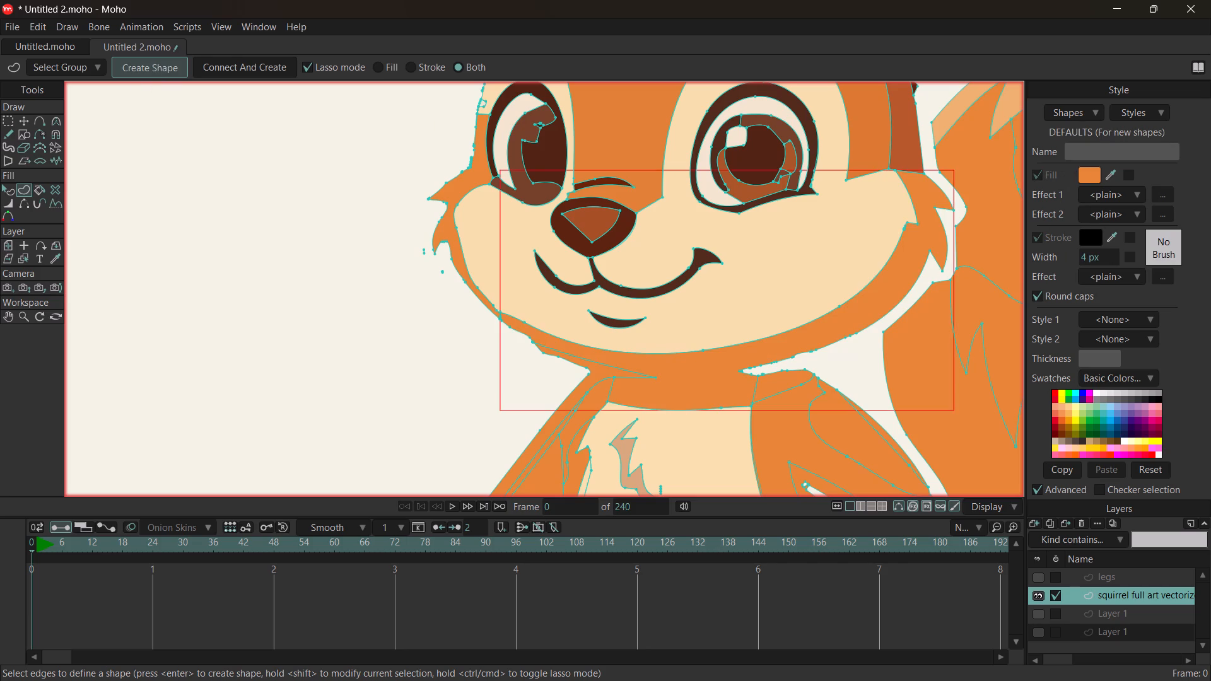
left_click(284, 356)
left_click(375, 422)
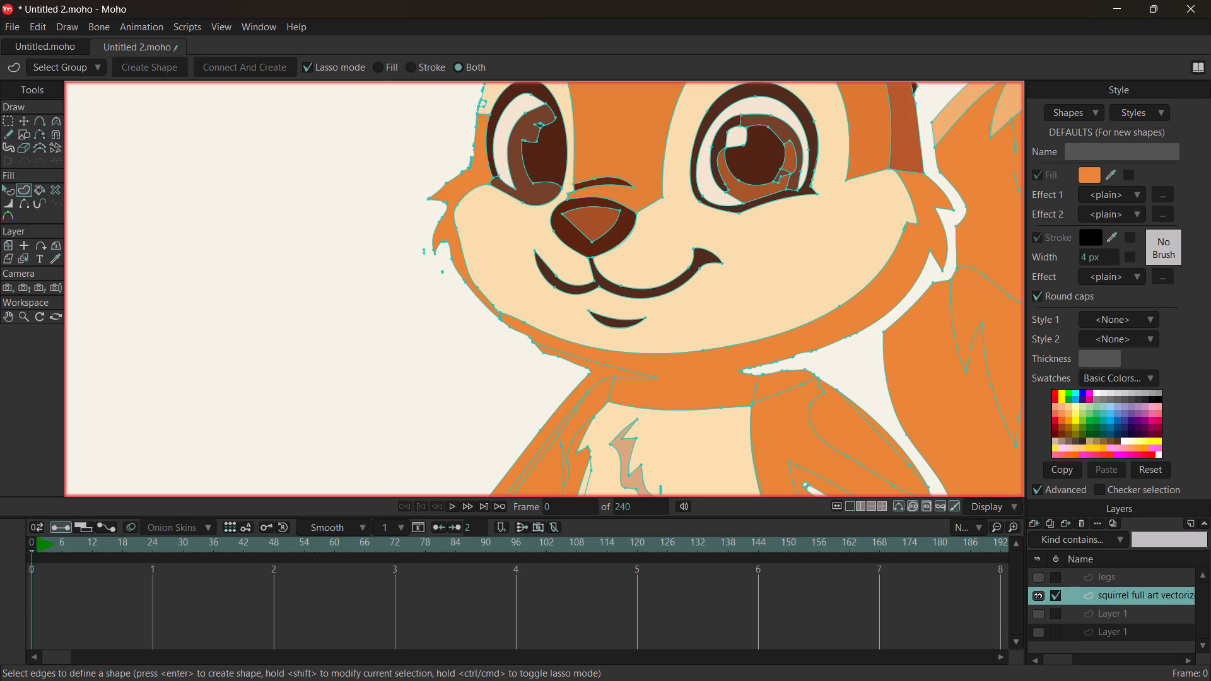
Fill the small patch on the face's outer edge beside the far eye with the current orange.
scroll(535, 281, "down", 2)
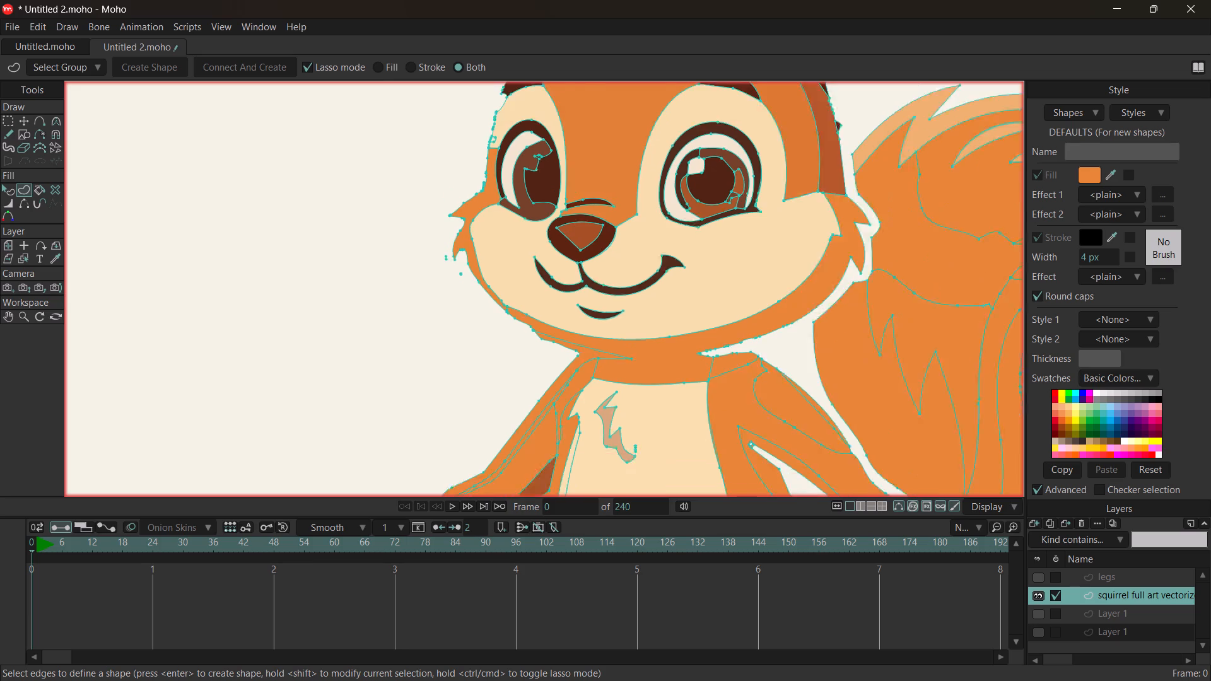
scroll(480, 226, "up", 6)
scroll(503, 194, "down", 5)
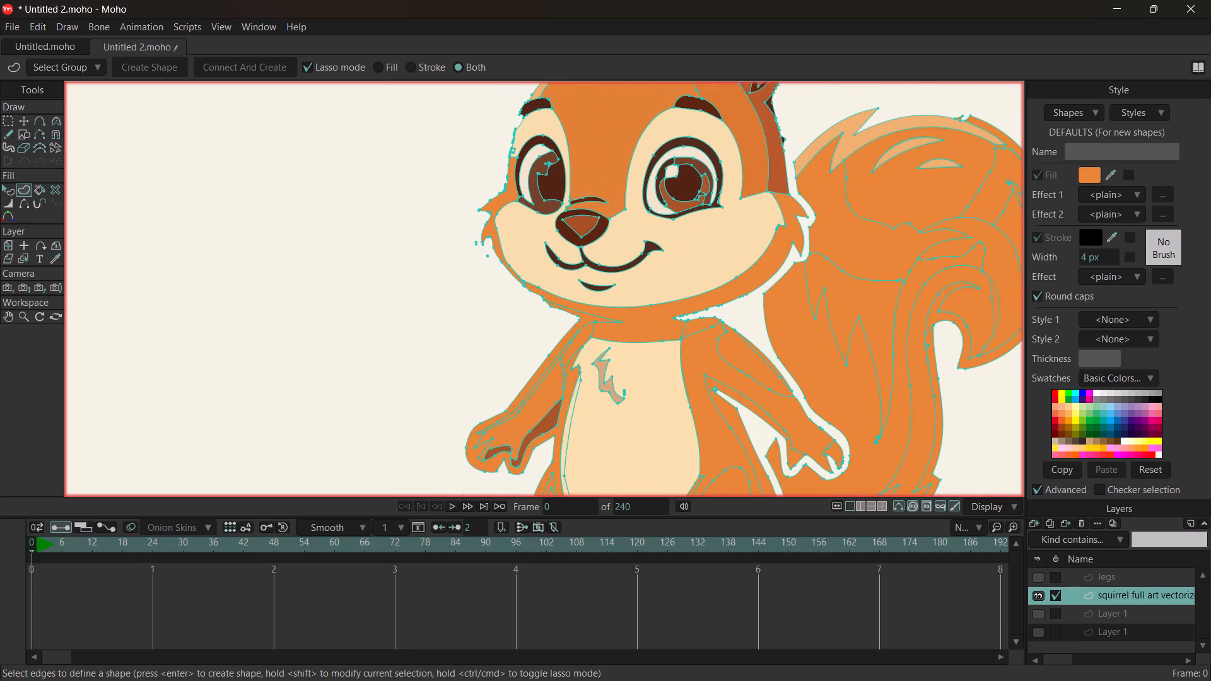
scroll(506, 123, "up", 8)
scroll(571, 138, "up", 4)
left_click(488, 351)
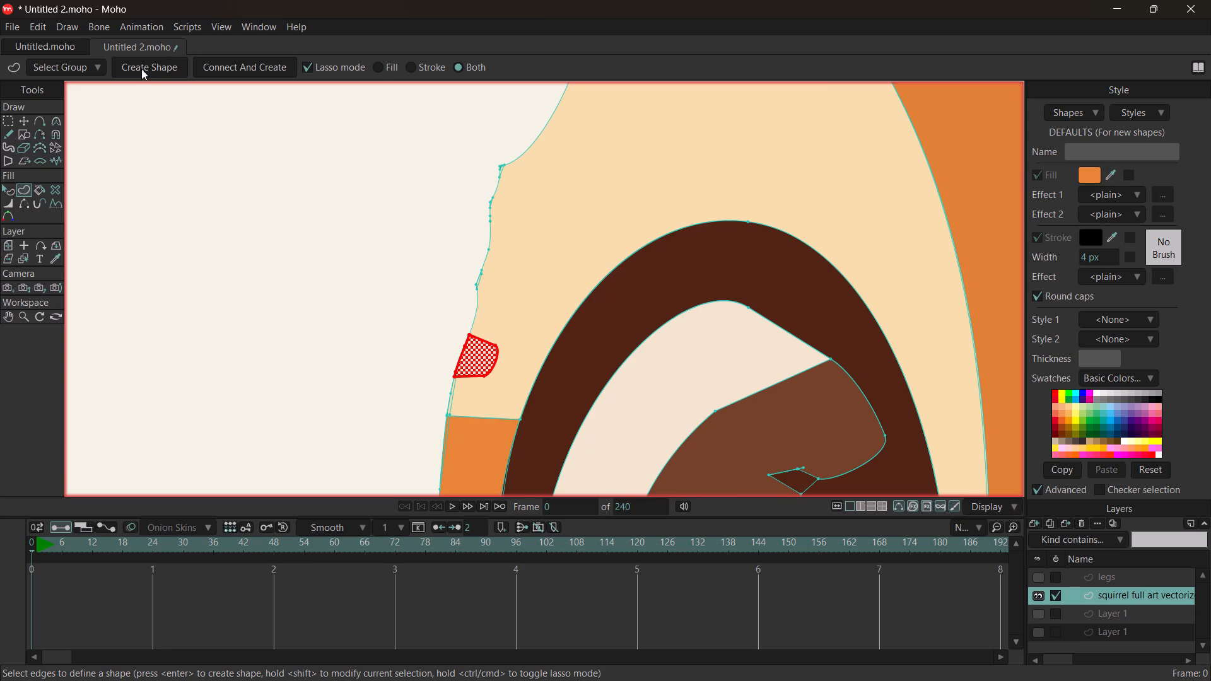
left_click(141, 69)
Sample the cream around the far eye and apply it to the eye surround and the small patch on its outer edge.
left_click(585, 158)
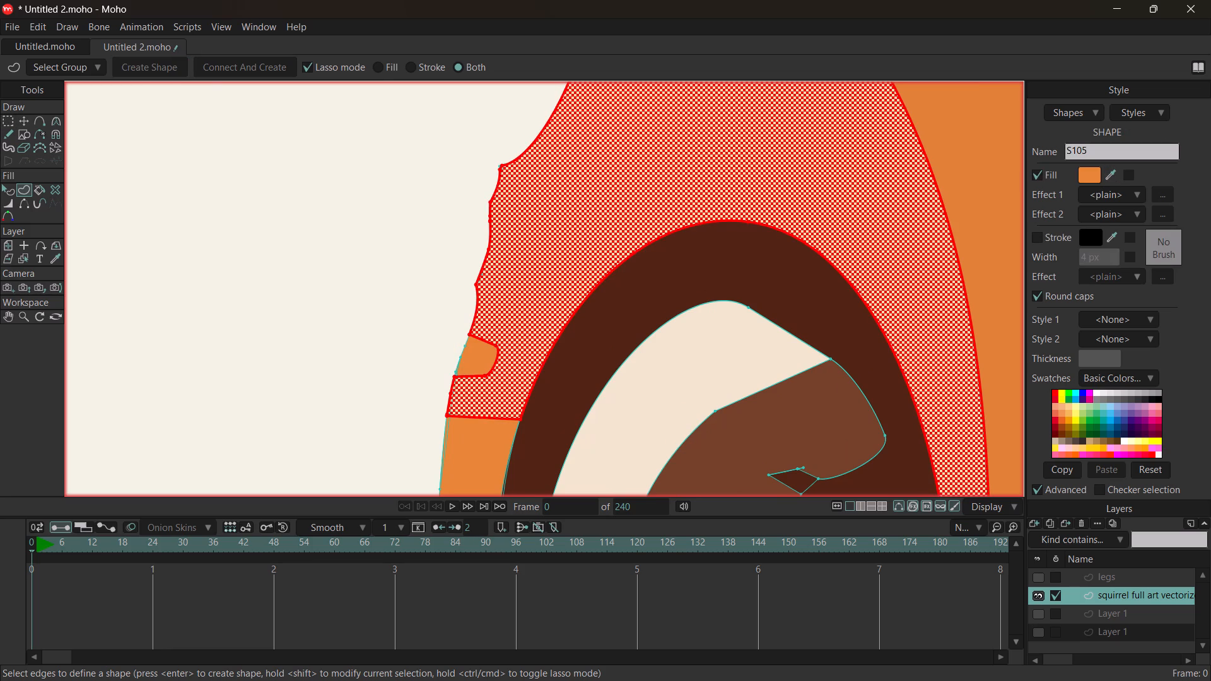
left_click(920, 189)
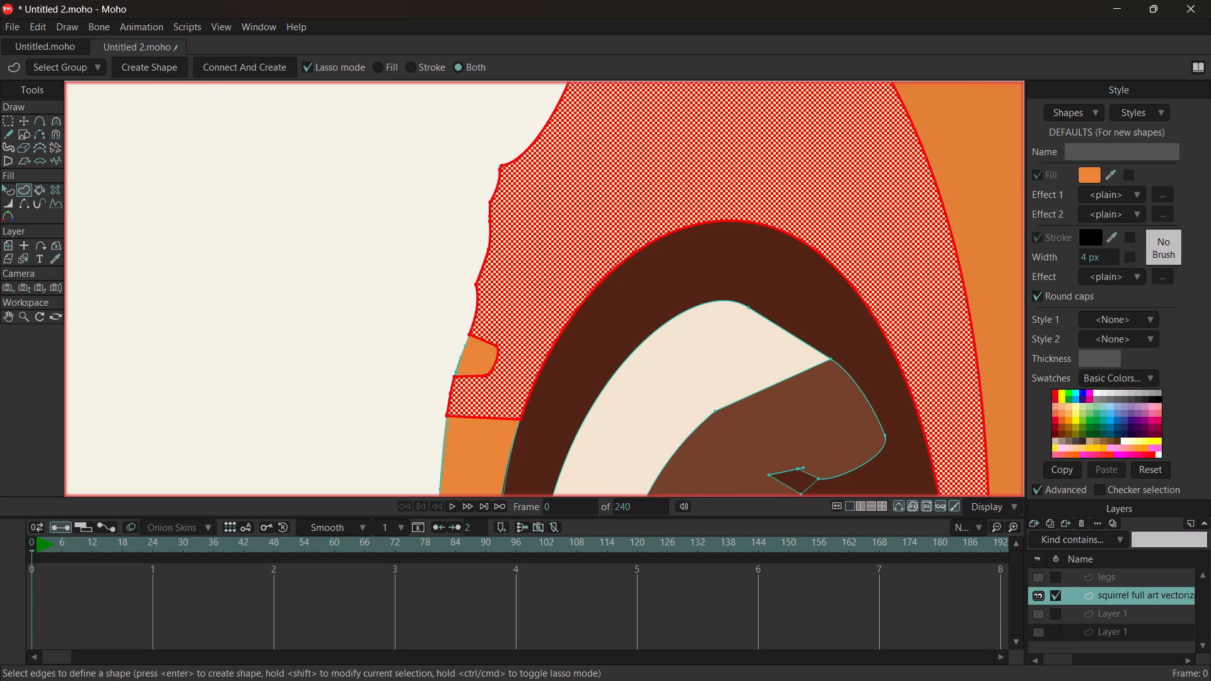
left_click(969, 180)
left_click_drag(1105, 173, 1084, 176)
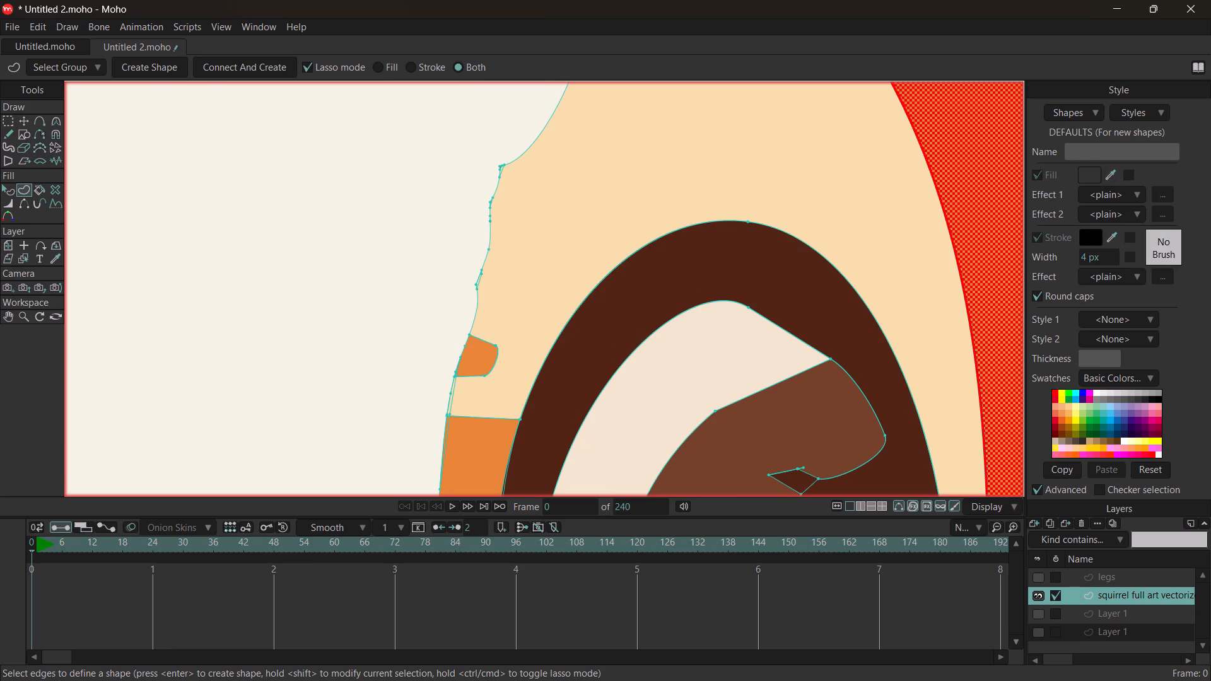
left_click_drag(1084, 176, 834, 213)
left_click(841, 204)
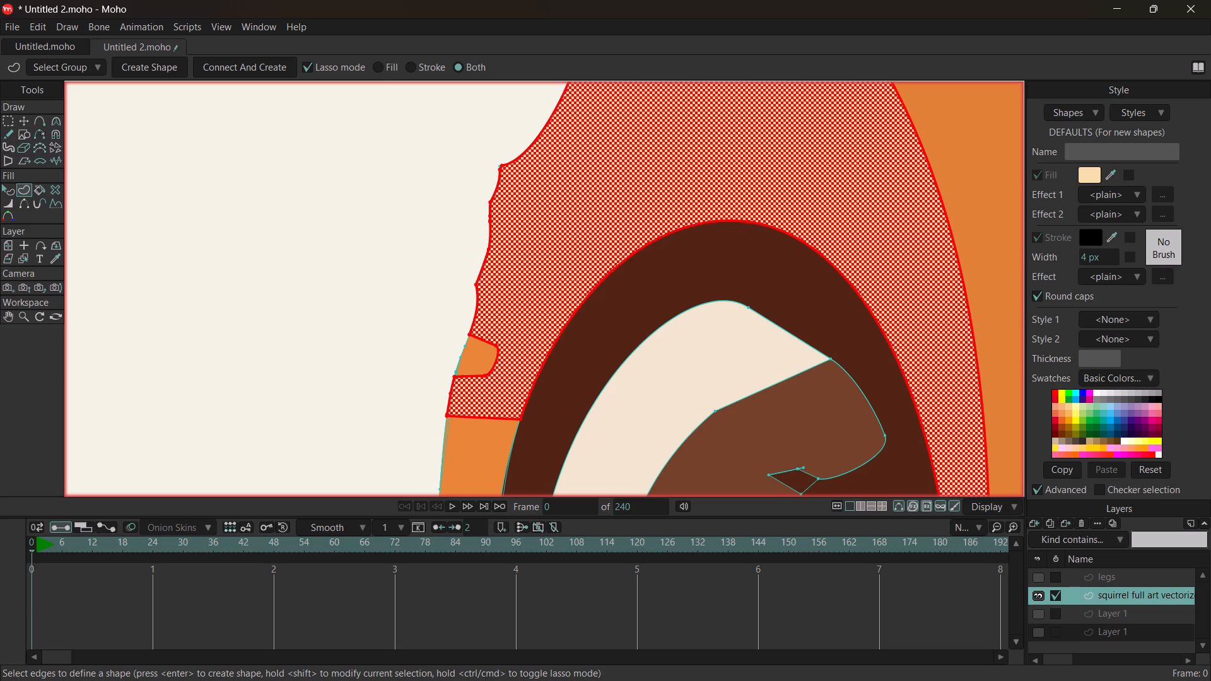
left_click(178, 67)
left_click(481, 344)
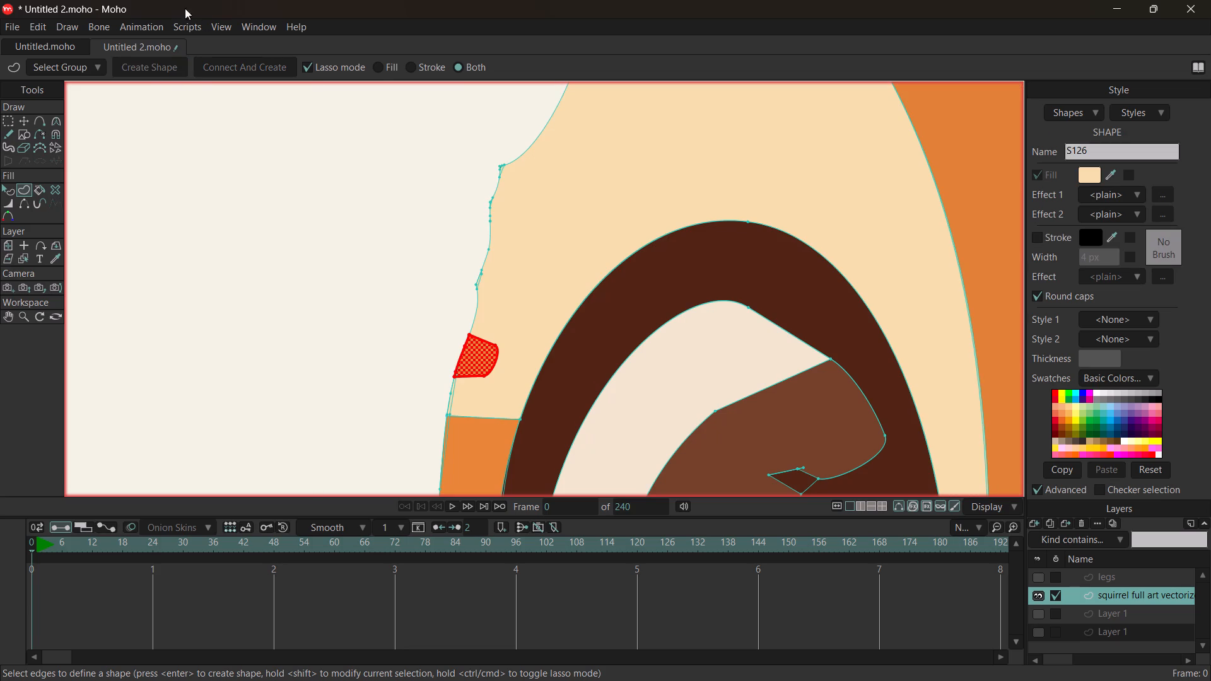
left_click(164, 66)
Examine the face's outer edge beside the far eye and brow for remaining color patches and stray marks.
scroll(349, 174, "down", 6, "ctrl")
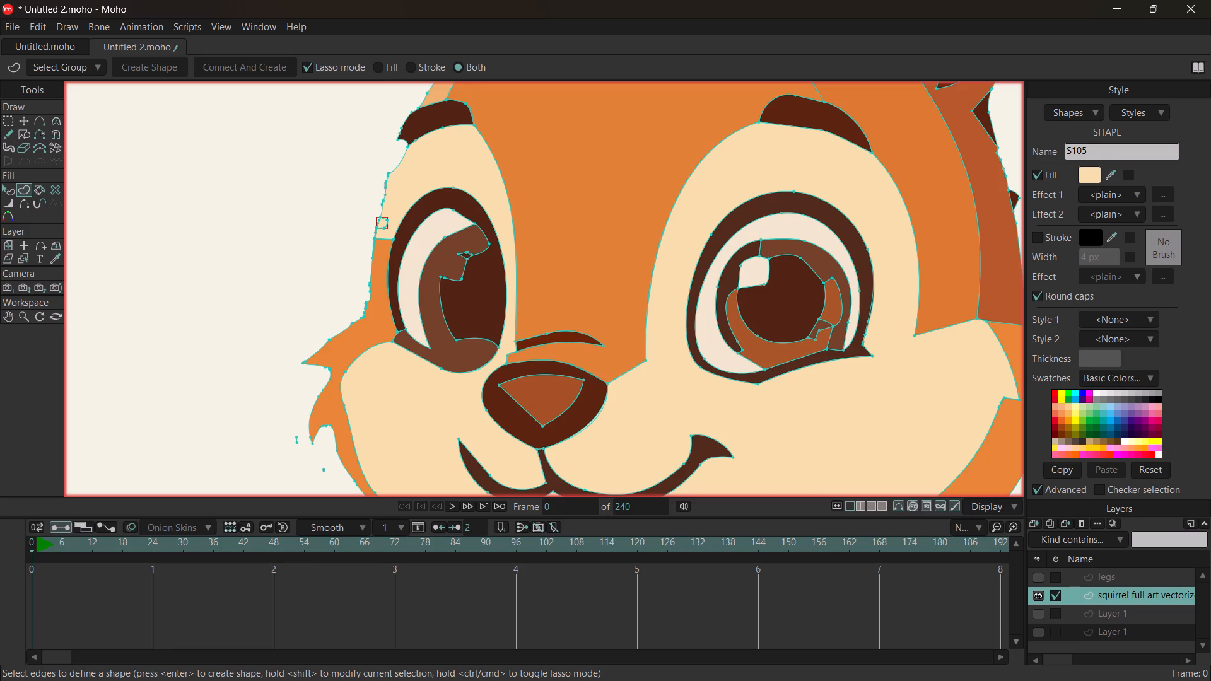
scroll(378, 204, "up", 3, "ctrl")
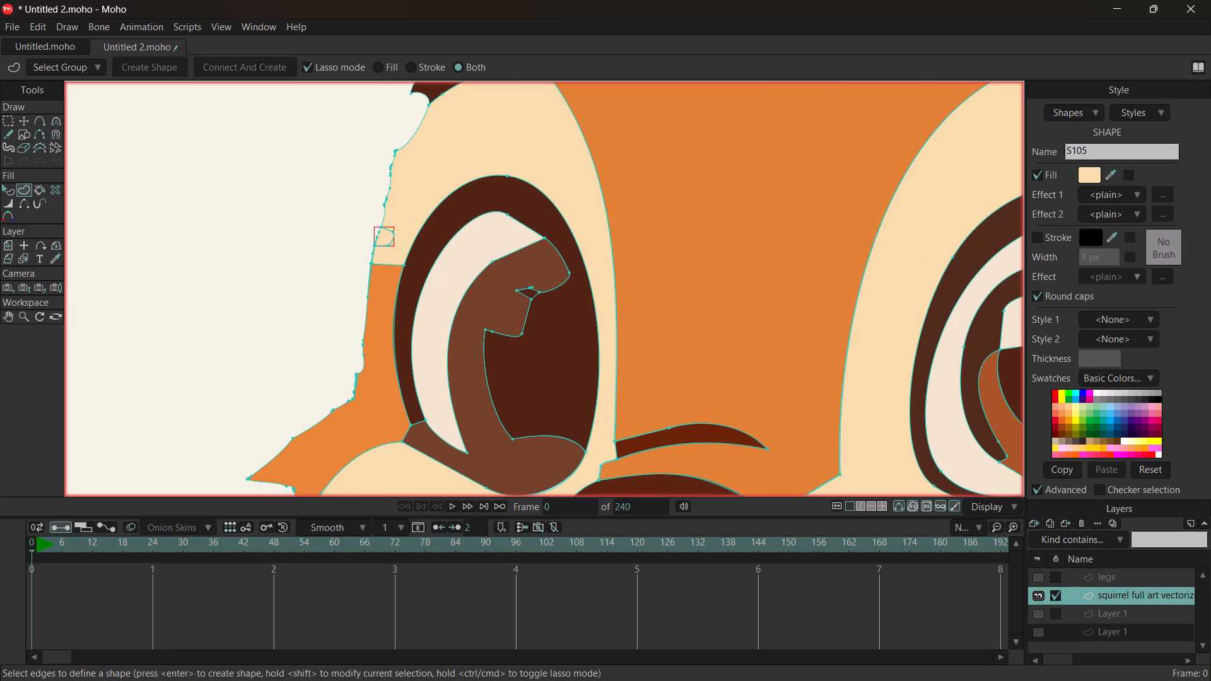
scroll(373, 204, "down", 3, "ctrl")
scroll(370, 160, "up", 5, "ctrl")
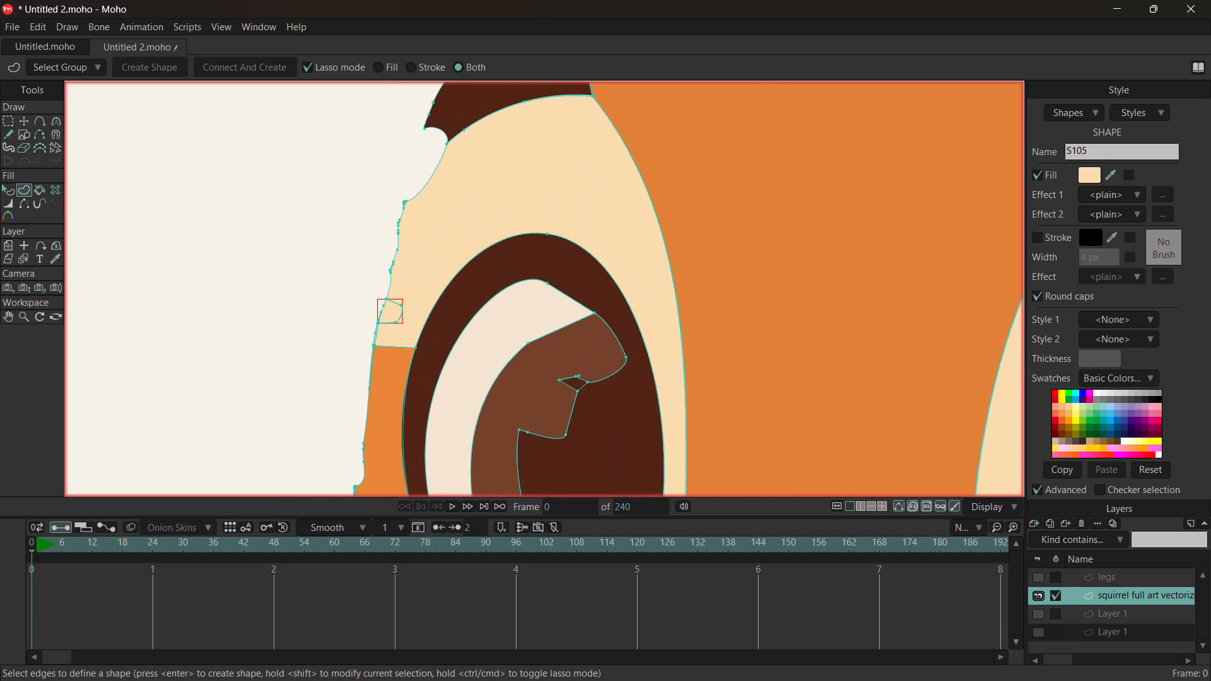
scroll(371, 160, "up", 3, "ctrl")
scroll(441, 129, "up", 4, "ctrl")
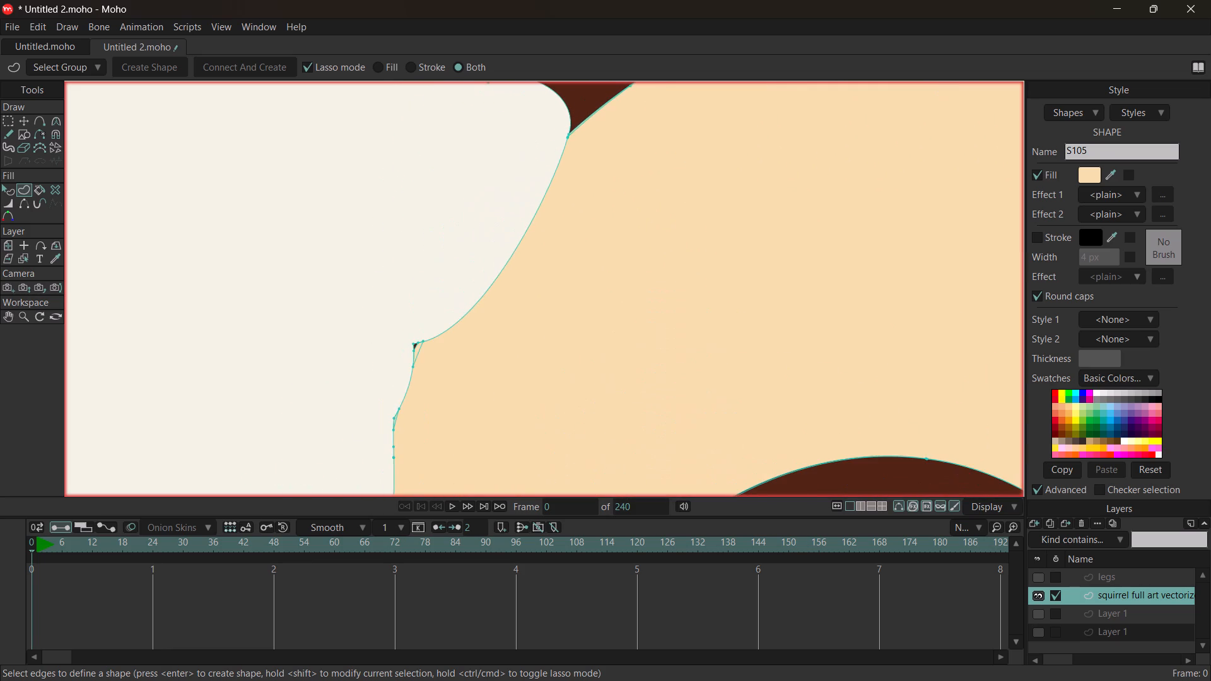
scroll(509, 139, "down", 8, "ctrl")
scroll(430, 86, "down", 4, "ctrl")
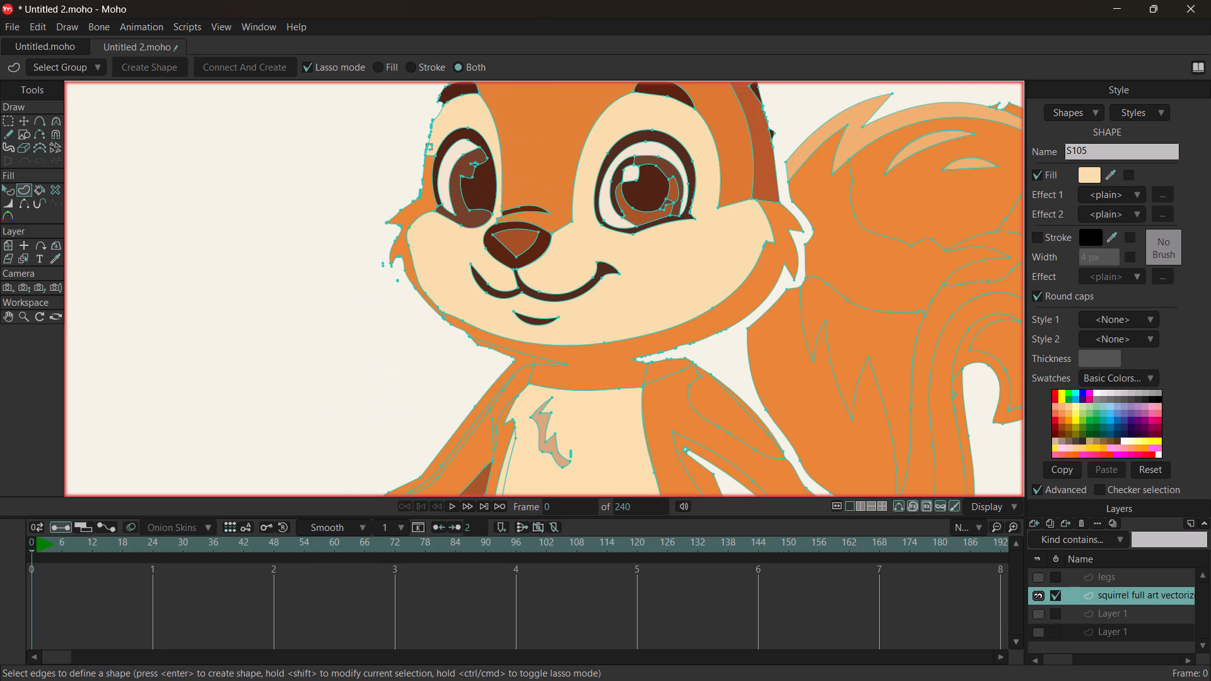
Move the tip point of the far cheek's upper fur tuft slightly outward and downward.
scroll(402, 207, "up", 11, "ctrl")
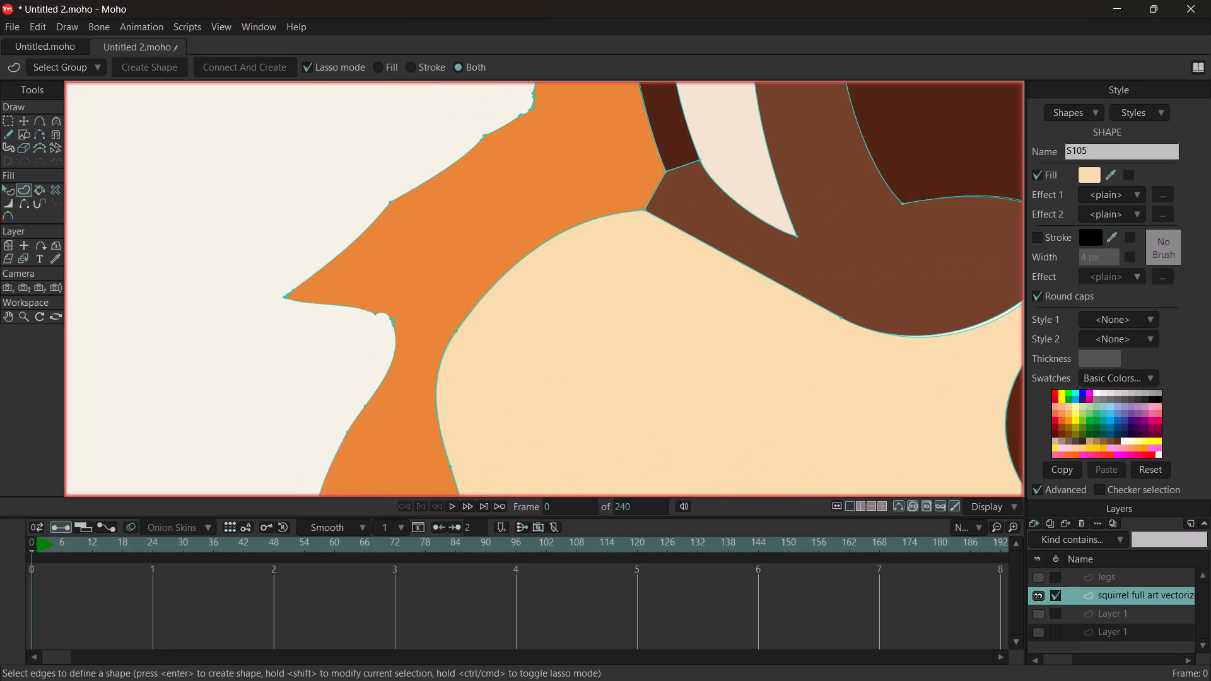
left_click(27, 120)
left_click_drag(283, 296, 274, 310)
key("ctrl+z")
scroll(243, 281, "up", 5, "ctrl")
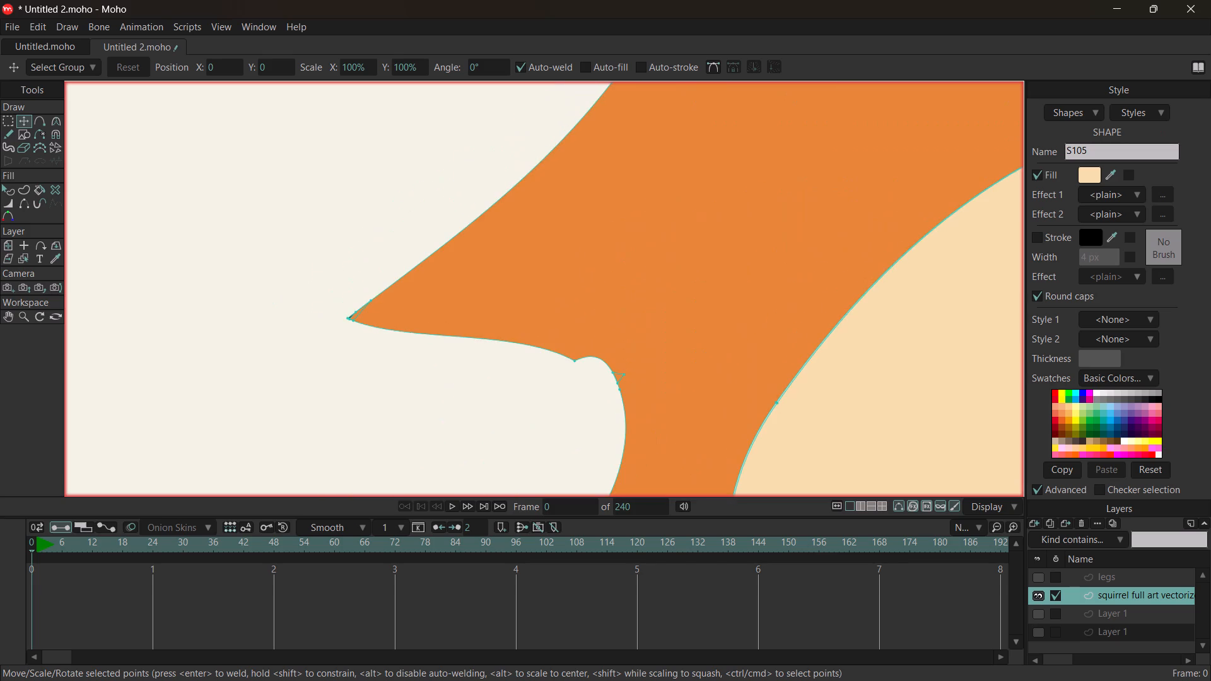
left_click(353, 319)
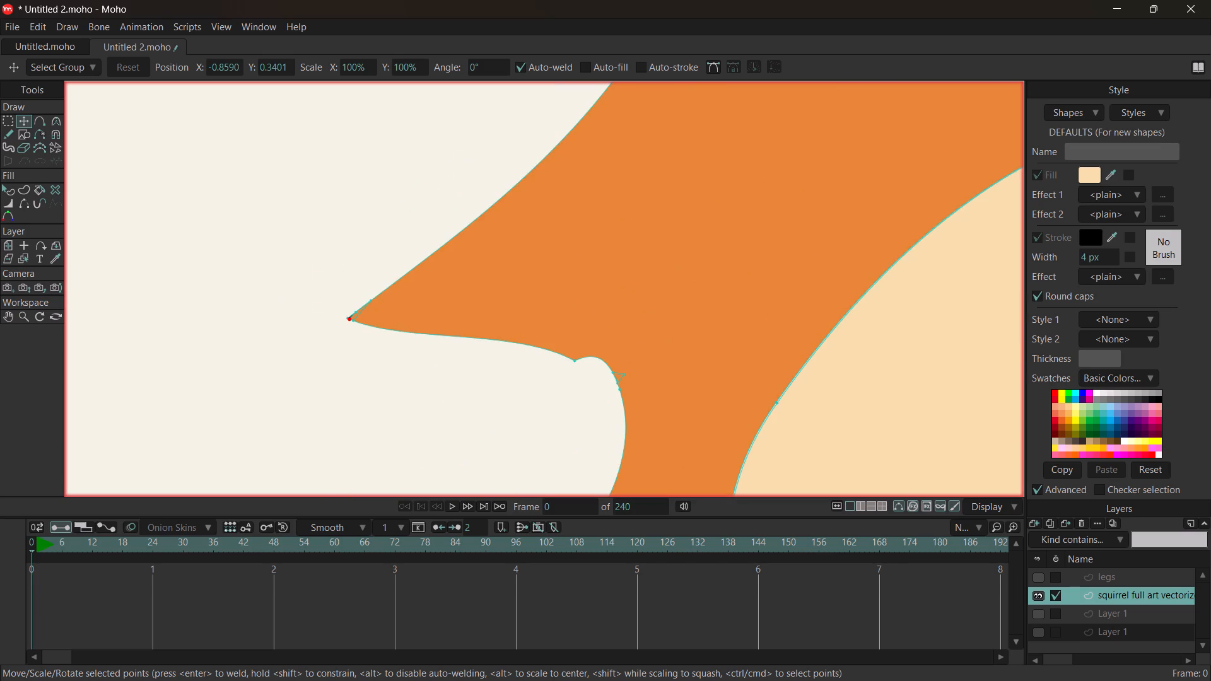
left_click_drag(350, 320, 331, 355)
Delete the cluster of surplus points left on the tuft's upper edge just behind its tip.
left_click(349, 315)
left_click(349, 313)
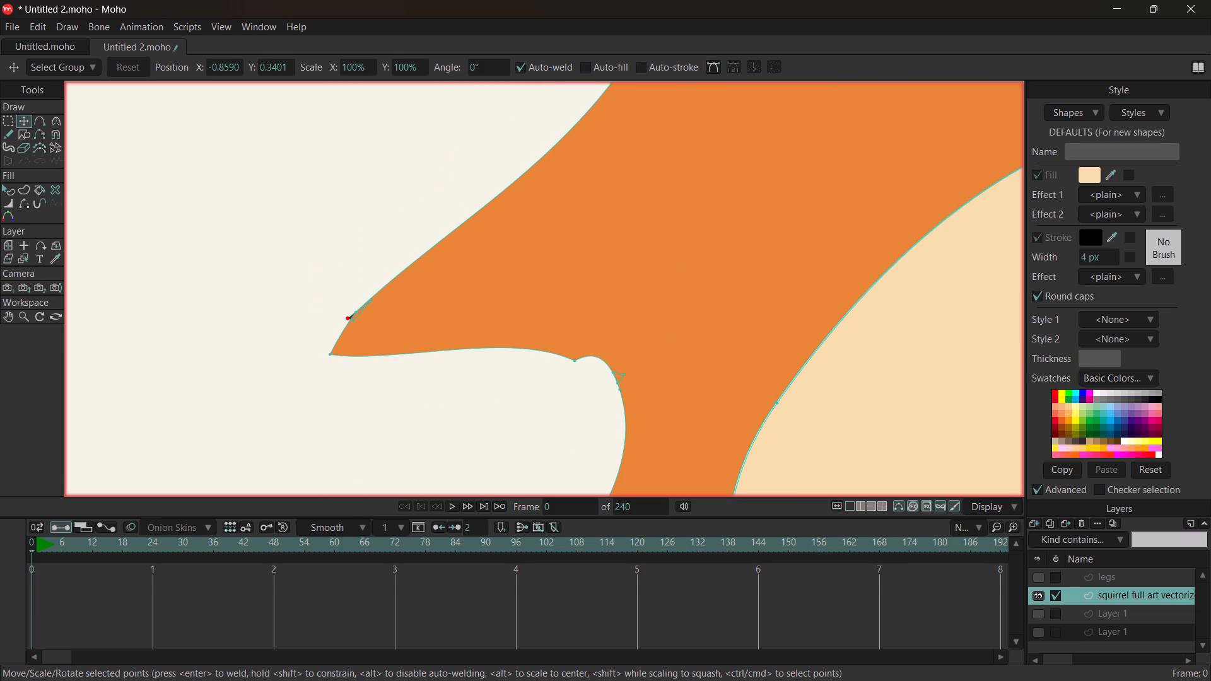
left_click(352, 314)
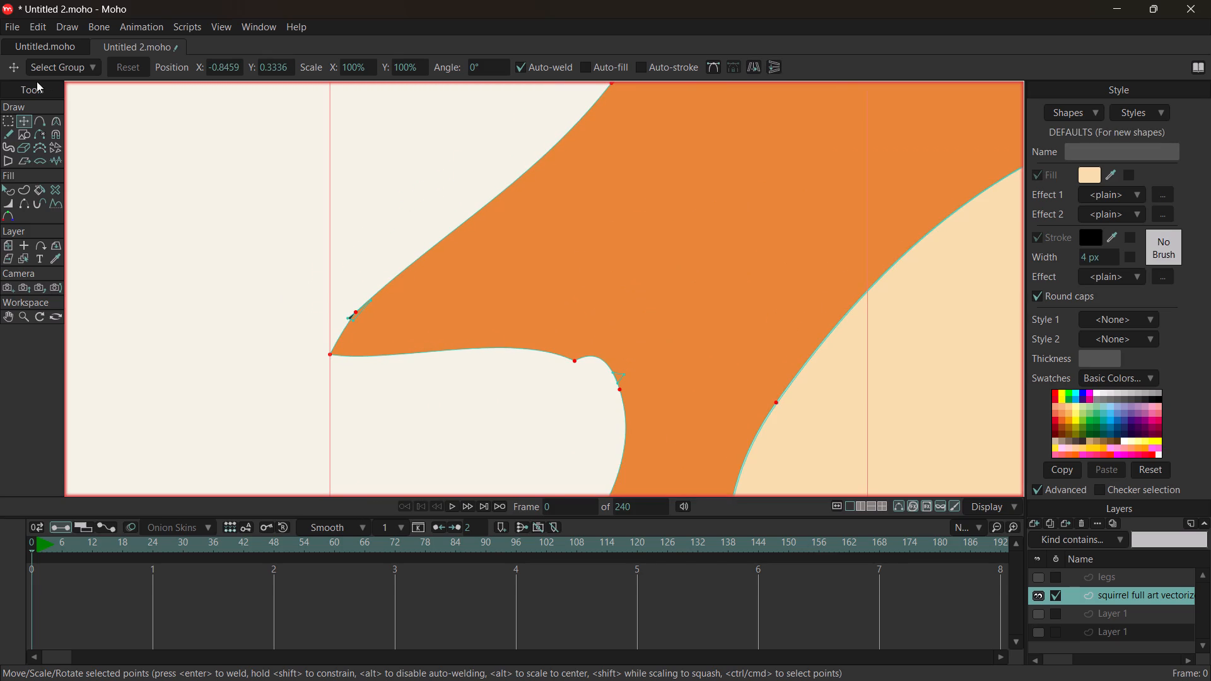
left_click(8, 119)
left_click_drag(329, 253, 368, 310)
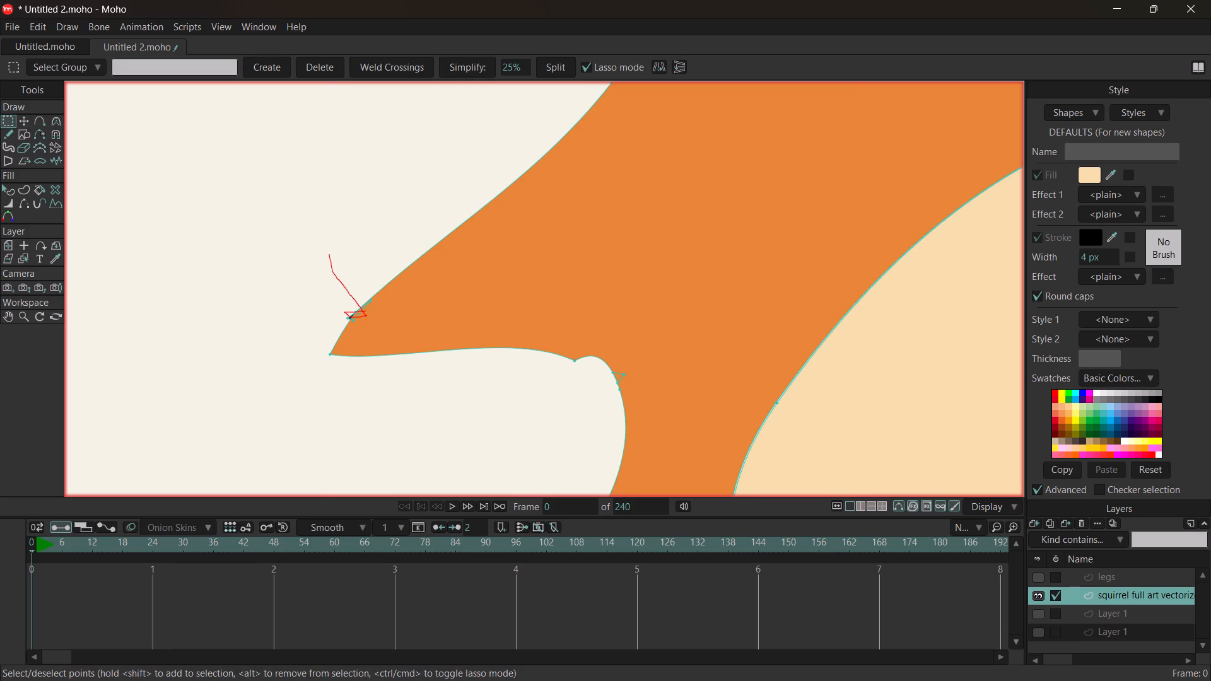
left_click_drag(368, 310, 384, 300)
left_click_drag(371, 279, 339, 259)
key("Delete")
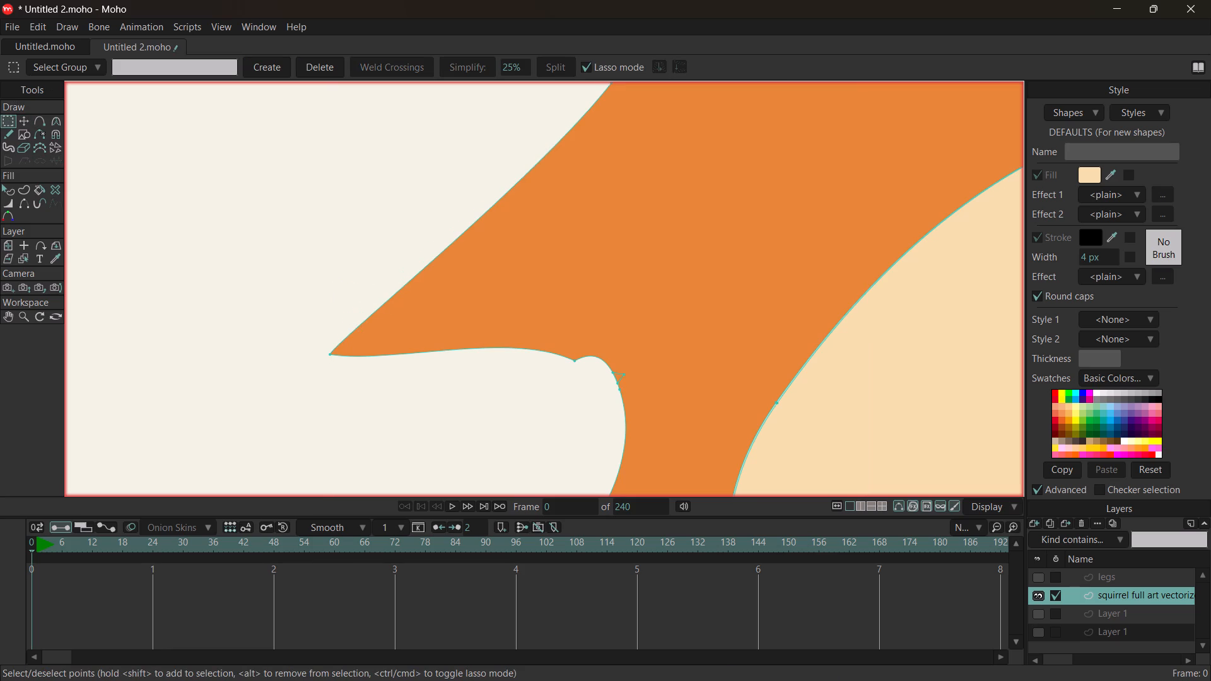
Delete the surplus points around the rounded notch beneath the far cheek's upper fur tuft.
left_click_drag(609, 356, 632, 365, "ctrl")
left_click_drag(632, 365, 656, 422, "ctrl")
key("Delete")
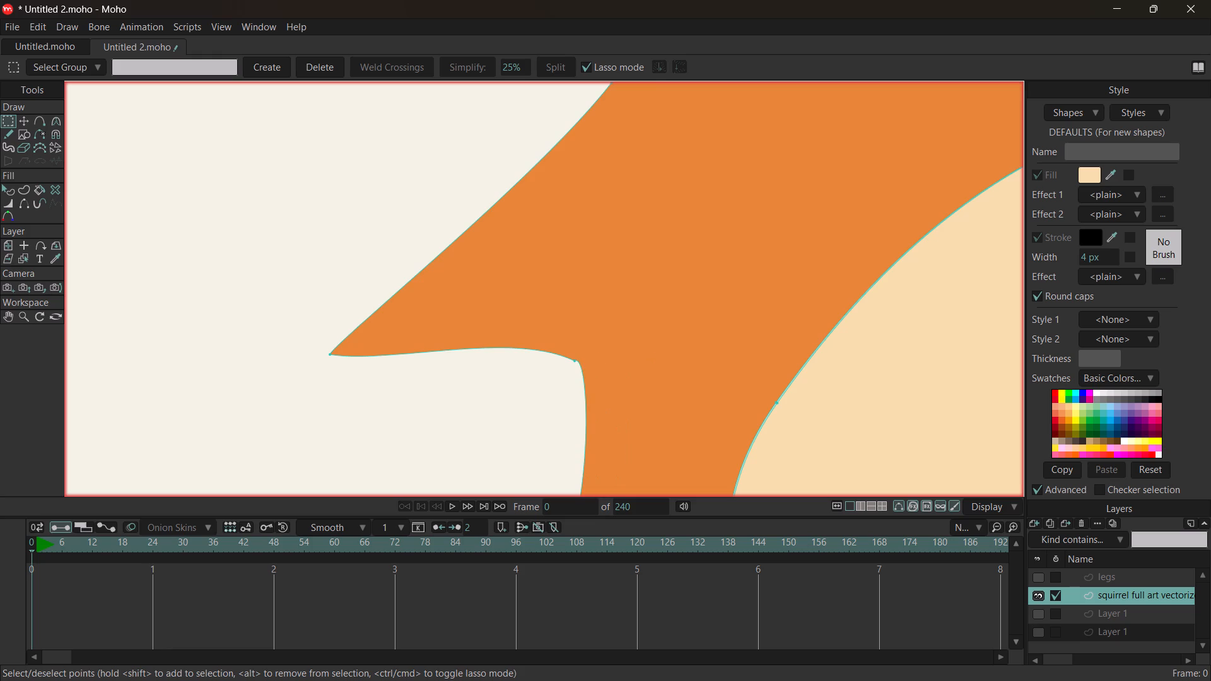
scroll(530, 367, "down", 9, "ctrl")
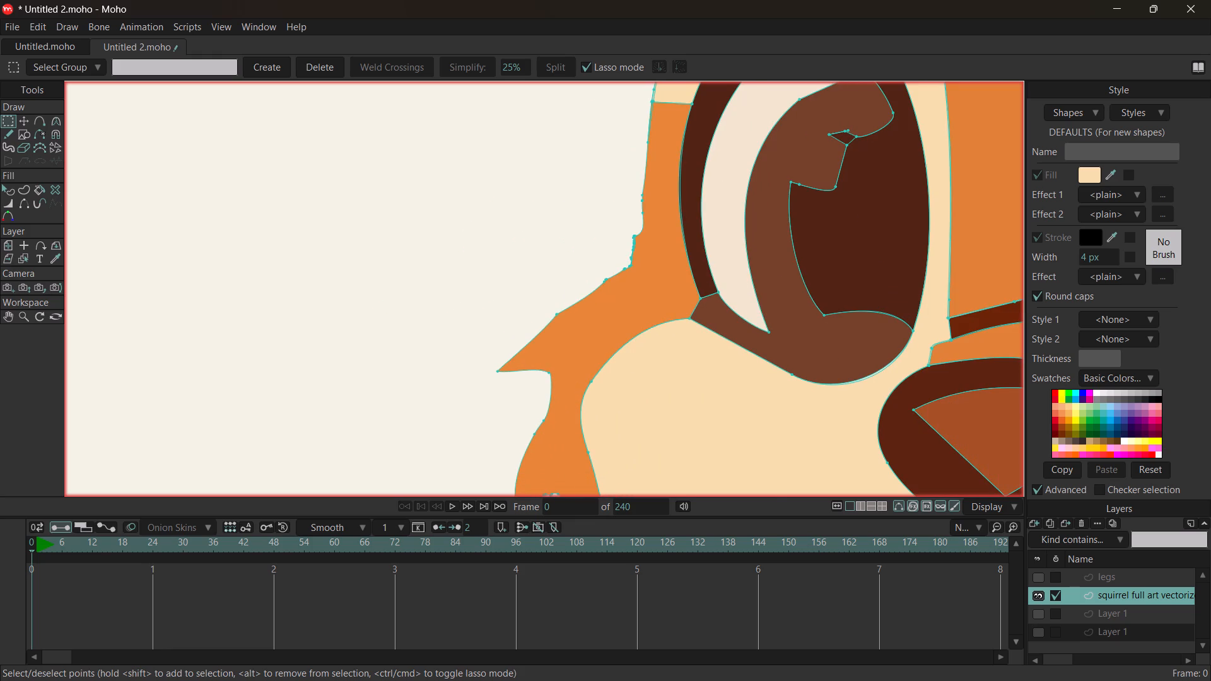
Delete the surplus points along the jagged face edge between the far eye and the far cheek's upper fur tuft.
scroll(609, 269, "up", 4, "ctrl")
left_click_drag(605, 243, 576, 404, "ctrl")
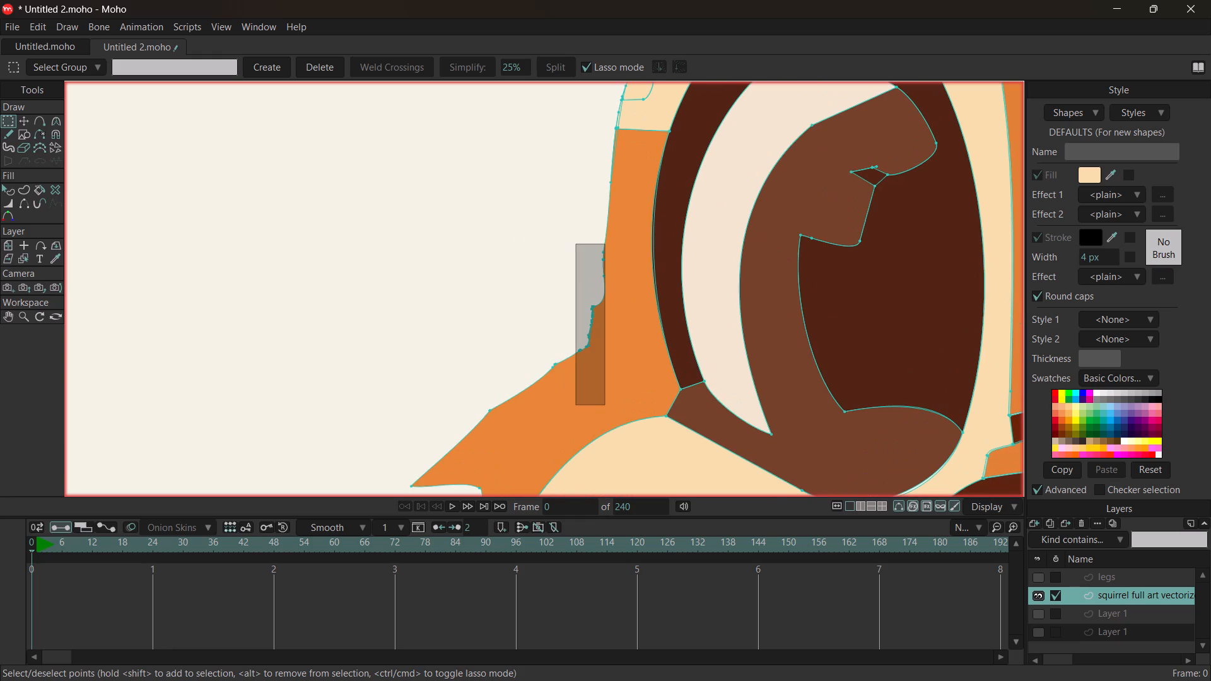
left_click_drag(576, 404, 556, 378, "ctrl")
key("Delete")
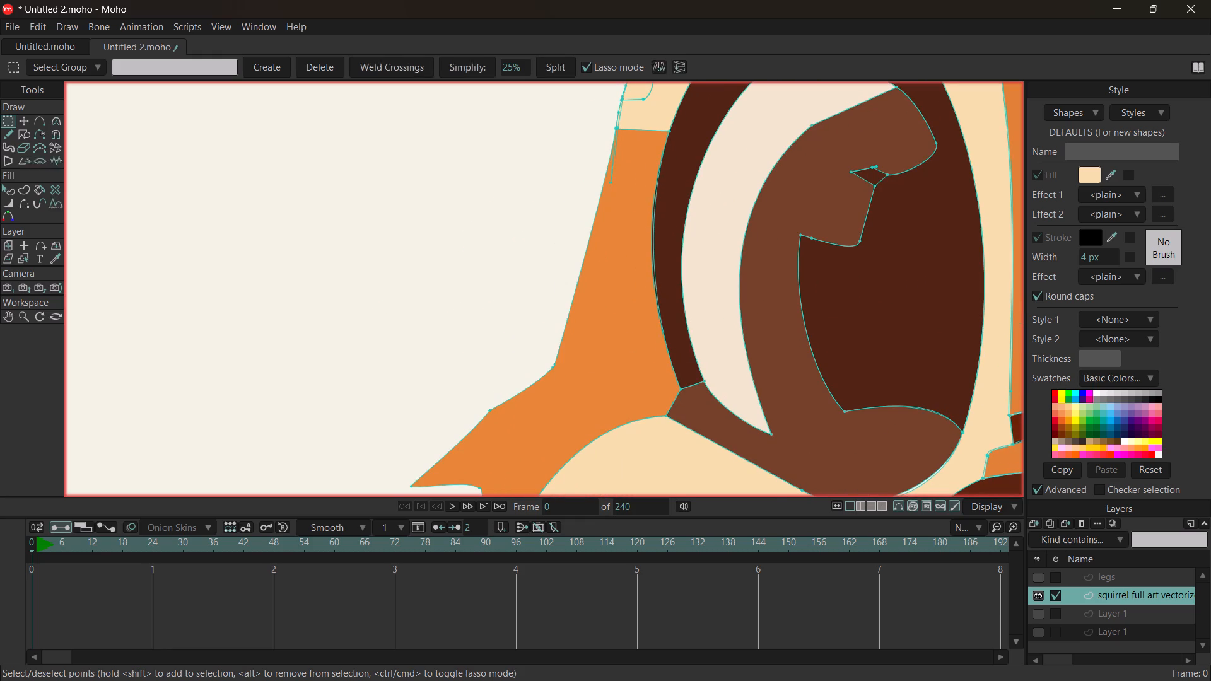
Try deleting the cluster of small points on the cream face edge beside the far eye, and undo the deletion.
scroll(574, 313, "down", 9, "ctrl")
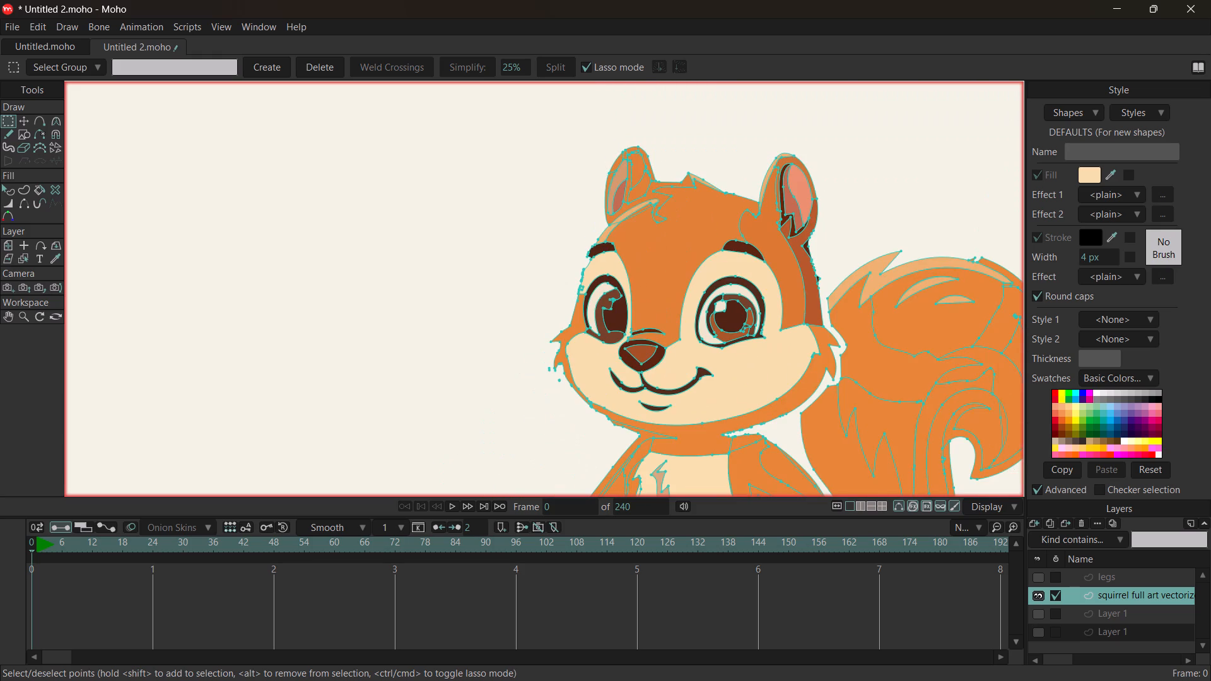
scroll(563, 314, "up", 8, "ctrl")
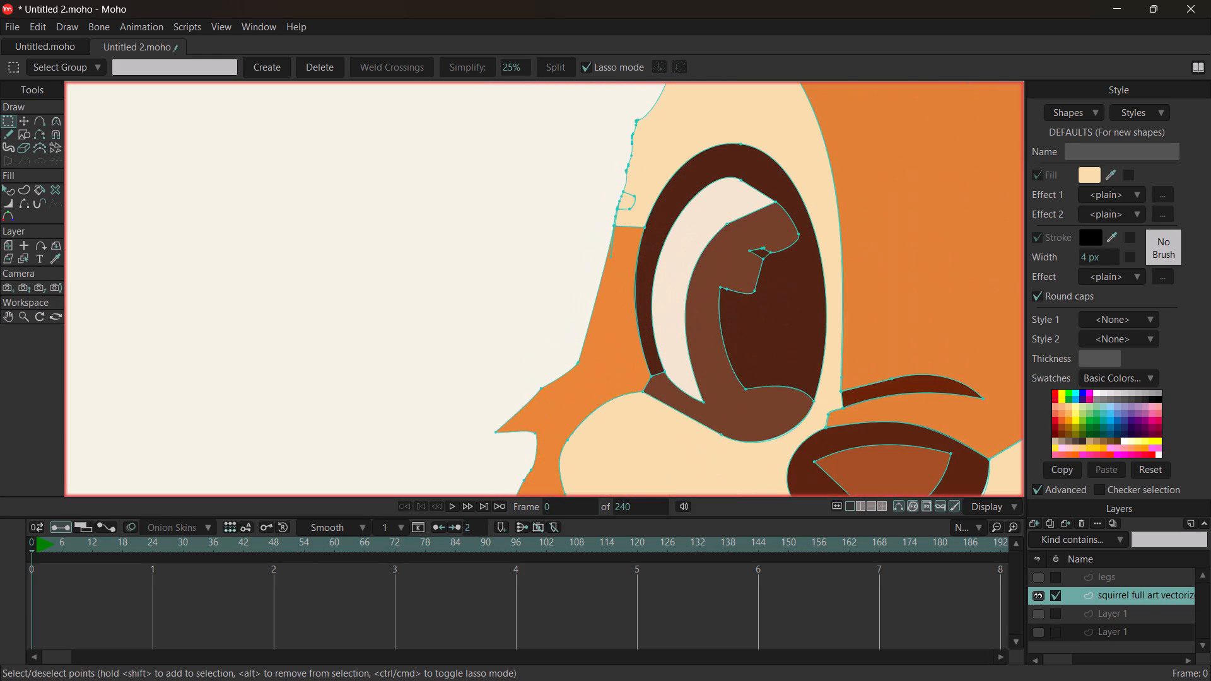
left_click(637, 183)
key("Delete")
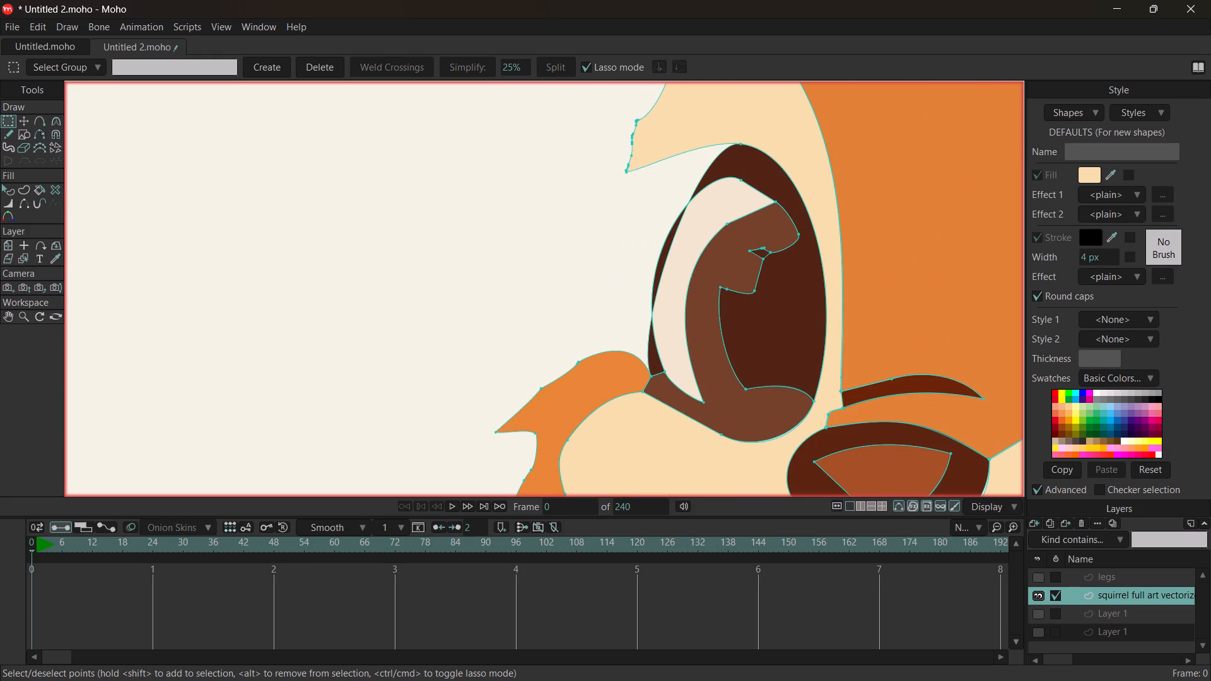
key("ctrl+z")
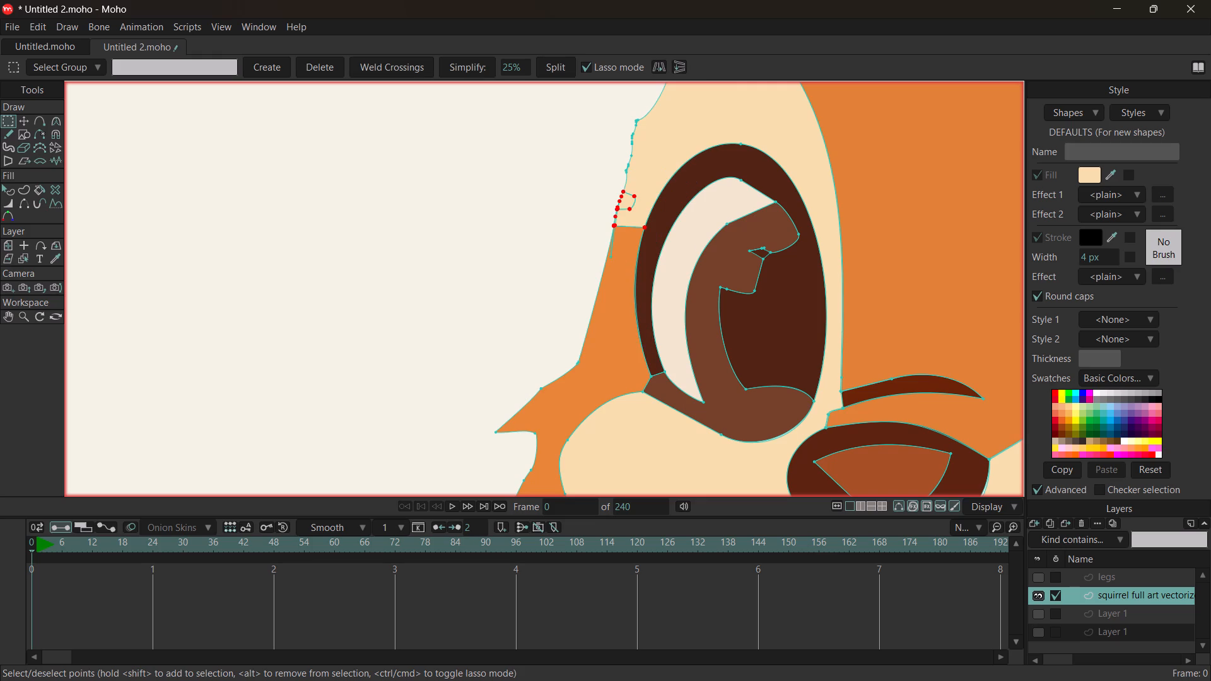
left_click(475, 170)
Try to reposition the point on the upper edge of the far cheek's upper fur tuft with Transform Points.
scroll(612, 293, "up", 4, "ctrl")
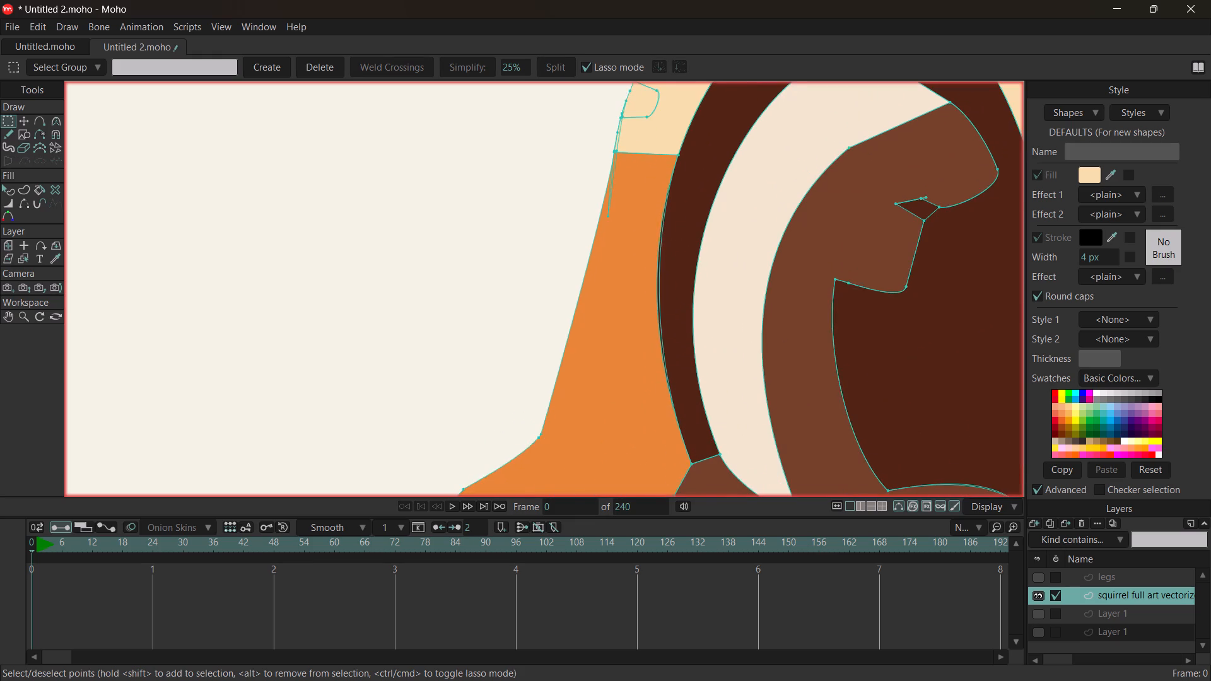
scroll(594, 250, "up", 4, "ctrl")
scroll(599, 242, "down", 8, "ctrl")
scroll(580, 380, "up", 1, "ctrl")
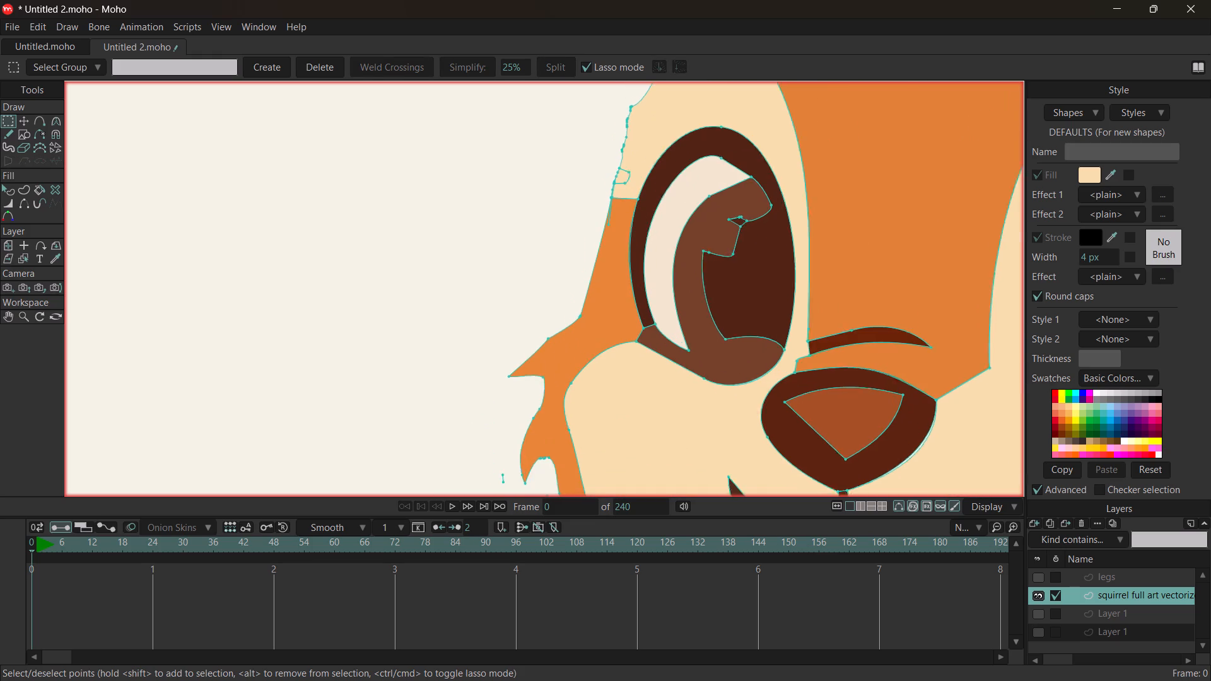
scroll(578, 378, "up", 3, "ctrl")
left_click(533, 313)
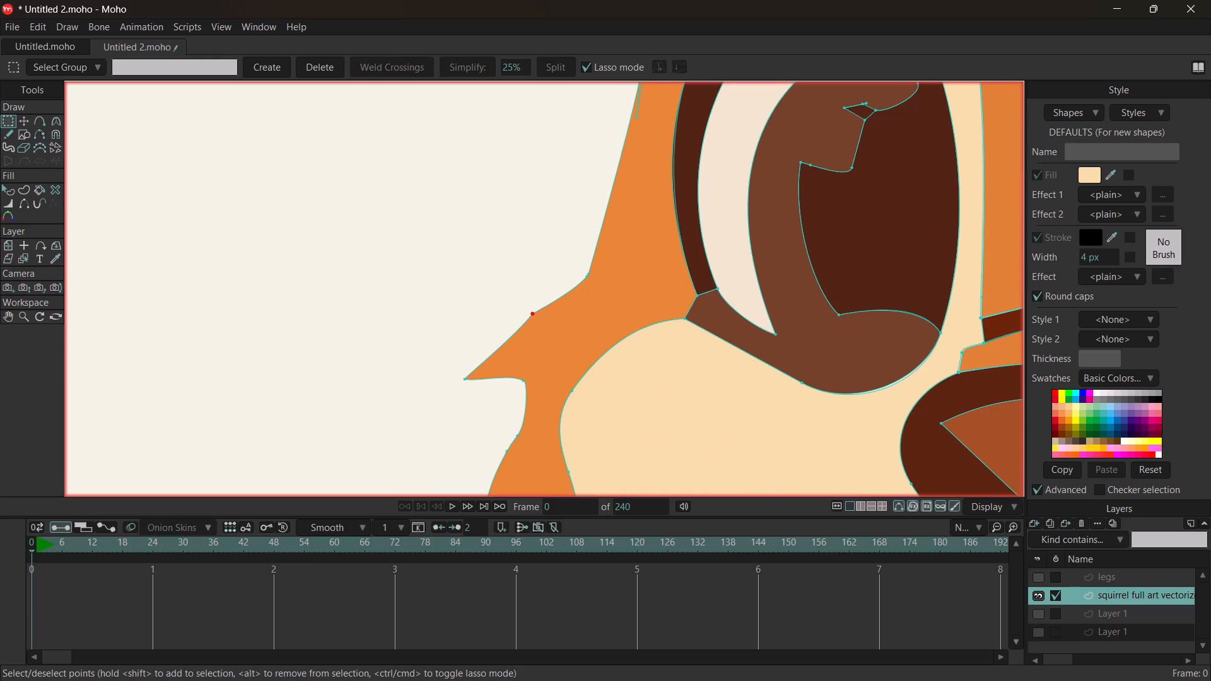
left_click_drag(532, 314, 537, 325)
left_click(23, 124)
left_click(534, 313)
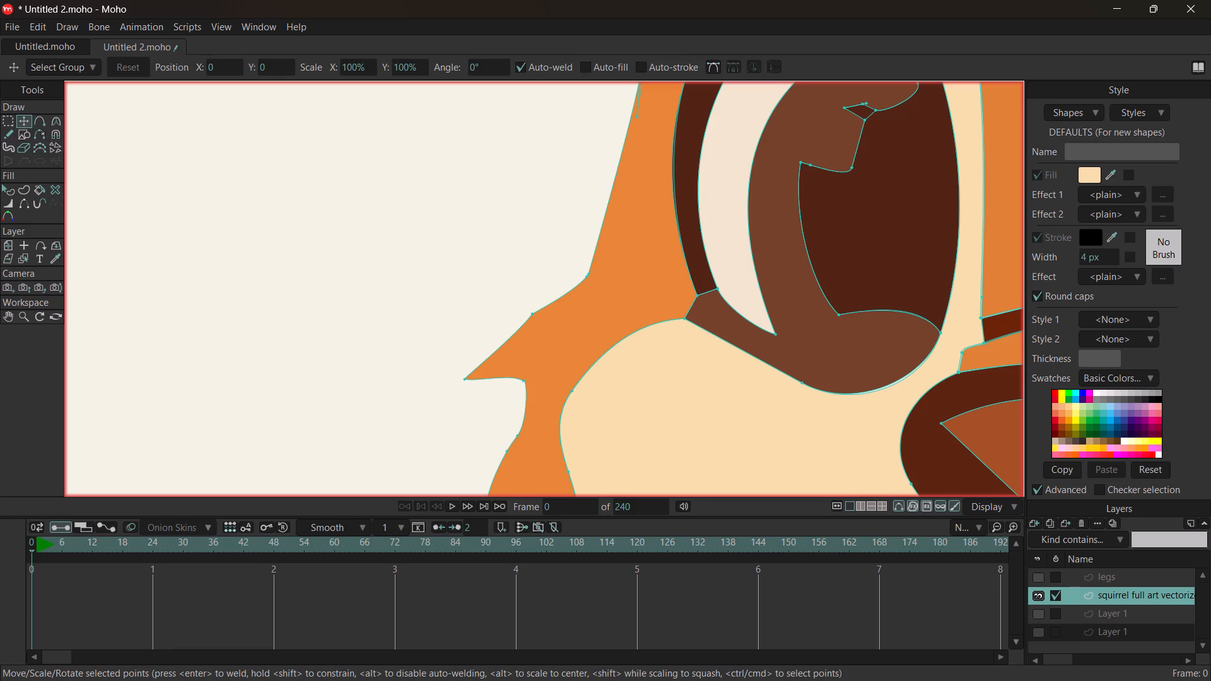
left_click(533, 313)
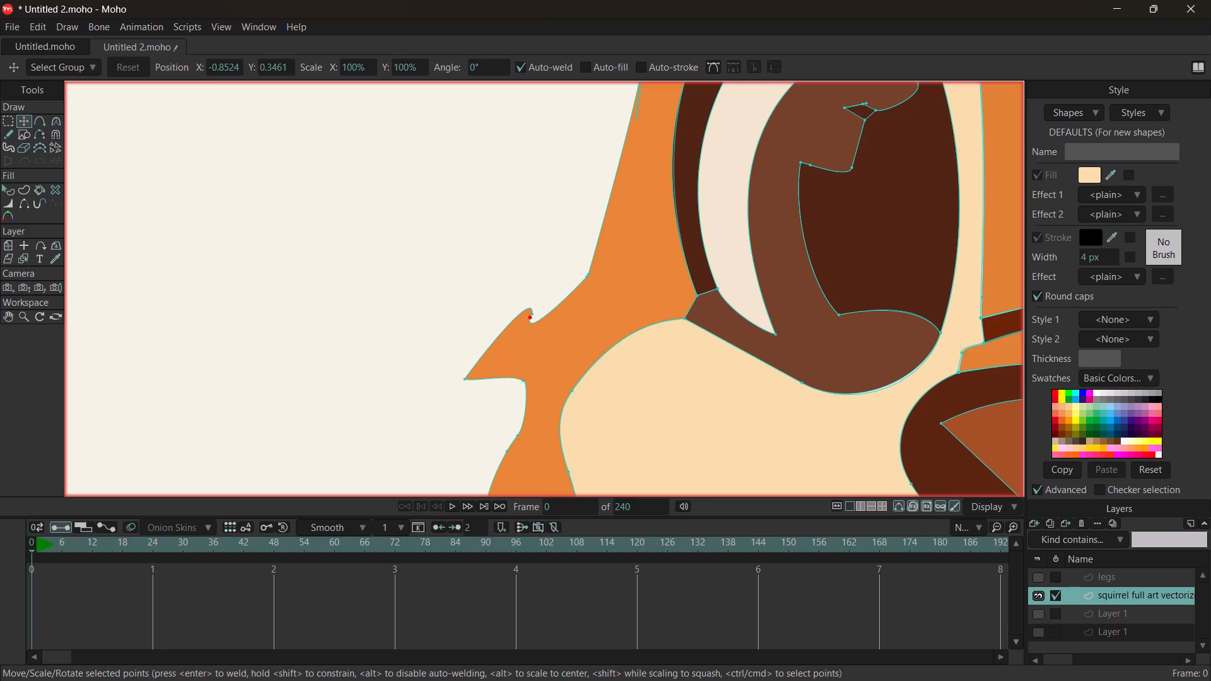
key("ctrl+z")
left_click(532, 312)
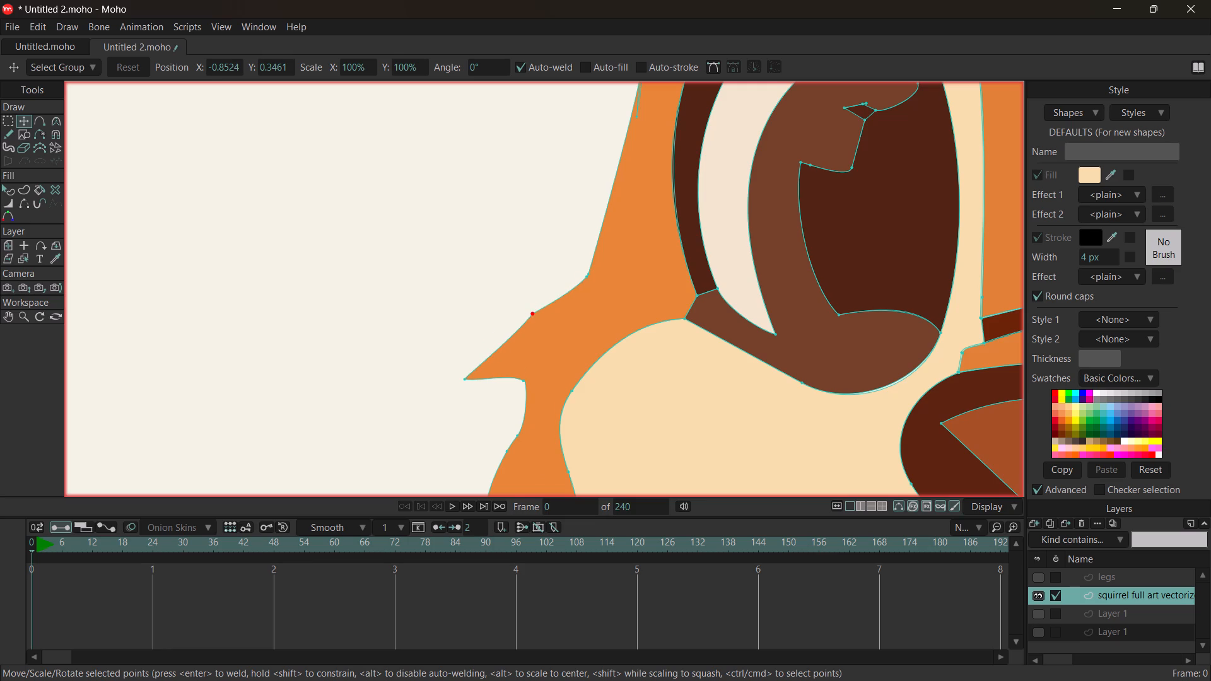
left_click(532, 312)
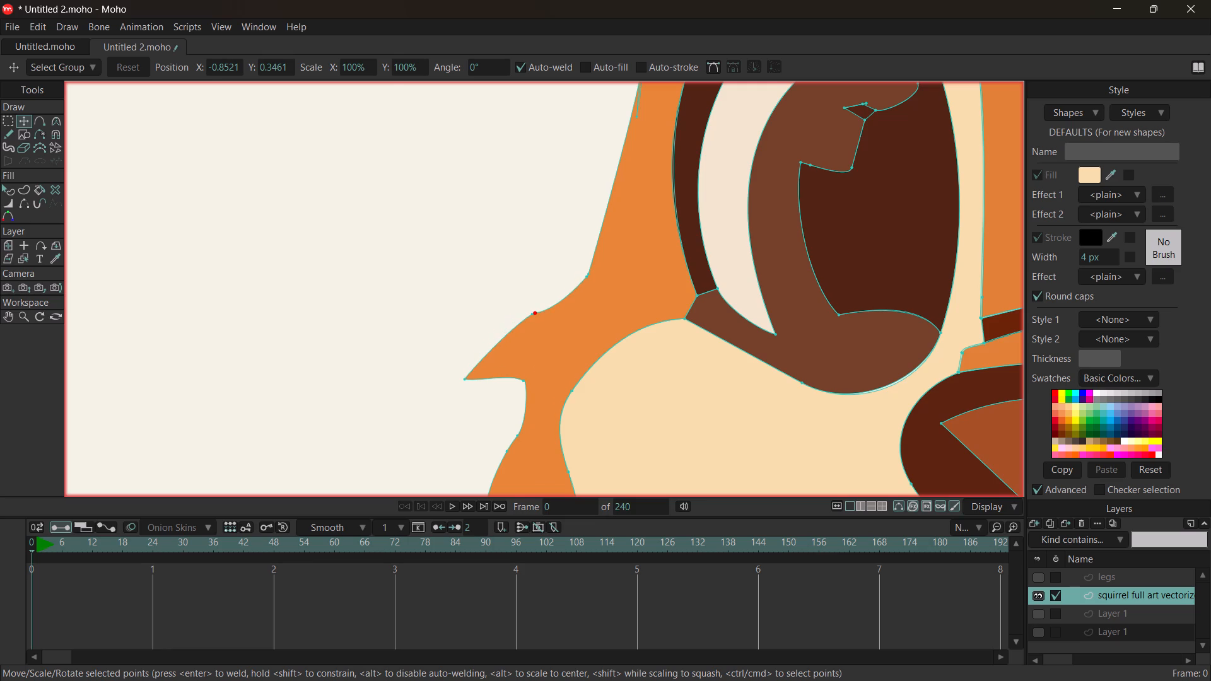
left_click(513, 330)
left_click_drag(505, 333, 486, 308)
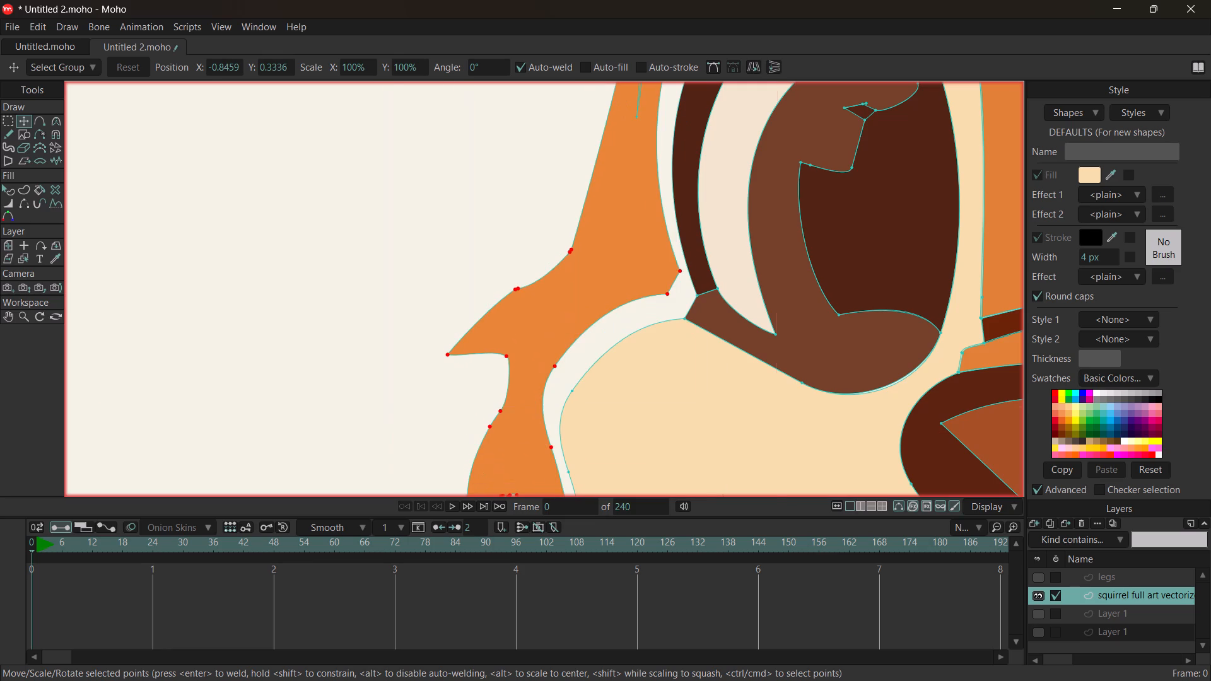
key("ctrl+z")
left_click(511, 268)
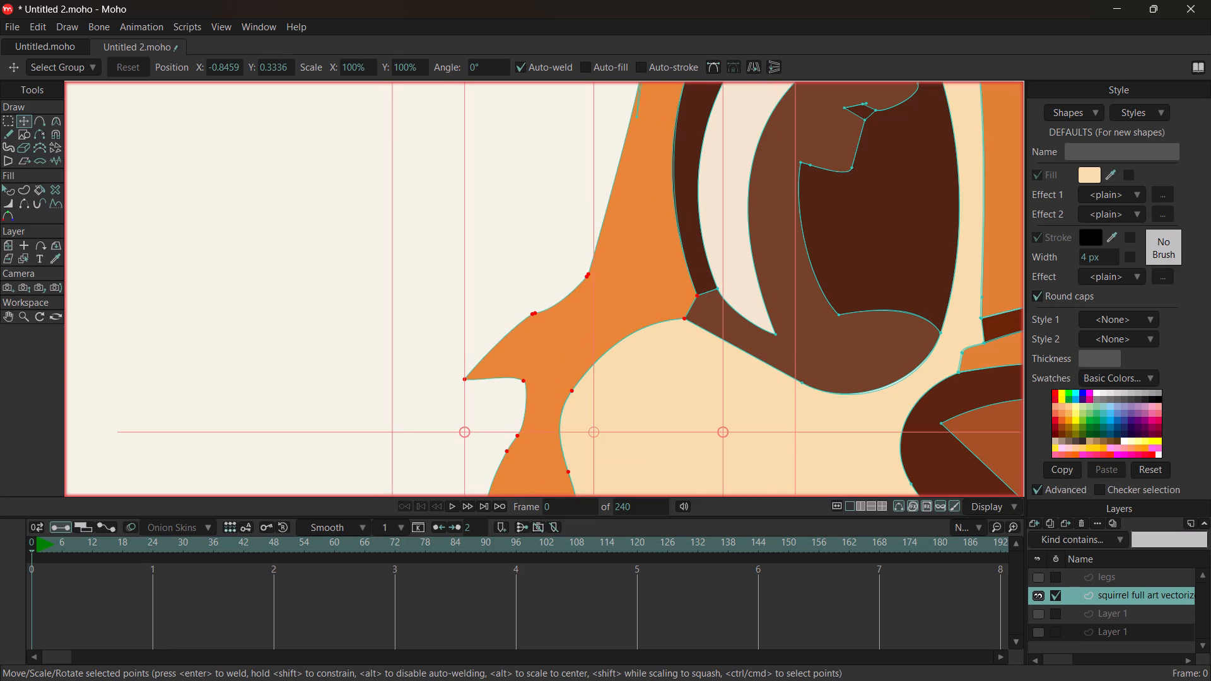
Delete the surplus duplicate point on the fur tuft's upper edge and move its neighbor slightly inward to smooth the contour.
scroll(529, 326, "up", 11, "ctrl")
left_click(568, 227)
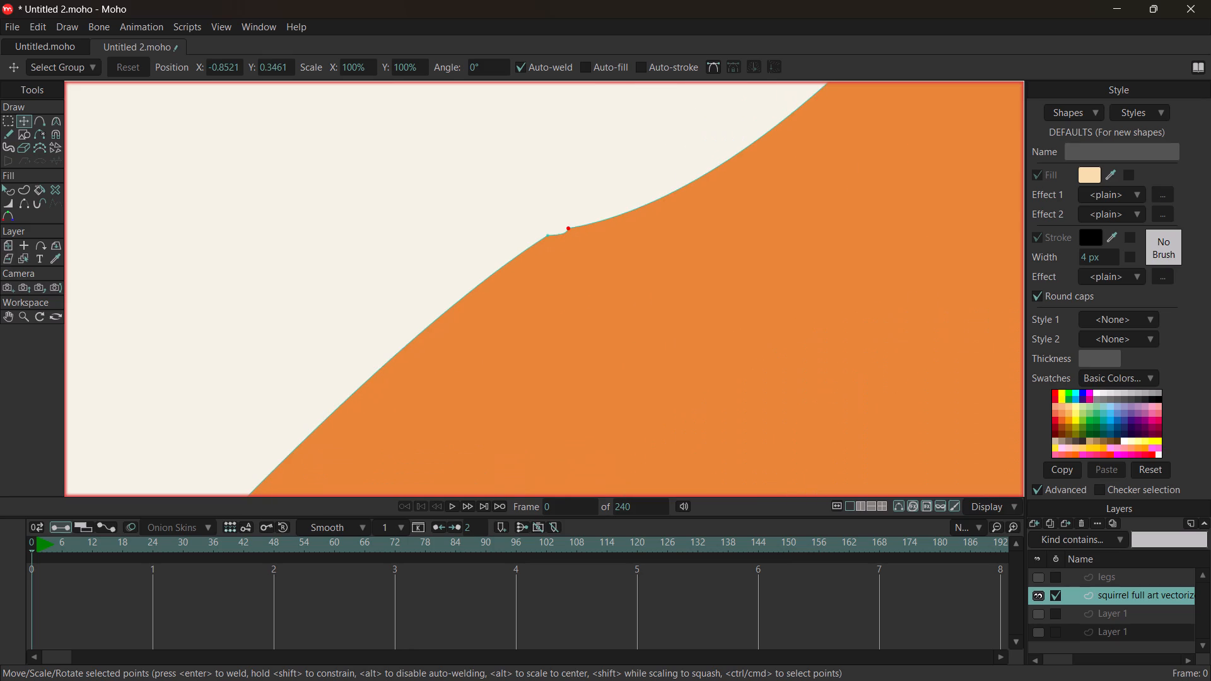
key("Delete")
left_click(549, 235)
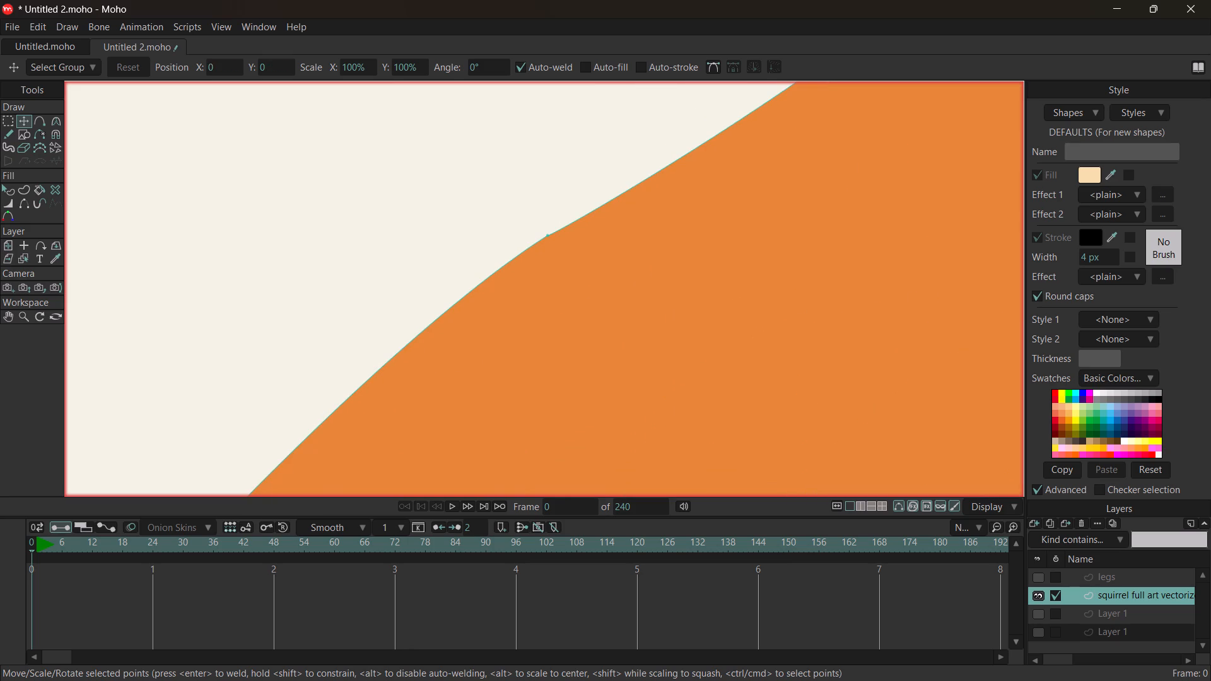
left_click_drag(549, 235, 571, 271)
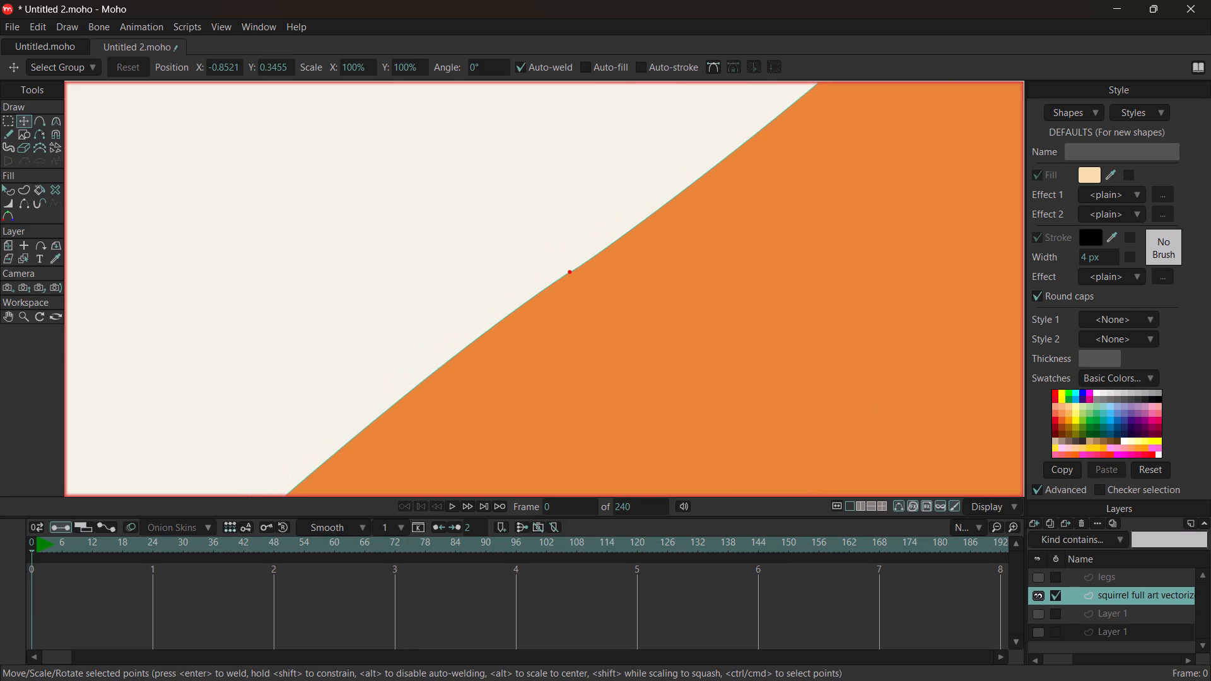
Delete the stray points floating outside the far cheek, below and beside its lower fur tuft.
scroll(577, 311, "down", 8, "ctrl")
scroll(676, 298, "down", 7, "ctrl")
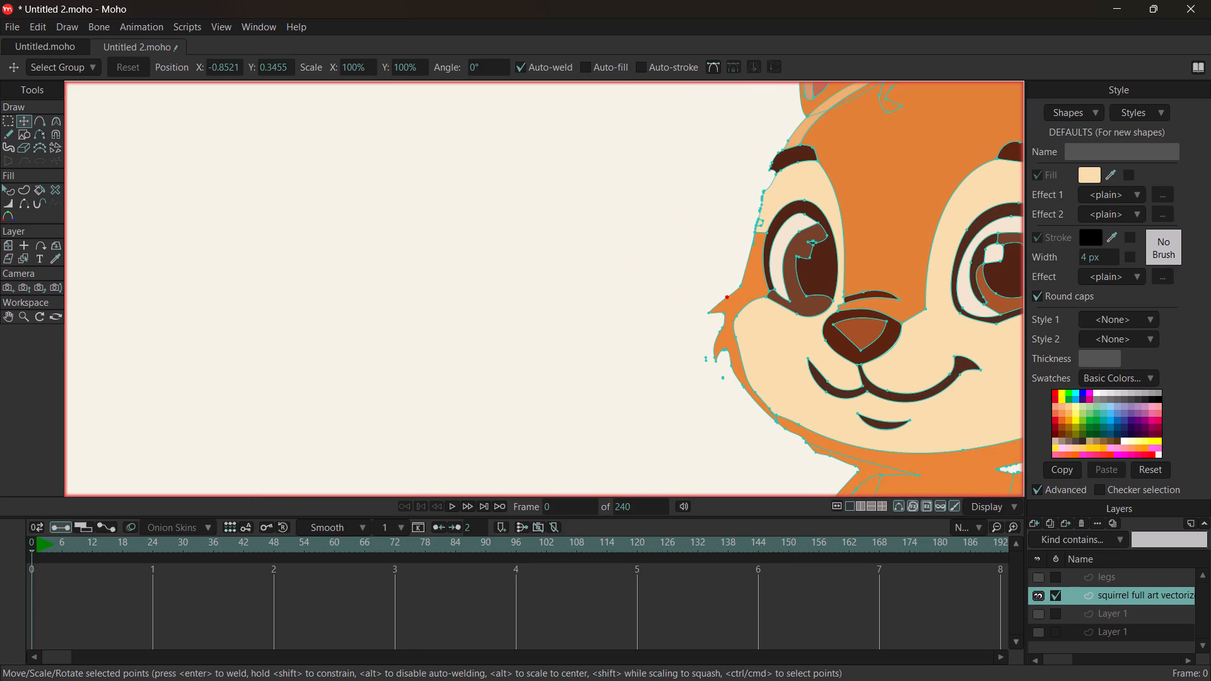
left_click(723, 376)
key("Delete")
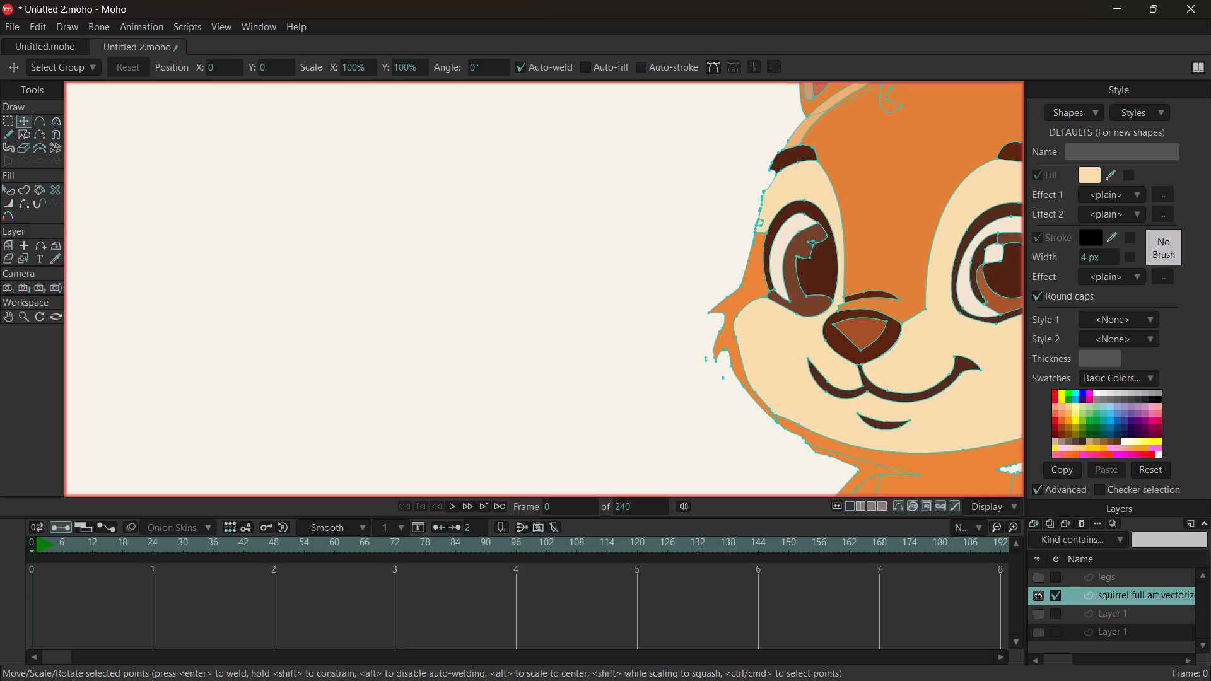
left_click(706, 360)
key("Delete")
left_click(726, 378)
key("Delete")
Examine the whole squirrel and its face outline for remaining irregularities.
scroll(937, 373, "down", 4, "ctrl")
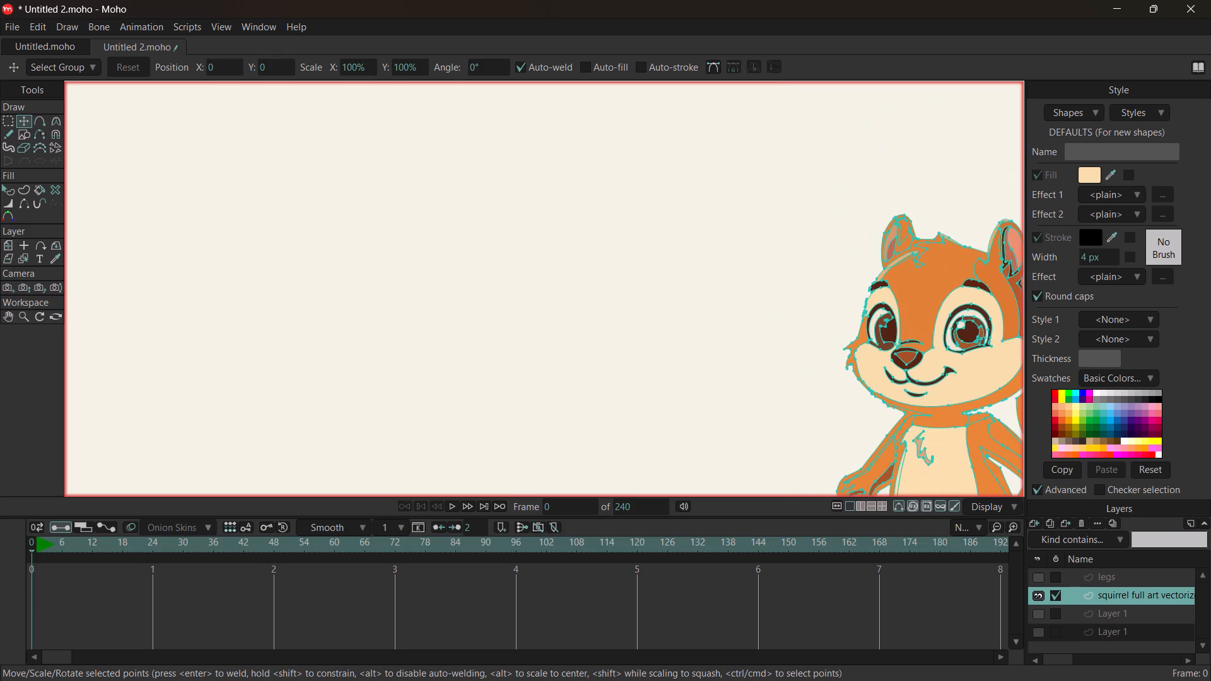
scroll(1002, 378, "up", 4, "ctrl")
scroll(999, 383, "down", 4, "ctrl")
scroll(973, 242, "up", 3, "ctrl")
scroll(986, 310, "down", 2, "ctrl")
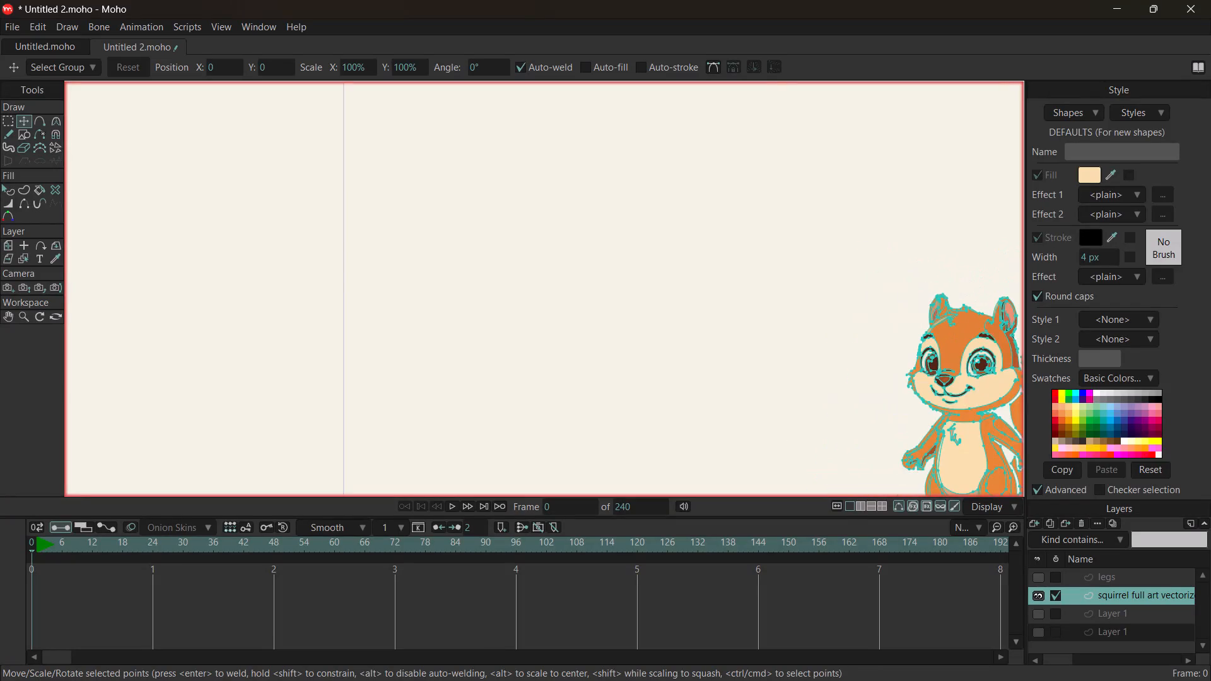
scroll(988, 340, "down", 4, "ctrl")
scroll(1022, 417, "up", 6, "ctrl")
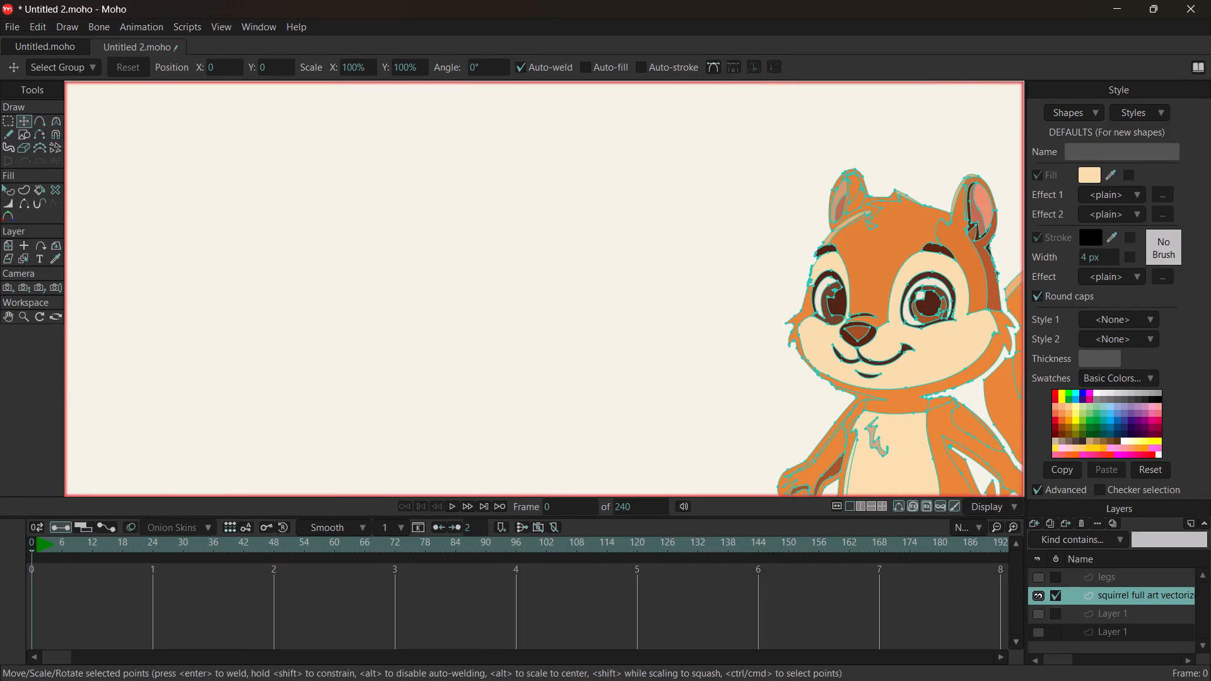
scroll(978, 243, "down", 3, "ctrl")
scroll(978, 383, "up", 3, "ctrl")
scroll(952, 276, "down", 6, "ctrl")
scroll(983, 350, "up", 3, "ctrl")
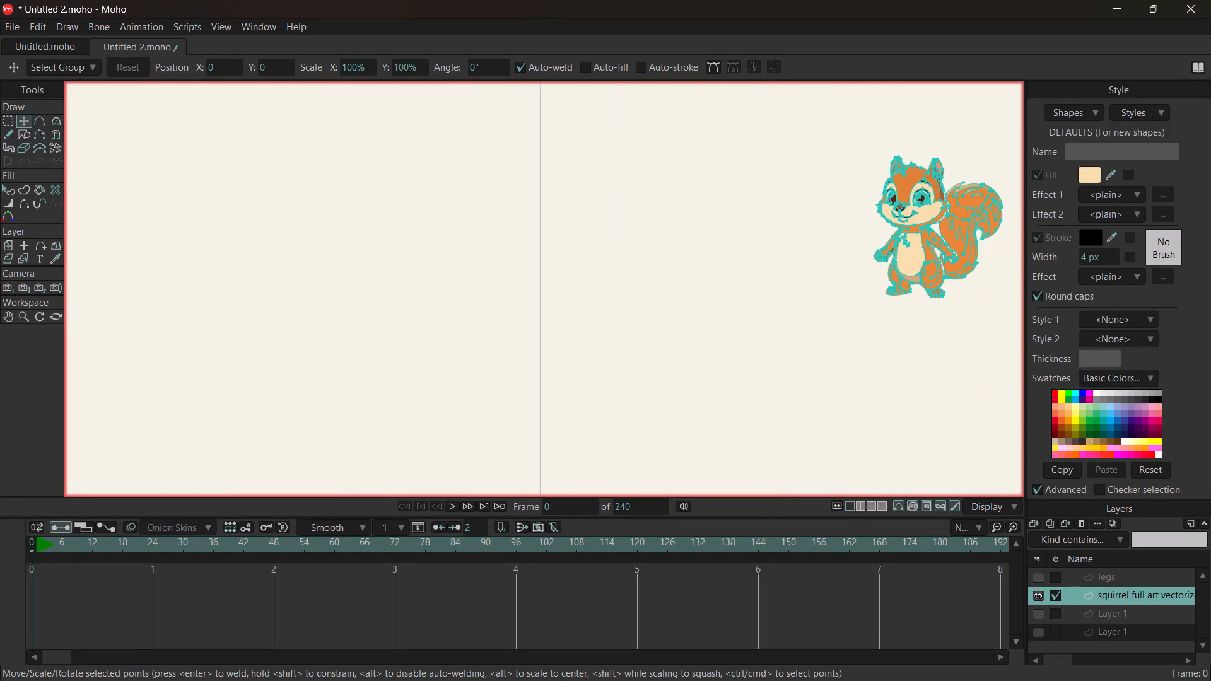
scroll(975, 151, "up", 7, "ctrl")
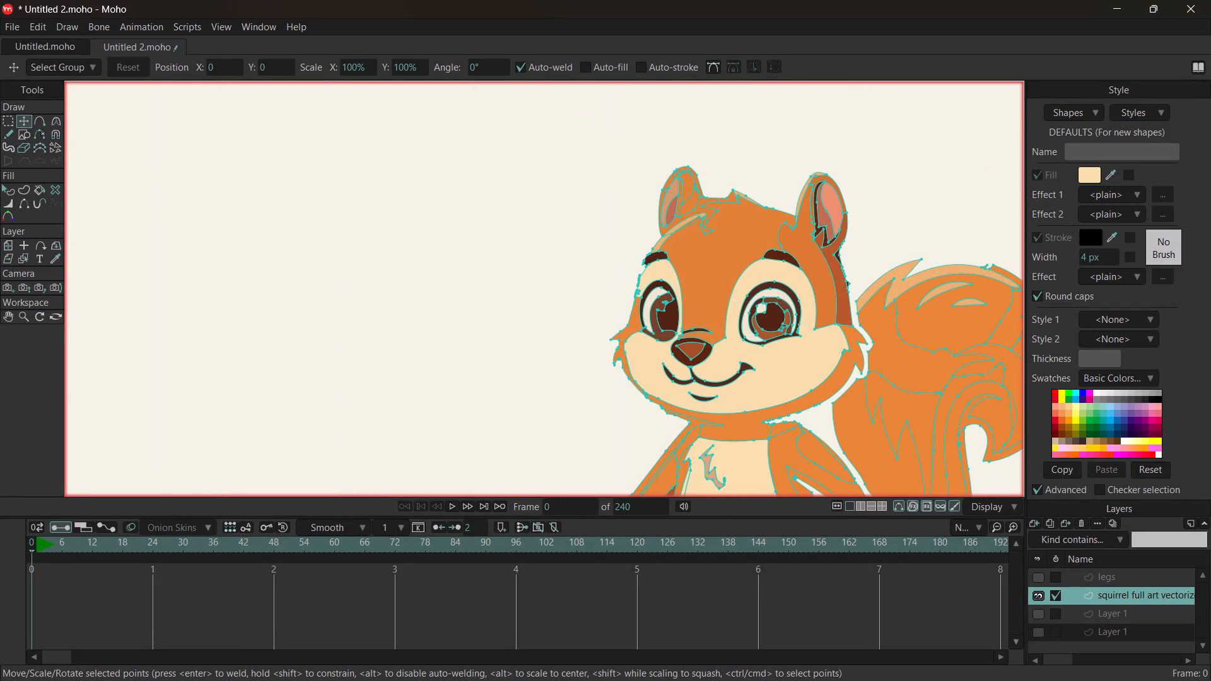
Fill the brown iris area of the far eye with the dark brown sampled from the near eye's pupil.
scroll(607, 317, "up", 3, "ctrl")
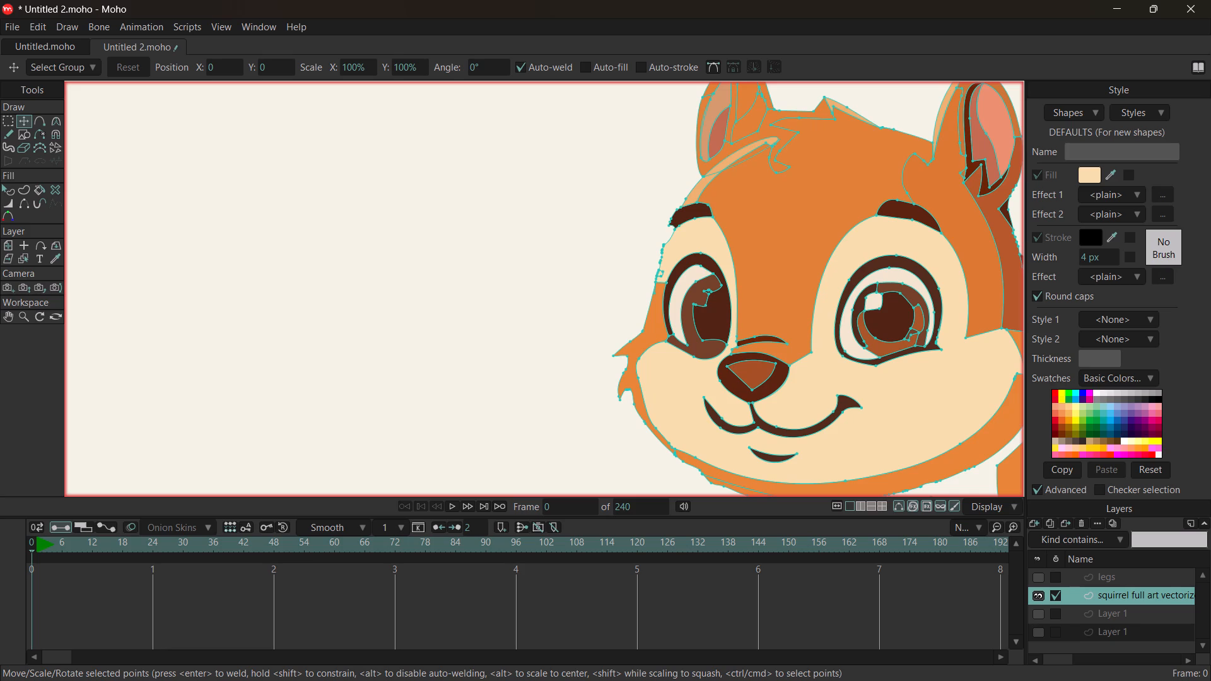
left_click(695, 301)
left_click(29, 192)
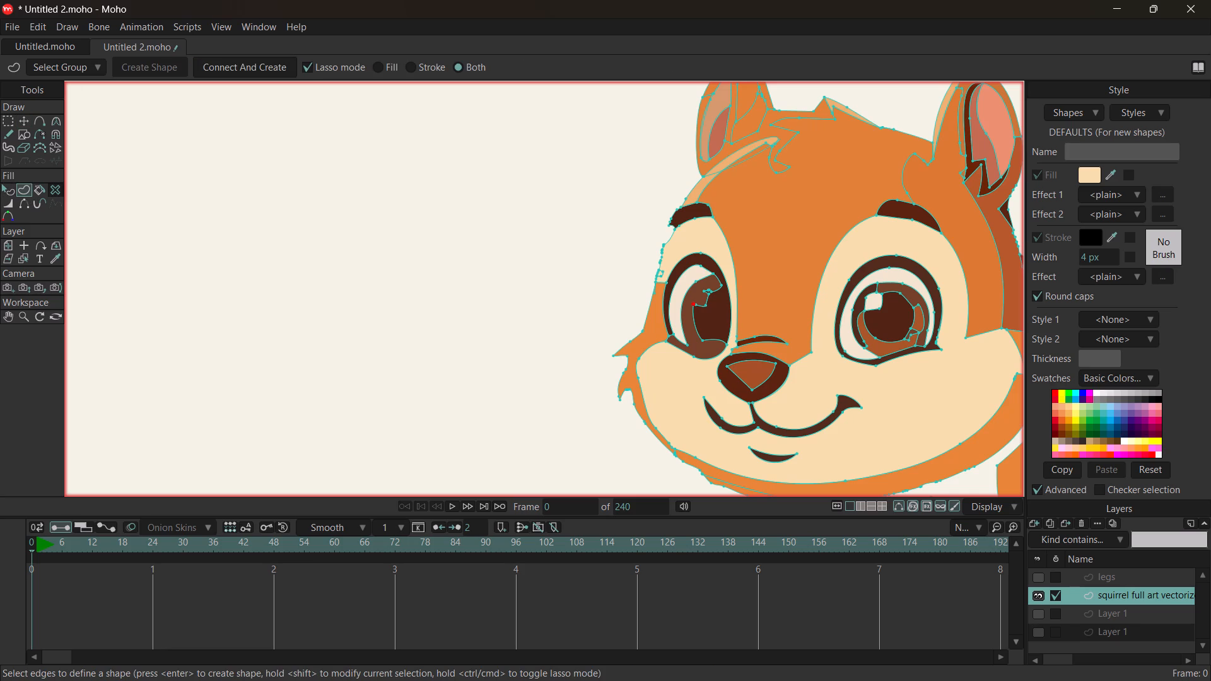
left_click(688, 311)
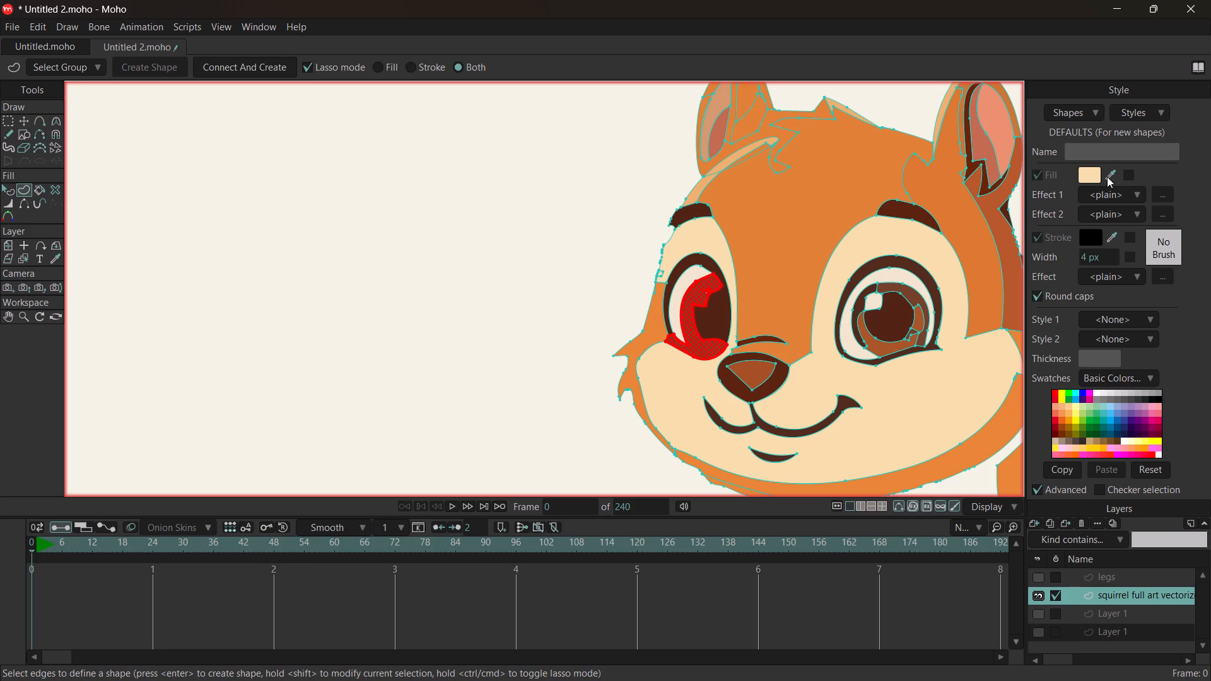
left_click_drag(1107, 175, 880, 317)
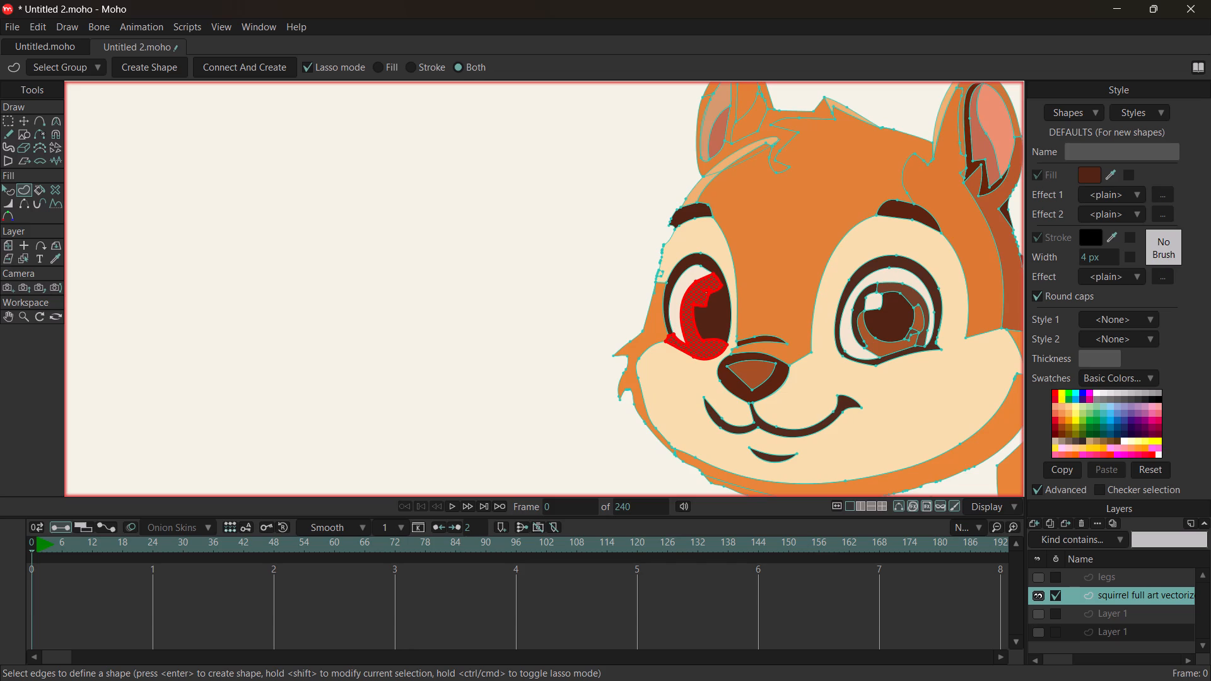
left_click(600, 253)
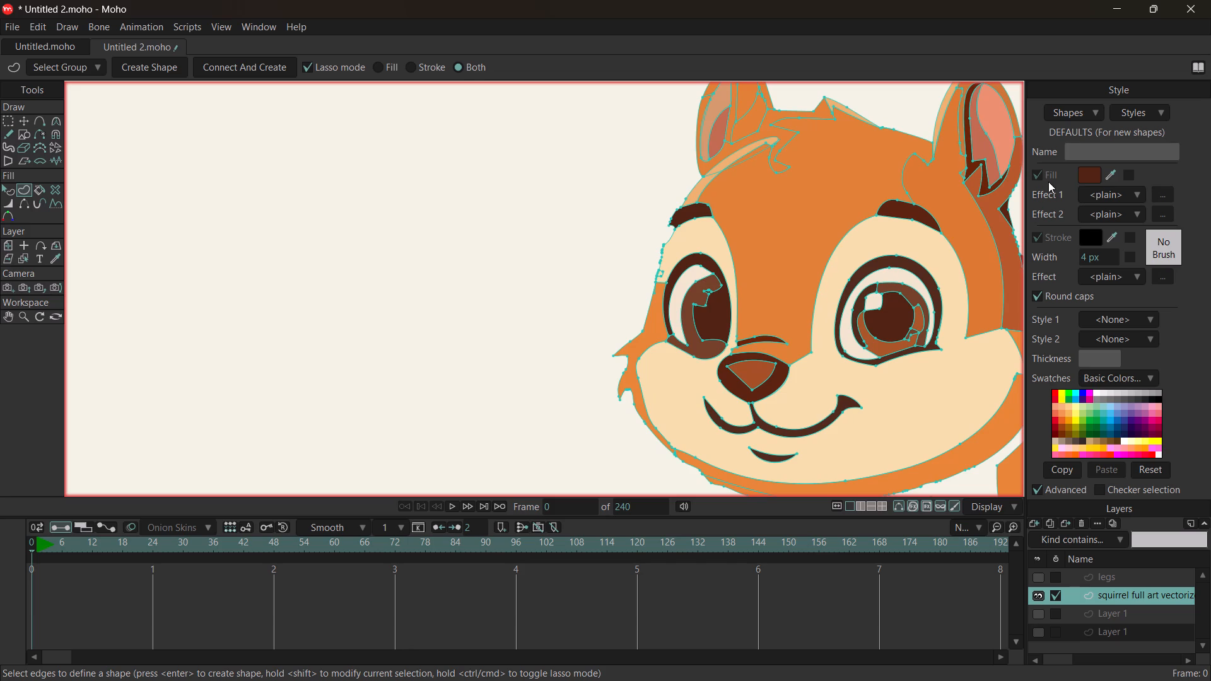
left_click_drag(1111, 170, 708, 322)
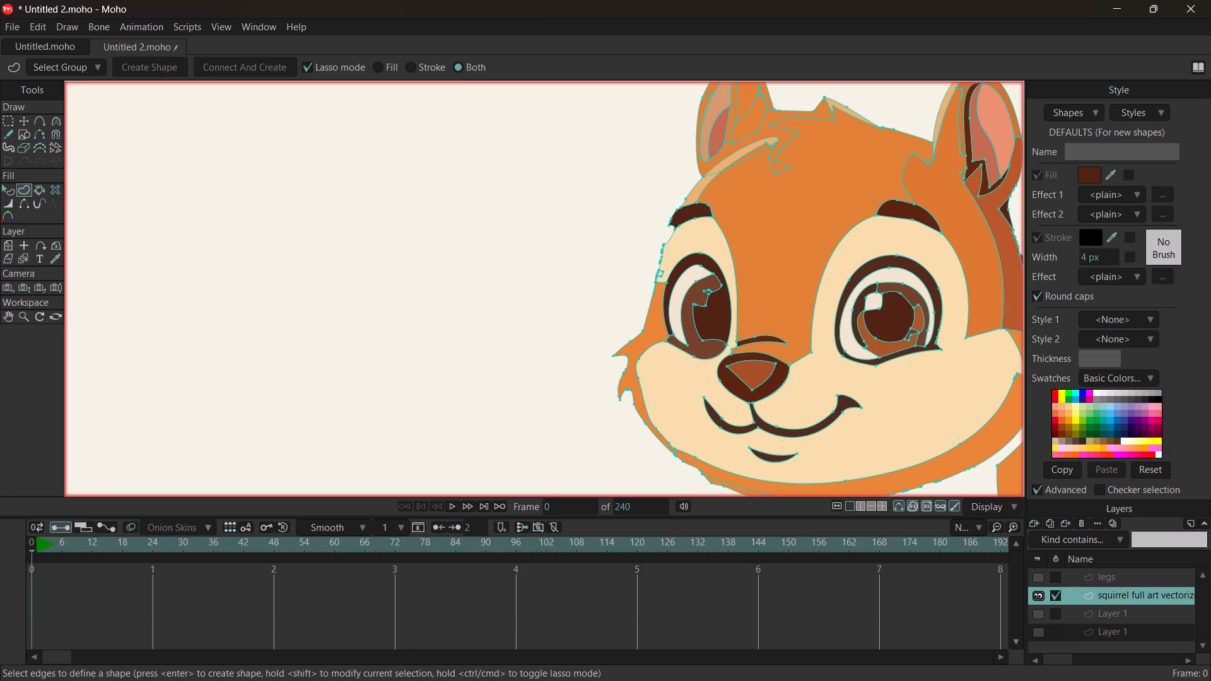
left_click_drag(708, 322, 709, 322)
left_click(21, 185)
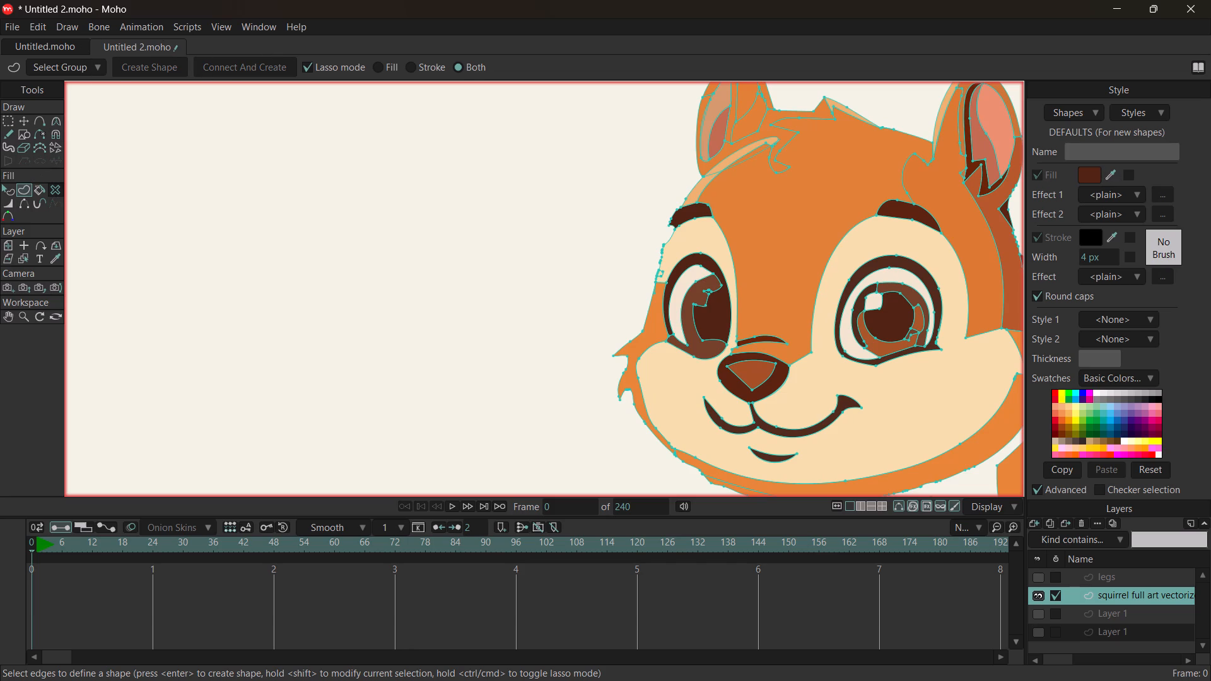
left_click(689, 315)
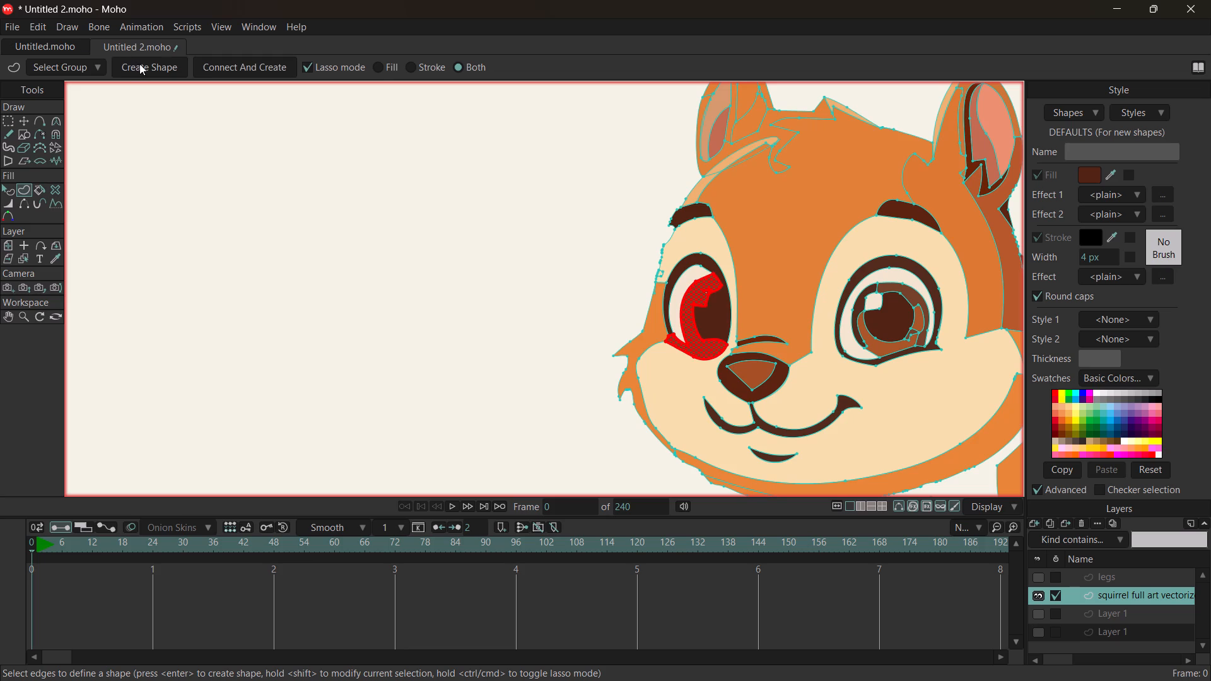
left_click(139, 64)
left_click(493, 215)
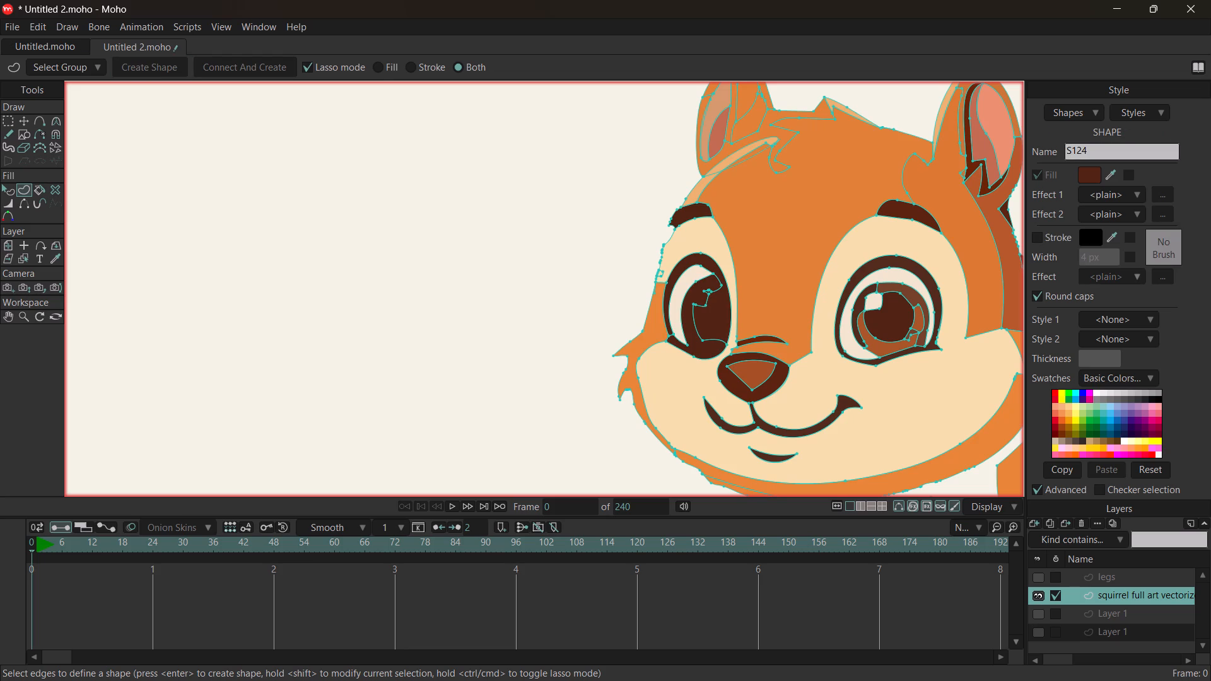
Fill the near eye's upper iris ring, lower crescent and small side patch with the same dark brown.
left_click(907, 294)
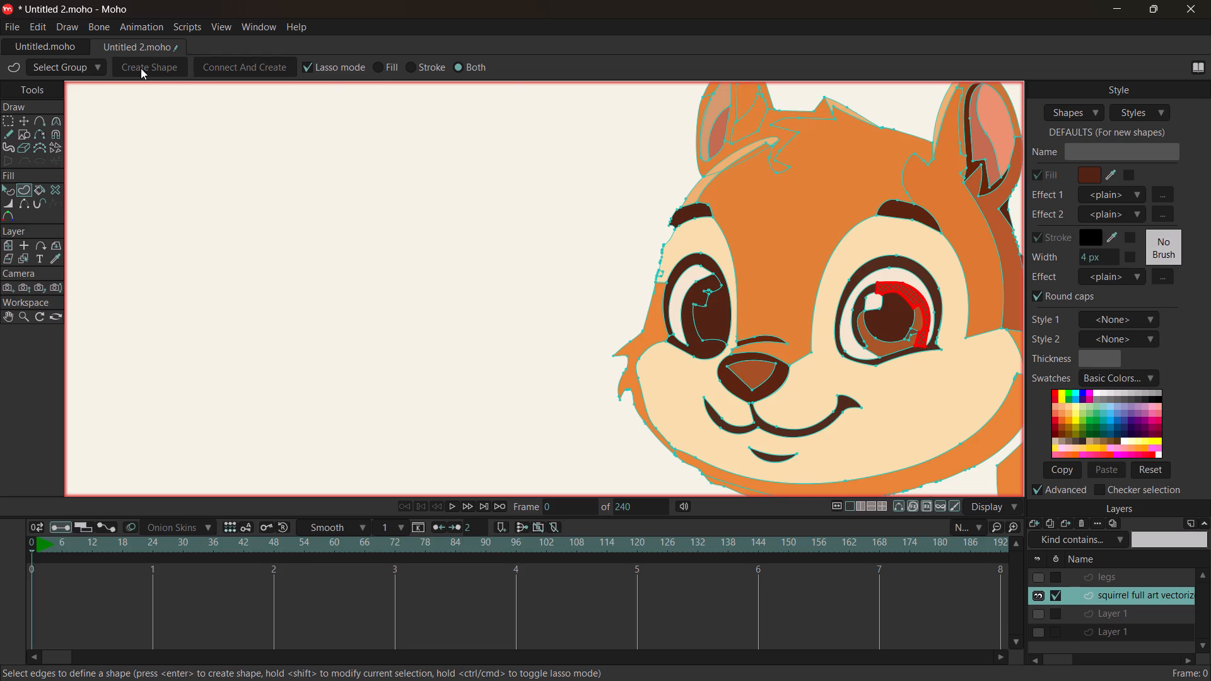
left_click(141, 68)
left_click(882, 347)
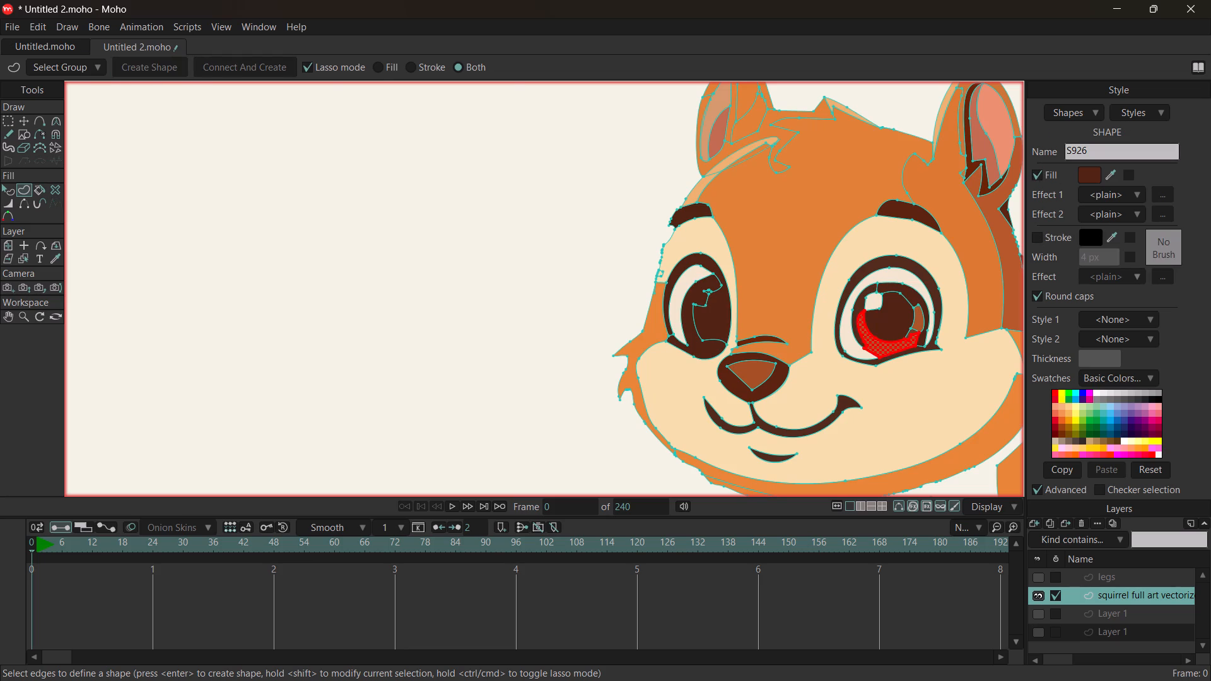
left_click(146, 68)
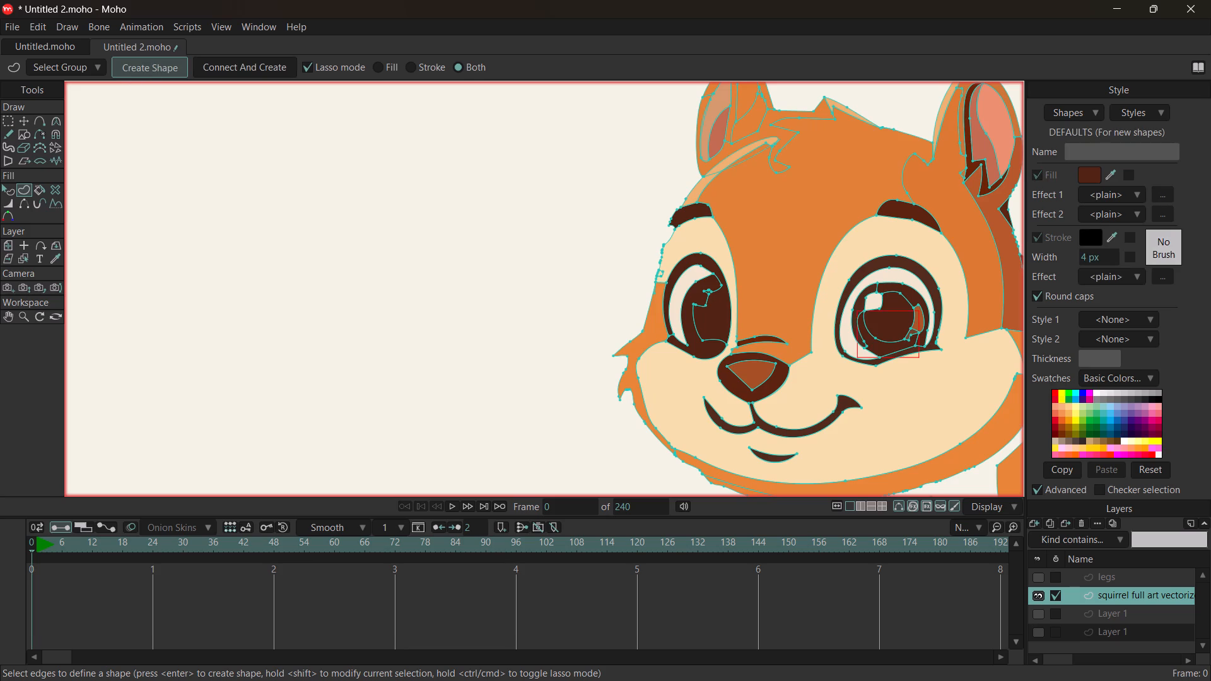
left_click(919, 313)
left_click(154, 66)
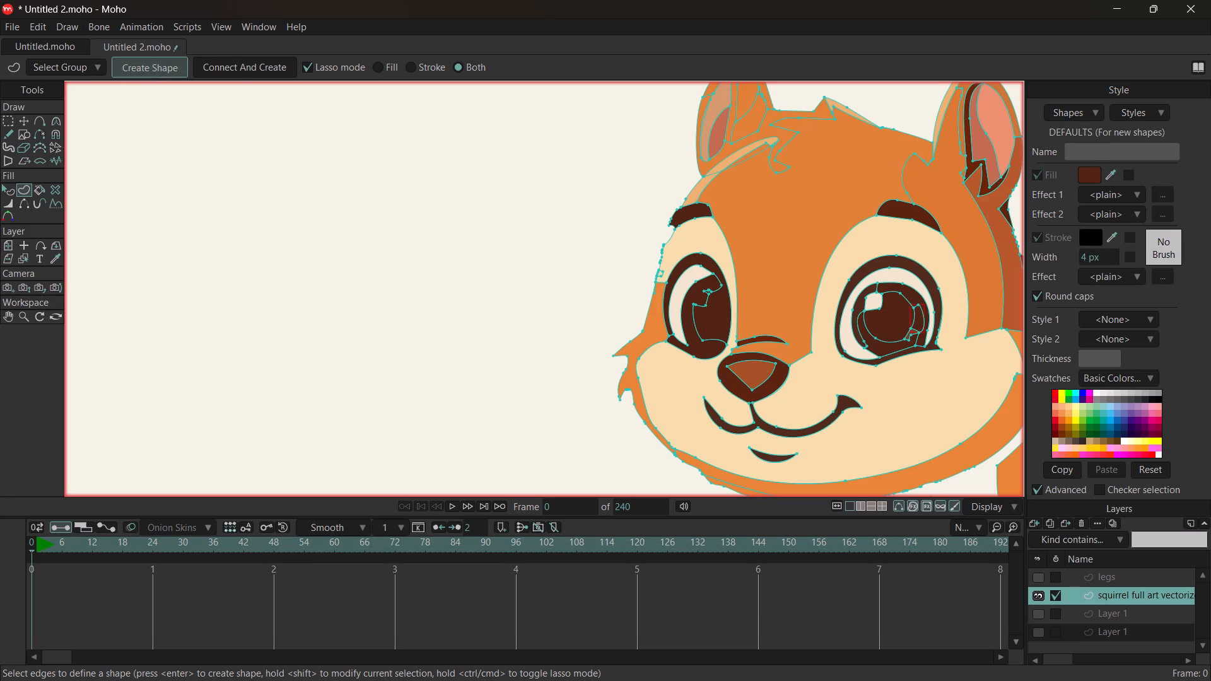
left_click(269, 199)
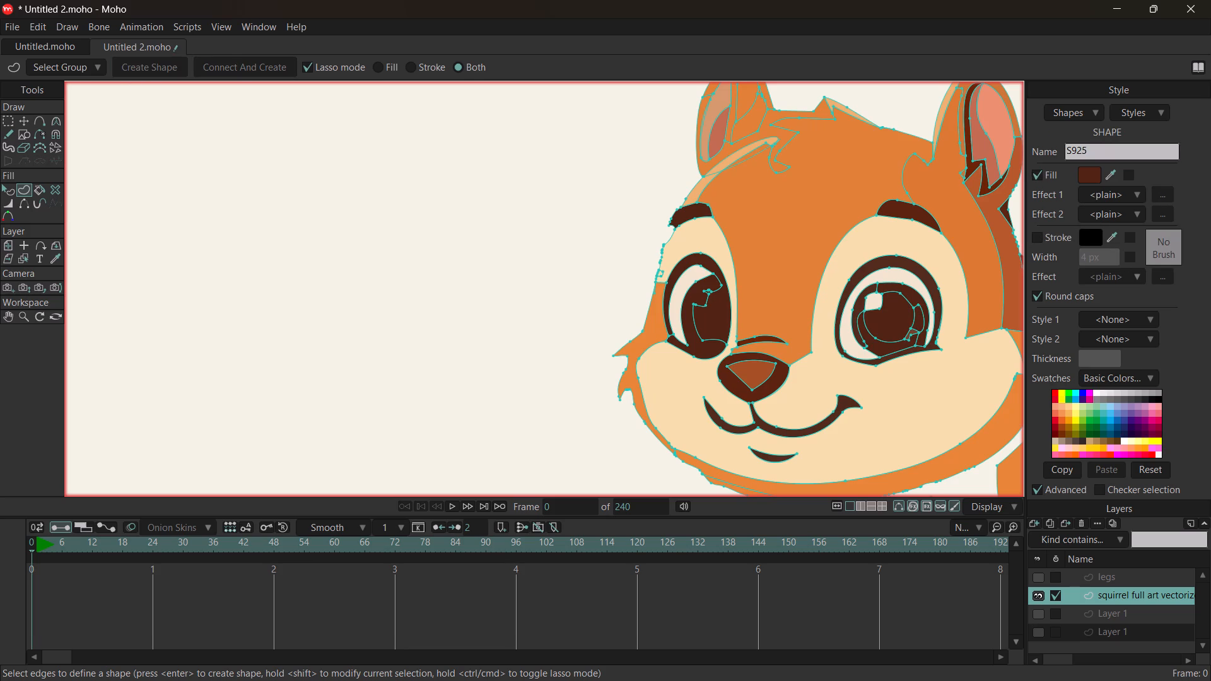
Examine the recolored eyes and the overall head and face outline for remaining flaws.
scroll(1003, 231, "down", 4)
scroll(1005, 164, "up", 4)
scroll(1034, 245, "down", 4)
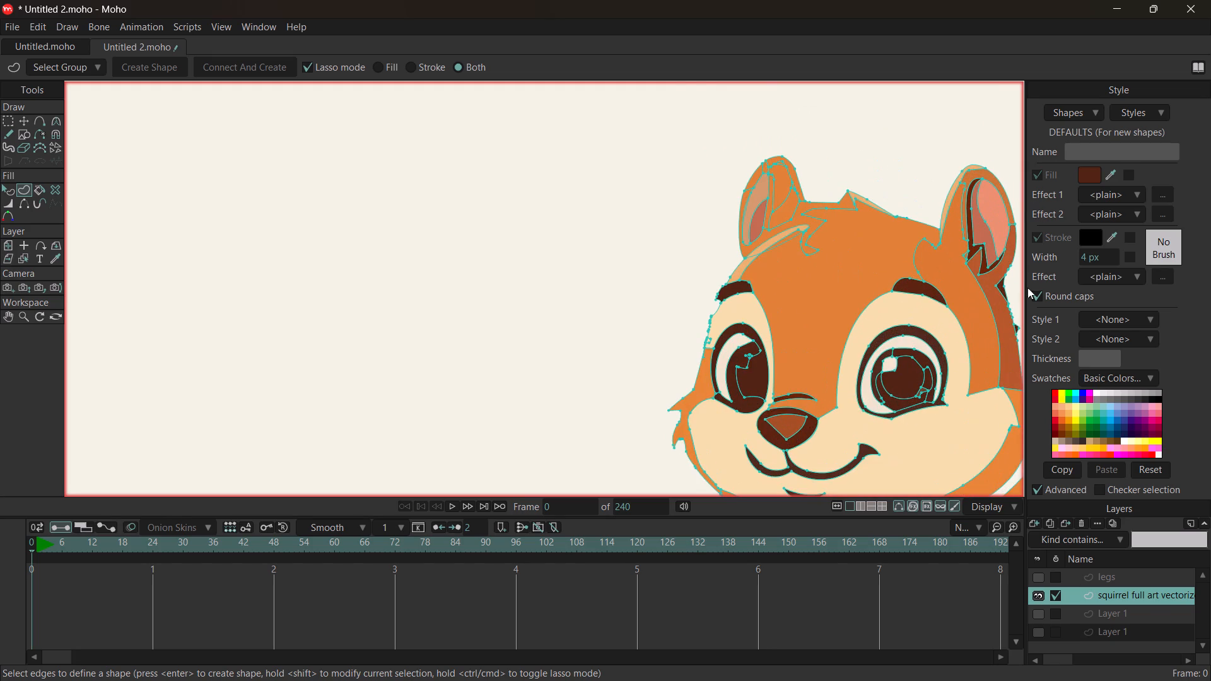
scroll(983, 349, "down", 4)
scroll(1012, 377, "up", 2)
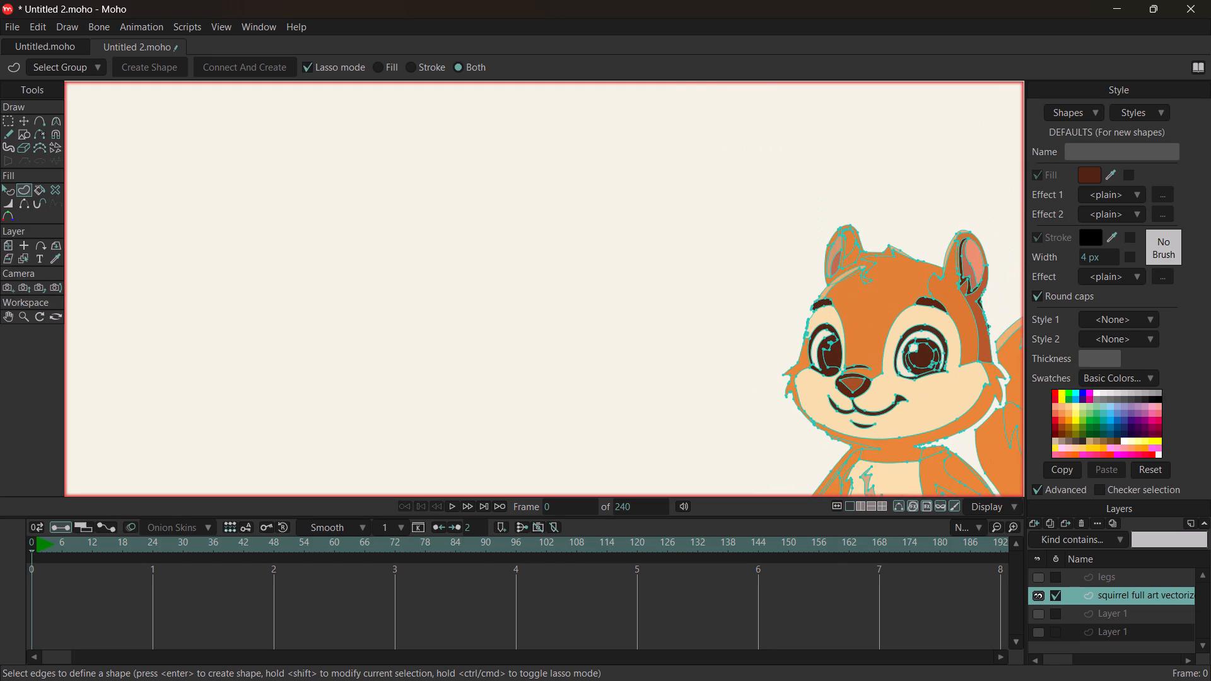
scroll(995, 407, "up", 5)
scroll(682, 408, "down", 2)
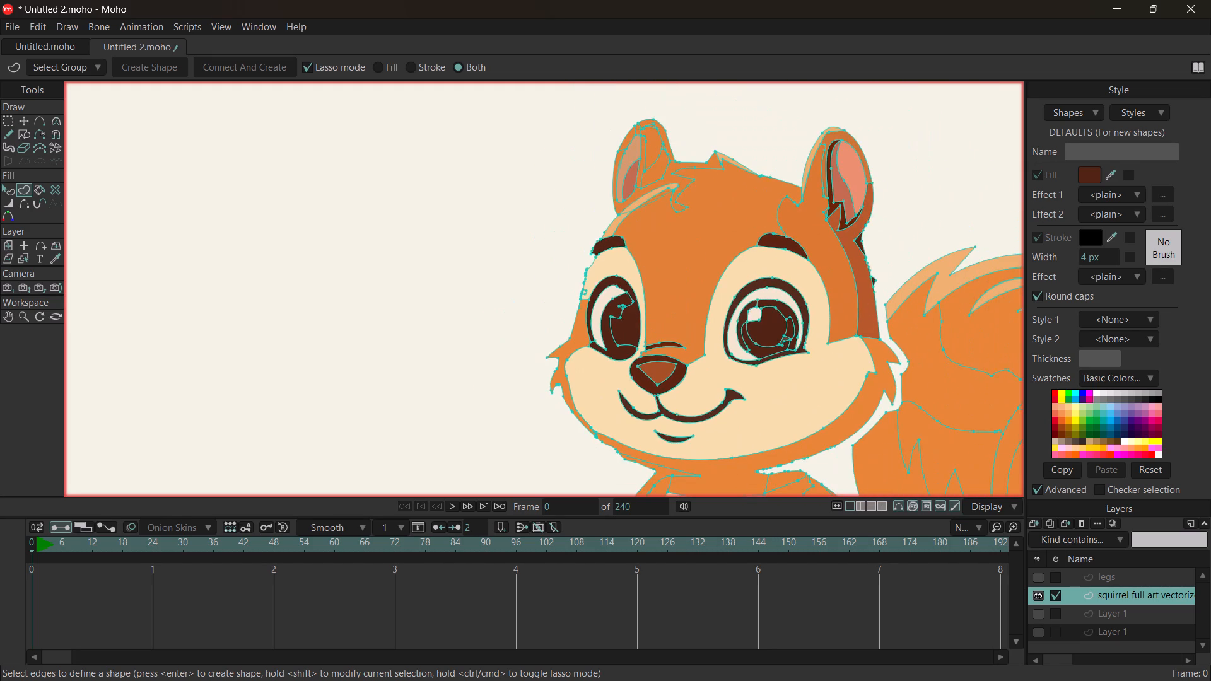
Delete the surplus points on the far cheek's lower outer edge, below the fur tuft and at the notch.
scroll(547, 482, "up", 4)
scroll(595, 364, "up", 5)
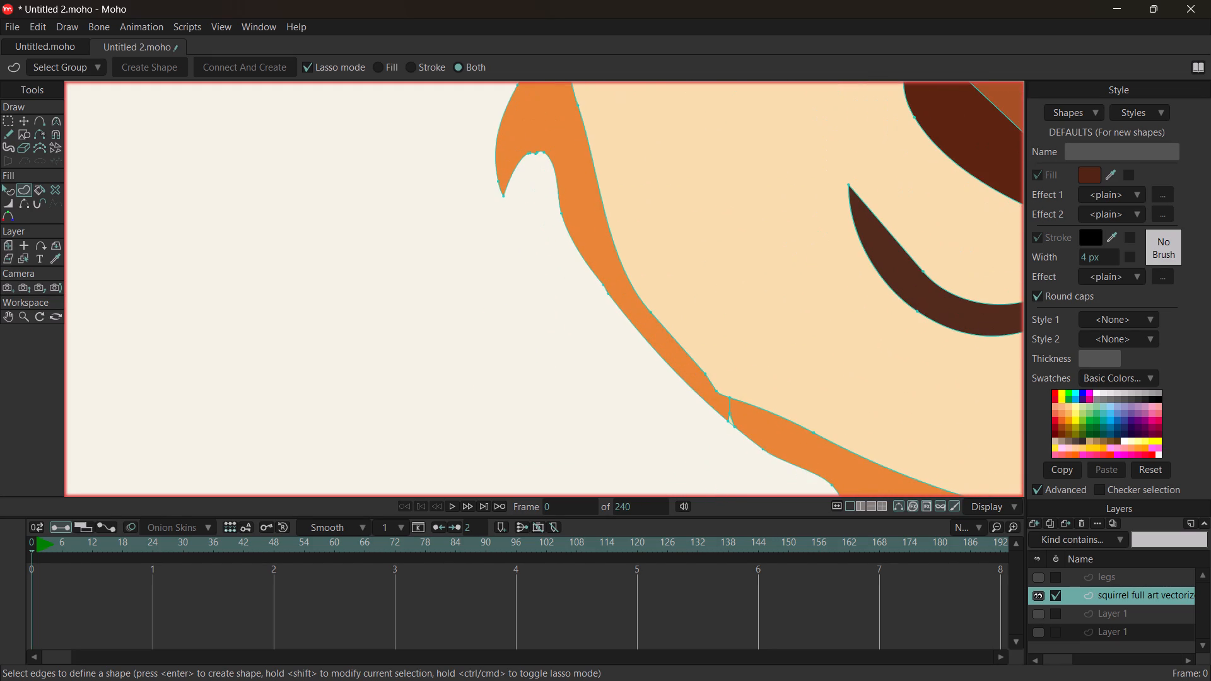
left_click(606, 291)
key("Delete")
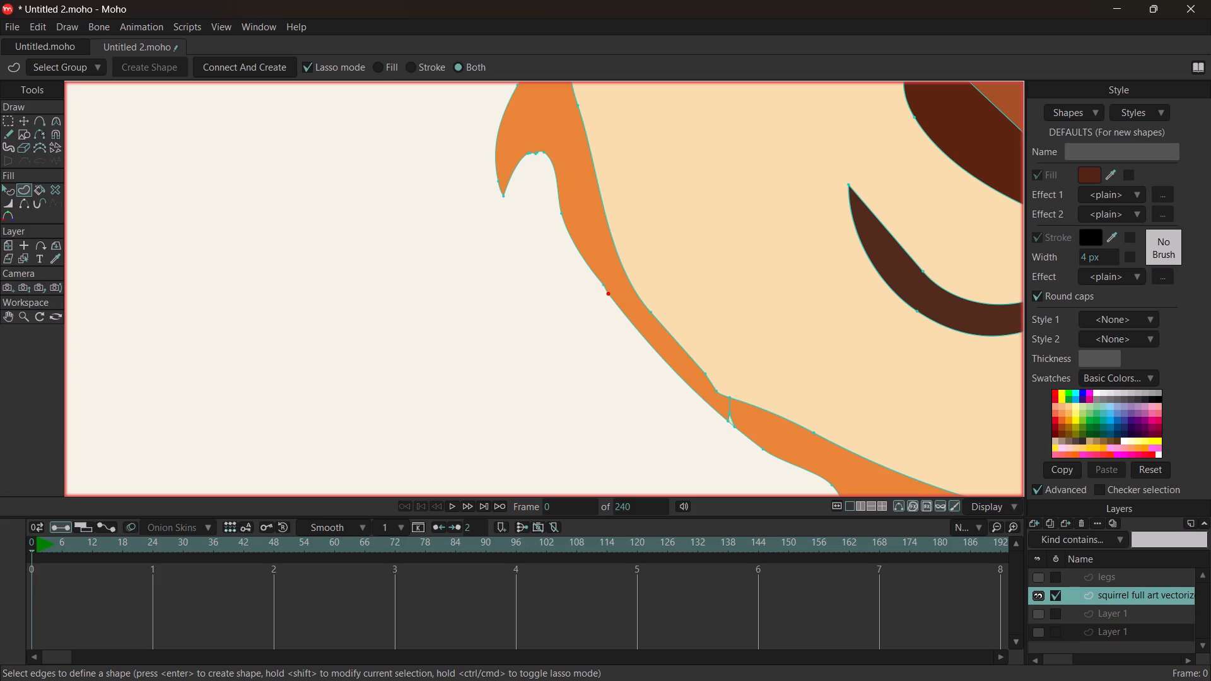
key("Delete")
left_click(24, 118)
key("Delete")
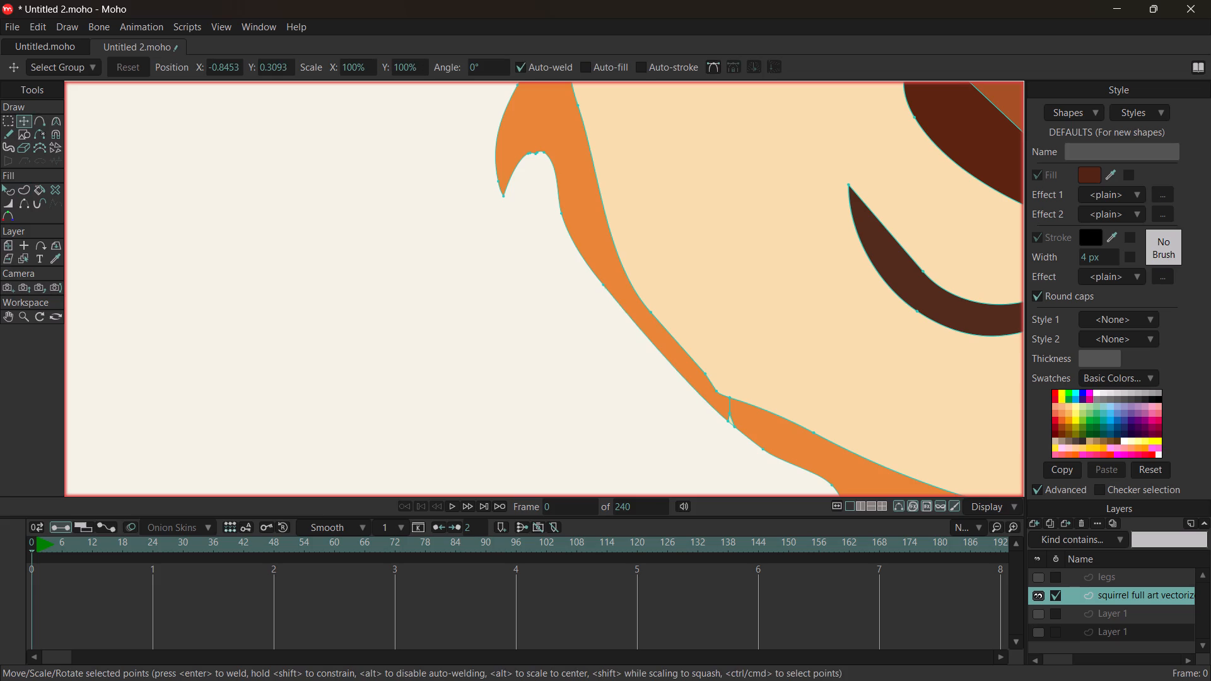
left_click(733, 426)
key("Delete")
key("Delete")
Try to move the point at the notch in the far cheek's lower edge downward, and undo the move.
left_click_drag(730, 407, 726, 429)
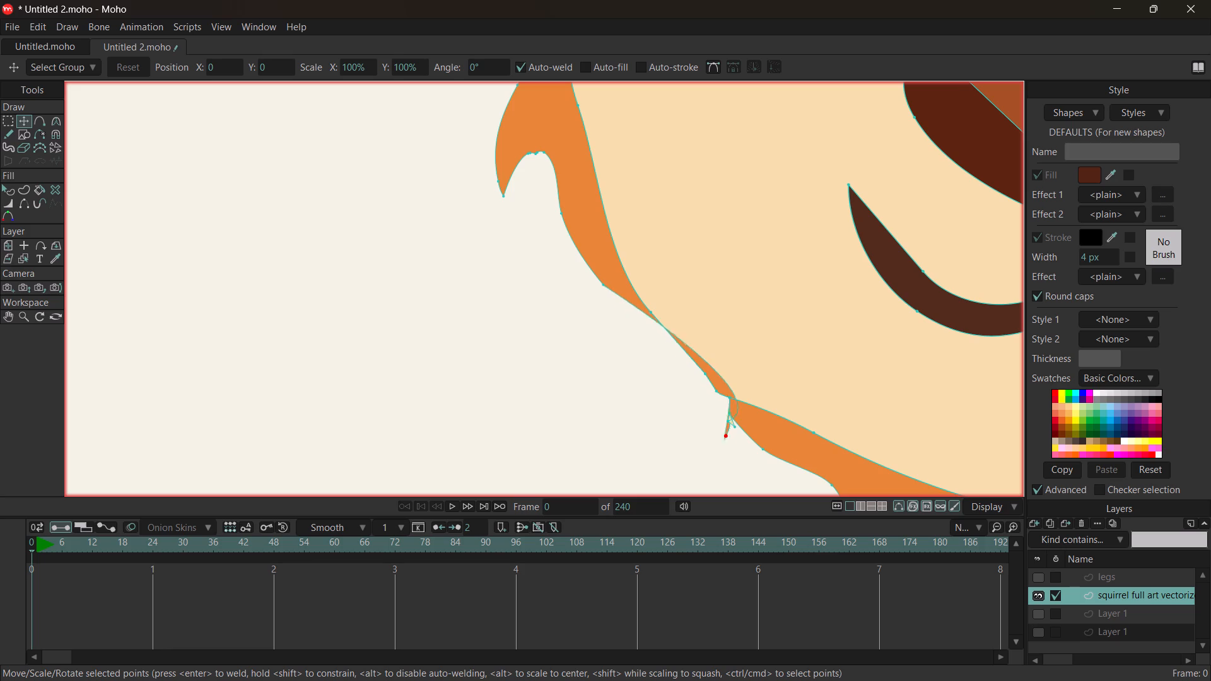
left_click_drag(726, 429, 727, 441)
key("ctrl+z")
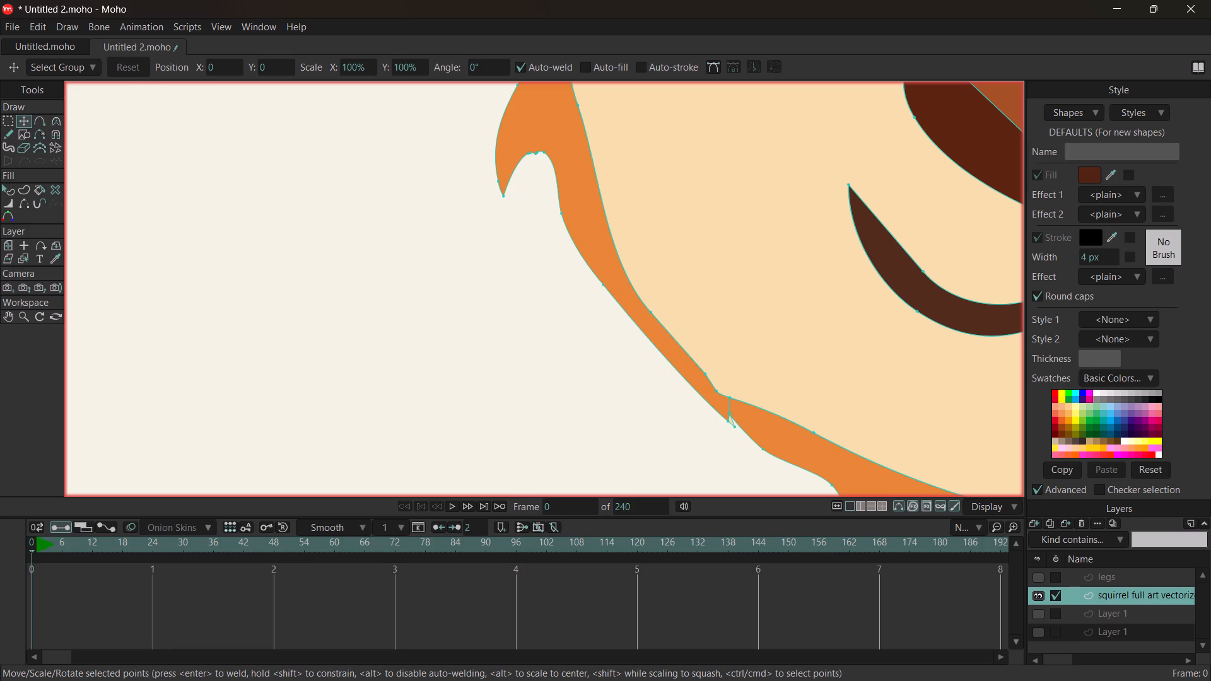
Delete the two outer points of the cream sliver sticking out at the notch in the far cheek's lower edge.
left_click(0, 119)
left_click(7, 120)
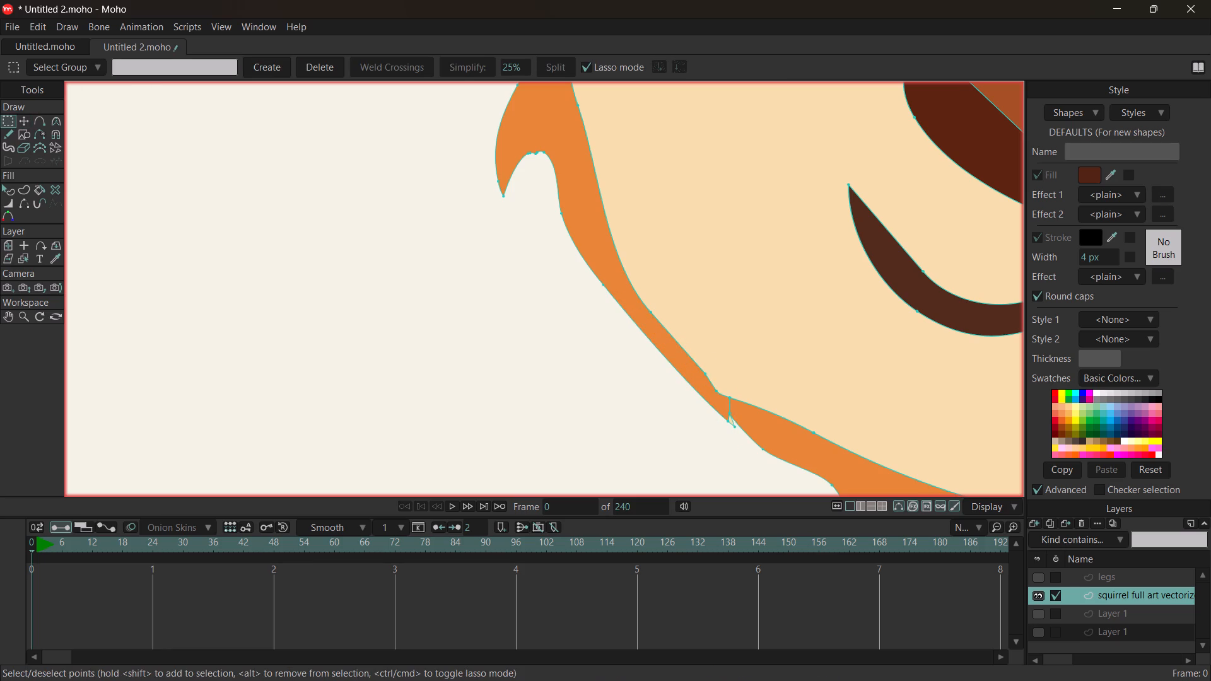
left_click(772, 451)
left_click(701, 455)
scroll(790, 446, "up", 11)
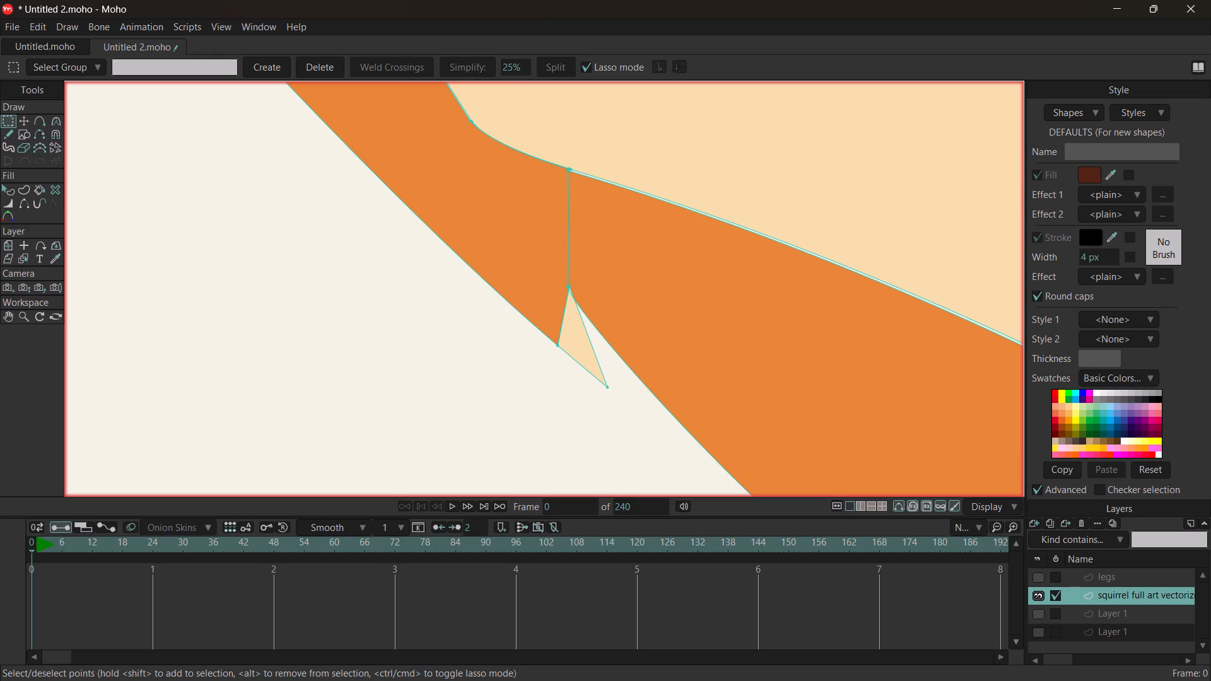
double_click(605, 390)
key("Delete")
left_click(561, 346)
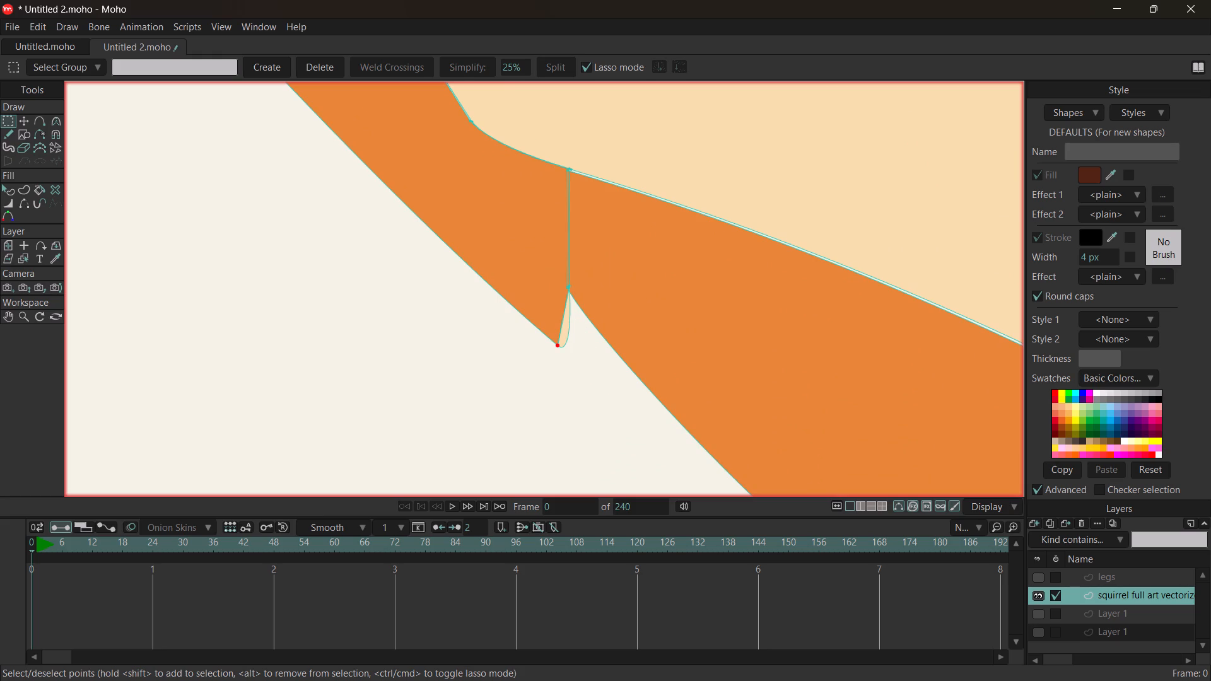
key("Delete")
Move the outer-edge point below the far cheek's lower fur tuft slightly downward with Transform Points.
scroll(530, 339, "down", 3, "ctrl")
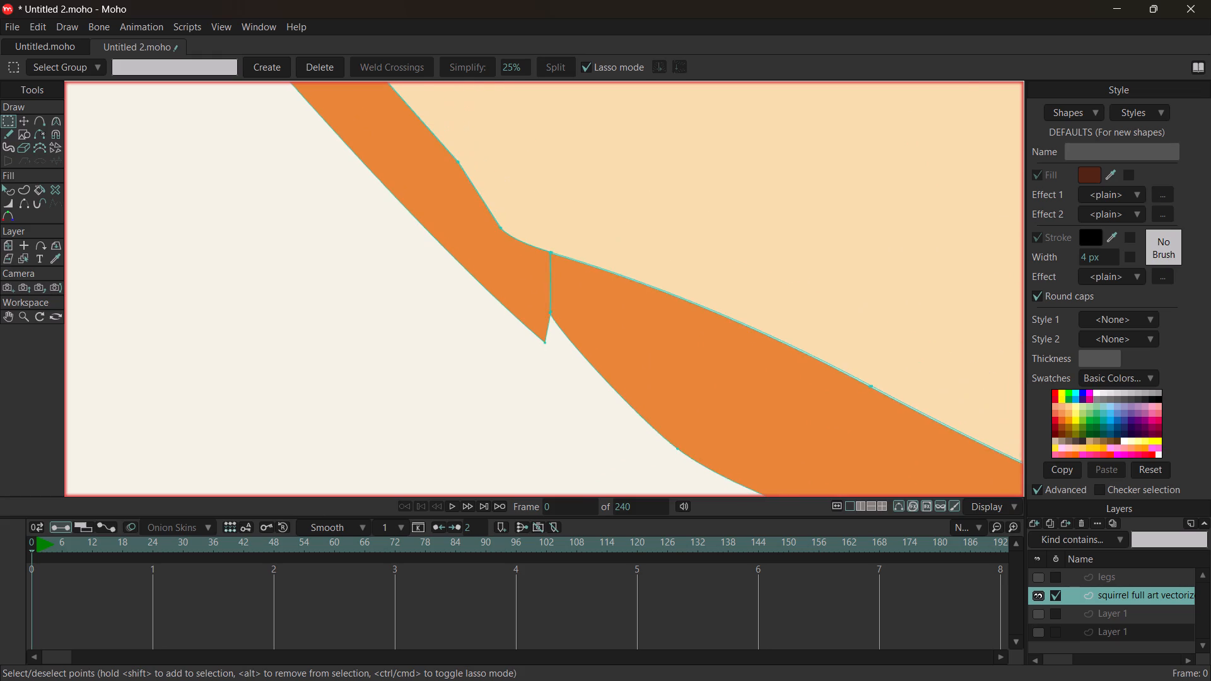
scroll(530, 338, "down", 4, "ctrl")
scroll(421, 274, "down", 6, "ctrl")
scroll(365, 159, "up", 2, "ctrl")
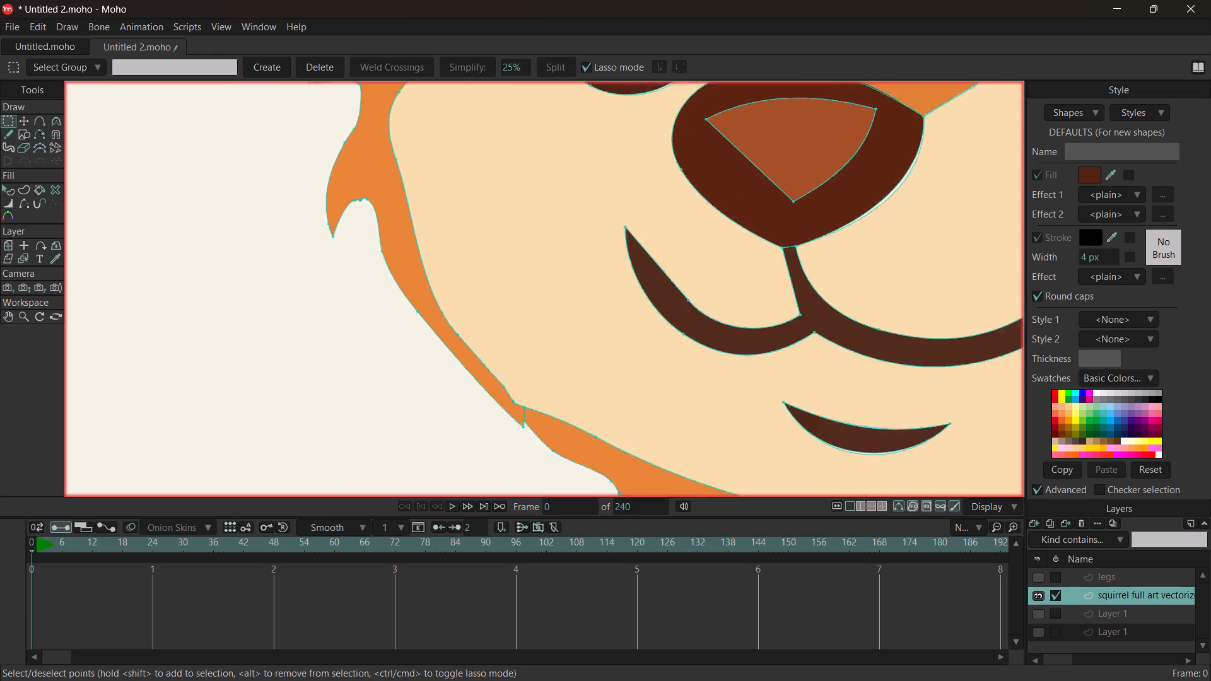
scroll(365, 159, "up", 4, "ctrl")
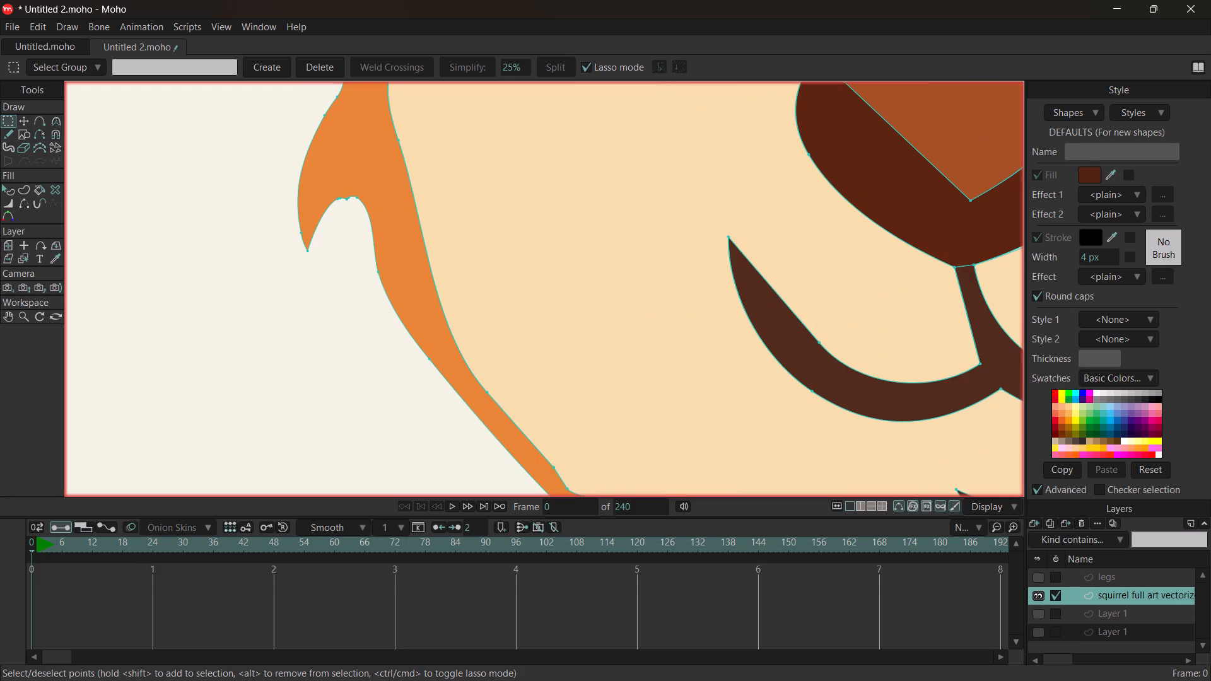
left_click(430, 359)
left_click(31, 121)
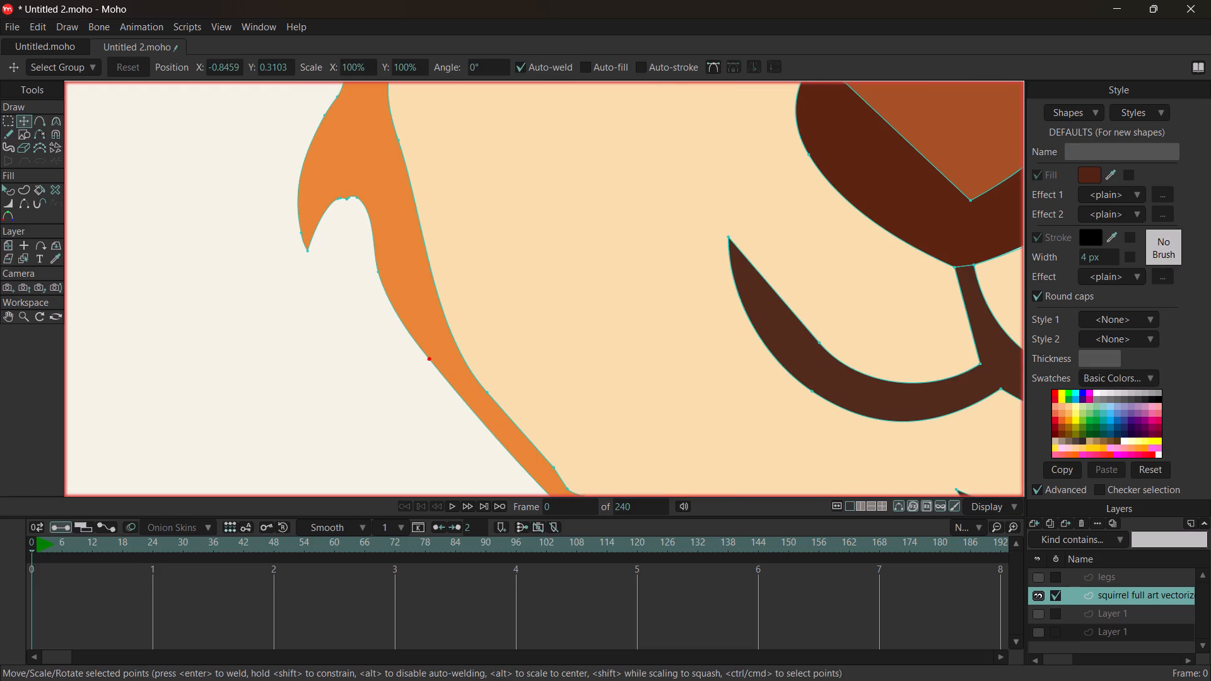
left_click_drag(428, 357, 426, 370)
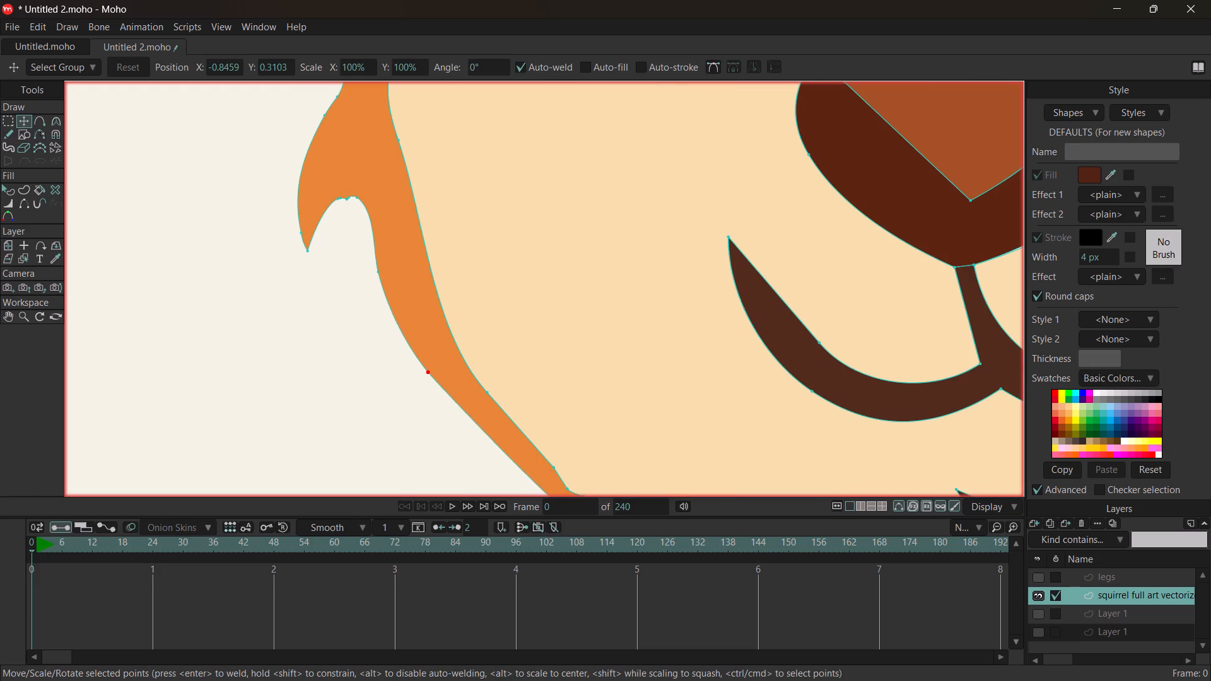
Move the outer-edge point below the far cheek's lower fur tuft and the notch's tip point downward to widen the orange rim.
left_click_drag(426, 370, 420, 391)
scroll(525, 380, "down", 4, "ctrl")
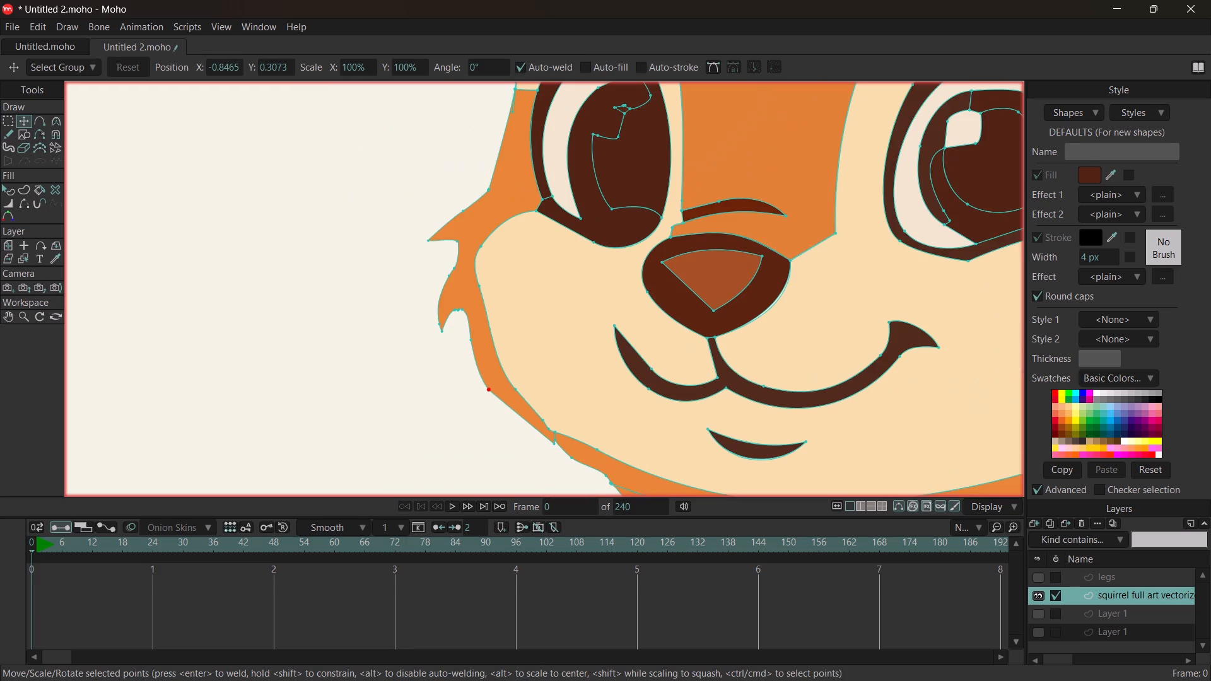
scroll(550, 497, "up", 3, "ctrl")
scroll(516, 419, "up", 6, "ctrl")
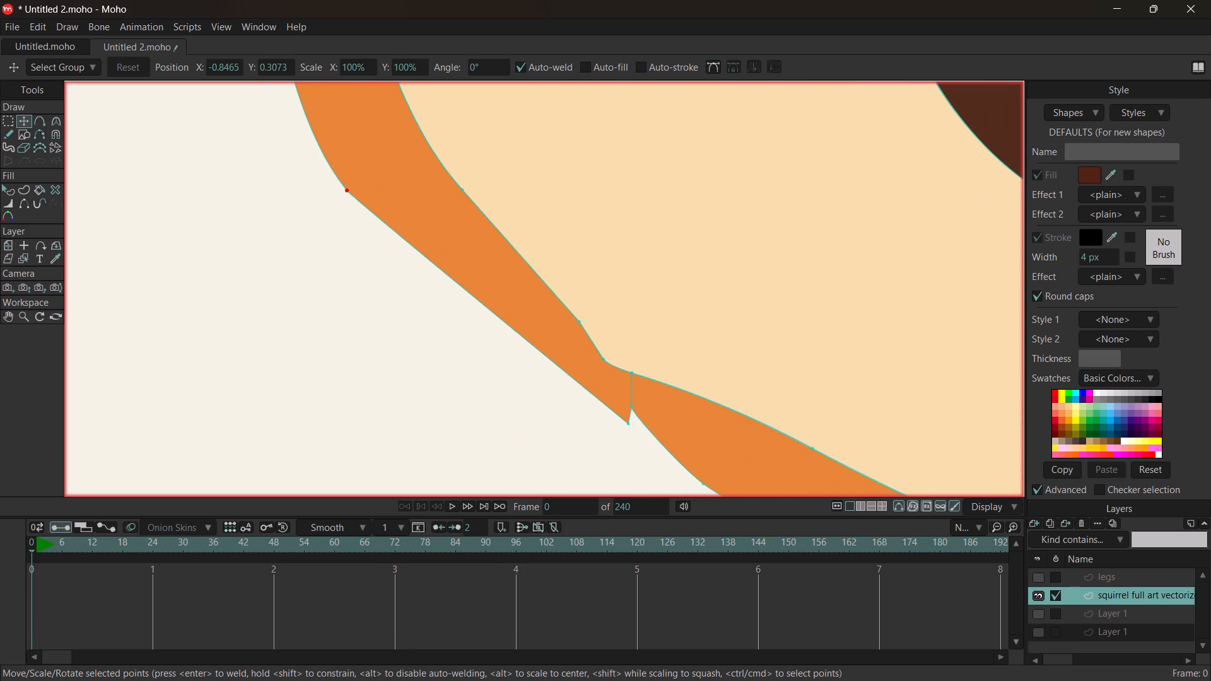
left_click_drag(626, 422, 619, 463)
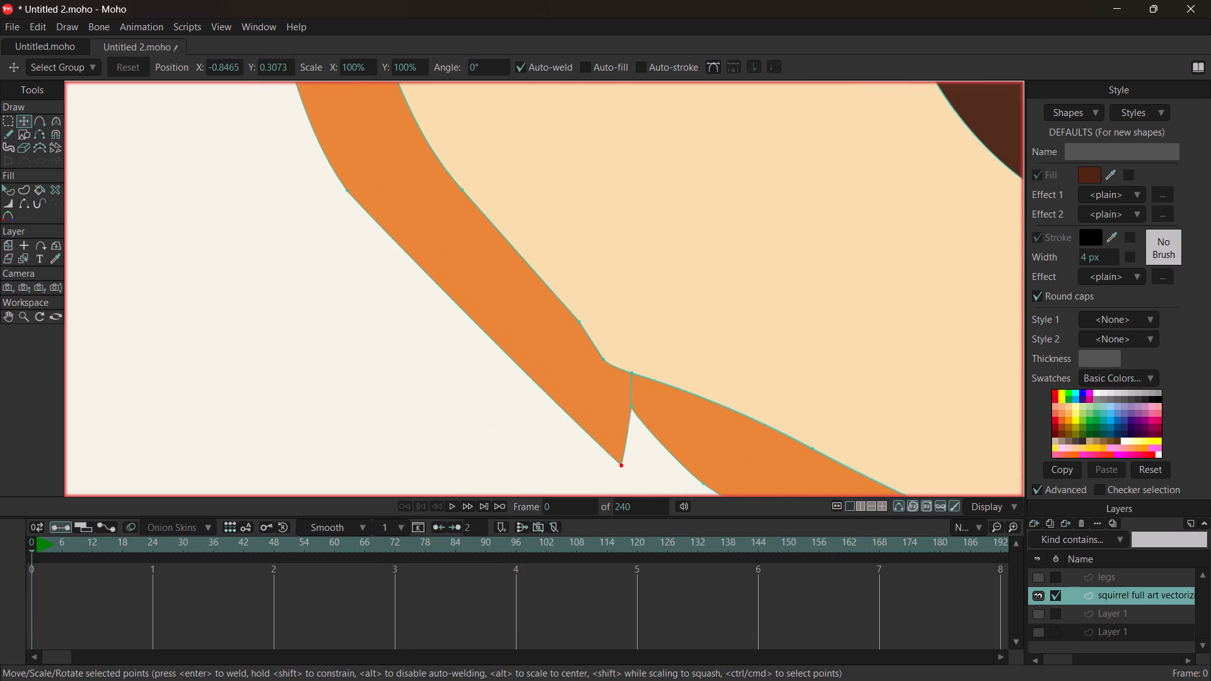
left_click_drag(619, 463, 619, 463)
scroll(664, 448, "down", 4, "ctrl")
scroll(853, 453, "down", 4, "ctrl")
scroll(942, 440, "down", 2, "ctrl")
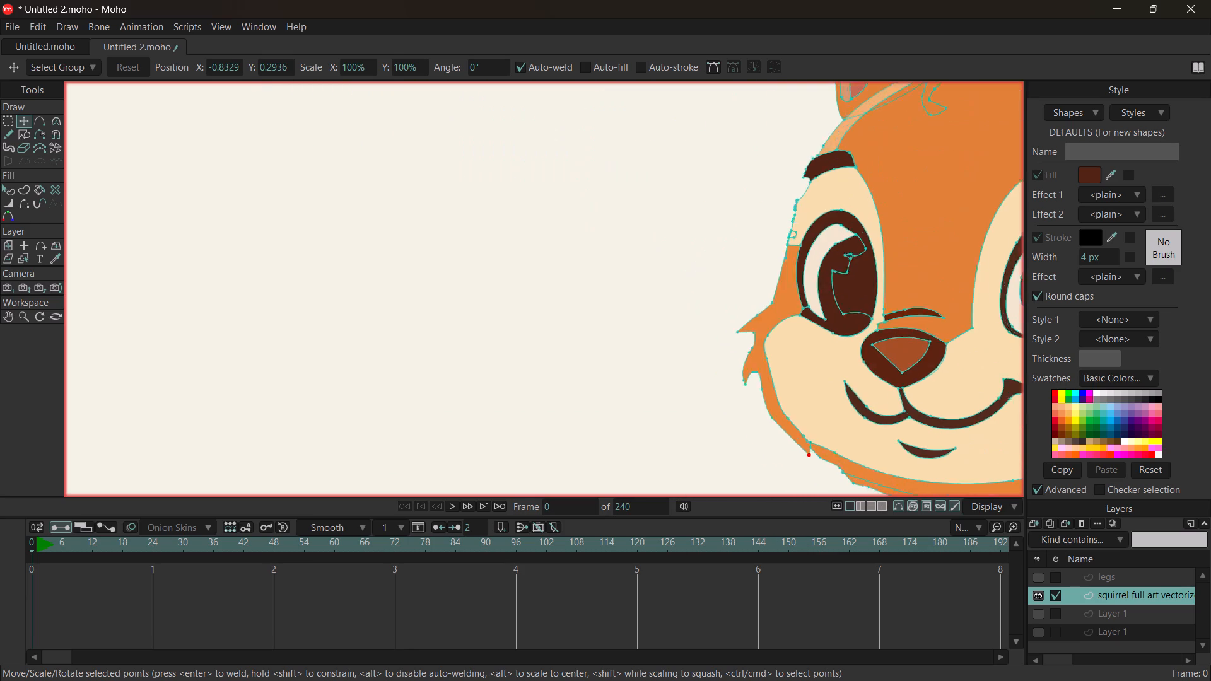
scroll(946, 441, "down", 1, "ctrl")
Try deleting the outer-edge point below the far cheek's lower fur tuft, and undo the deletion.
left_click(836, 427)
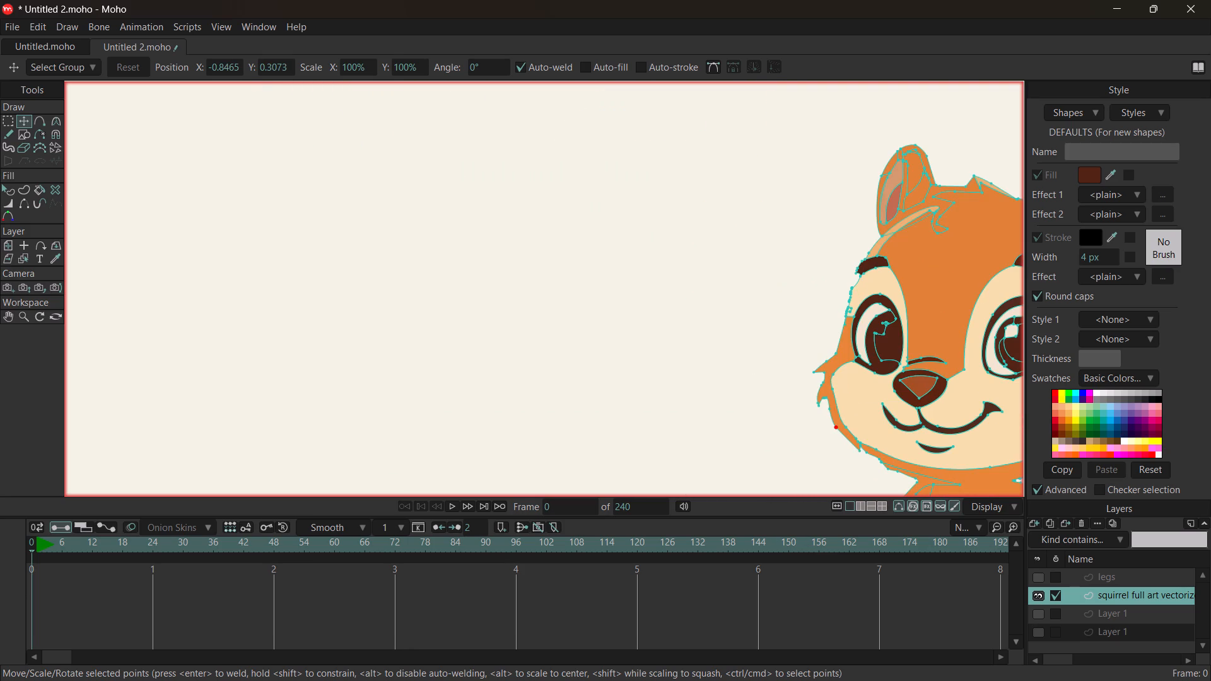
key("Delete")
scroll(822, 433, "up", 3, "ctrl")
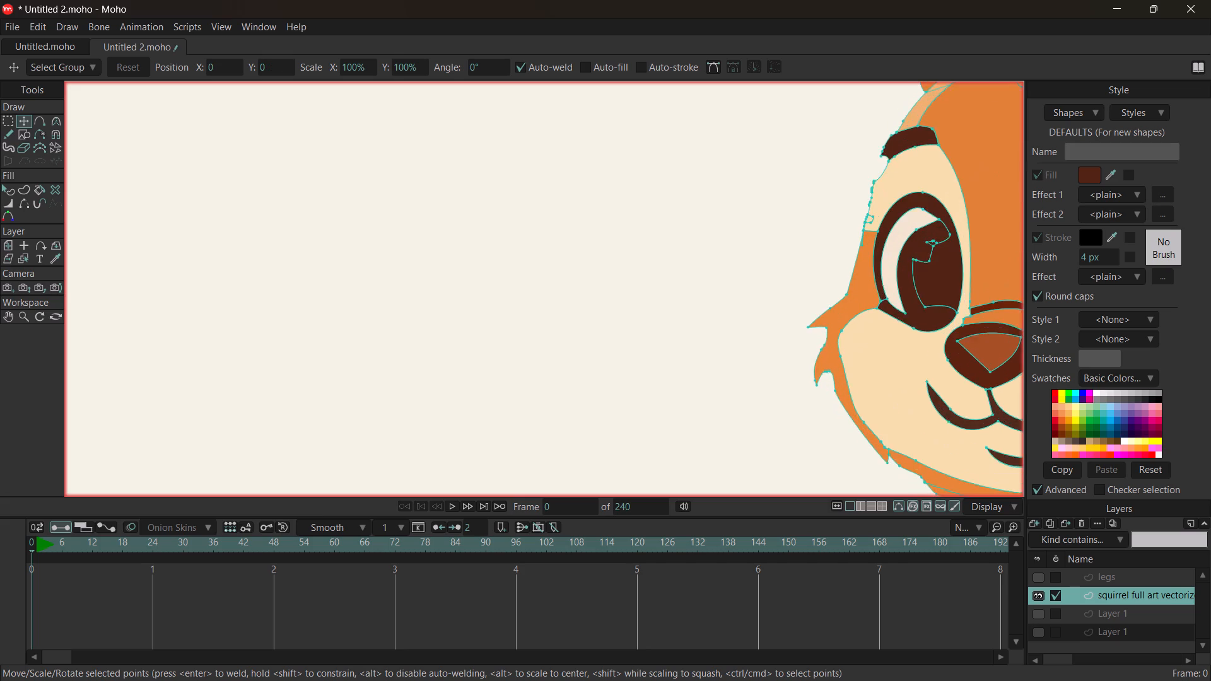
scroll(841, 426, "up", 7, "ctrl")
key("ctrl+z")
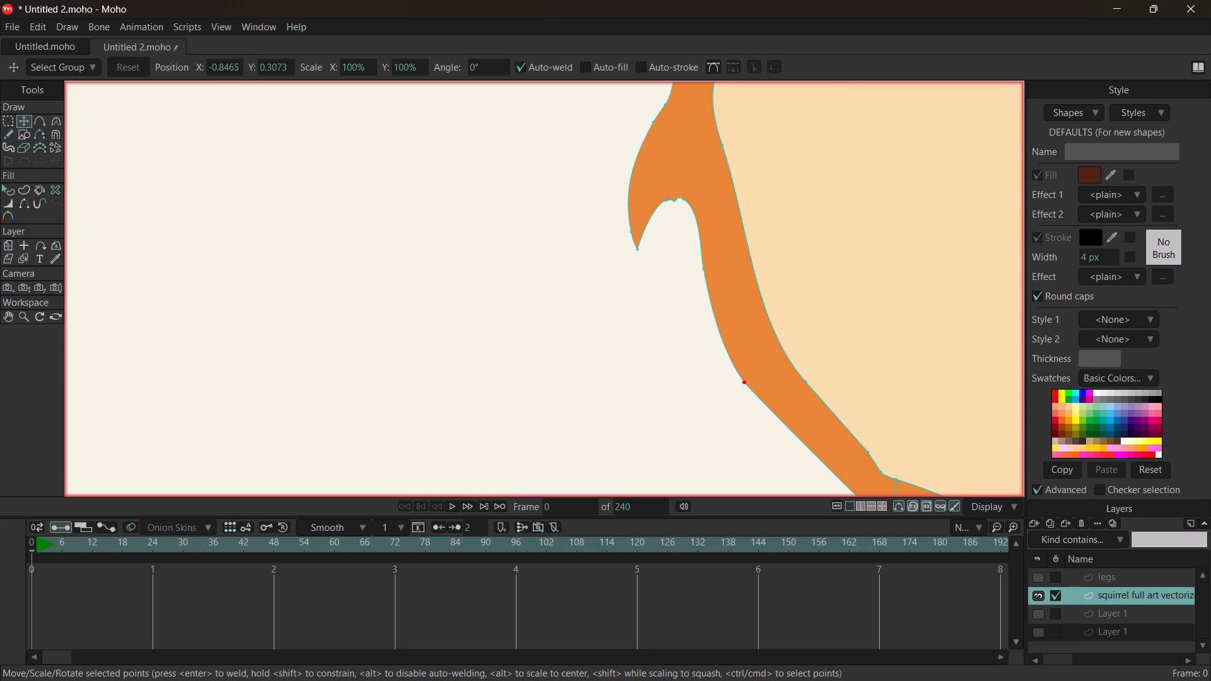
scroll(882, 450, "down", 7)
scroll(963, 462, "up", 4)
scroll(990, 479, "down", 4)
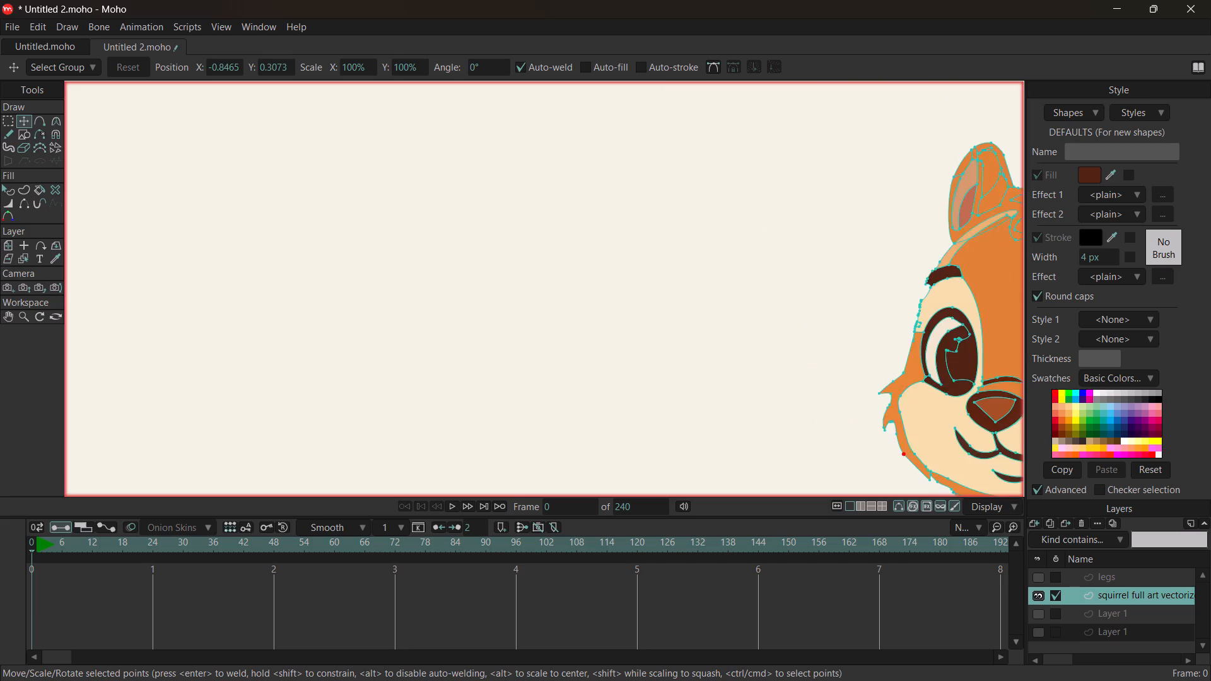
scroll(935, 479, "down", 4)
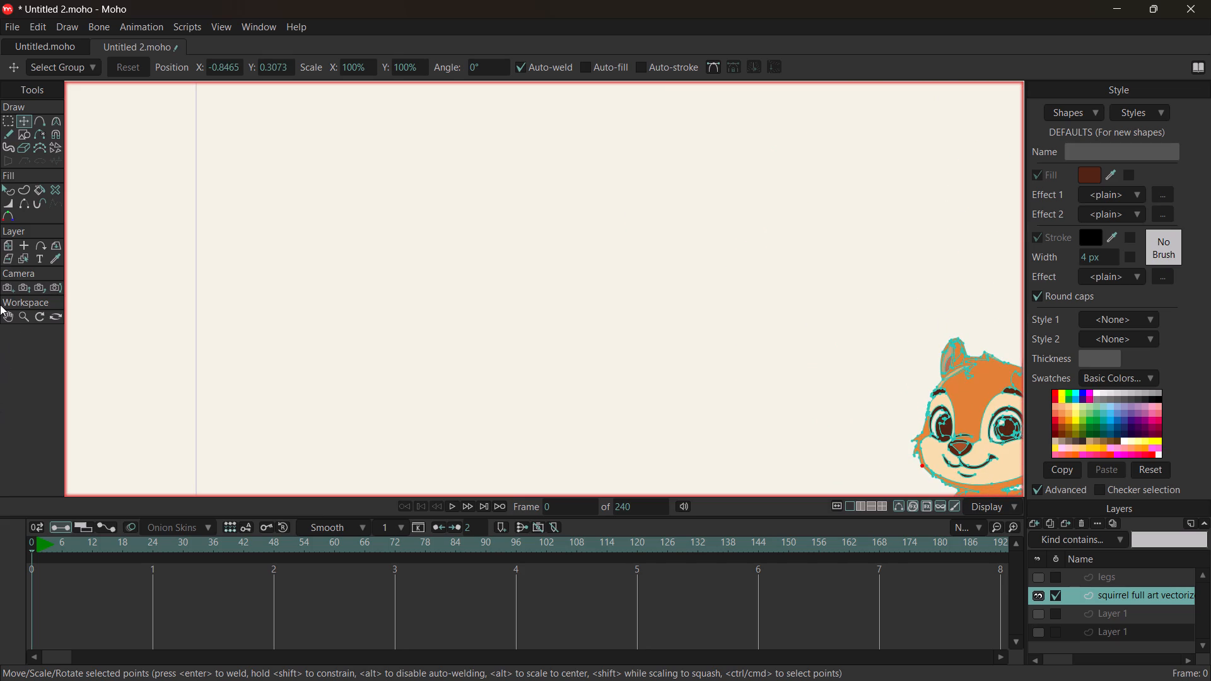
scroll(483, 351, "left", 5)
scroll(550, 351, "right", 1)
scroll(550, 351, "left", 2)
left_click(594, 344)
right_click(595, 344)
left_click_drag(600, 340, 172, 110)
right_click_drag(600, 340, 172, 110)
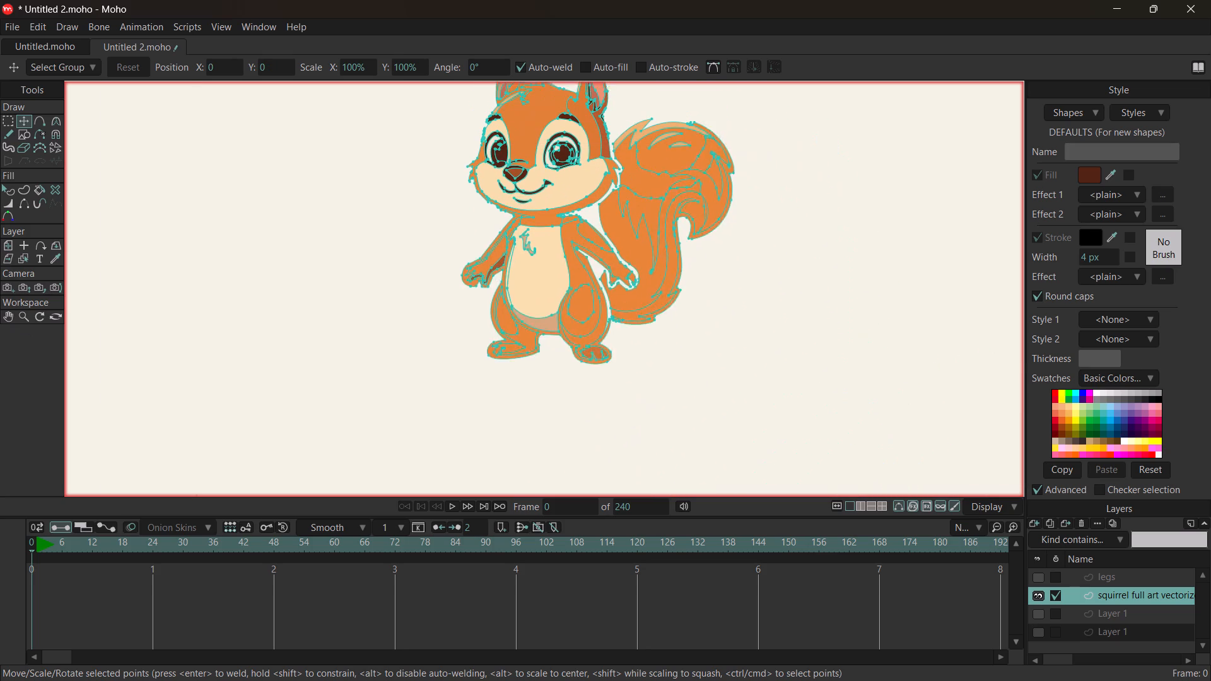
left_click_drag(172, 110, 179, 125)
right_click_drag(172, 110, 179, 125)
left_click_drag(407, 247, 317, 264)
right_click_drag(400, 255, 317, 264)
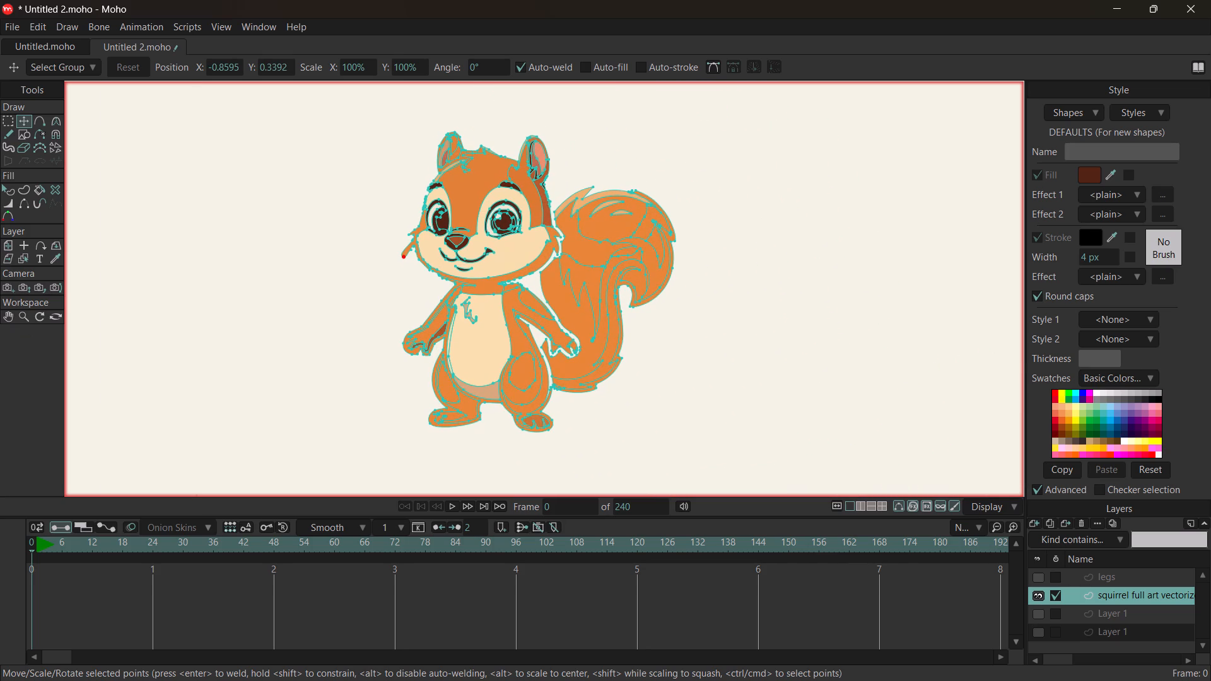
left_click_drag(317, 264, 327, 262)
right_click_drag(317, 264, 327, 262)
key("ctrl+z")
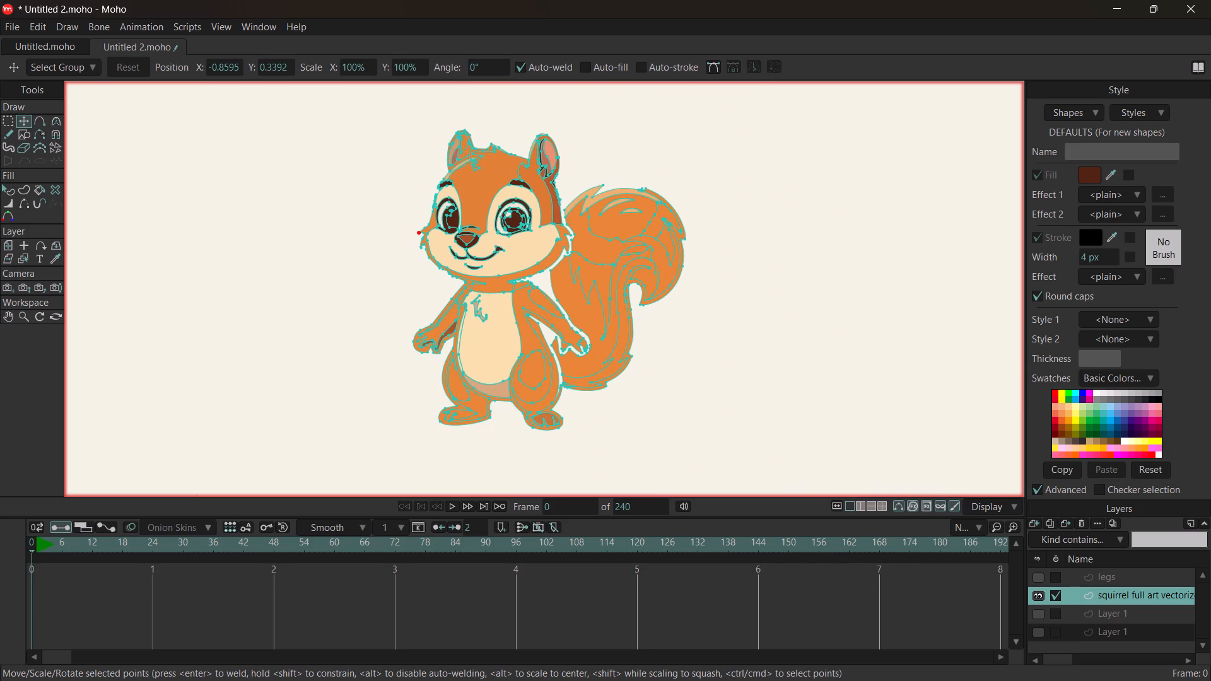
Move the upper outer point of the orange chin strip down onto the cheek's notch tip to fill the gap.
scroll(481, 267, "up", 4, "ctrl")
scroll(355, 259, "up", 3, "ctrl")
scroll(370, 207, "up", 5, "ctrl")
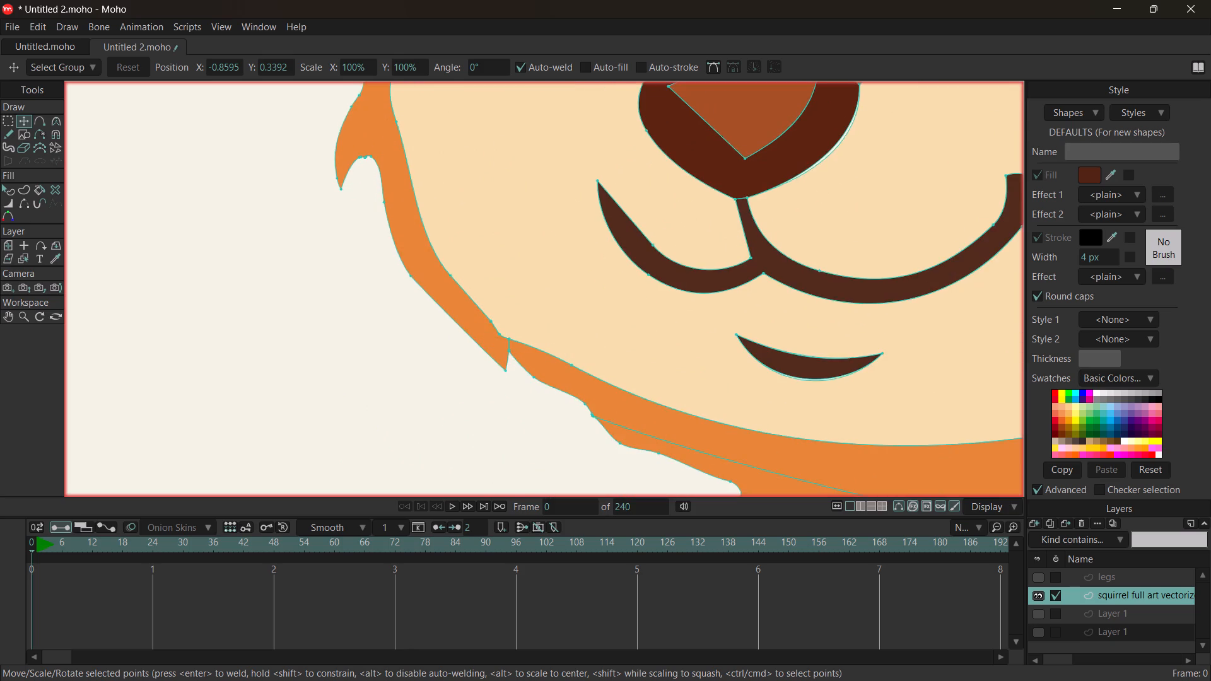
scroll(503, 302, "down", 4, "ctrl")
scroll(566, 419, "up", 4, "ctrl")
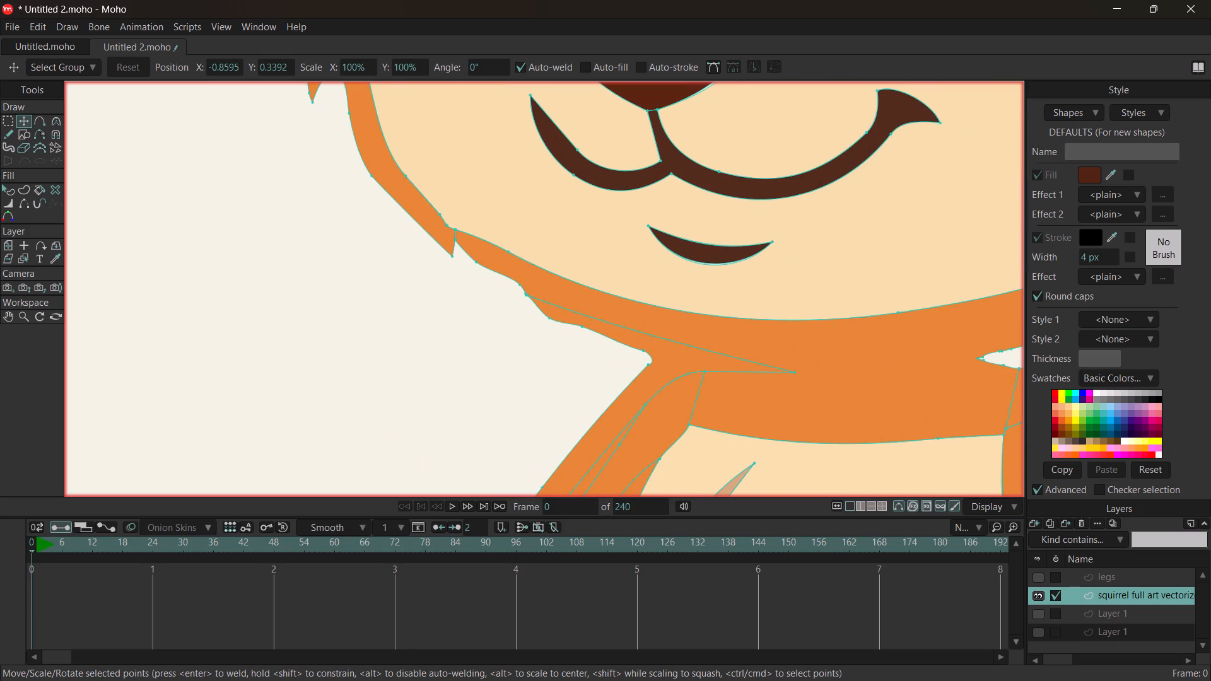
left_click(474, 263, "ctrl")
left_click_drag(475, 262, 463, 264, "ctrl")
scroll(507, 279, "up", 7, "ctrl")
scroll(439, 234, "up", 2, "ctrl")
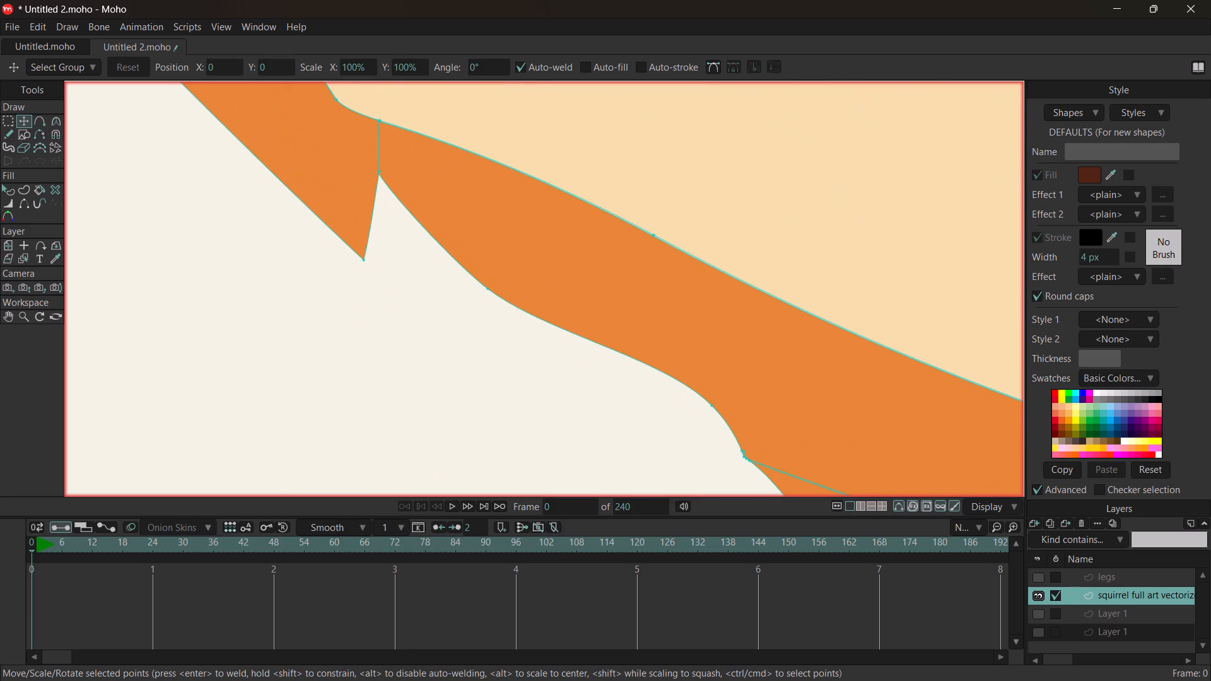
left_click(380, 174)
left_click_drag(378, 172, 367, 241)
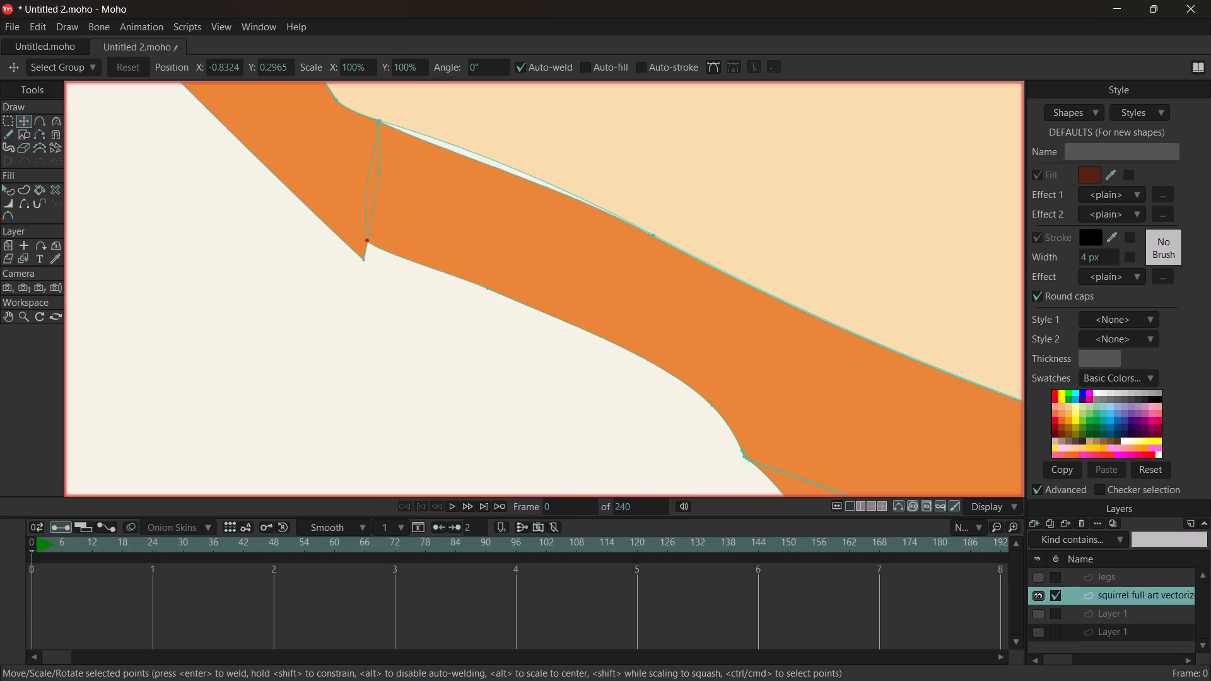
left_click_drag(367, 241, 363, 259)
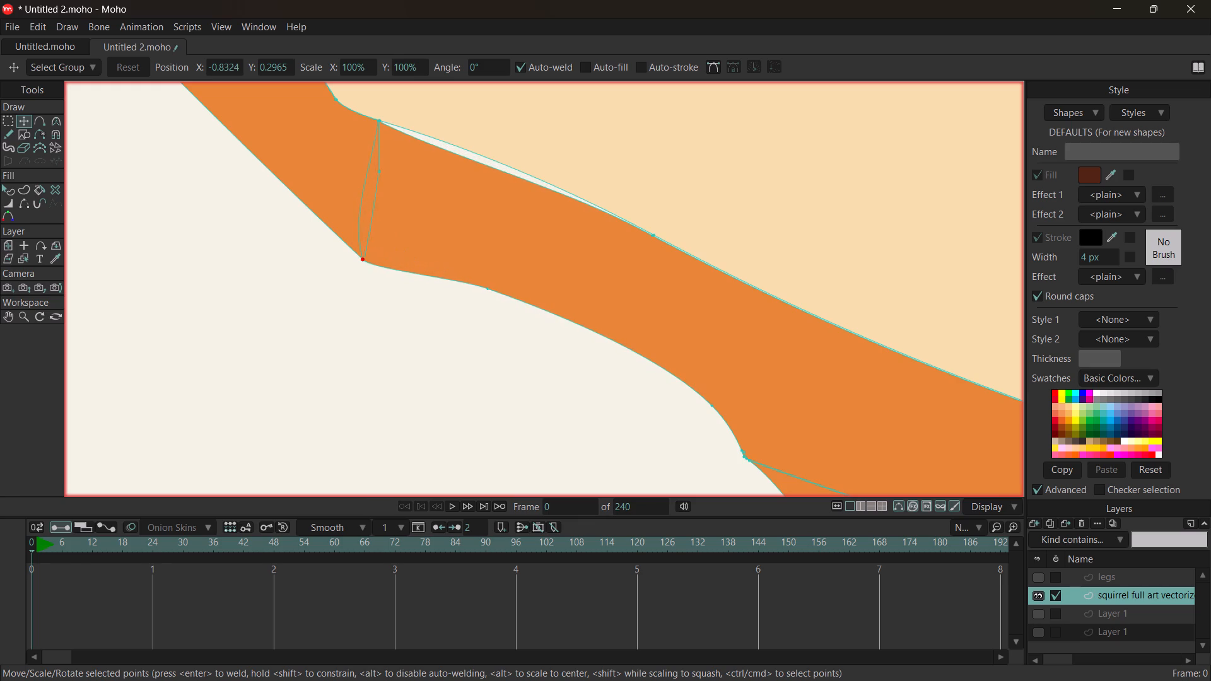
left_click_drag(363, 259, 361, 259)
Add a point on the orange chin strip's upper edge near the notch and move it up to cover the gap beside the cream cheek.
left_click(468, 159)
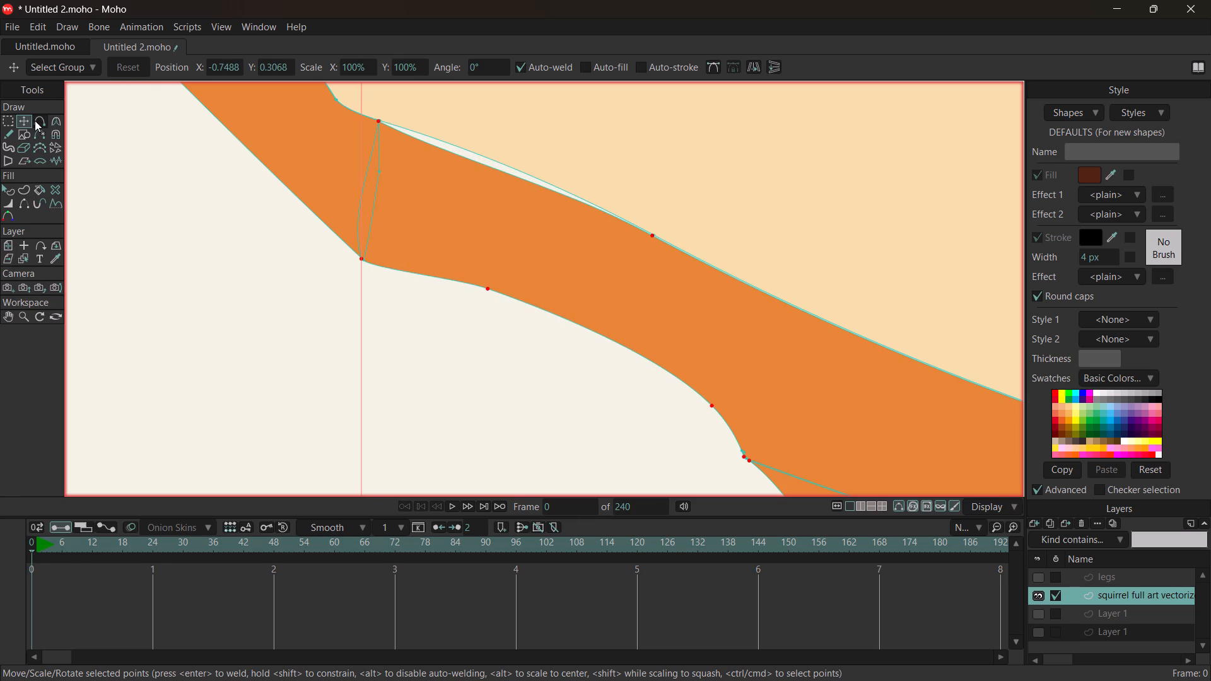
left_click(35, 120)
left_click(488, 166)
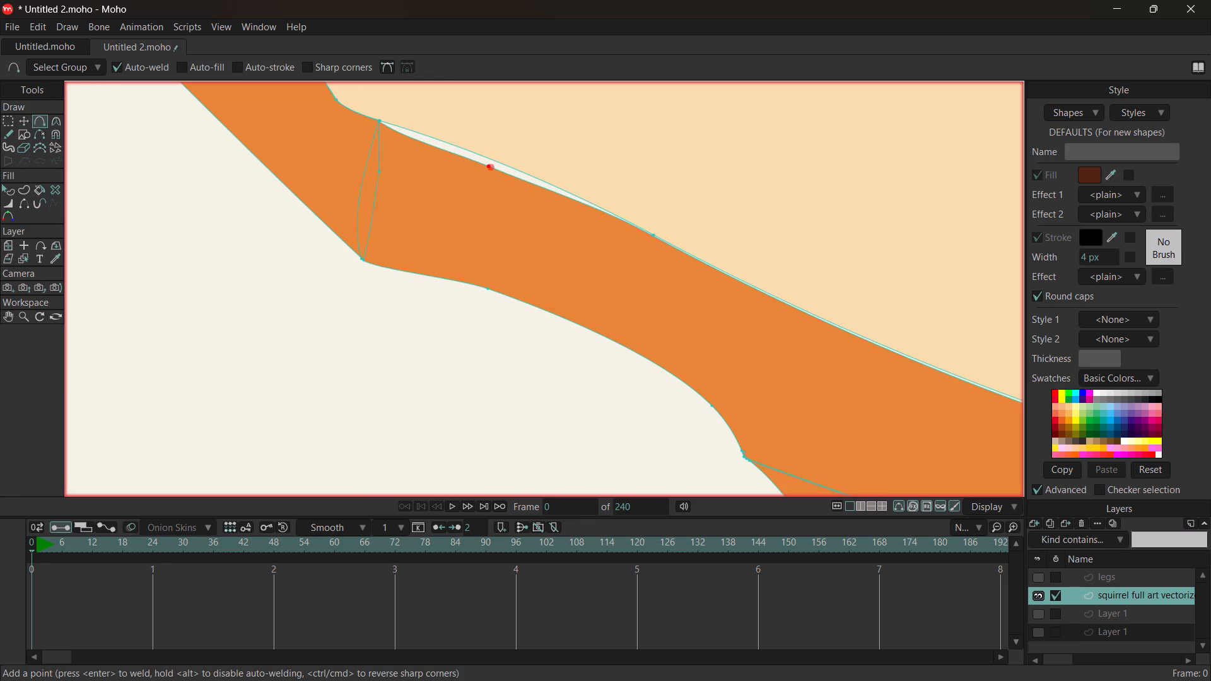
left_click(20, 119)
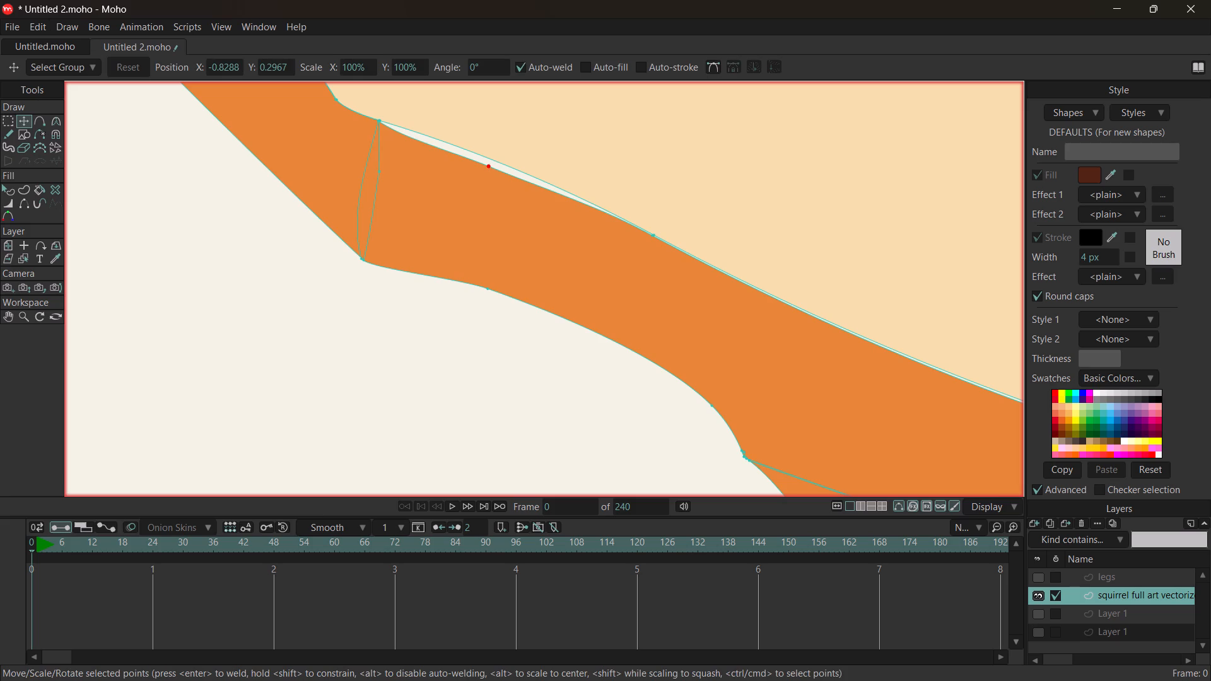
left_click_drag(487, 163, 486, 154)
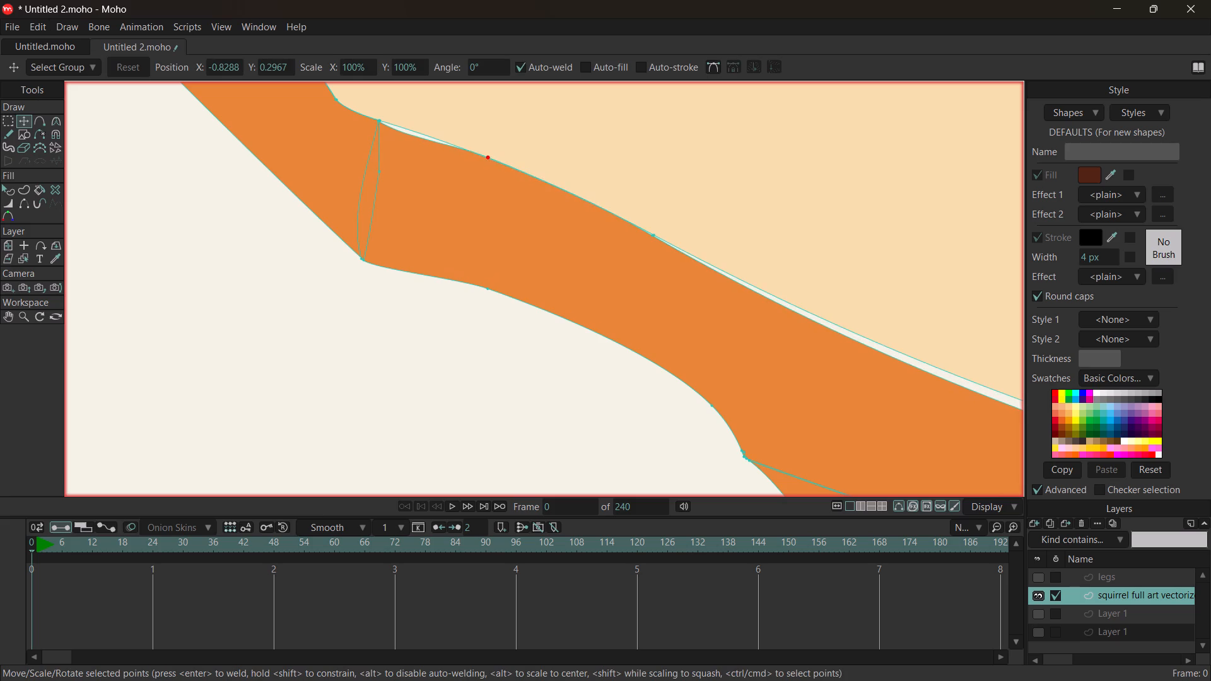
left_click_drag(486, 154, 474, 159)
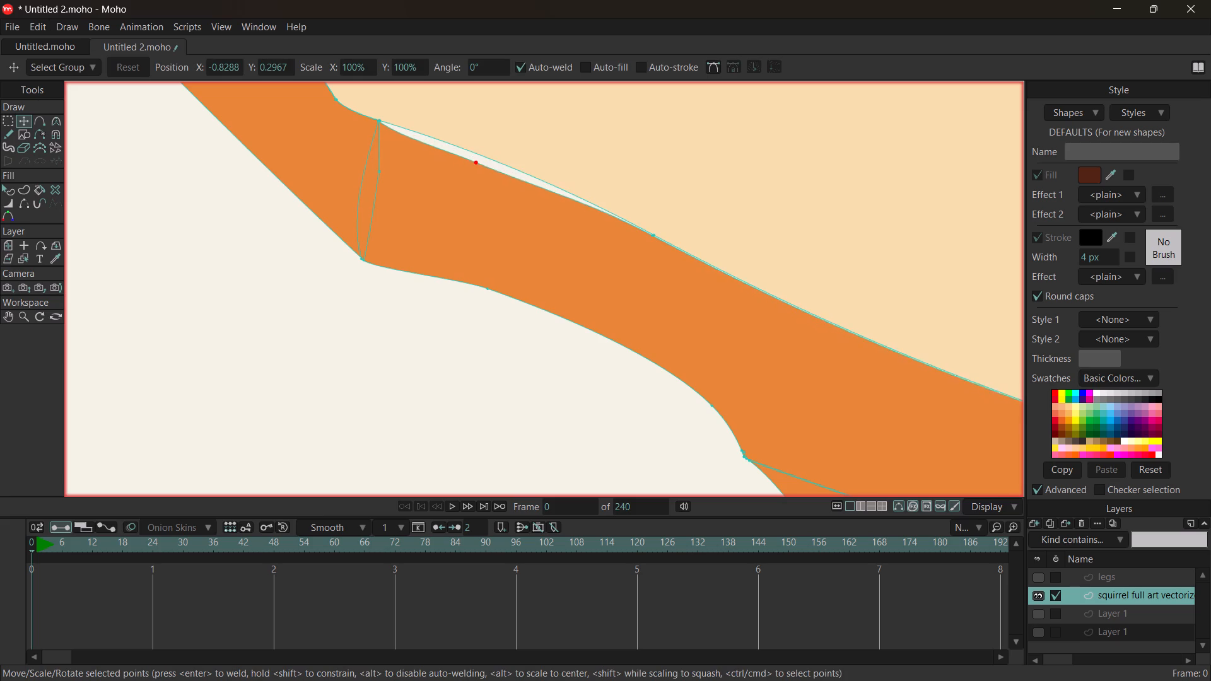
left_click_drag(474, 159, 488, 124)
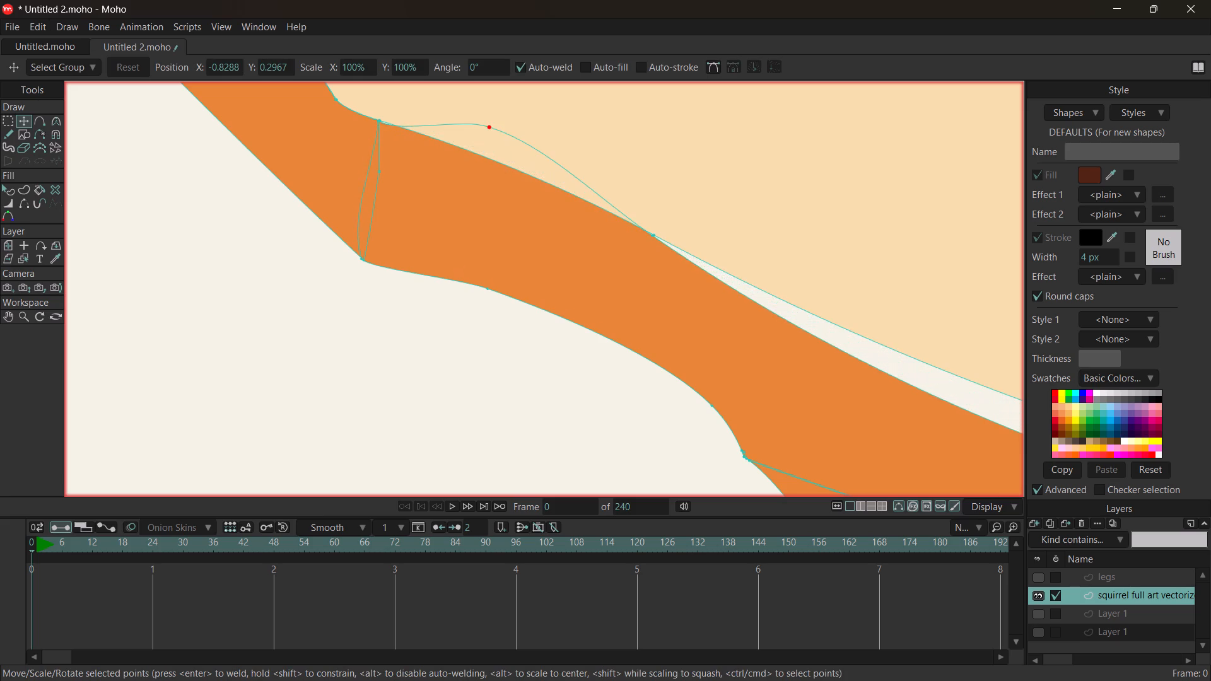
left_click_drag(488, 124, 442, 137)
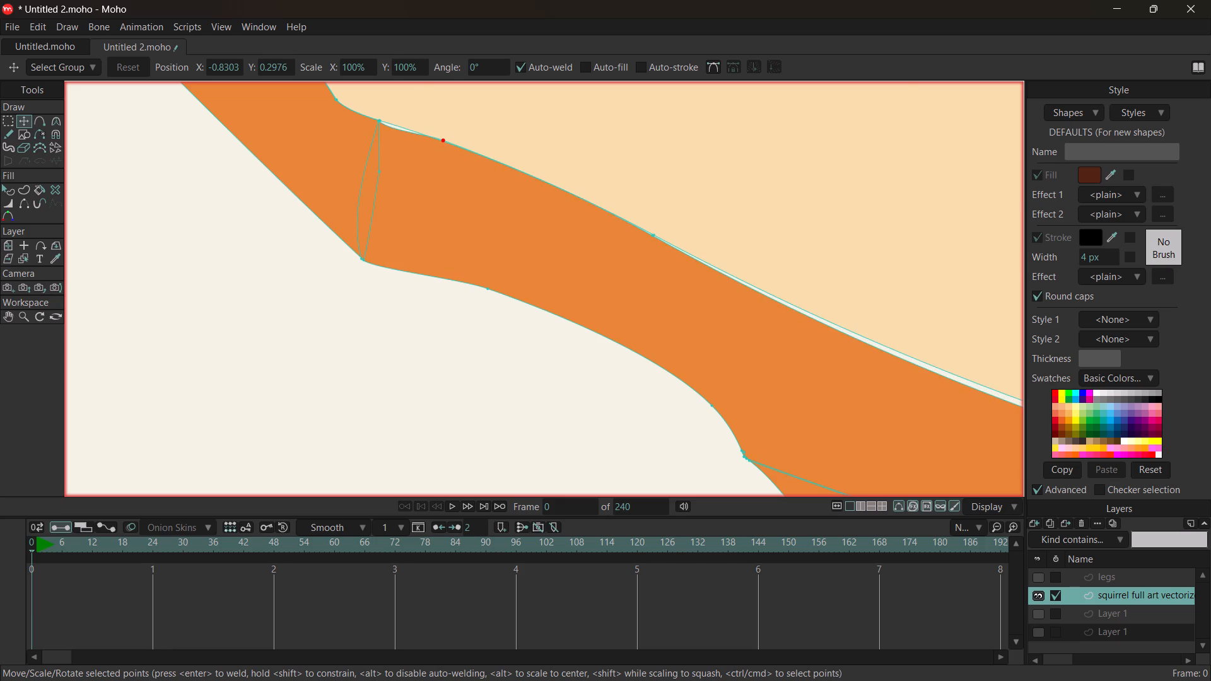
Move the first point past the notch on the chin strip's lower edge further along the jaw to smooth the outline.
scroll(590, 207, "down", 4, "ctrl")
left_click(551, 243)
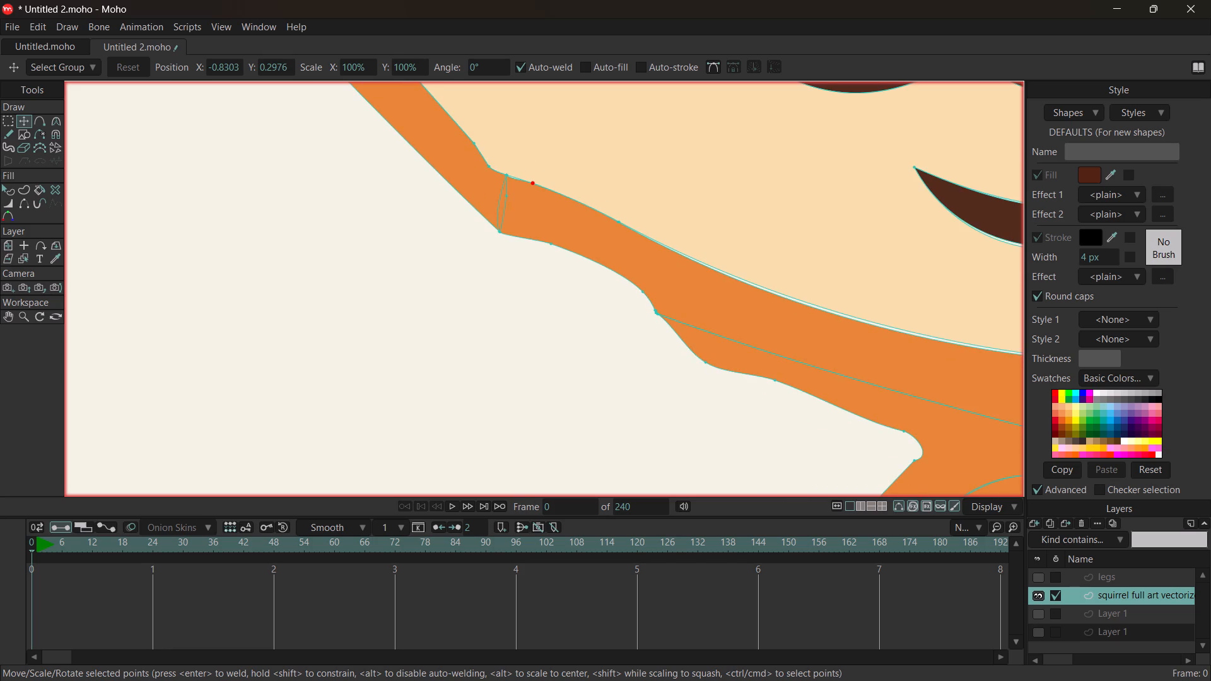
left_click_drag(549, 245, 541, 262)
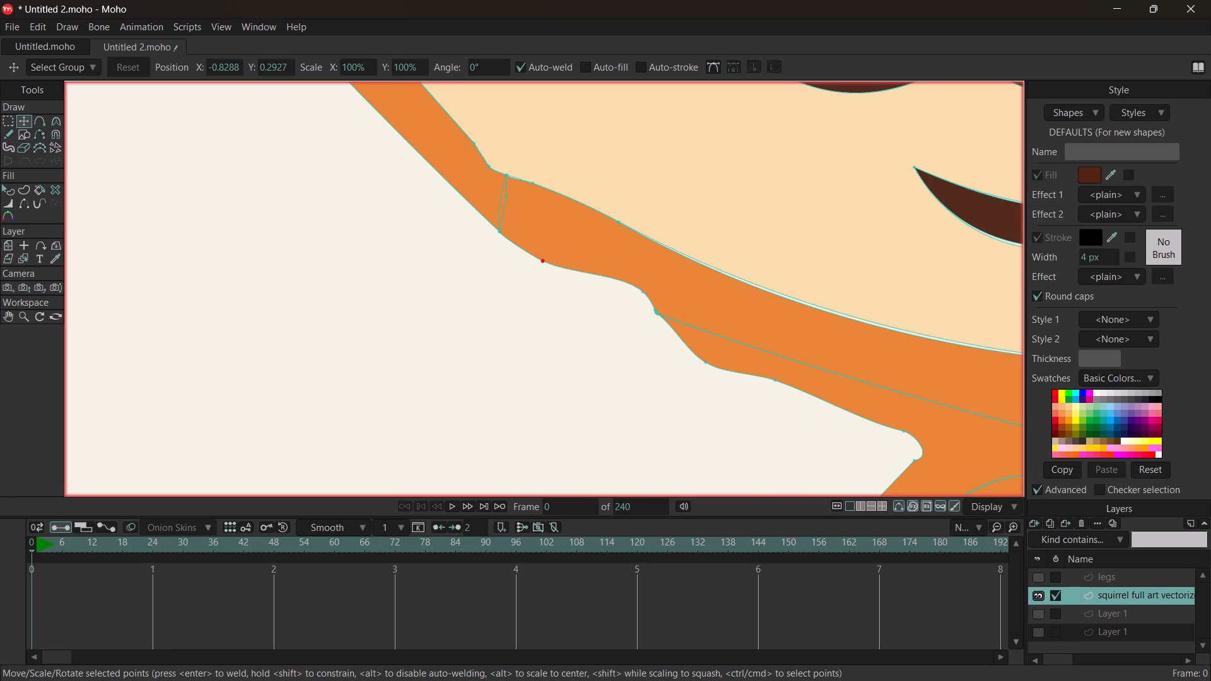
left_click_drag(541, 262, 643, 307)
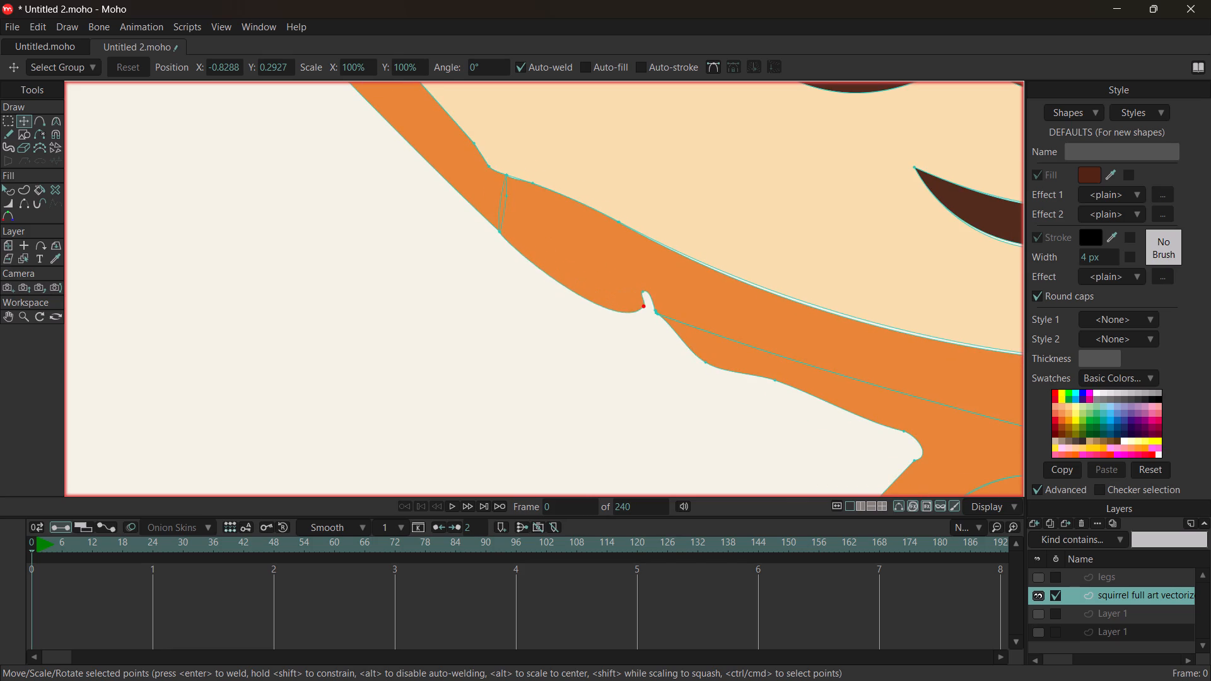
left_click_drag(643, 307, 612, 286)
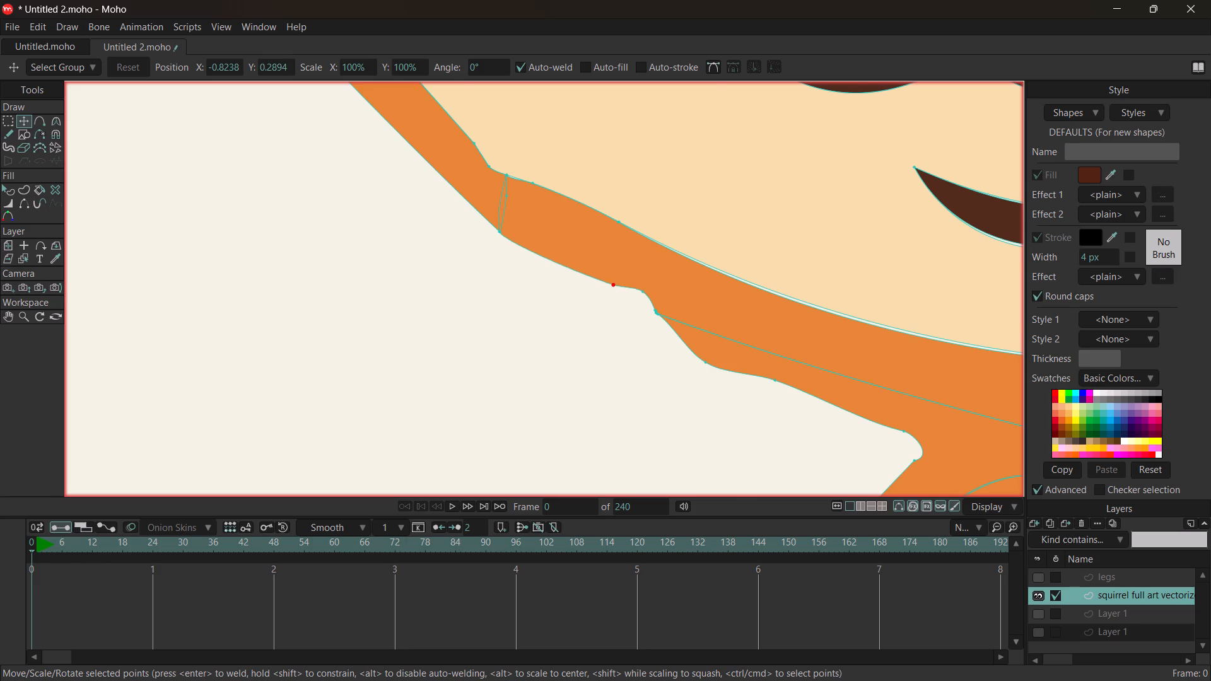
Delete the bulging point on the chin strip's lower edge just before the junction with the lower orange shape.
scroll(687, 300, "down", 3, "ctrl")
scroll(688, 300, "up", 11, "ctrl")
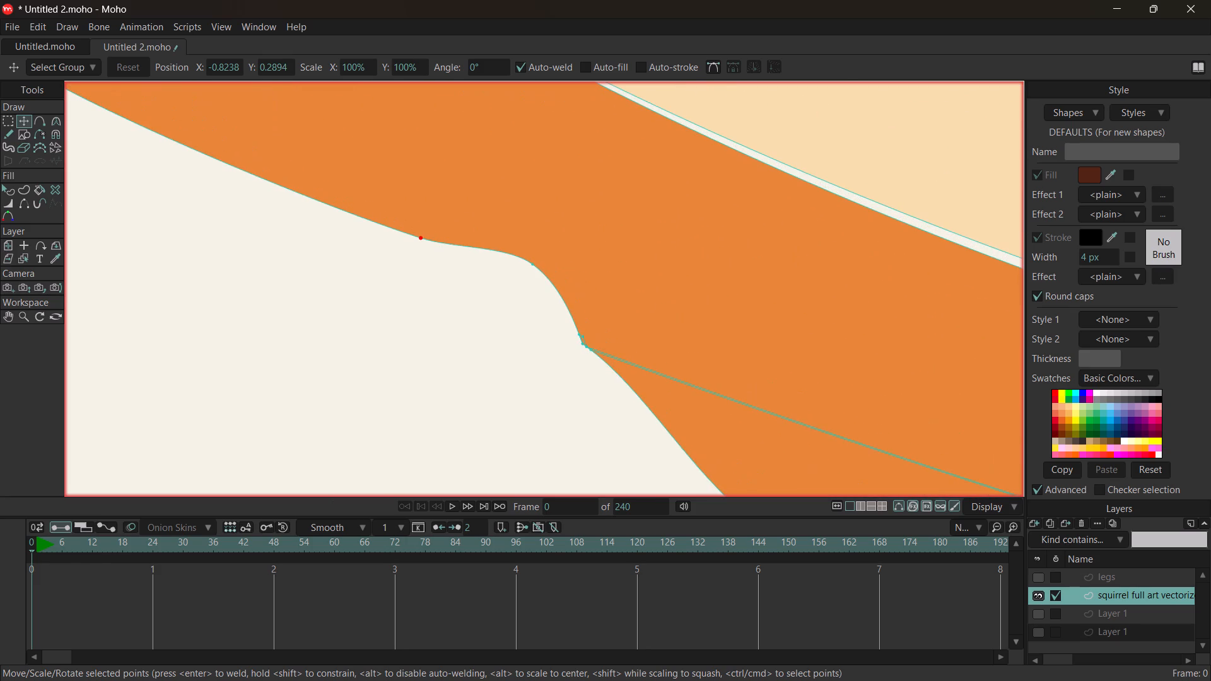
left_click(531, 262)
key("Delete")
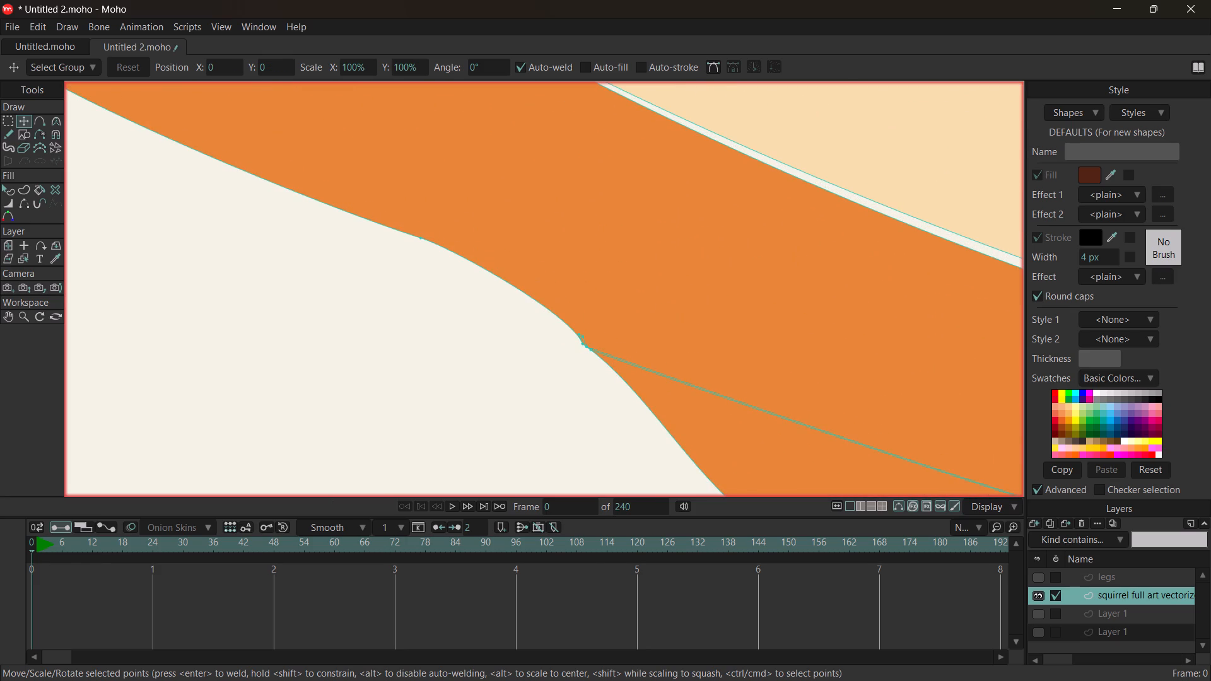
Delete the three outer-edge points on the lower orange shape between the chin strip junction and the neck corner to straighten its outline.
scroll(689, 323, "down", 5, "ctrl")
scroll(887, 390, "down", 4, "ctrl")
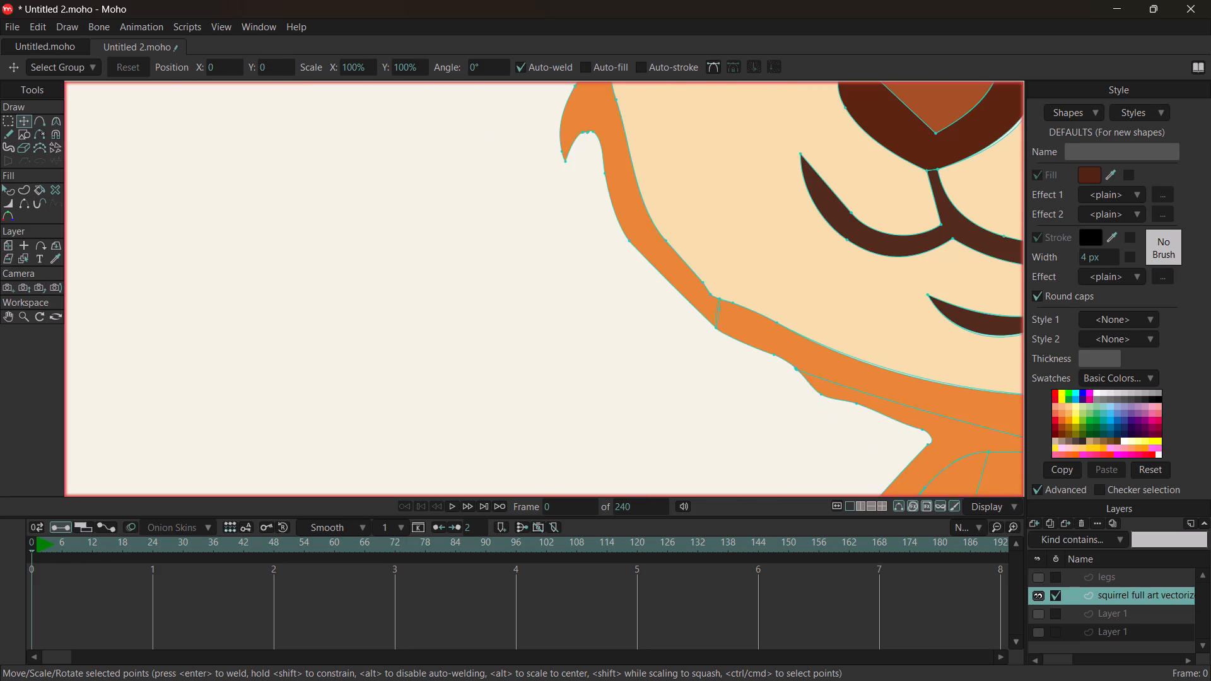
left_click(821, 392, "ctrl")
key("Delete")
left_click(856, 404)
key("Delete")
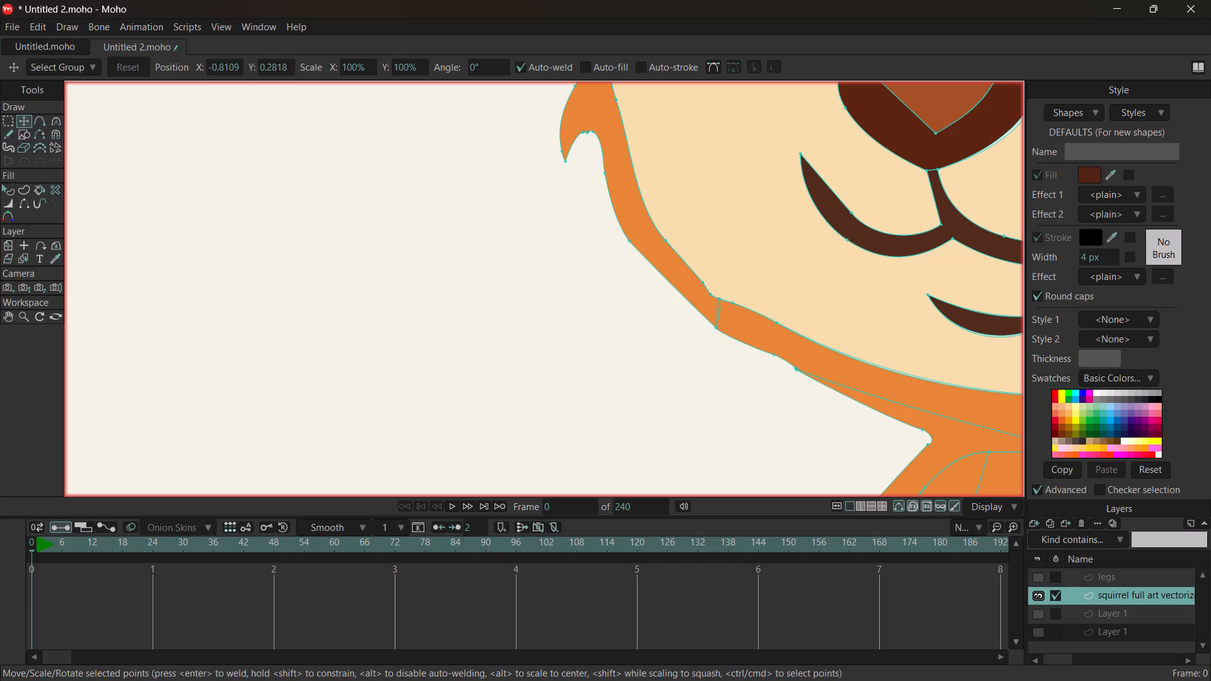
scroll(954, 431, "up", 3, "ctrl")
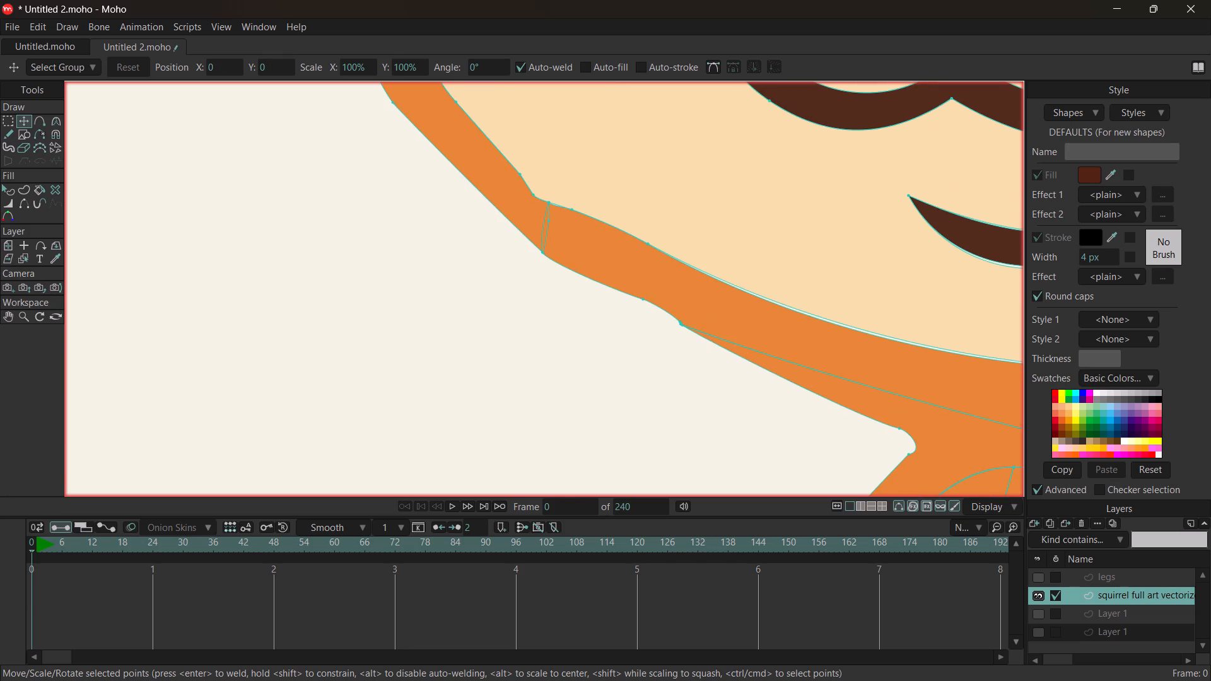
left_click(900, 426)
key("Delete")
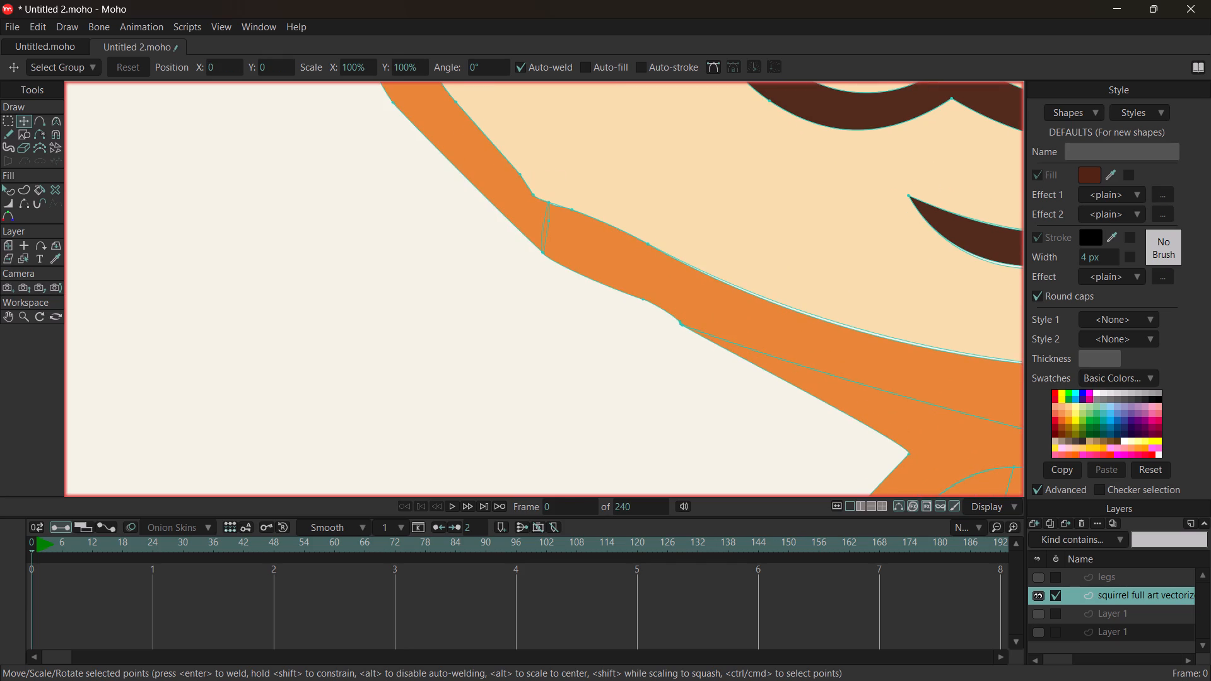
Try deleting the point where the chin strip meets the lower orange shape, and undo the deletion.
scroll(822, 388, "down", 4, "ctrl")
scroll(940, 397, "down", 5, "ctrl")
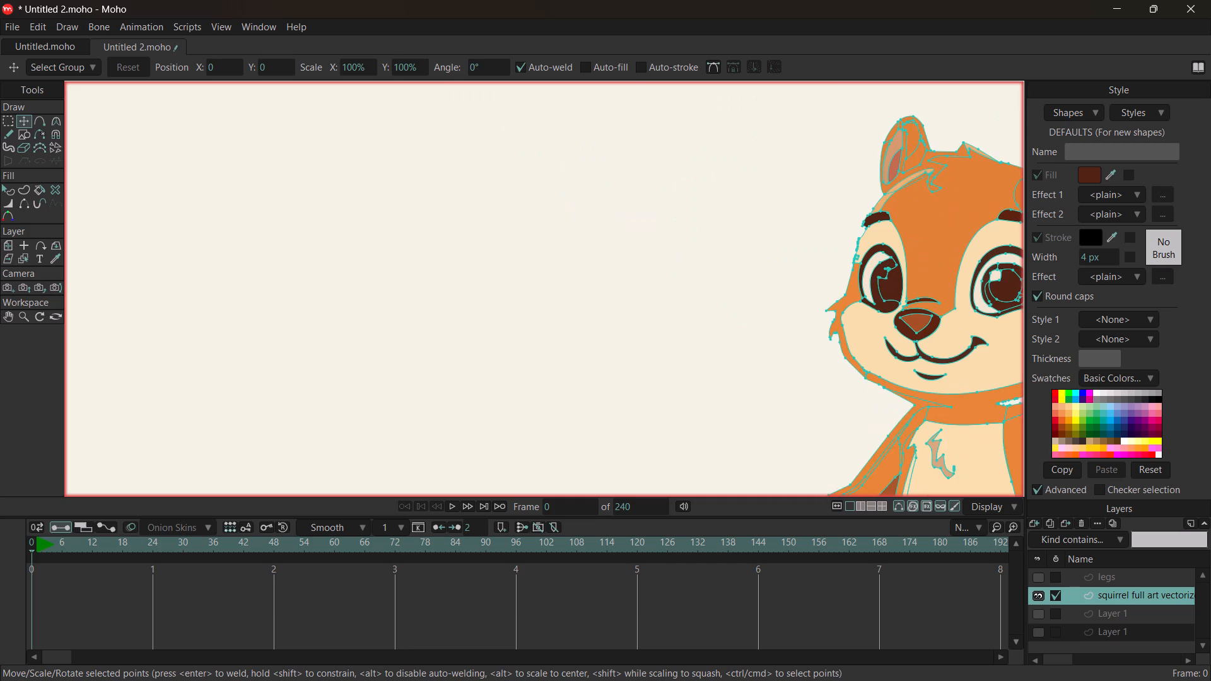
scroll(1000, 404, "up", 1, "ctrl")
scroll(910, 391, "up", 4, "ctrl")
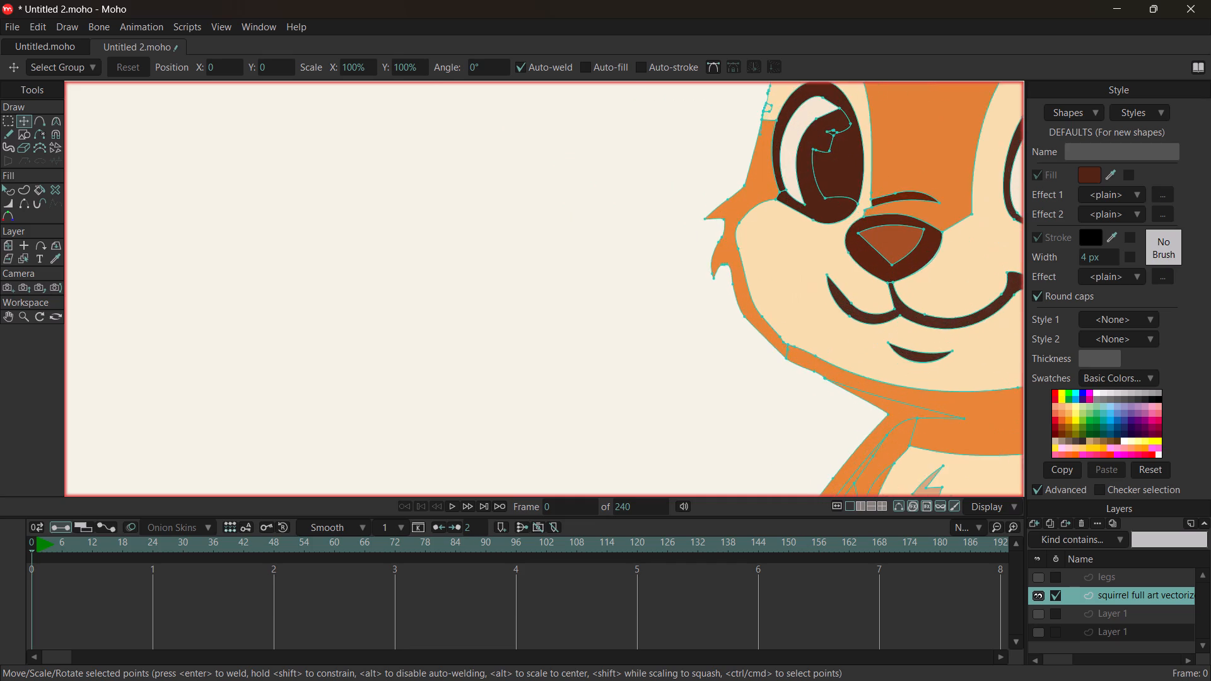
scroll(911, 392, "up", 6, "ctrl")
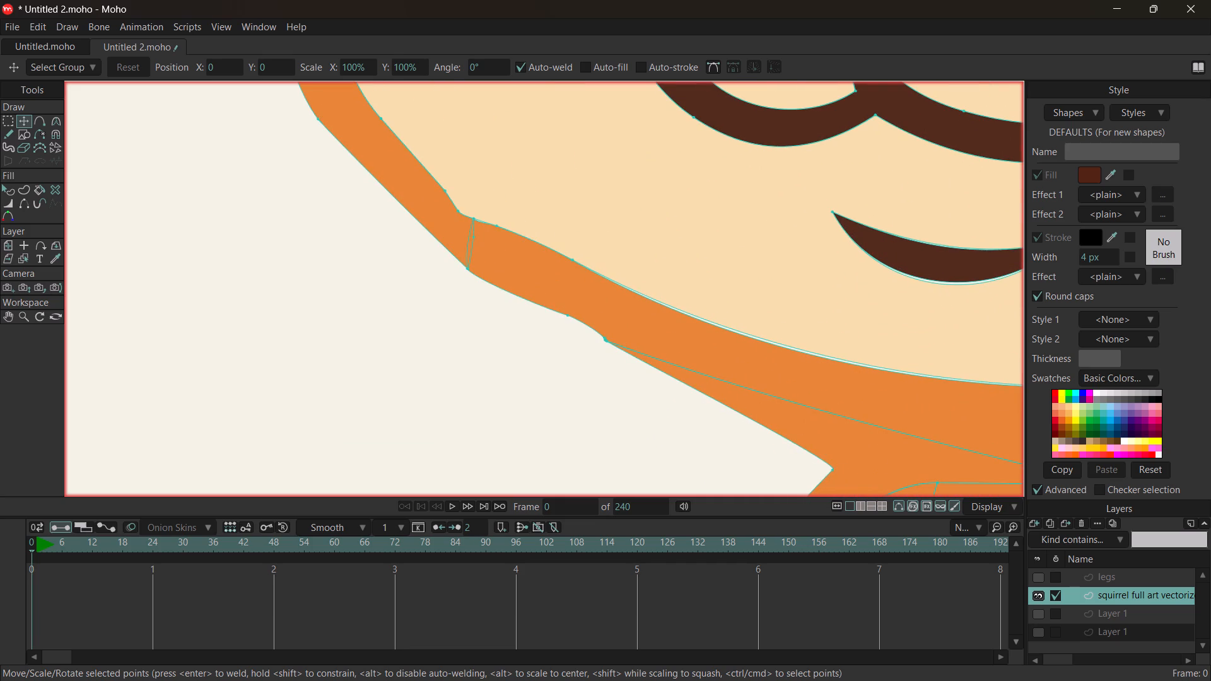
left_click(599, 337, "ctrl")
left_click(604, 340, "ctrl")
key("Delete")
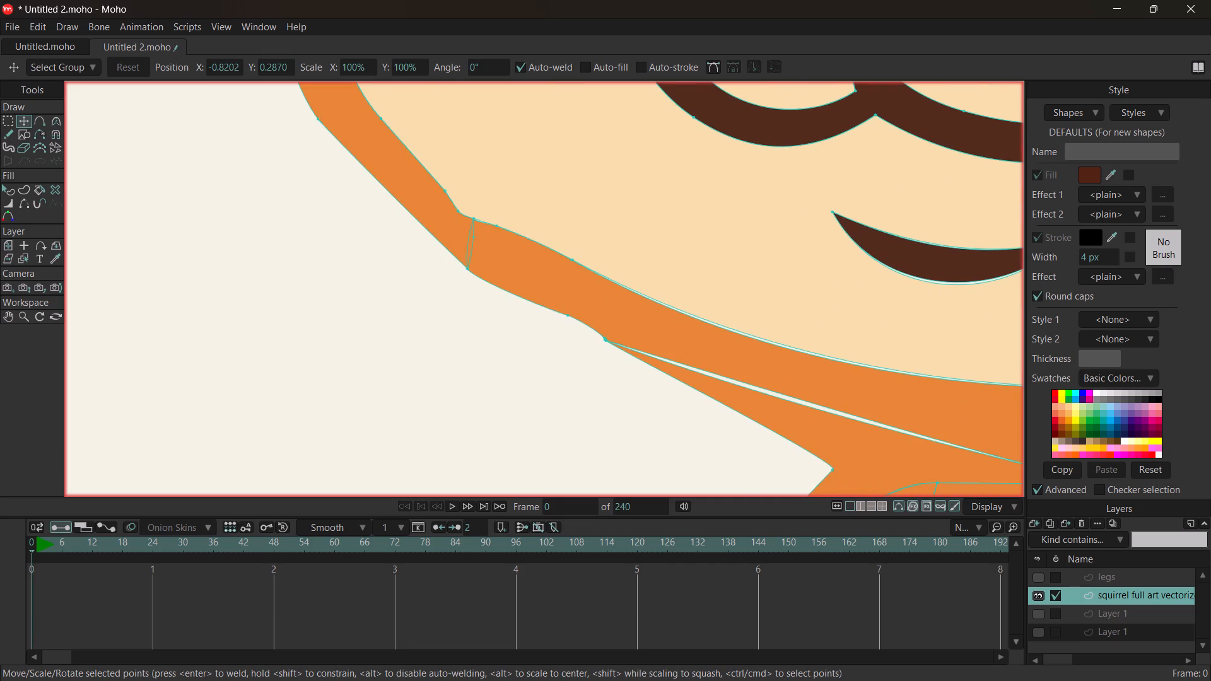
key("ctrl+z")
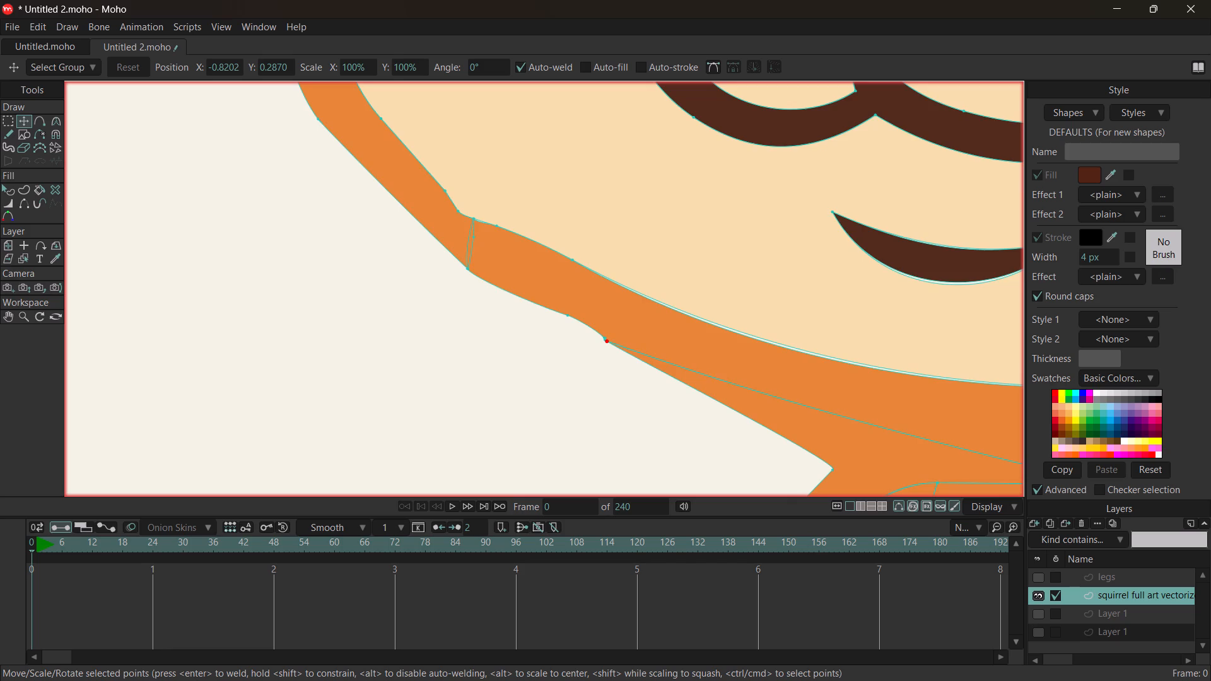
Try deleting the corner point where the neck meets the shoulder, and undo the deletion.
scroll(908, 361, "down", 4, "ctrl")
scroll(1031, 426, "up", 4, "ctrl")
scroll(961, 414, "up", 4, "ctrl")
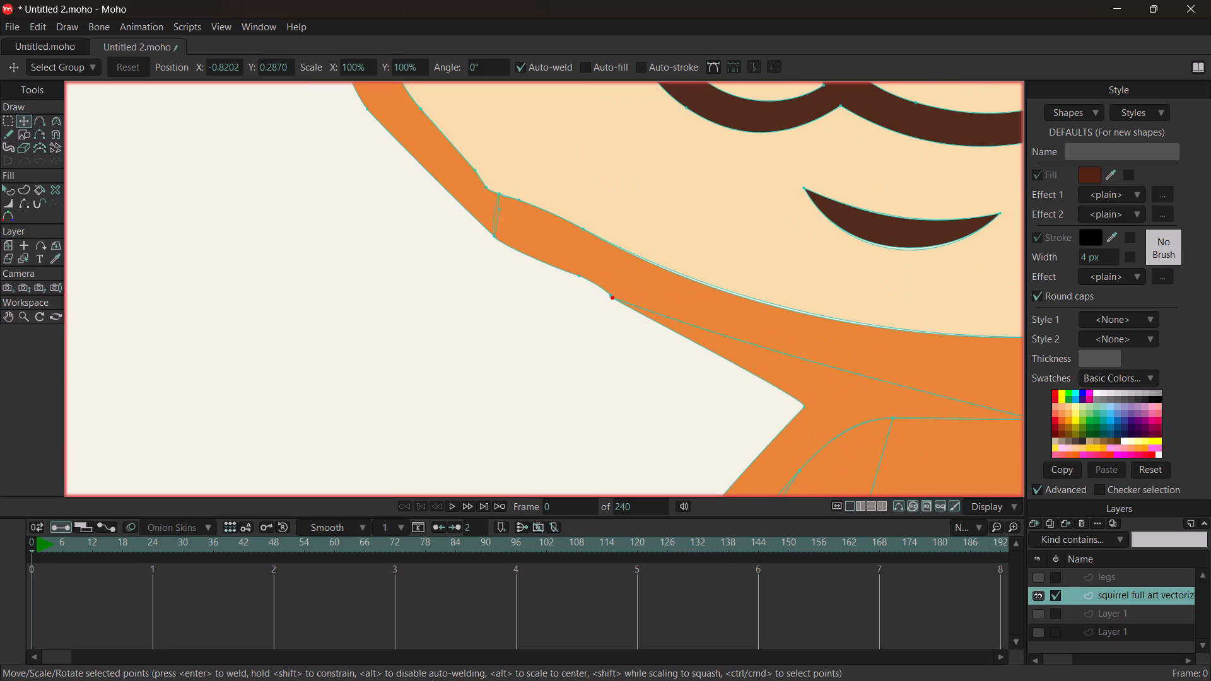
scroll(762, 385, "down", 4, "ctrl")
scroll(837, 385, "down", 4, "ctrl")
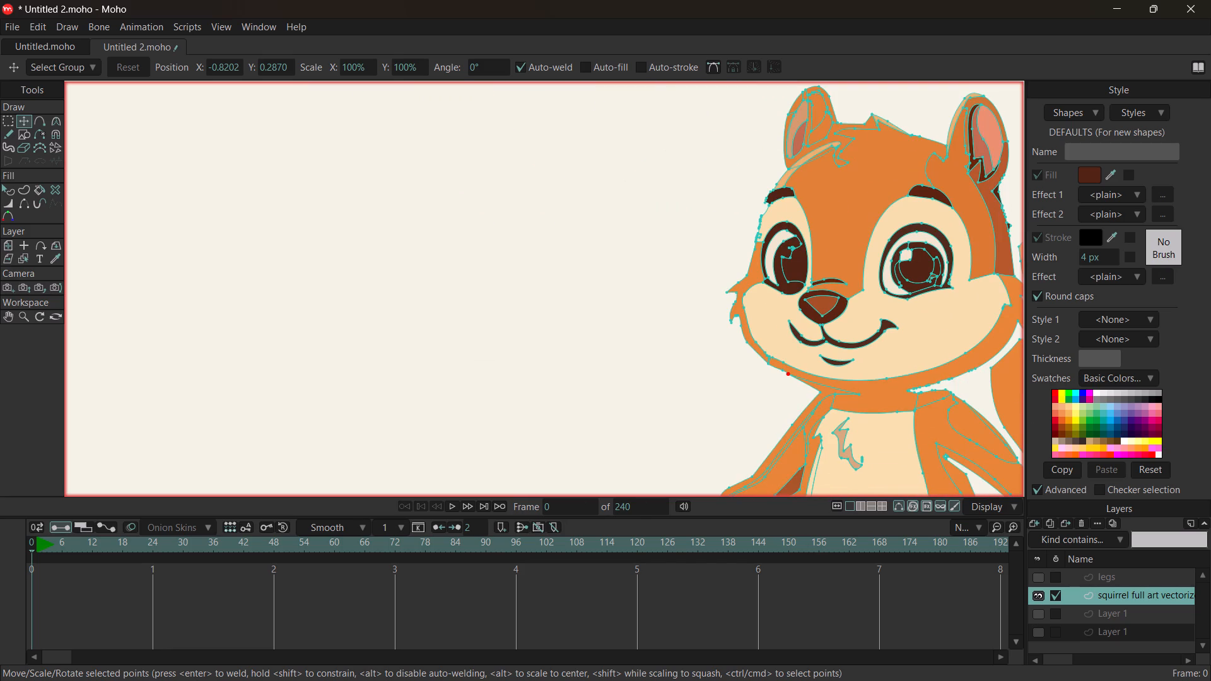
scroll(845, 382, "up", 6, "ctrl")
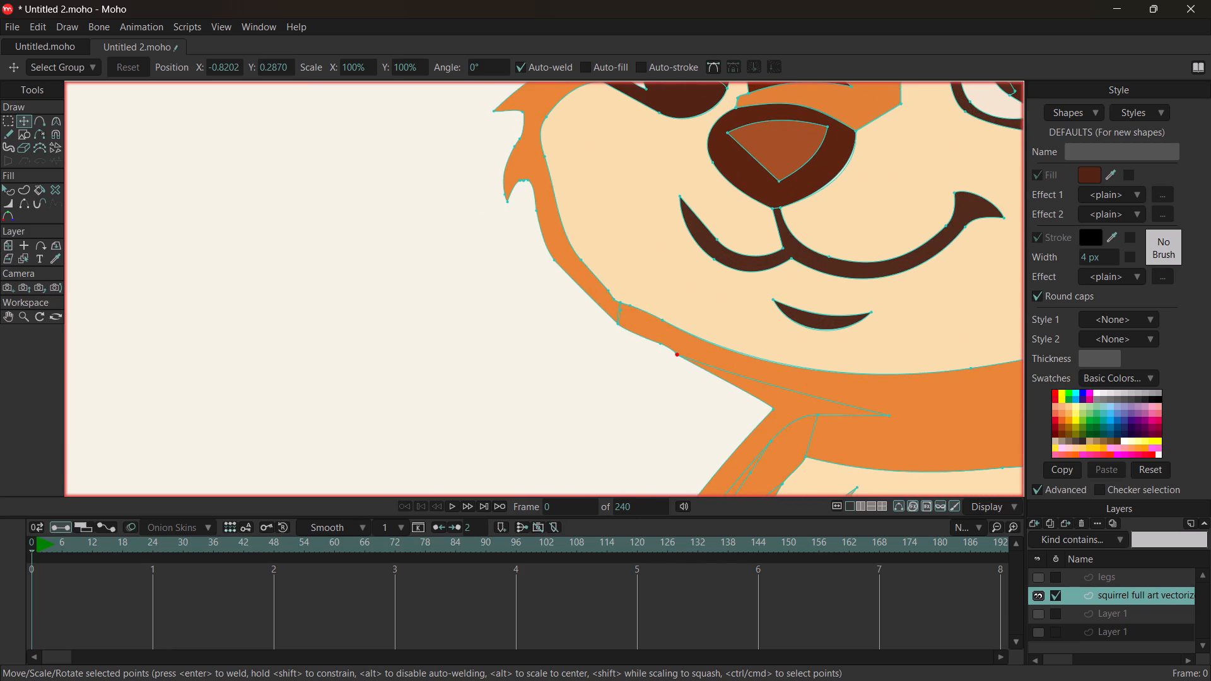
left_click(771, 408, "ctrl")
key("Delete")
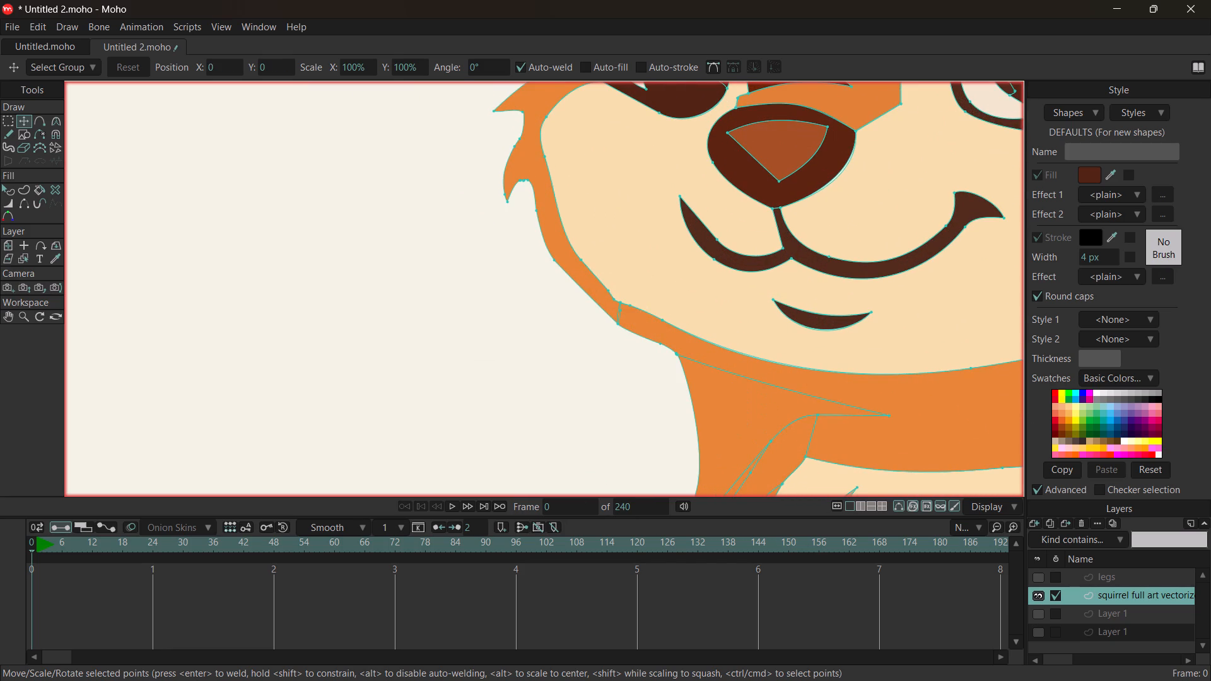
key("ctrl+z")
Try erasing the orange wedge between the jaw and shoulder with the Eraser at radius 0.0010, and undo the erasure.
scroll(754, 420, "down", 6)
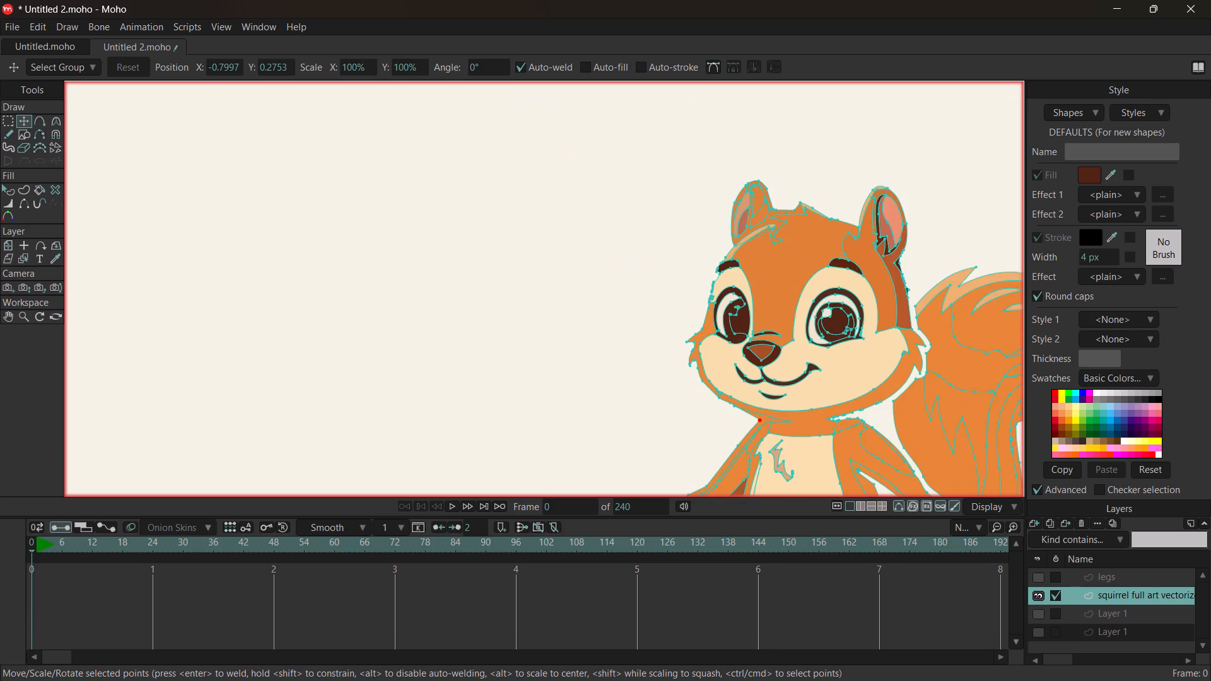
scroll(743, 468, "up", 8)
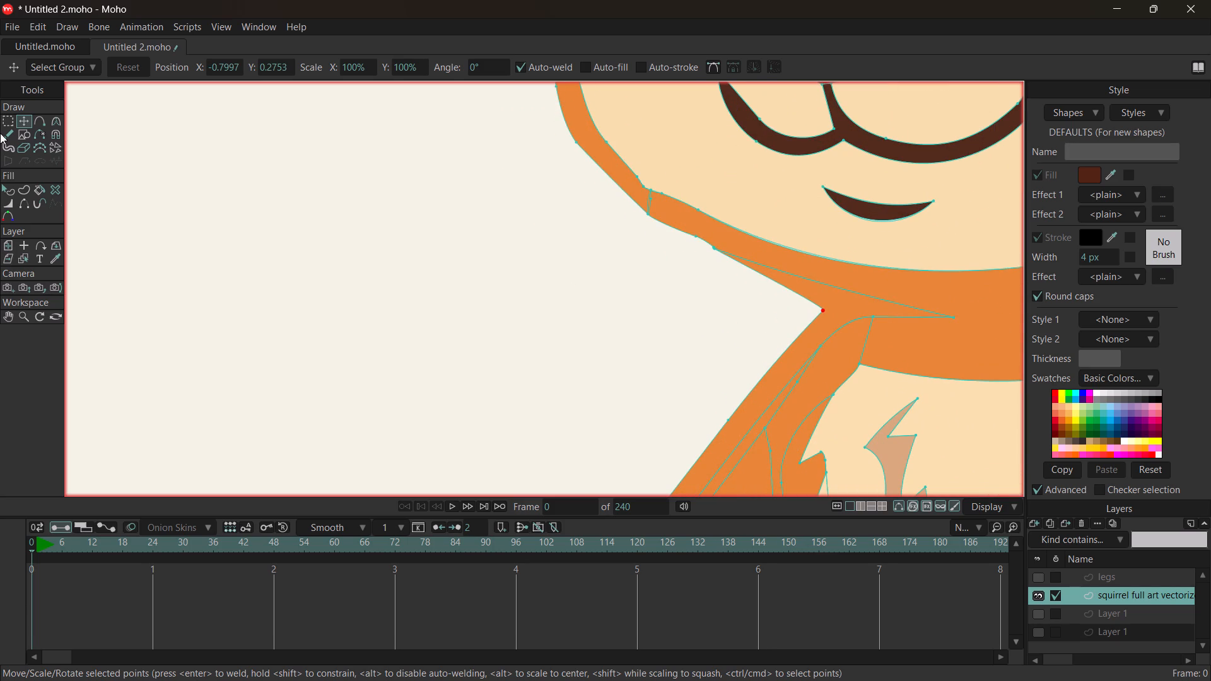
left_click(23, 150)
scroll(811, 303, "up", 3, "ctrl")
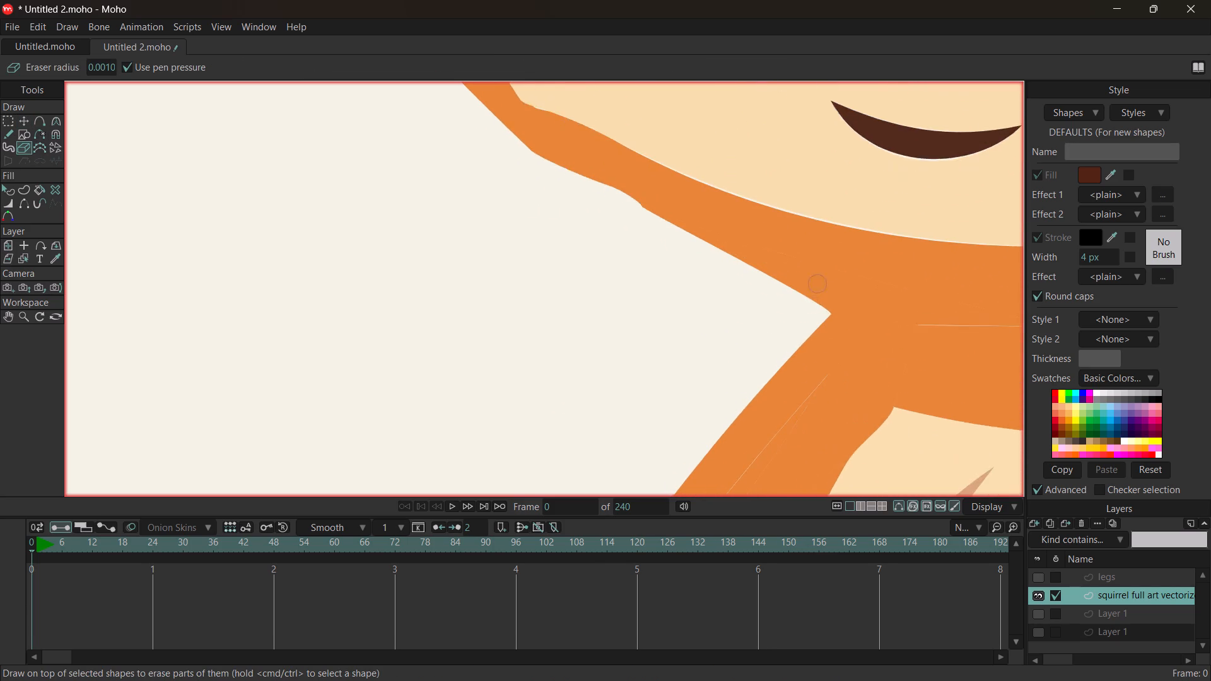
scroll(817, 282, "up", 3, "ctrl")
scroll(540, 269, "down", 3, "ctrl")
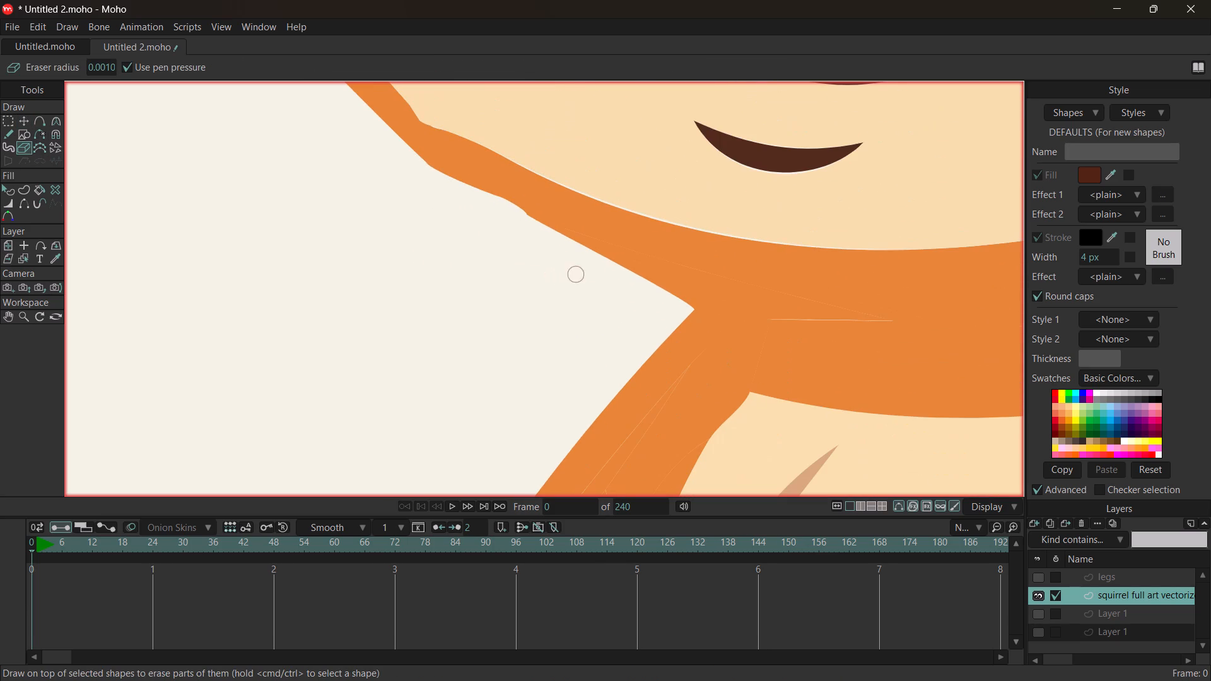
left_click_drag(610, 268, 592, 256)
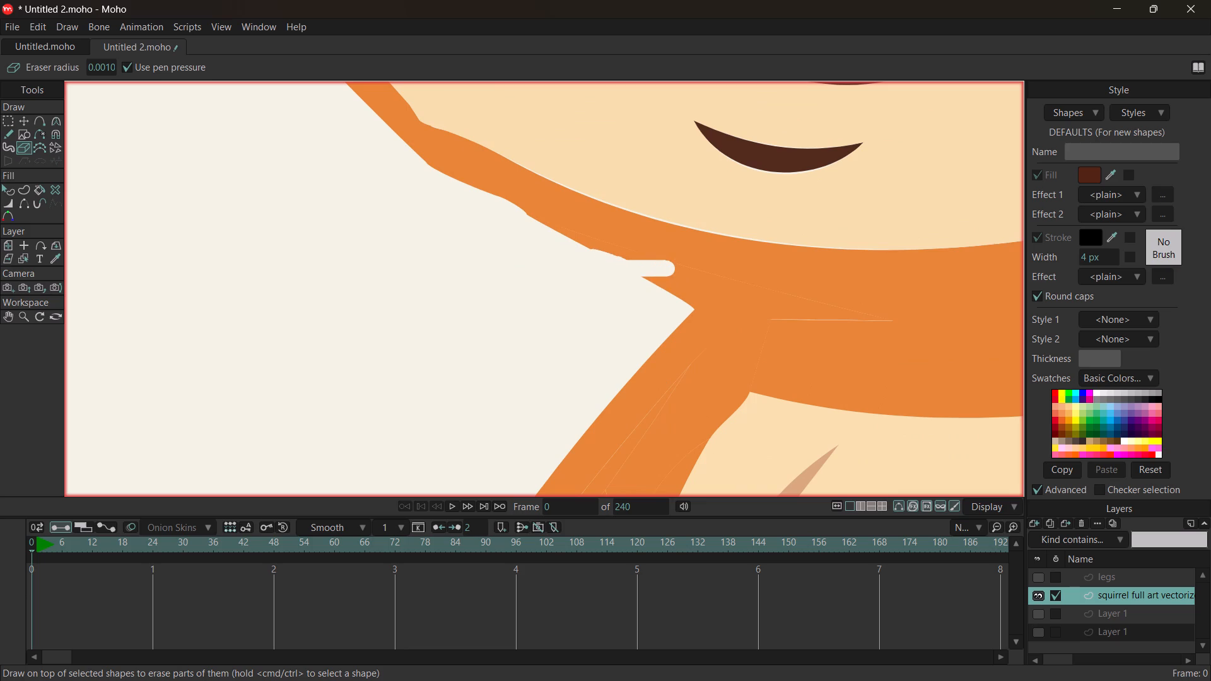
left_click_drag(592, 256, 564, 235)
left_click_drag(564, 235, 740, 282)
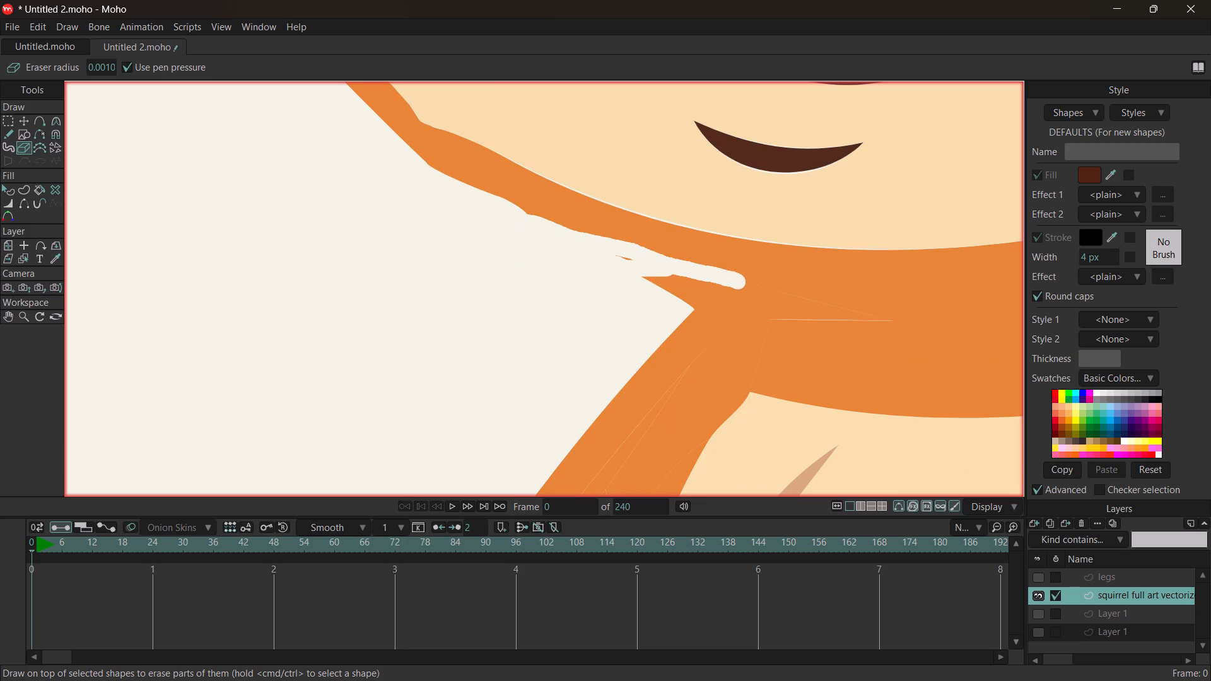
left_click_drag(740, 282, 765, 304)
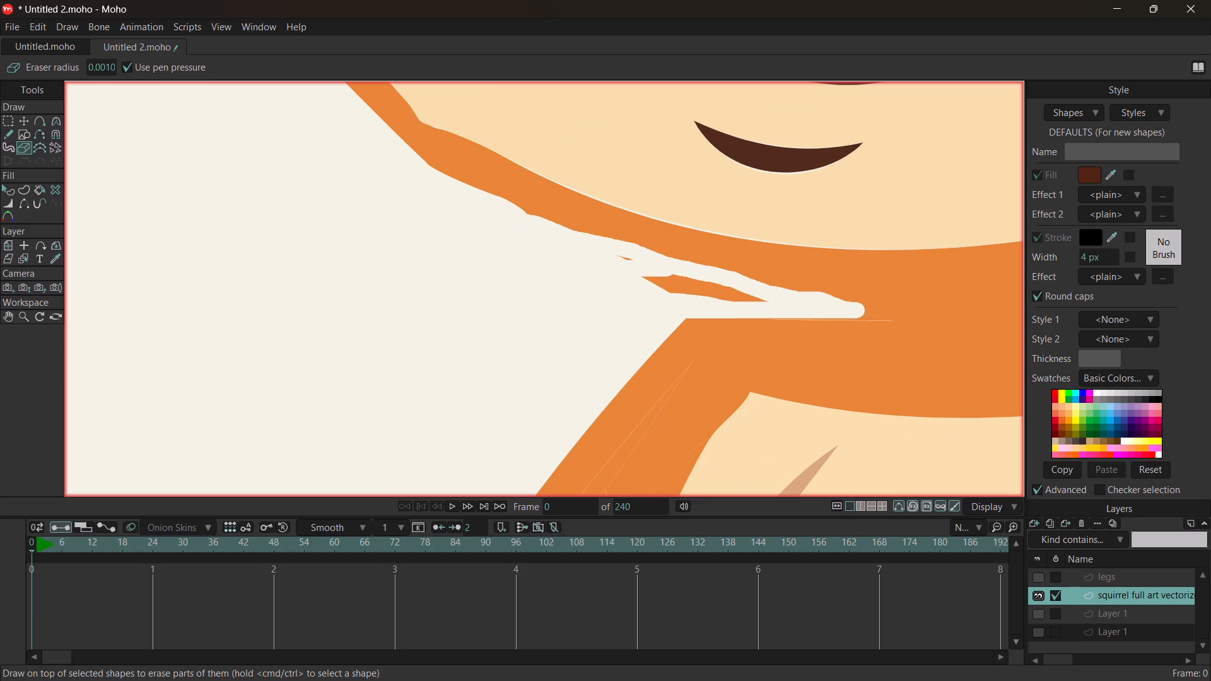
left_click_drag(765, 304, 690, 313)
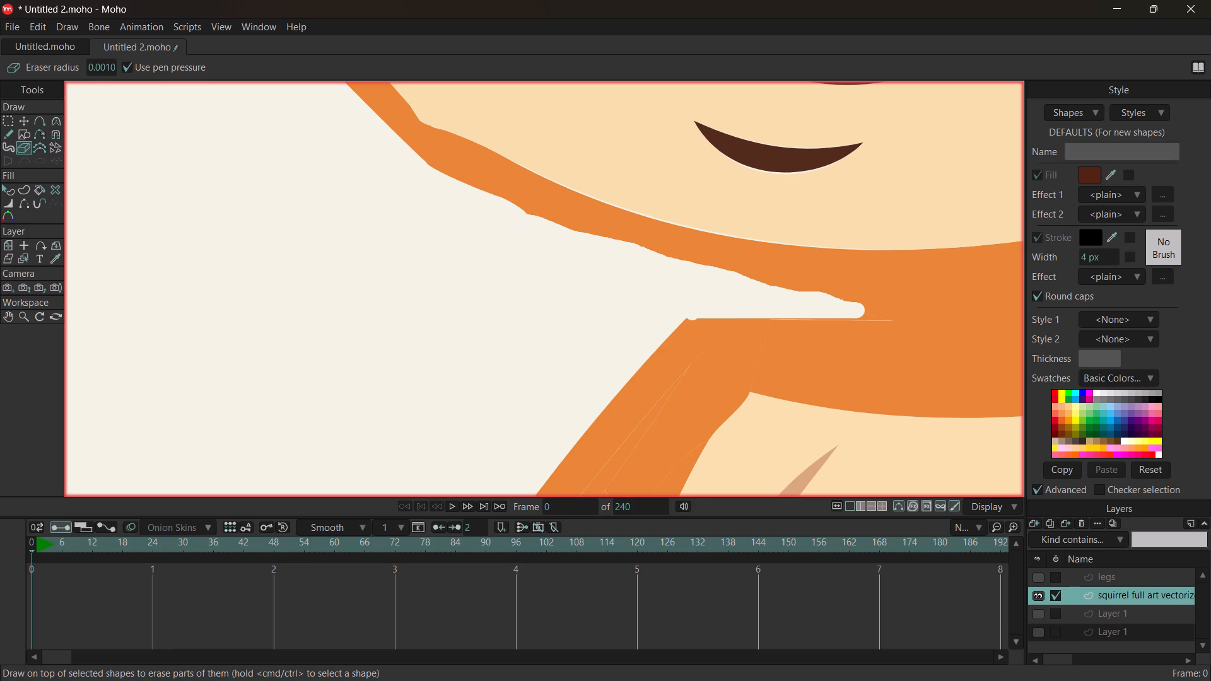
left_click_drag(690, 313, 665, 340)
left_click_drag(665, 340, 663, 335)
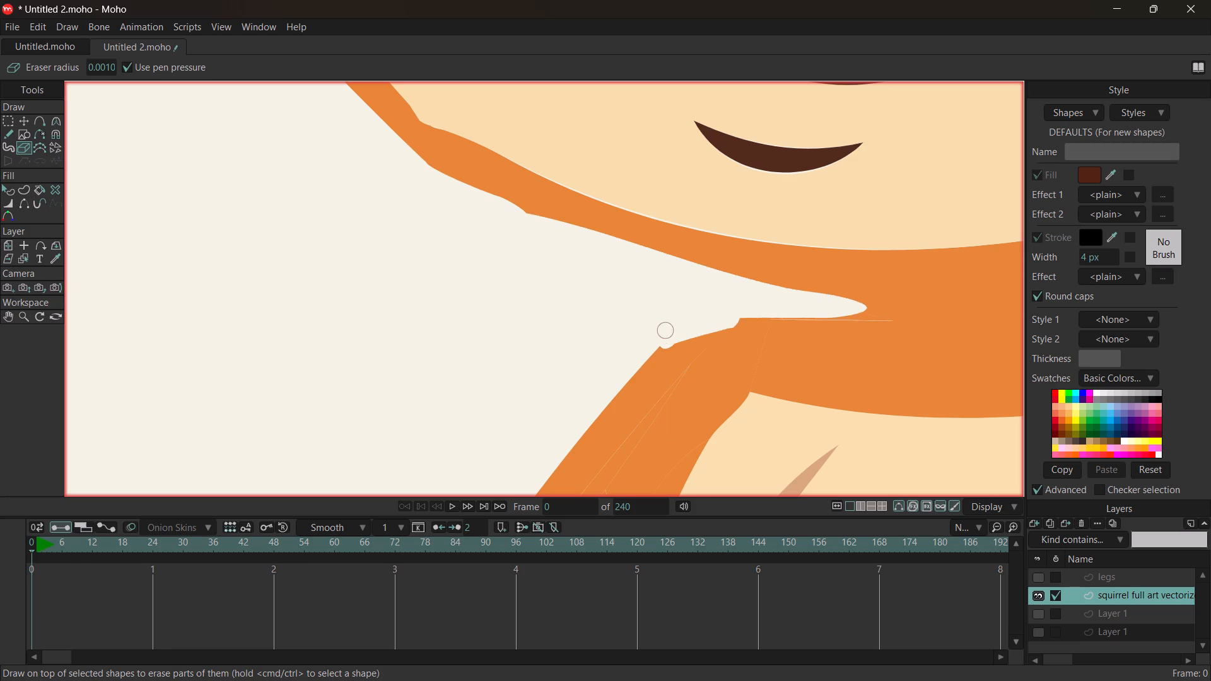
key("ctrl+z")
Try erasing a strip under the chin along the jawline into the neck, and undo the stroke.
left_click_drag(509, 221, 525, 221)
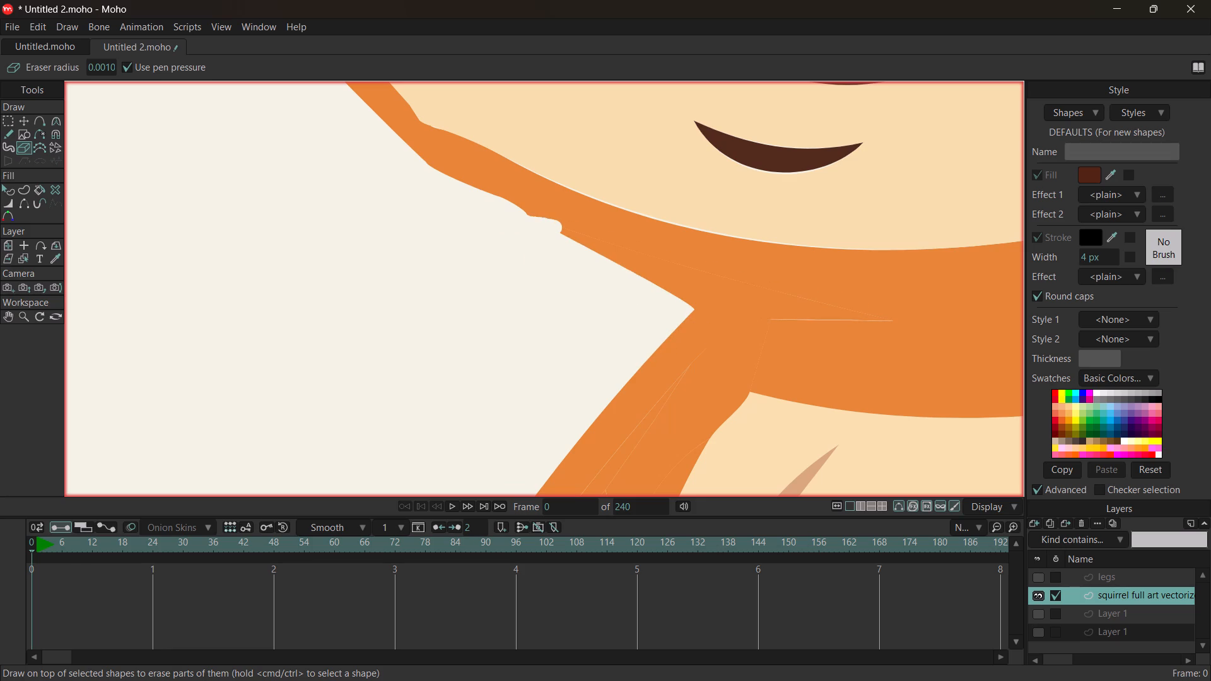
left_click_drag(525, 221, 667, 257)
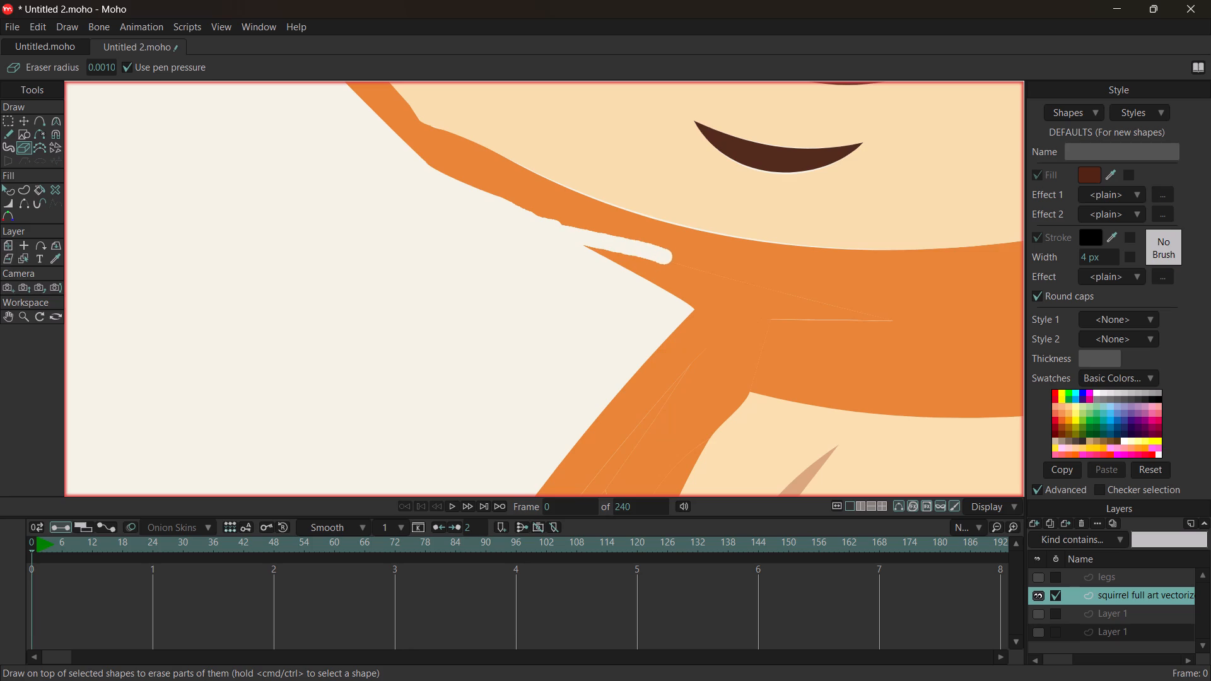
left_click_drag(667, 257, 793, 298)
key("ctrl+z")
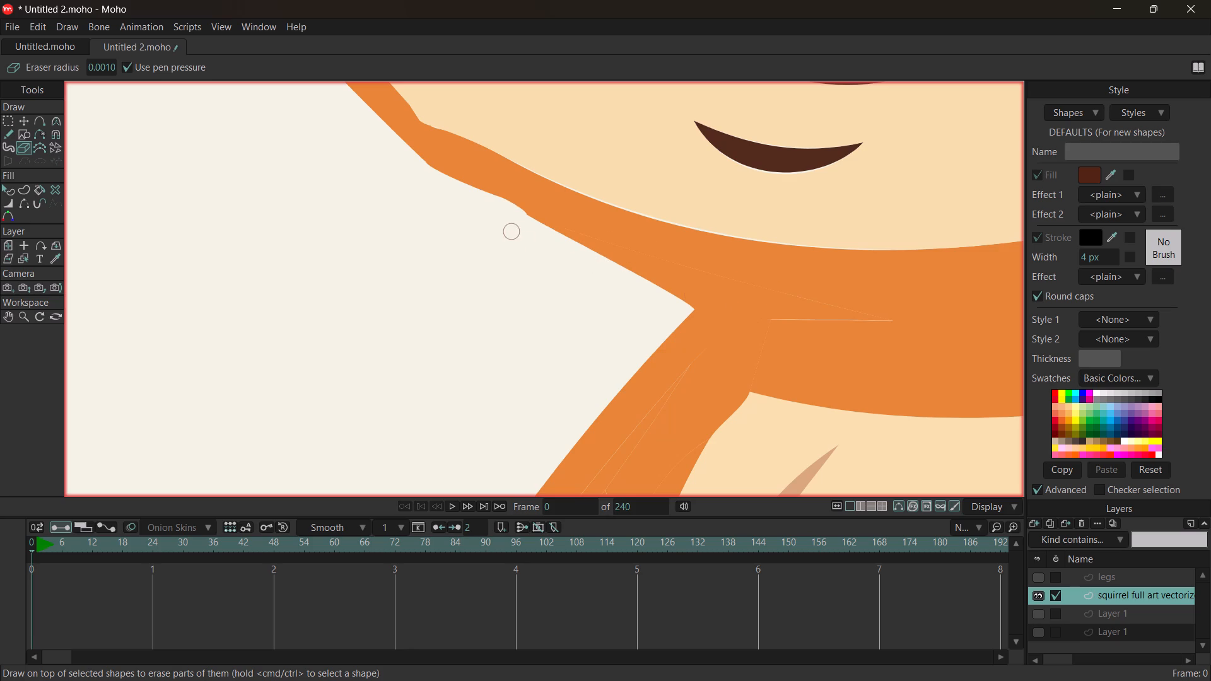
Erase the orange wedge between the jaw and shoulder, following the jawline into the neck and back, and trim the shoulder's upper corner.
left_click_drag(512, 222, 762, 288)
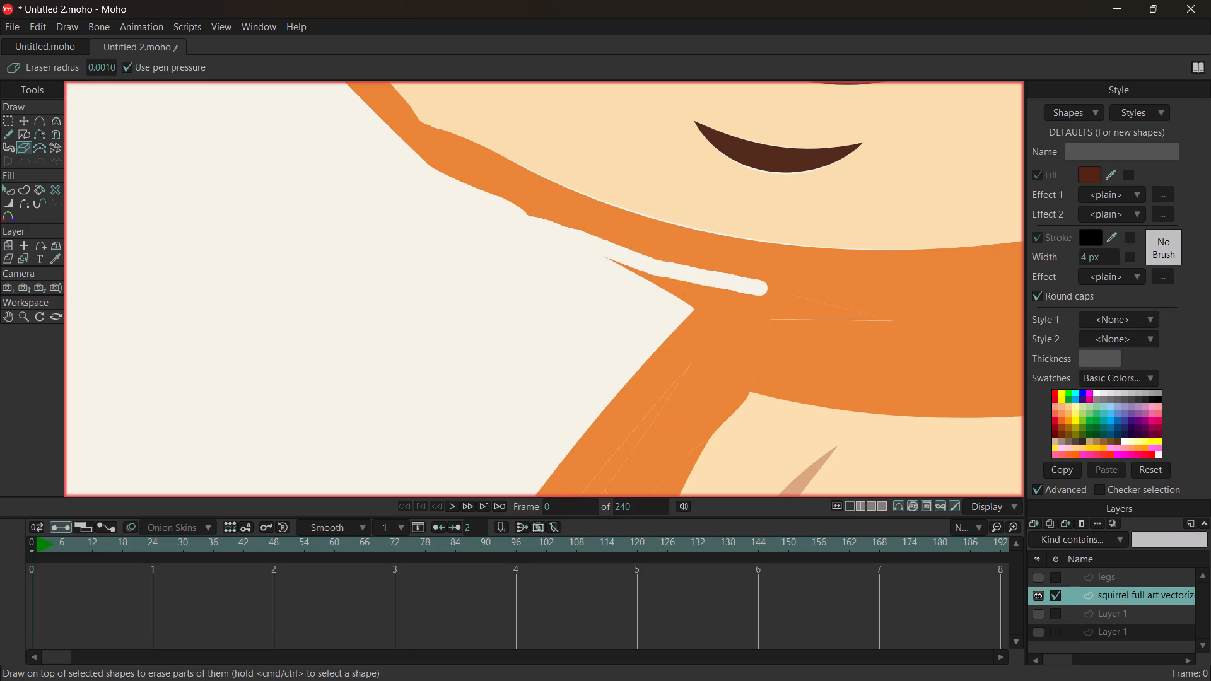
left_click_drag(762, 288, 672, 311)
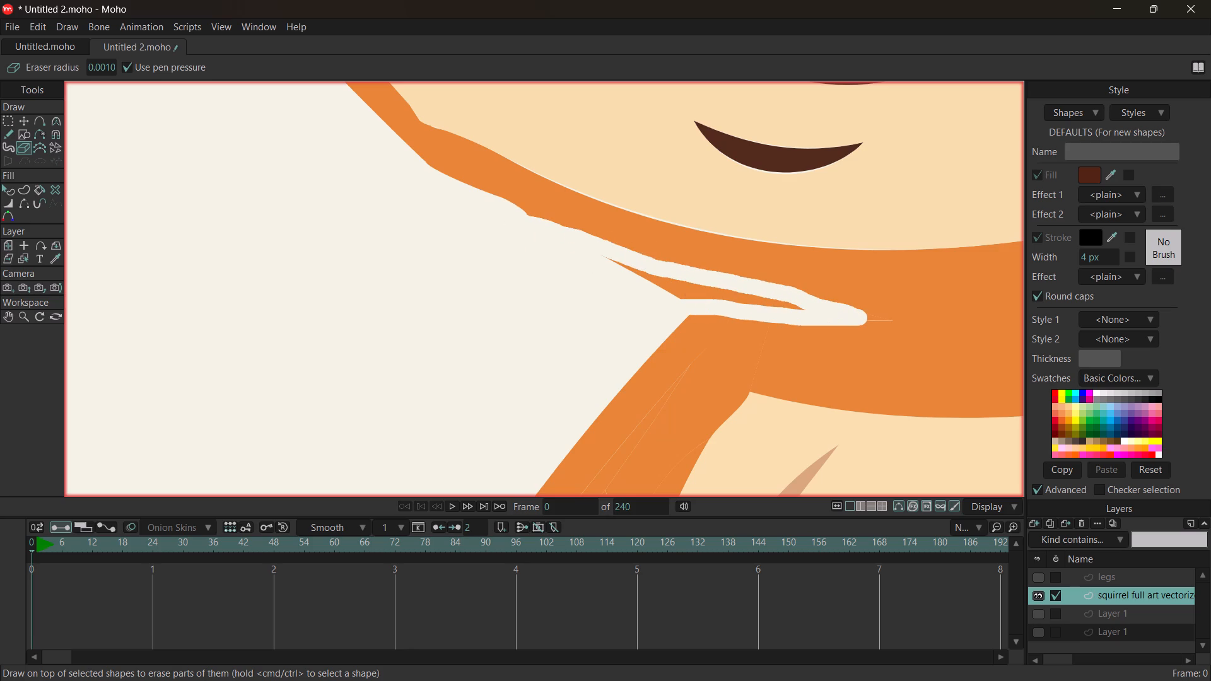
left_click_drag(672, 311, 702, 281)
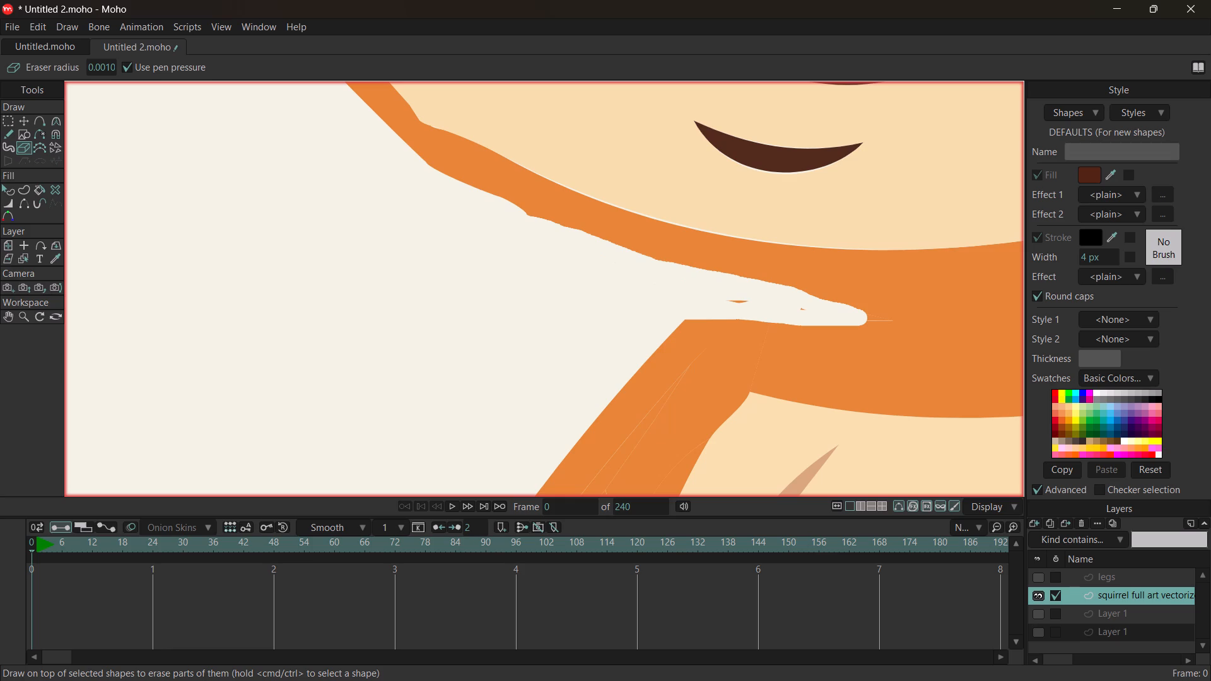
left_click_drag(702, 281, 688, 315)
left_click_drag(688, 315, 717, 311)
left_click_drag(717, 311, 704, 309)
scroll(665, 286, "down", 11, "ctrl")
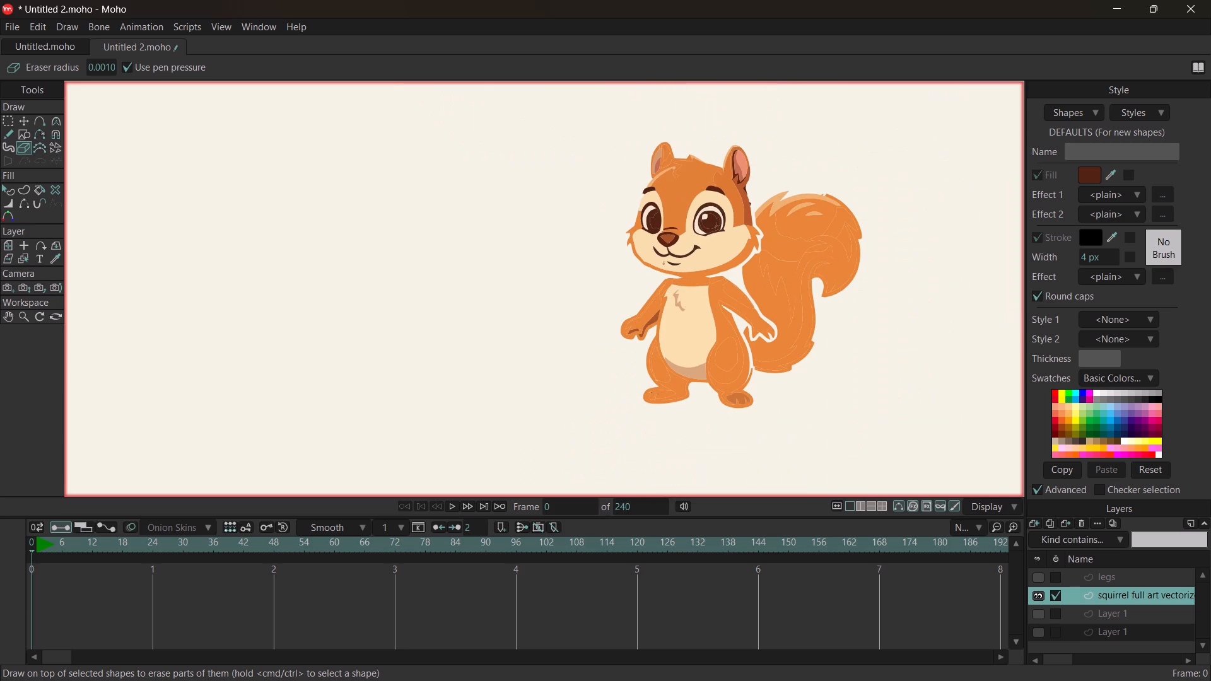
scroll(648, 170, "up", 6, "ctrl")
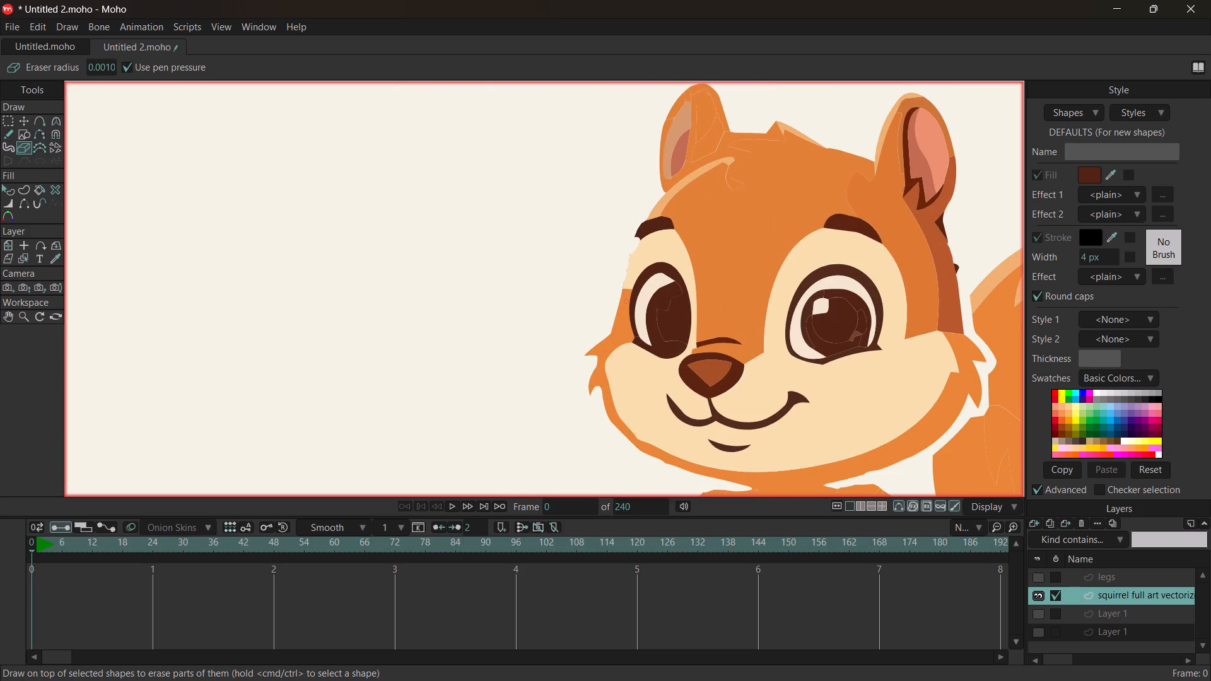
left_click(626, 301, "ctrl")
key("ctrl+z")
Add a point on the notch in the lower edge of the far eyebrow's outer end.
left_click(18, 189)
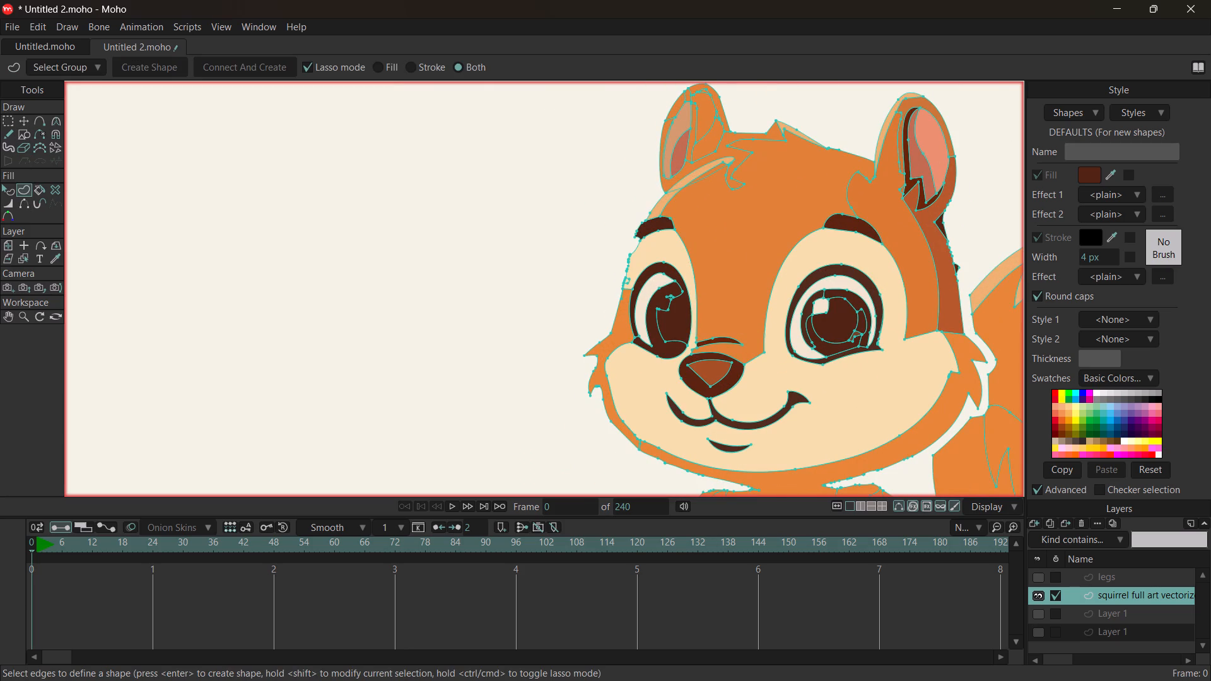
scroll(654, 255, "up", 8, "ctrl")
scroll(626, 291, "down", 5, "ctrl")
scroll(591, 267, "up", 3, "ctrl")
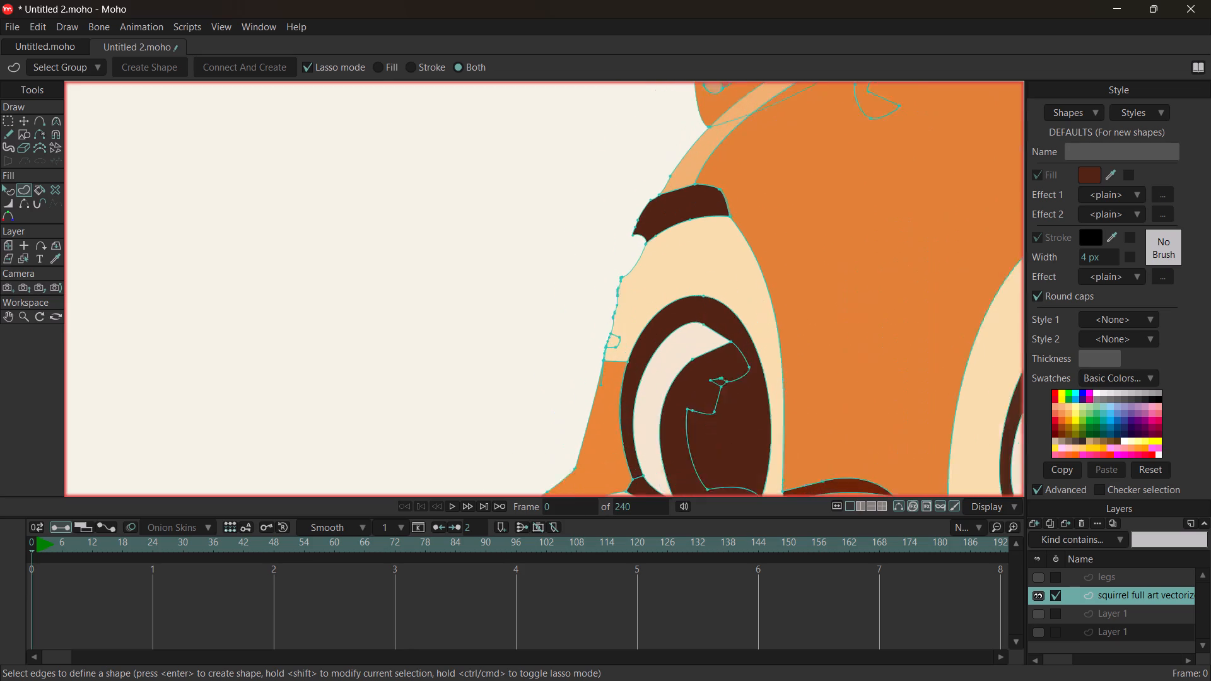
scroll(591, 267, "up", 1, "ctrl")
scroll(674, 245, "up", 3, "ctrl")
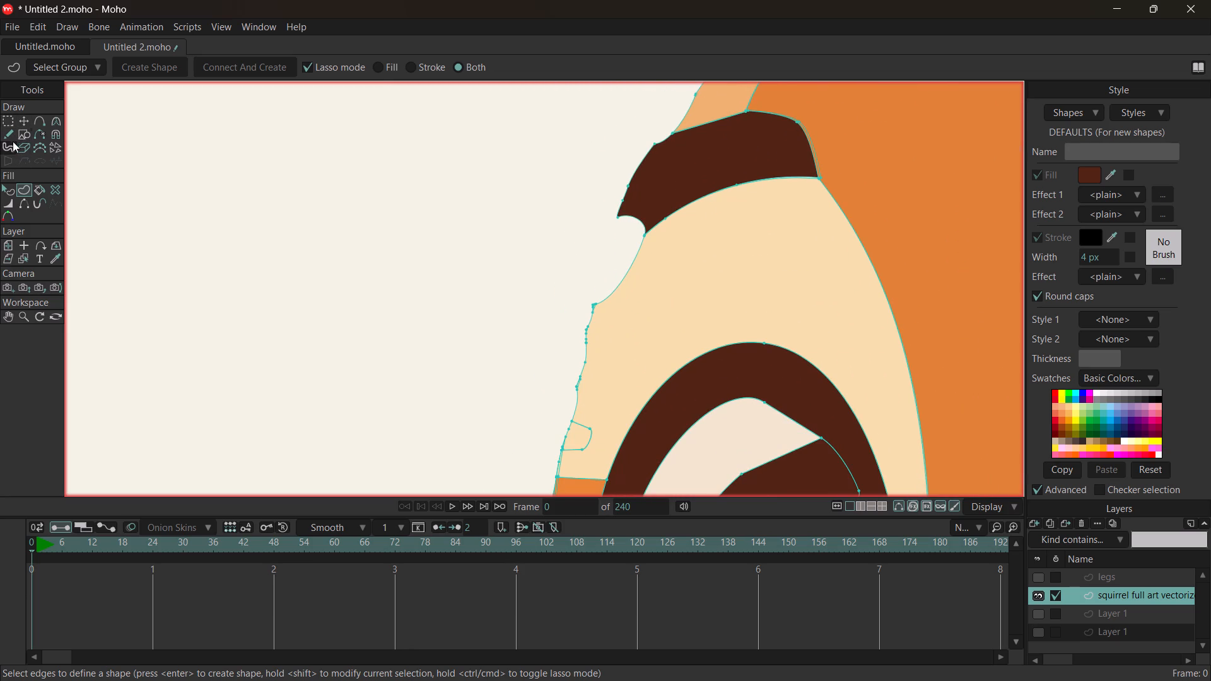
left_click(35, 117)
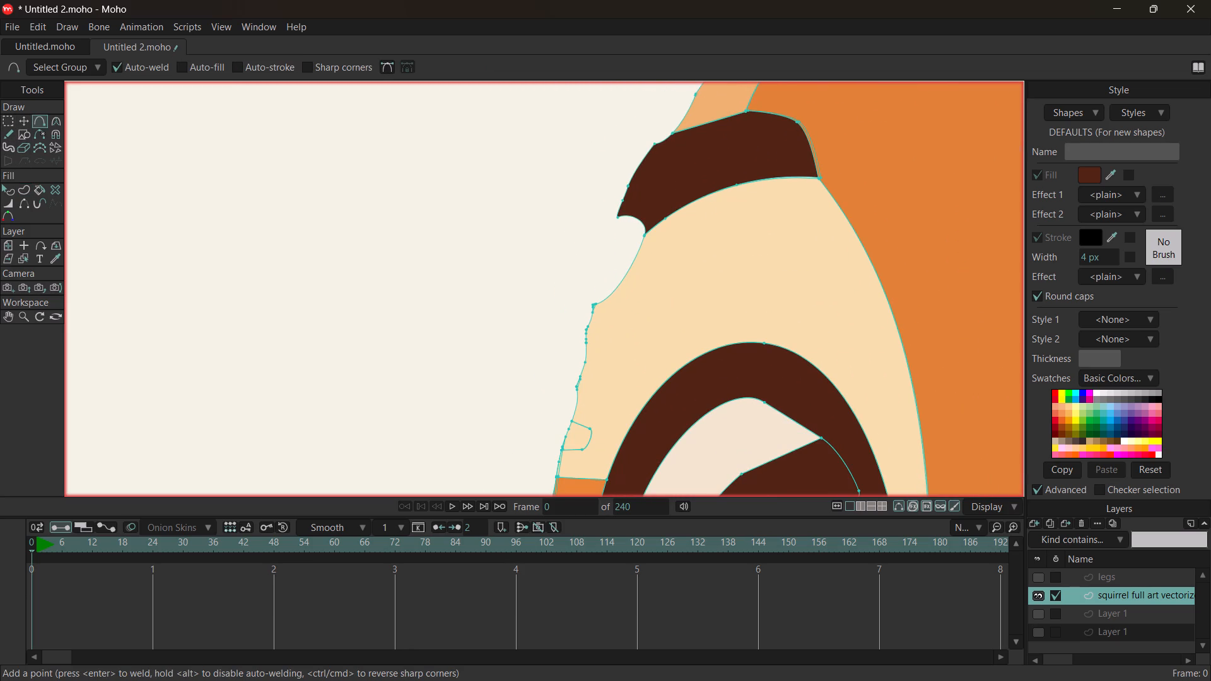
left_click(635, 216)
left_click_drag(635, 218, 625, 226)
left_click_drag(625, 226, 617, 231)
key("ctrl+z")
Extend the far eyebrow's outer end down and outward into a taper by moving the added notch point and the end corner.
left_click(20, 117)
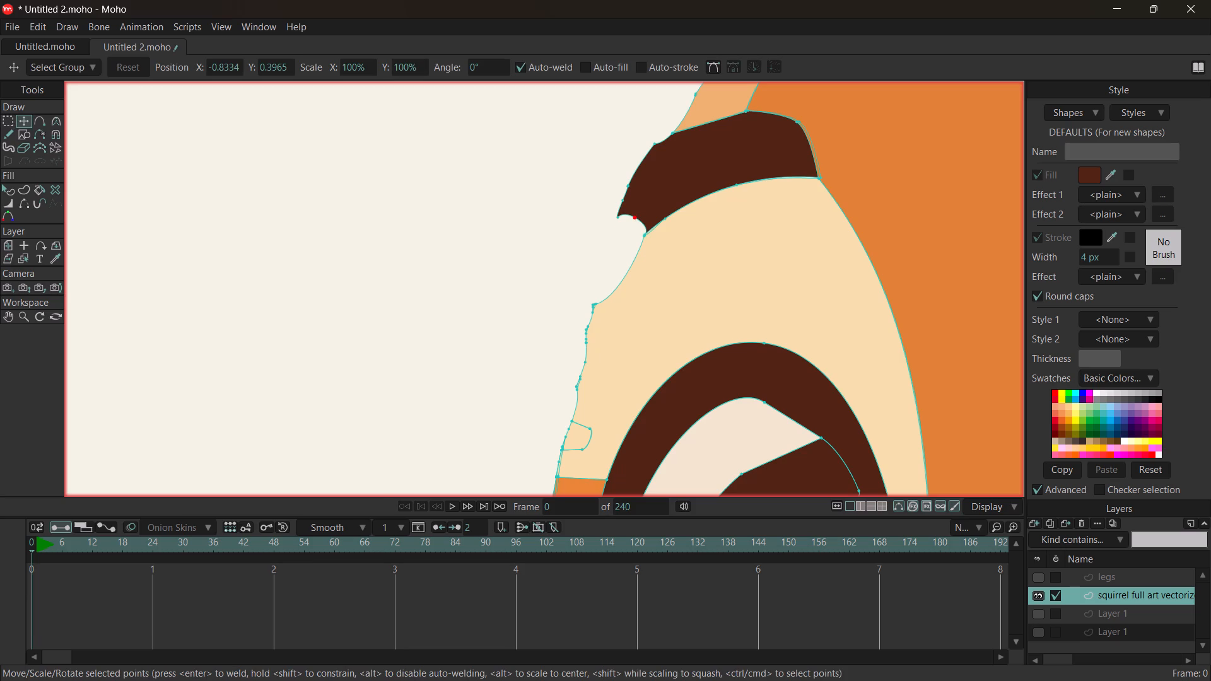
left_click(636, 215)
left_click_drag(635, 217, 634, 219)
left_click_drag(634, 219, 623, 230)
left_click_drag(623, 230, 612, 252)
left_click_drag(612, 252, 615, 240)
left_click_drag(619, 216, 608, 240)
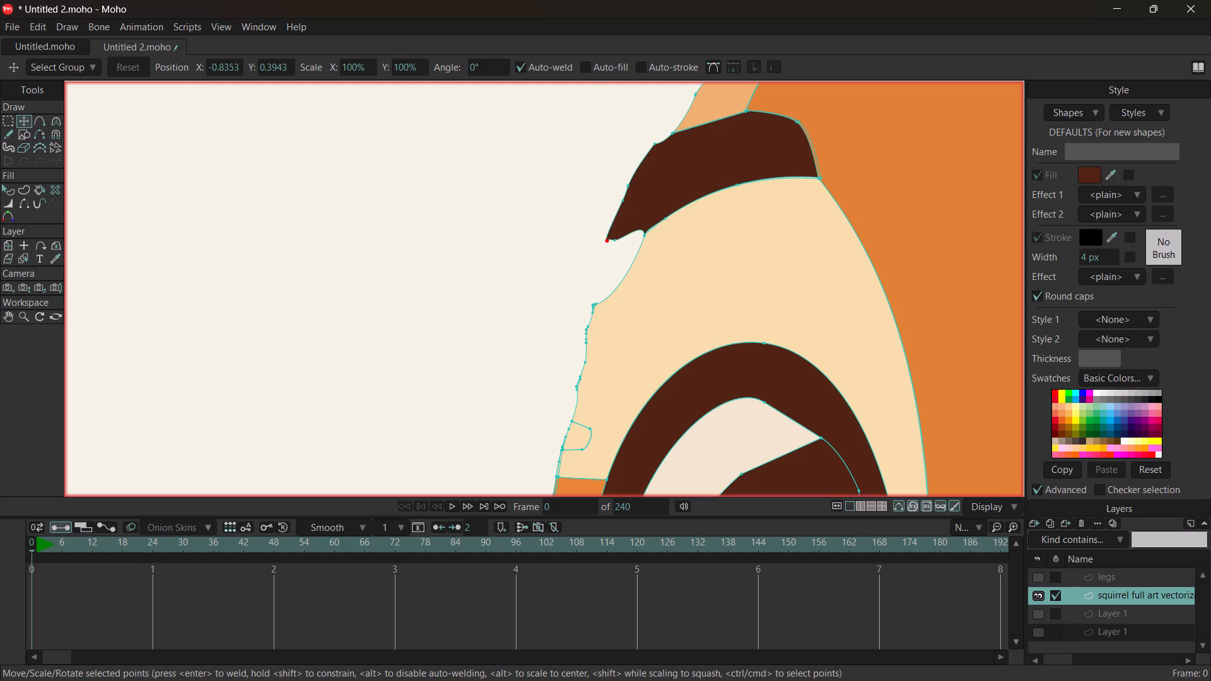
left_click_drag(608, 240, 609, 248)
left_click_drag(609, 248, 616, 245)
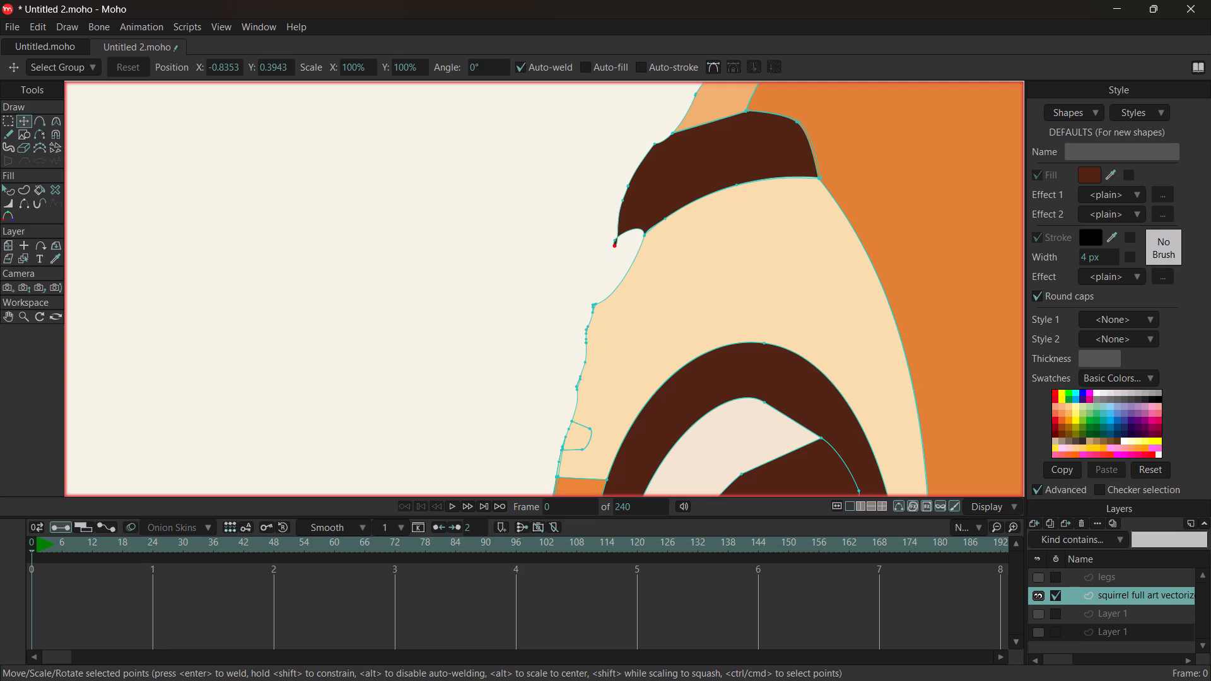
left_click_drag(616, 245, 609, 247)
left_click_drag(609, 247, 610, 247)
Move the added notch point onto the corner where the far eyebrow meets the cream eye patch, and clear the selection.
left_click_drag(616, 240, 614, 255)
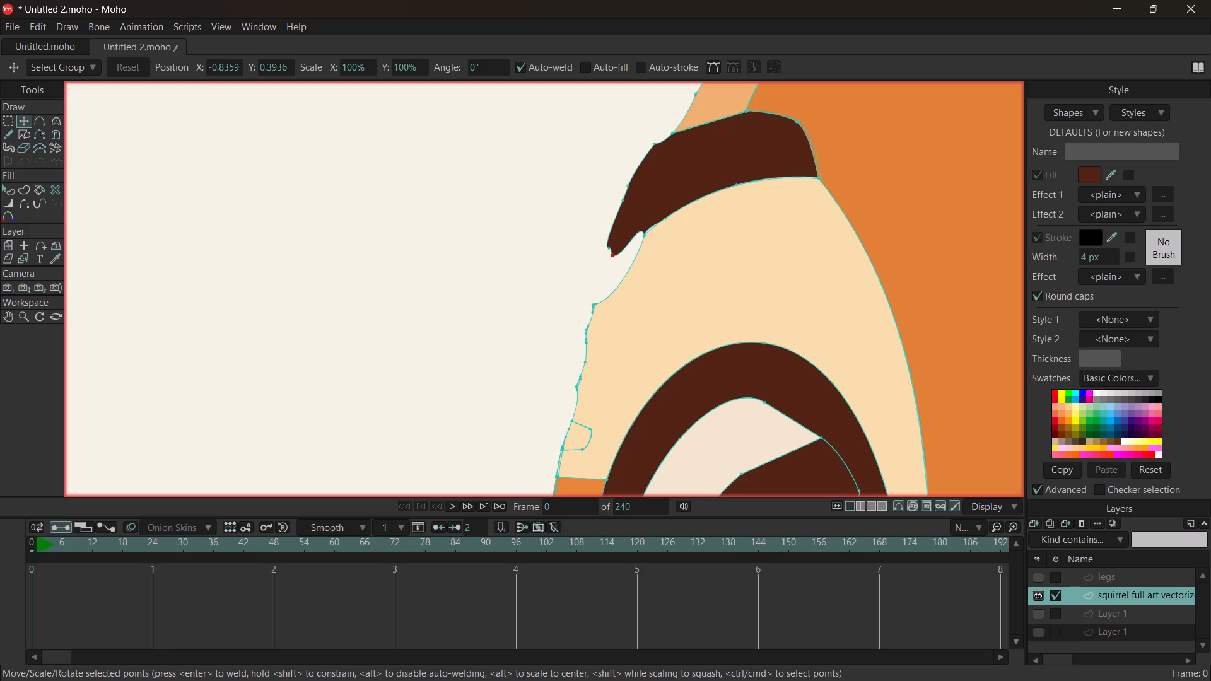
left_click_drag(614, 255, 612, 255)
left_click_drag(612, 255, 631, 255)
left_click_drag(631, 255, 645, 235)
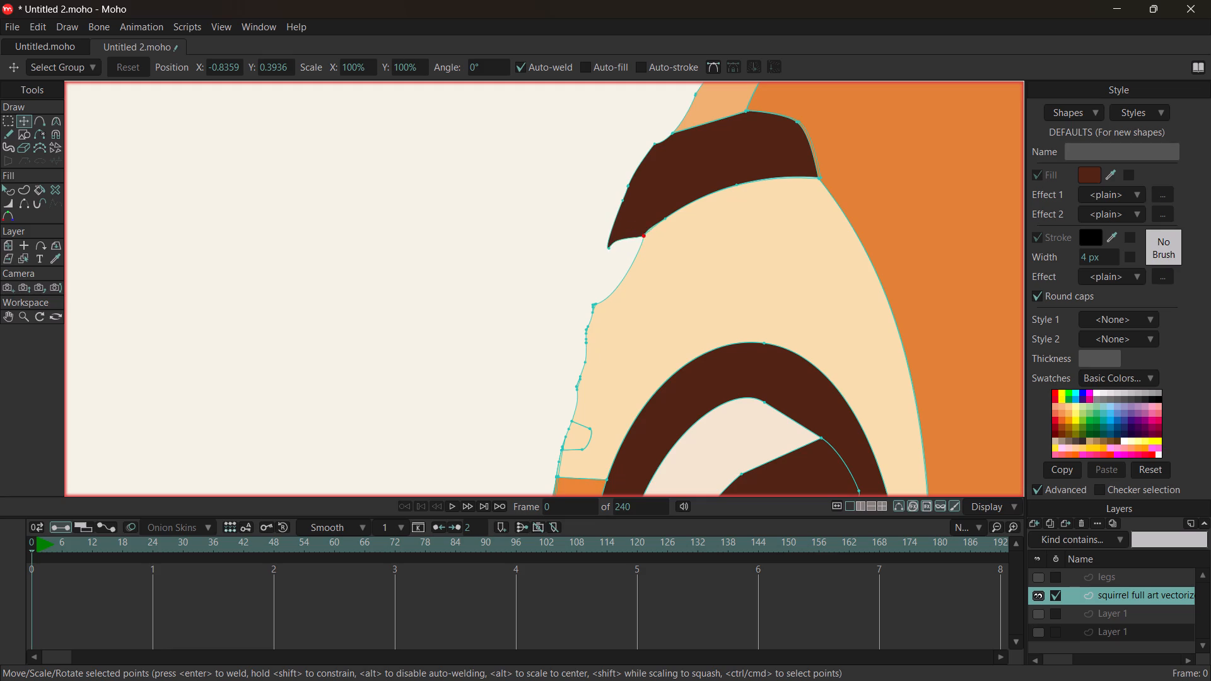
left_click_drag(645, 235, 646, 230)
scroll(743, 238, "down", 4, "ctrl")
scroll(865, 237, "down", 4, "ctrl")
left_click(714, 223)
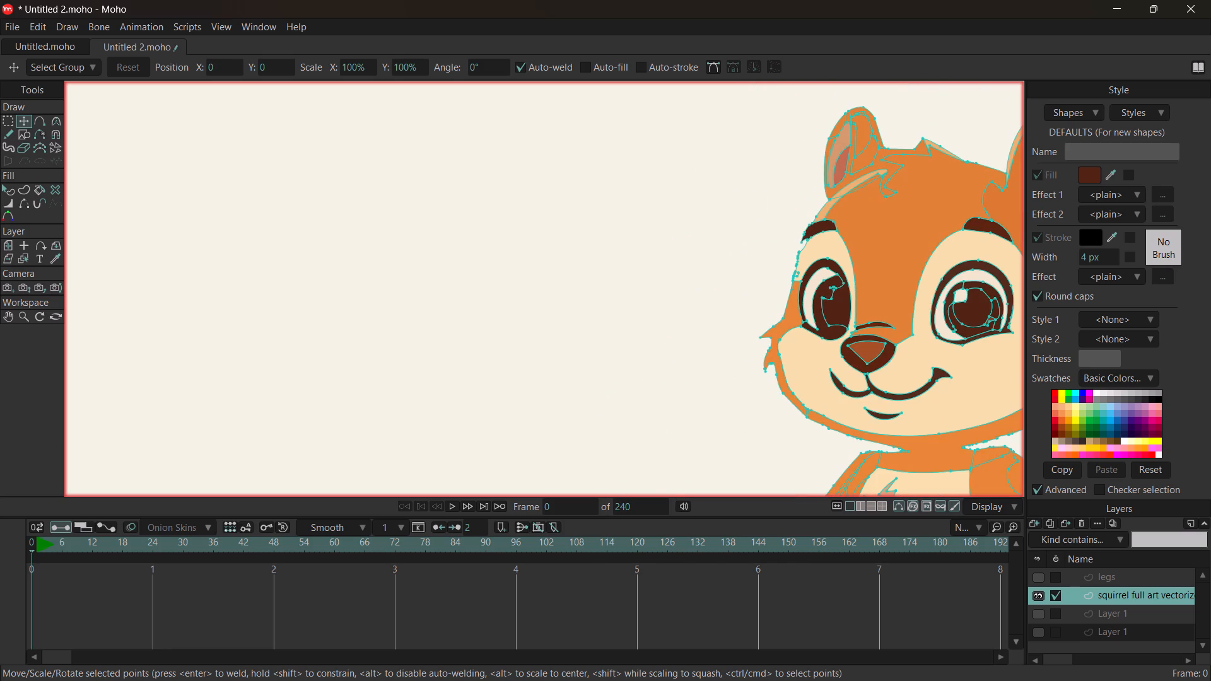
Move the whole far eyebrow shape off the head onto the empty canvas beside the face, and deselect it.
scroll(839, 239, "up", 9, "ctrl")
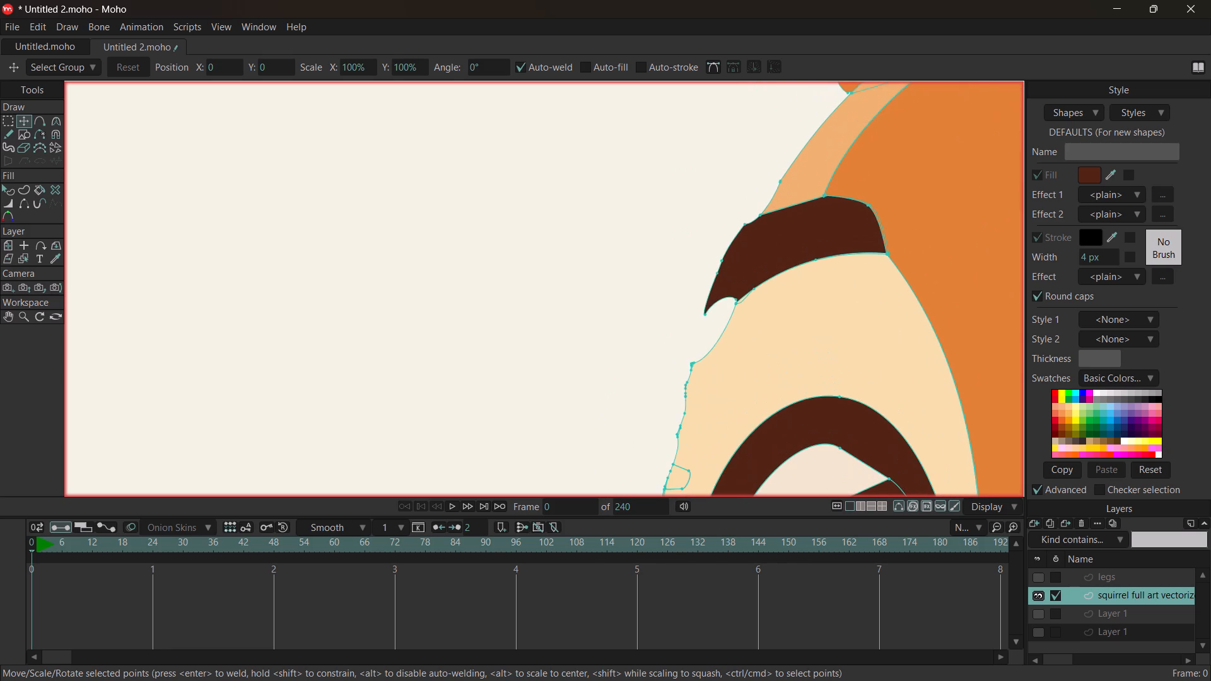
scroll(708, 251, "down", 7, "ctrl")
scroll(853, 224, "down", 4, "ctrl")
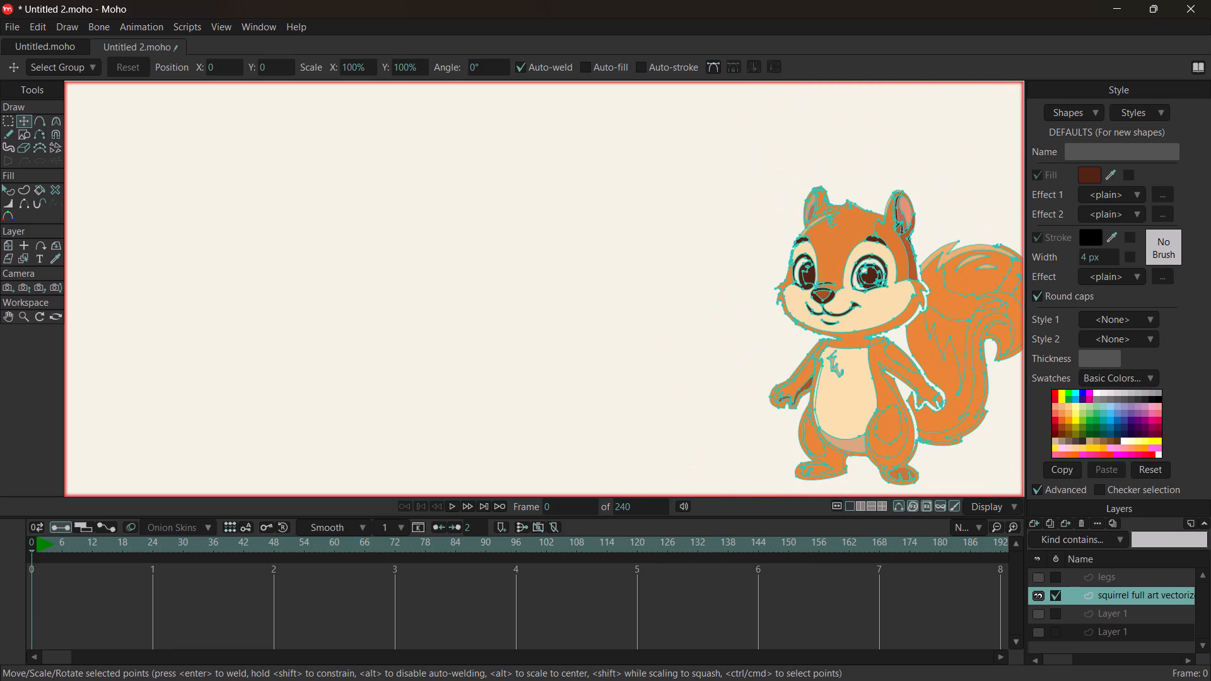
scroll(848, 224, "up", 8, "ctrl")
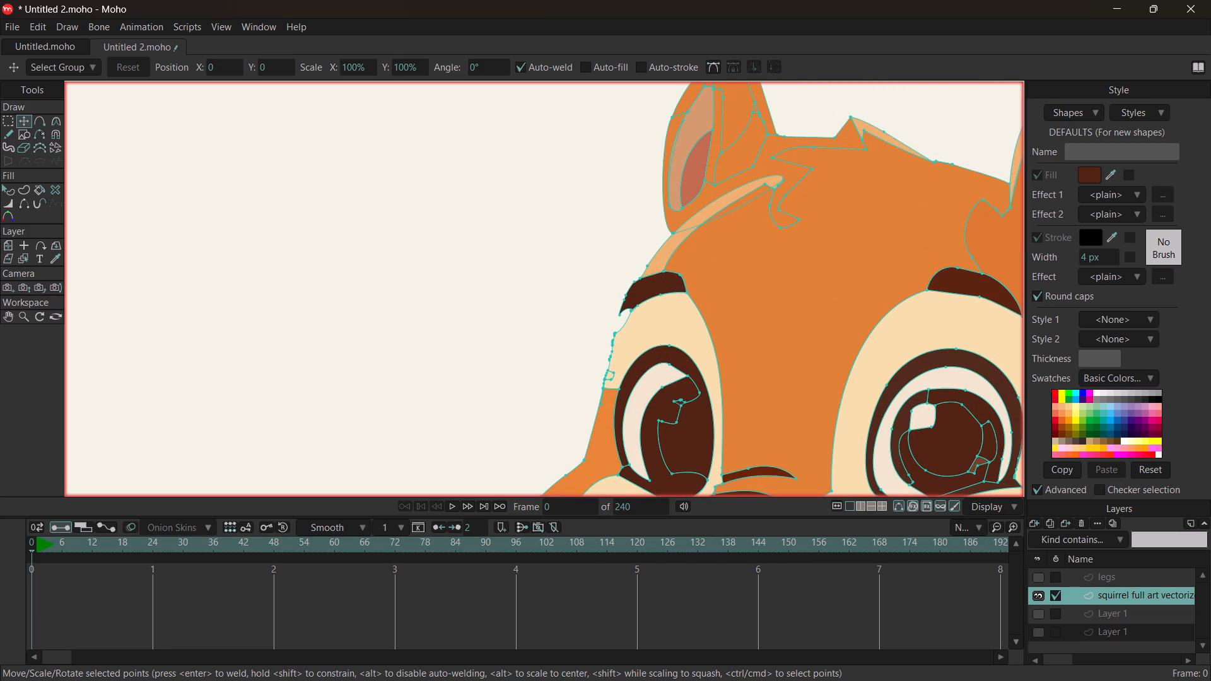
double_click(657, 281)
left_click_drag(657, 282, 677, 282)
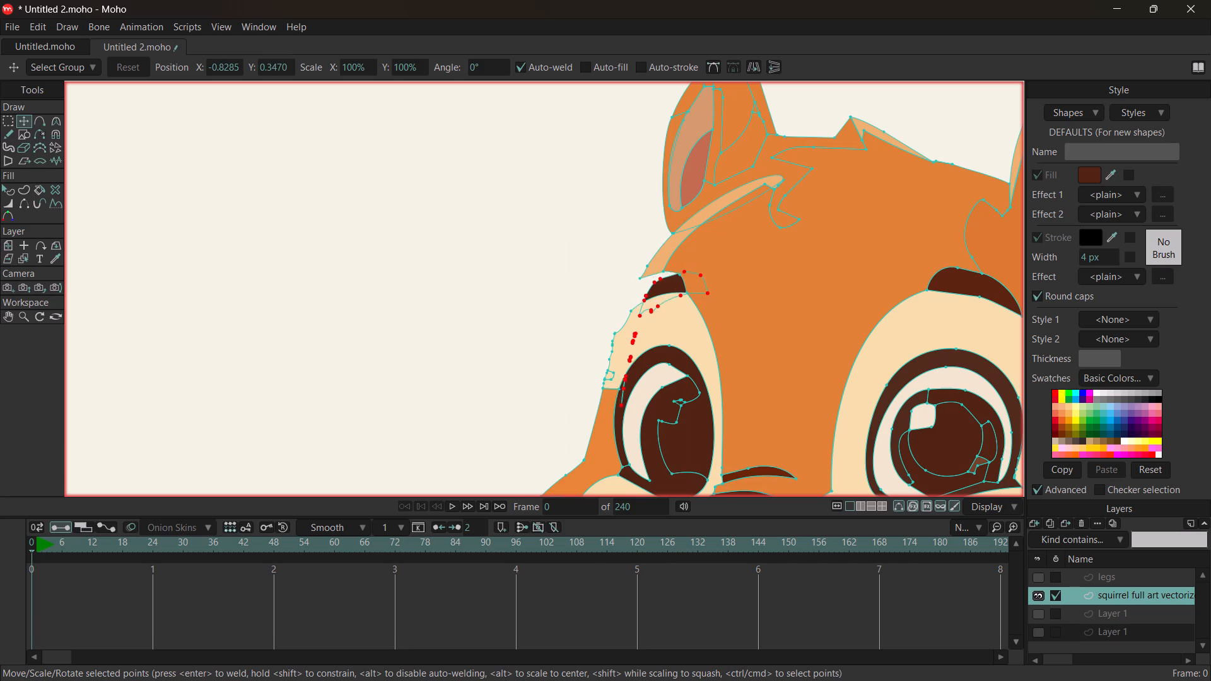
left_click_drag(677, 282, 740, 269)
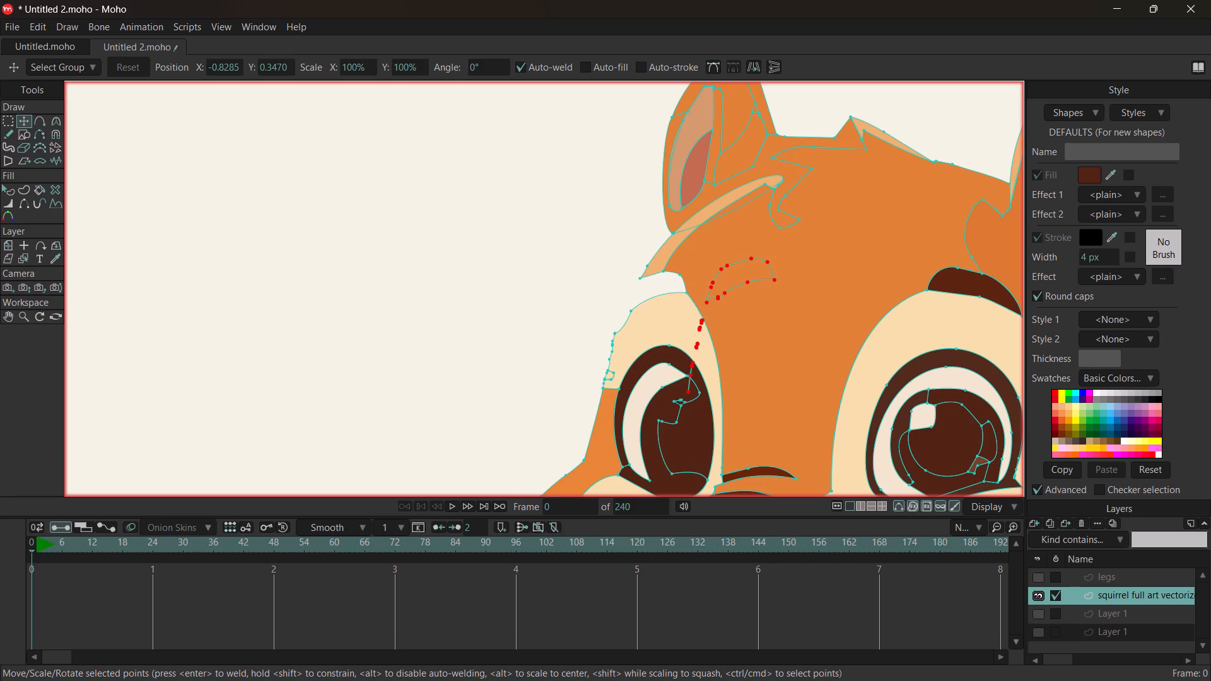
left_click_drag(740, 269, 573, 259)
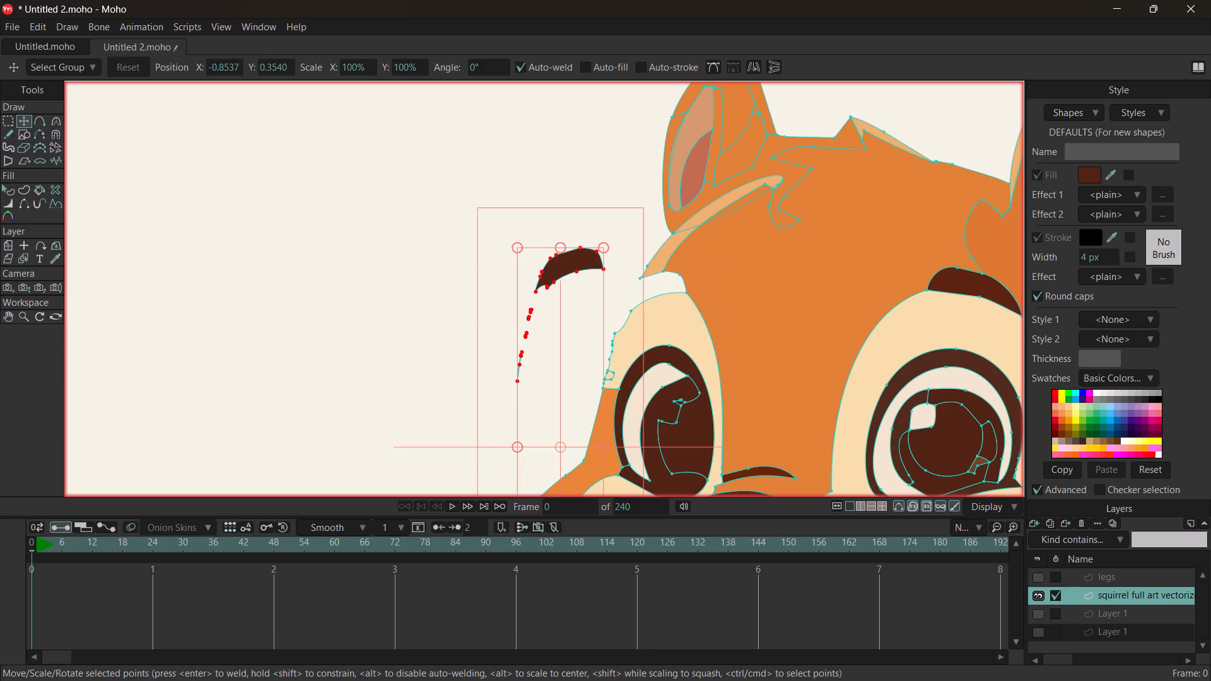
left_click(640, 276)
left_click(452, 294)
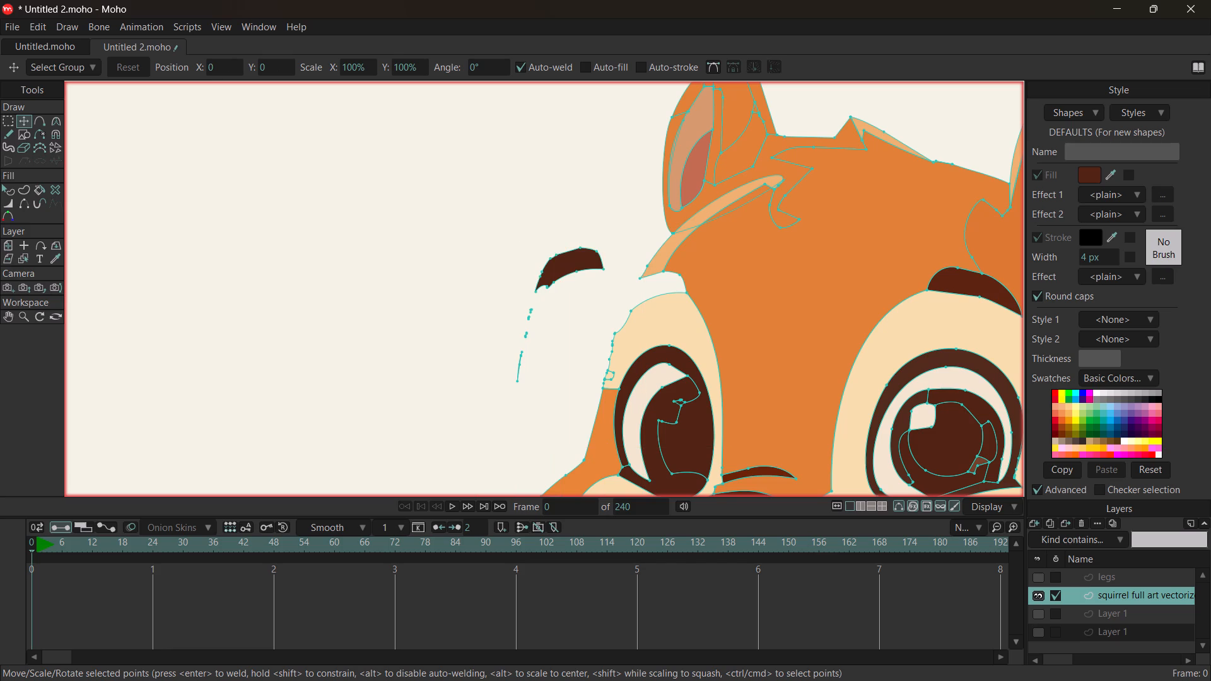
Select only the stray points trailing below the detached far eyebrow, leaving the eyebrow's own points out of the selection.
left_click(7, 120)
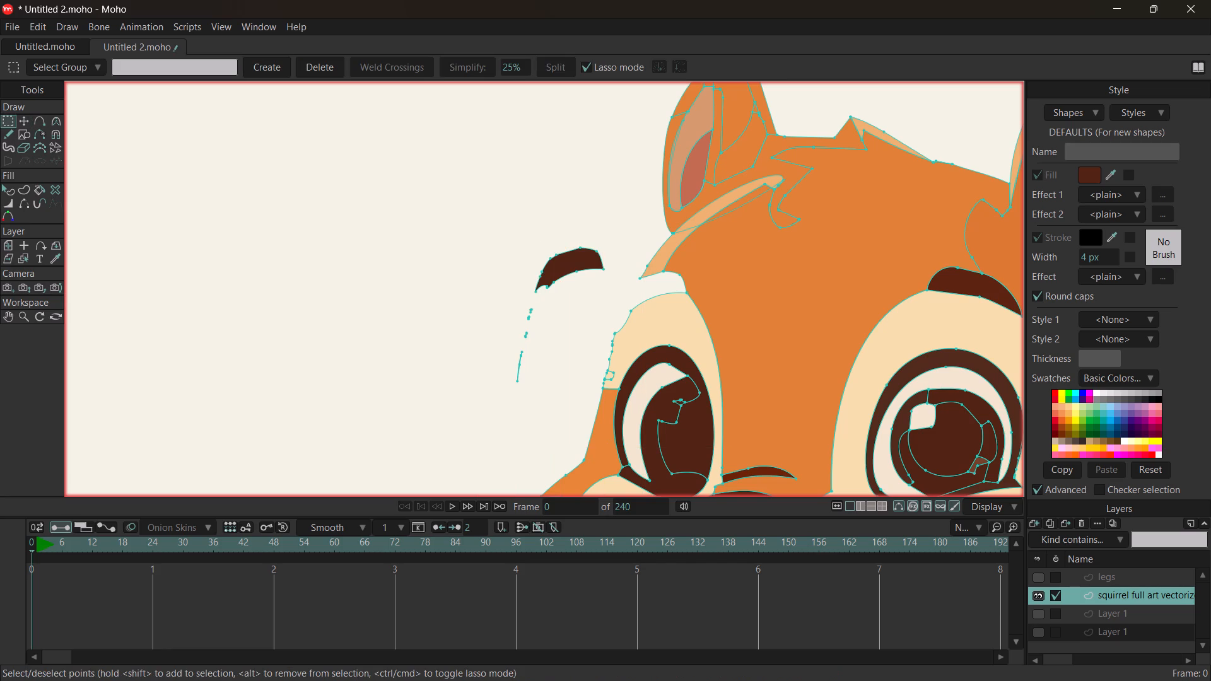
left_click_drag(543, 305, 560, 335)
left_click_drag(560, 335, 533, 299)
key("Home")
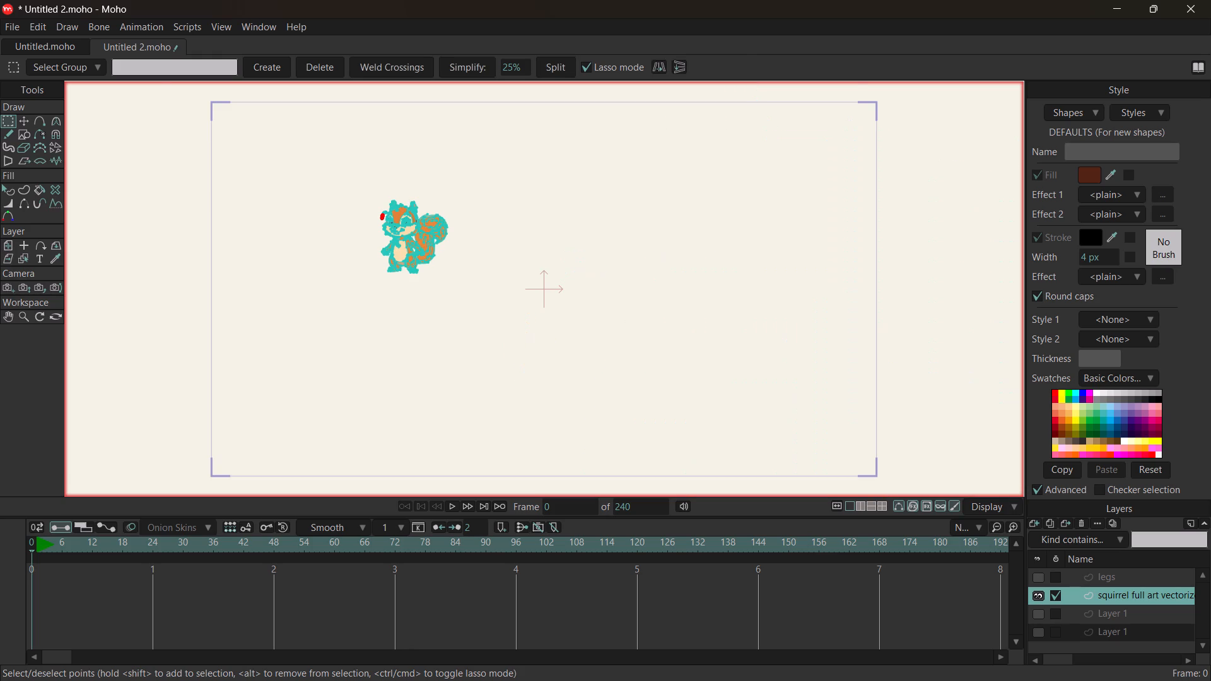
key("ctrl+z")
scroll(318, 219, "up", 16, "ctrl")
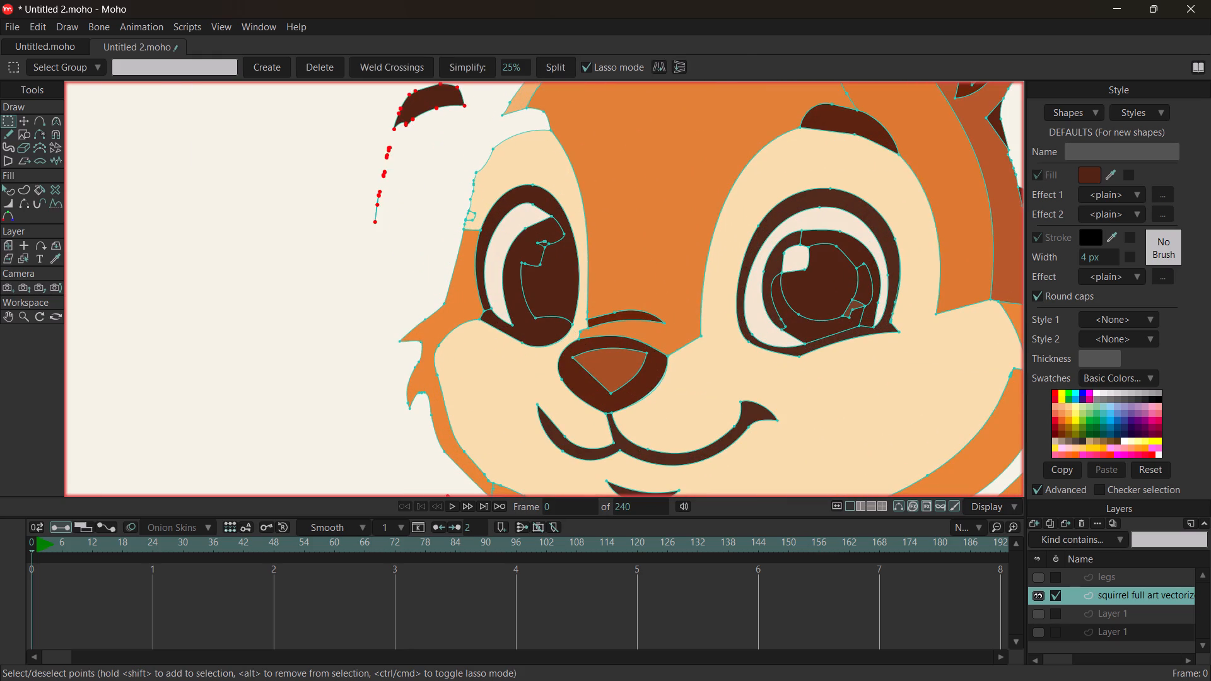
left_click(393, 155, "ctrl")
left_click(397, 142)
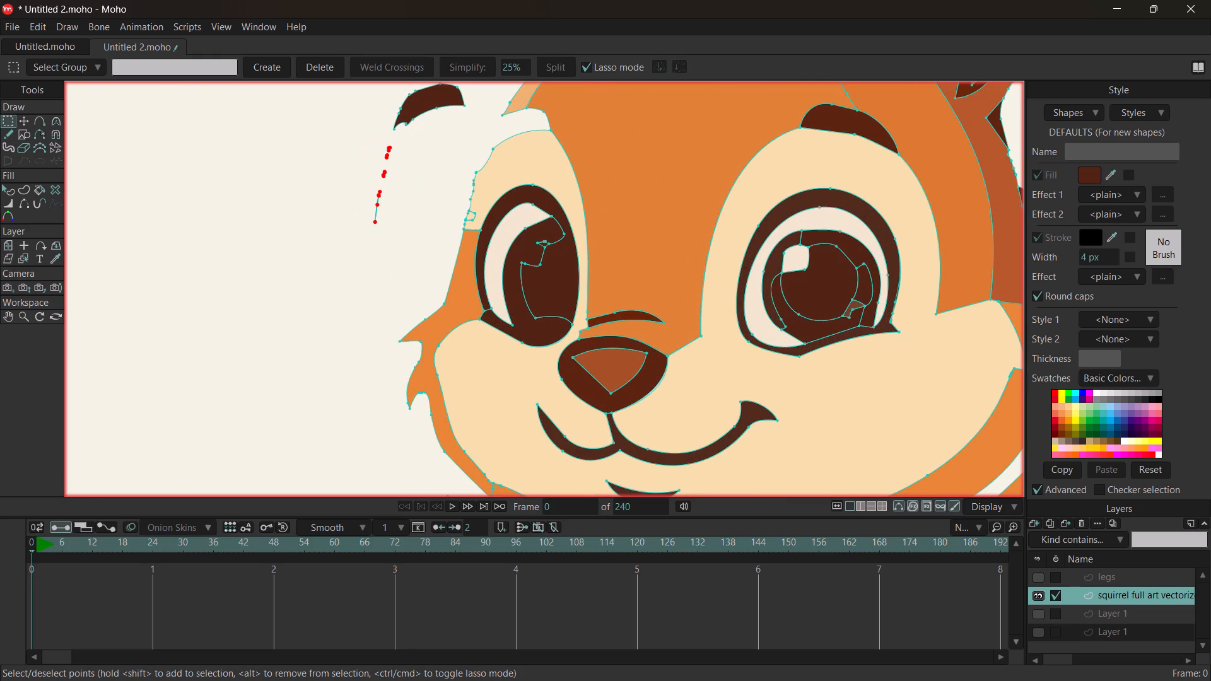
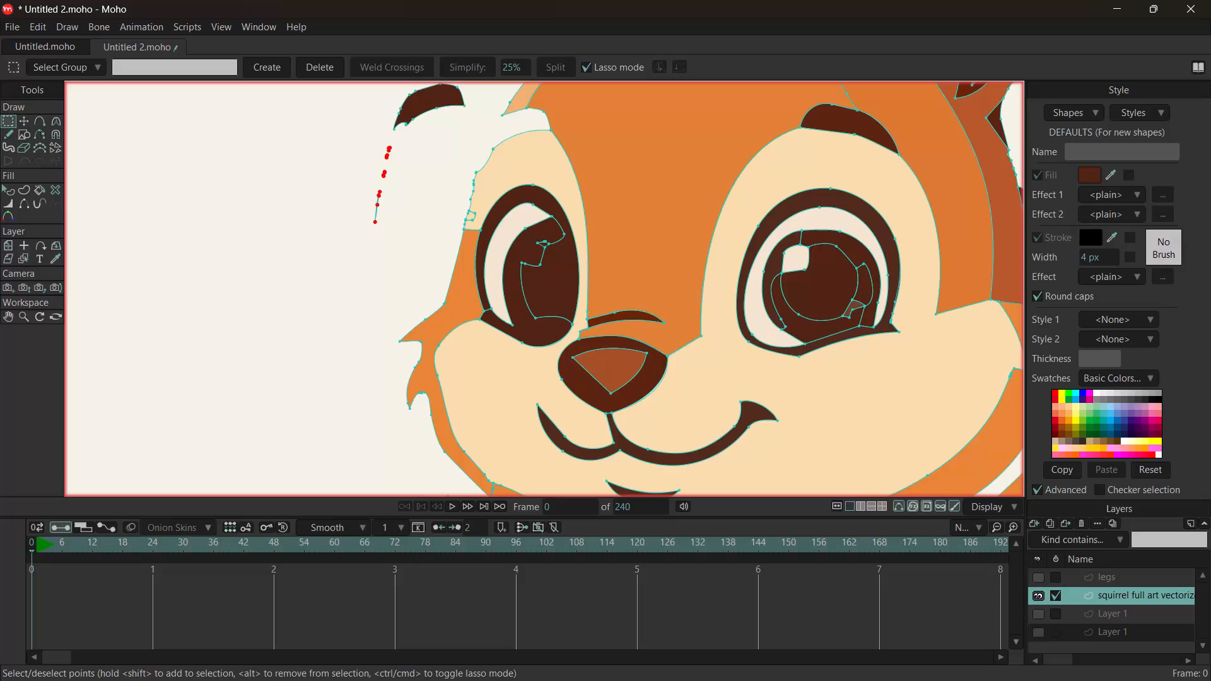
Delete the selected stray points trailing below the detached far eyebrow.
key("Delete")
Move the whole detached far eyebrow back onto the head along the top of the far cream eye patch, and deselect it.
left_click_drag(426, 105, 469, 114)
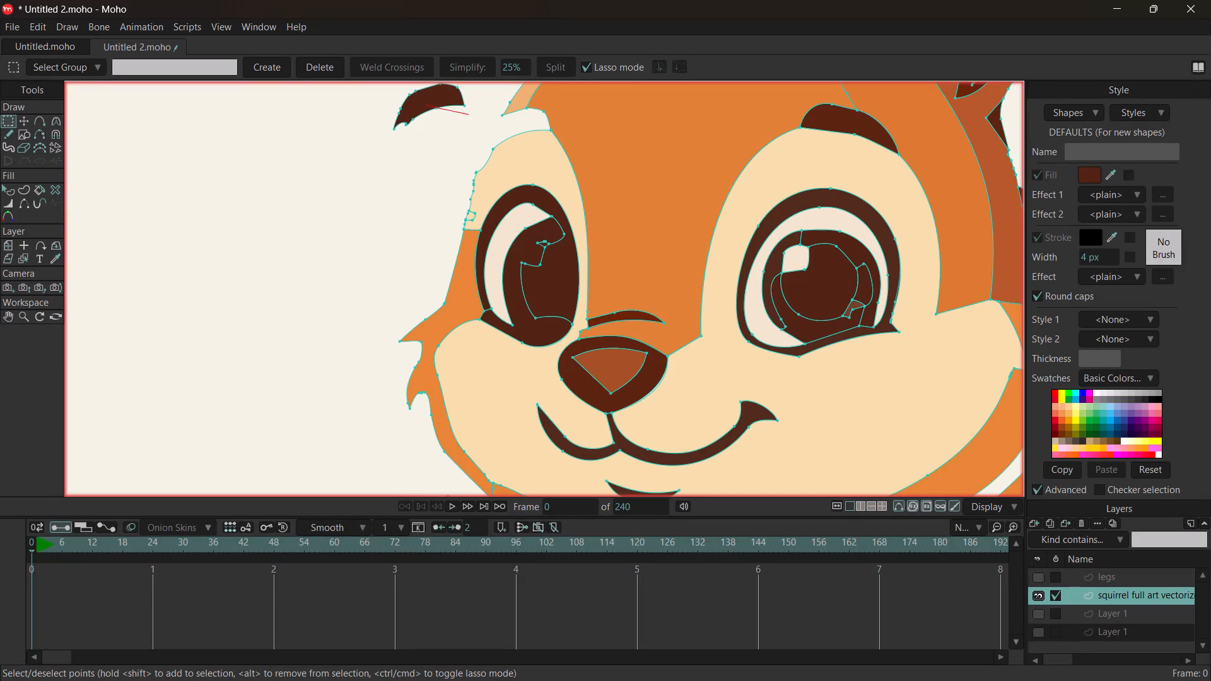
scroll(272, 108, "down", 4, "ctrl")
scroll(274, 105, "up", 4, "ctrl")
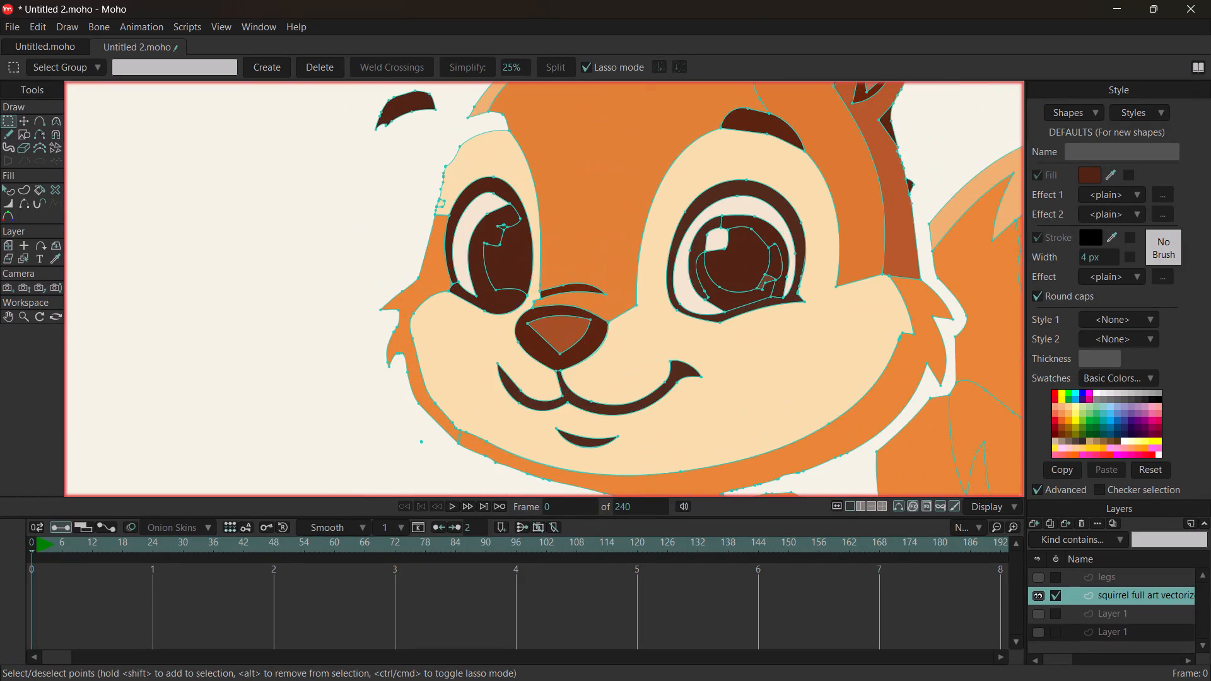
scroll(339, 87, "up", 2, "ctrl")
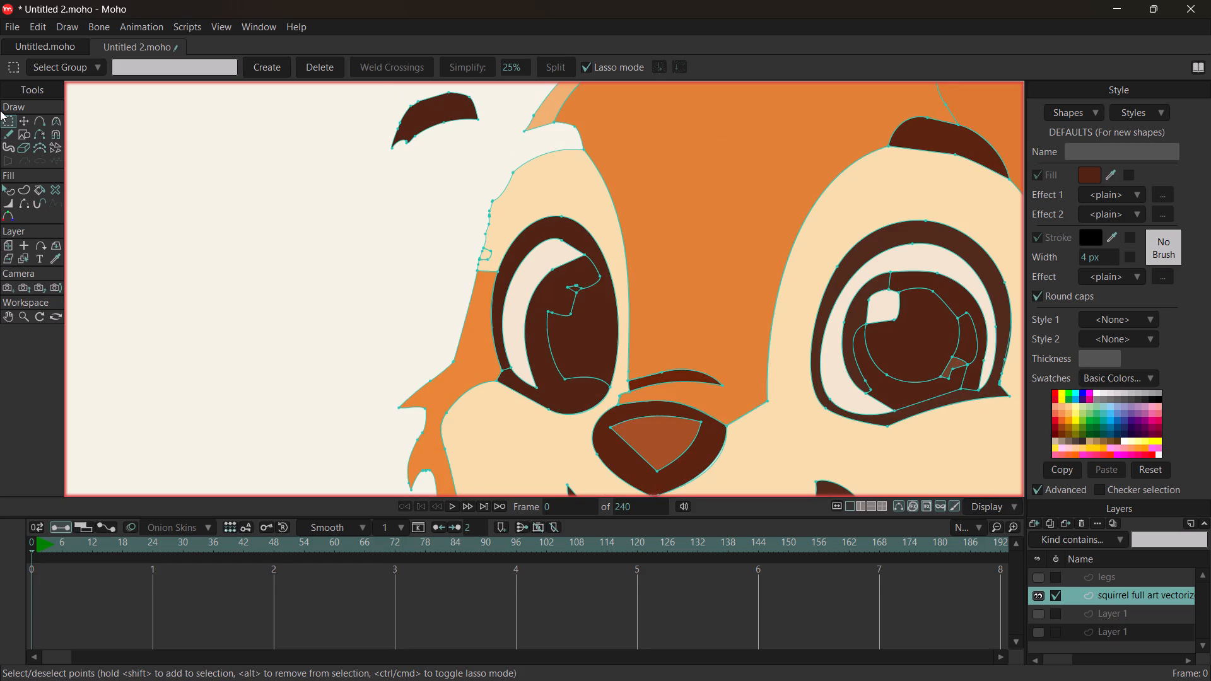
left_click(26, 116)
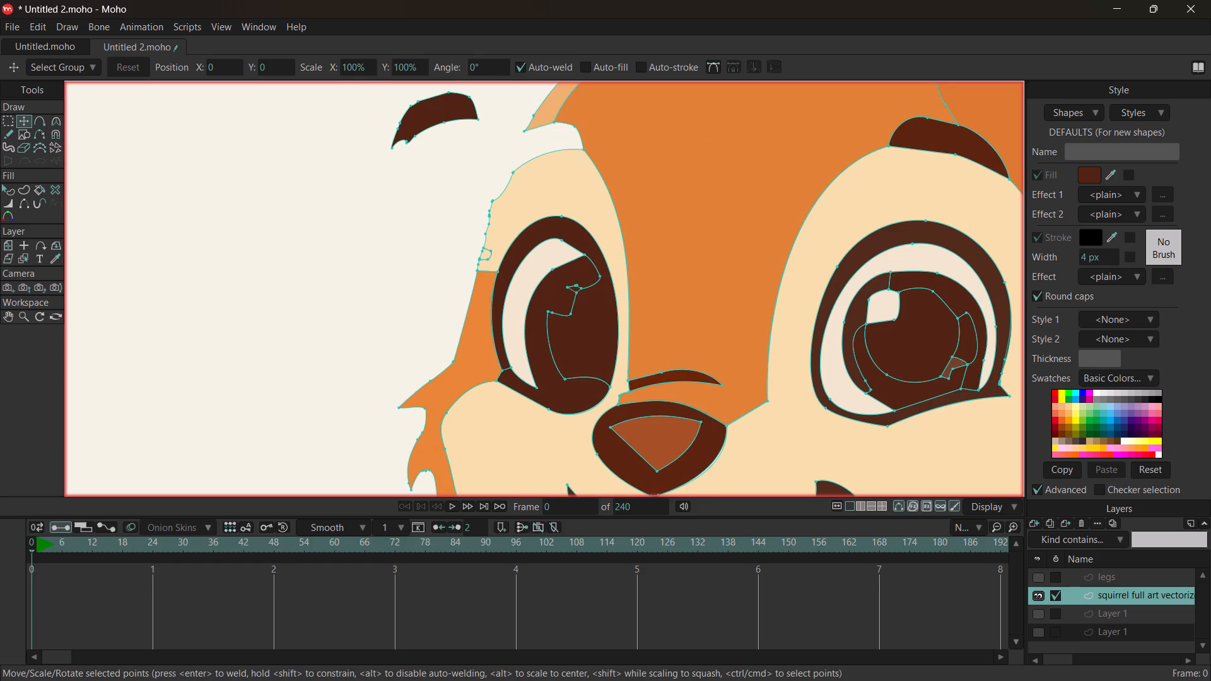
left_click_drag(430, 113, 457, 107)
key("ctrl+z")
double_click(432, 110)
left_click_drag(432, 110, 531, 143)
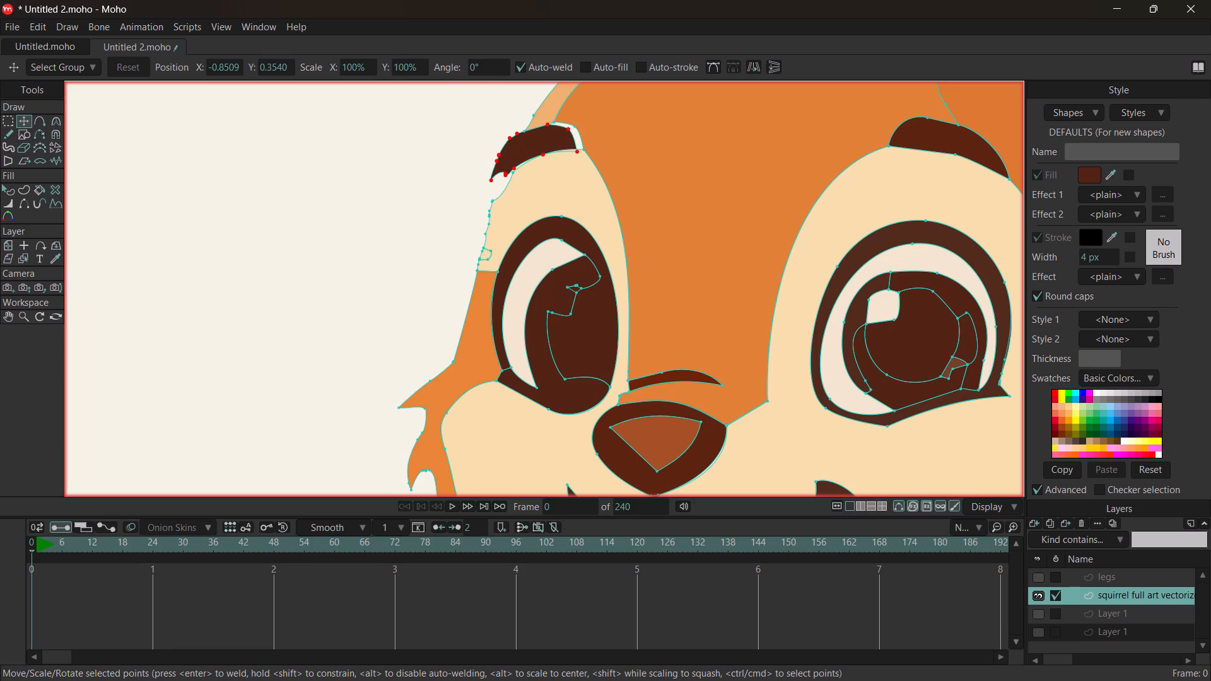
left_click_drag(531, 143, 539, 139)
left_click(399, 139)
Delete the extra points on the far cream eye patch's outer edge just below the eyebrow to straighten that stretch.
scroll(527, 154, "up", 4, "ctrl")
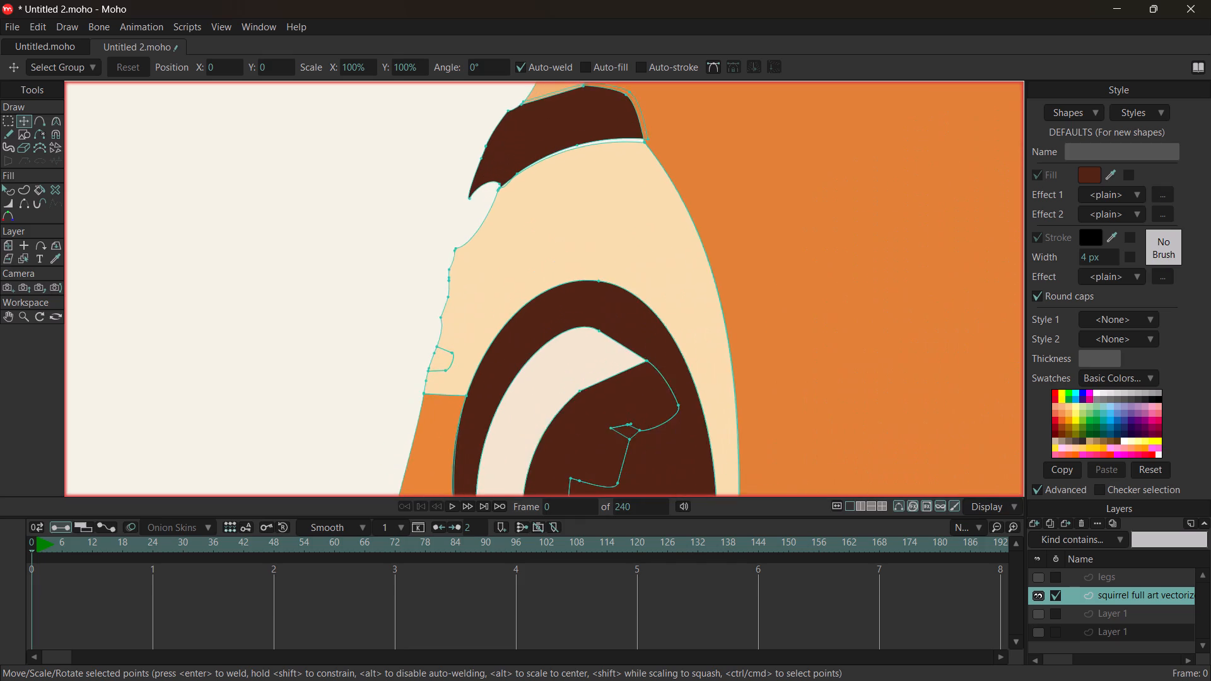
scroll(527, 154, "up", 2, "ctrl")
left_click(471, 245)
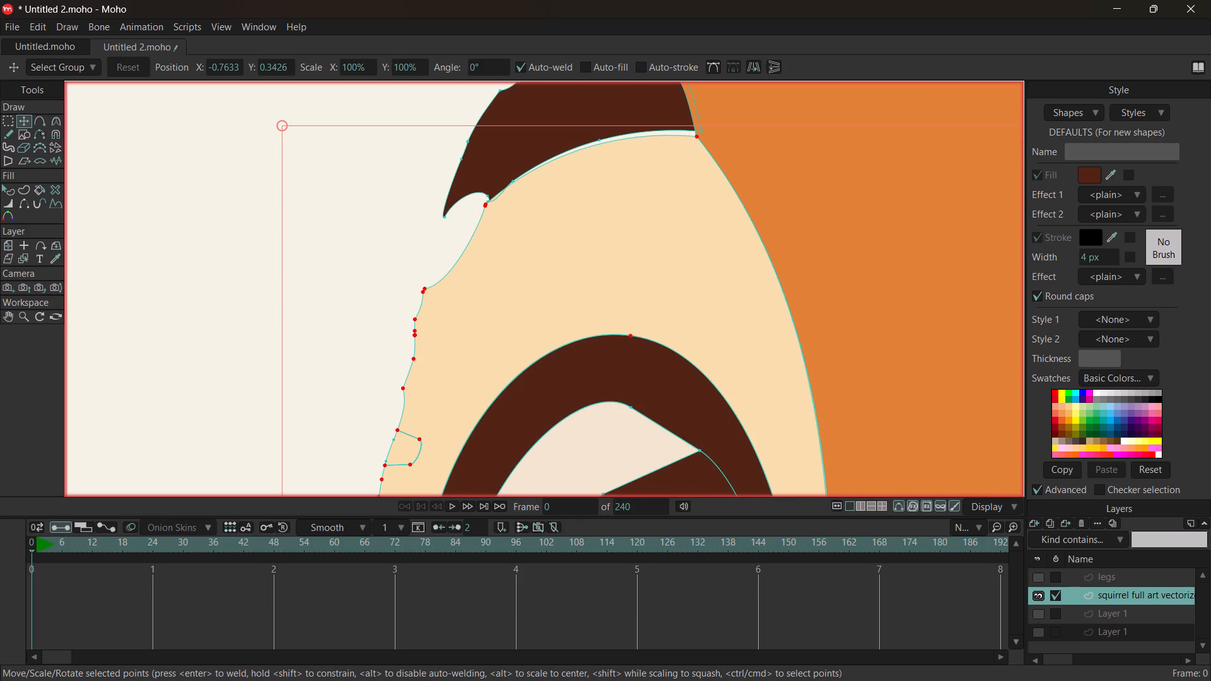
left_click(424, 291)
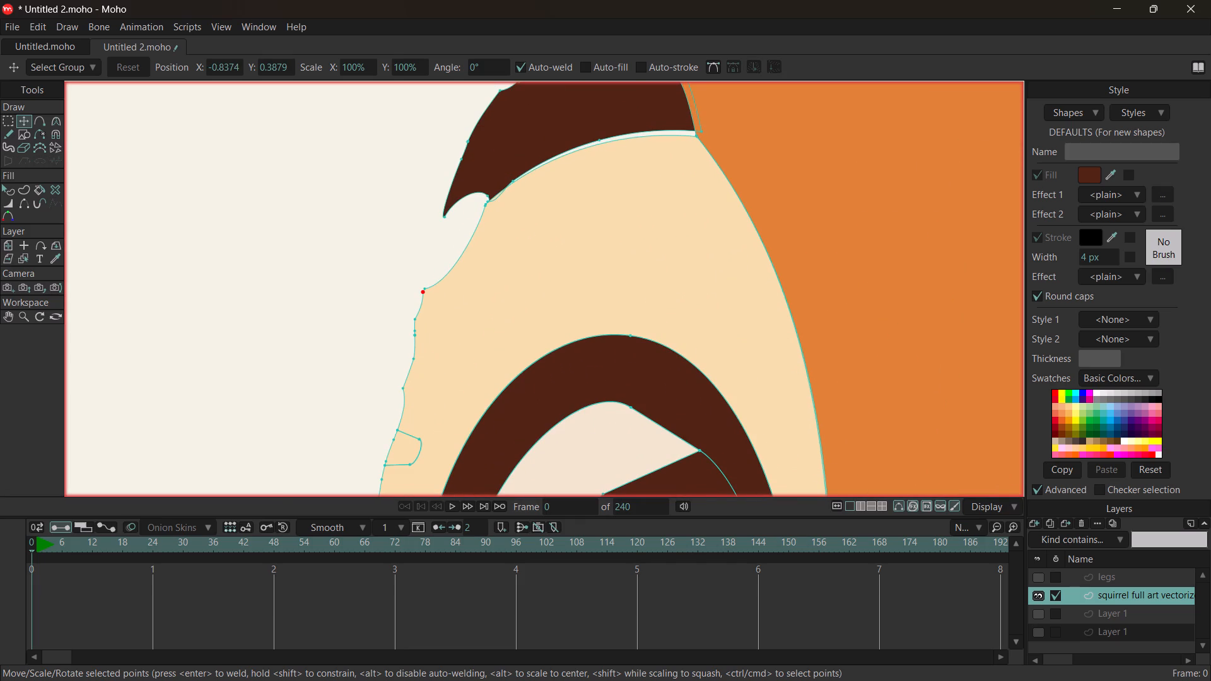
key("Delete")
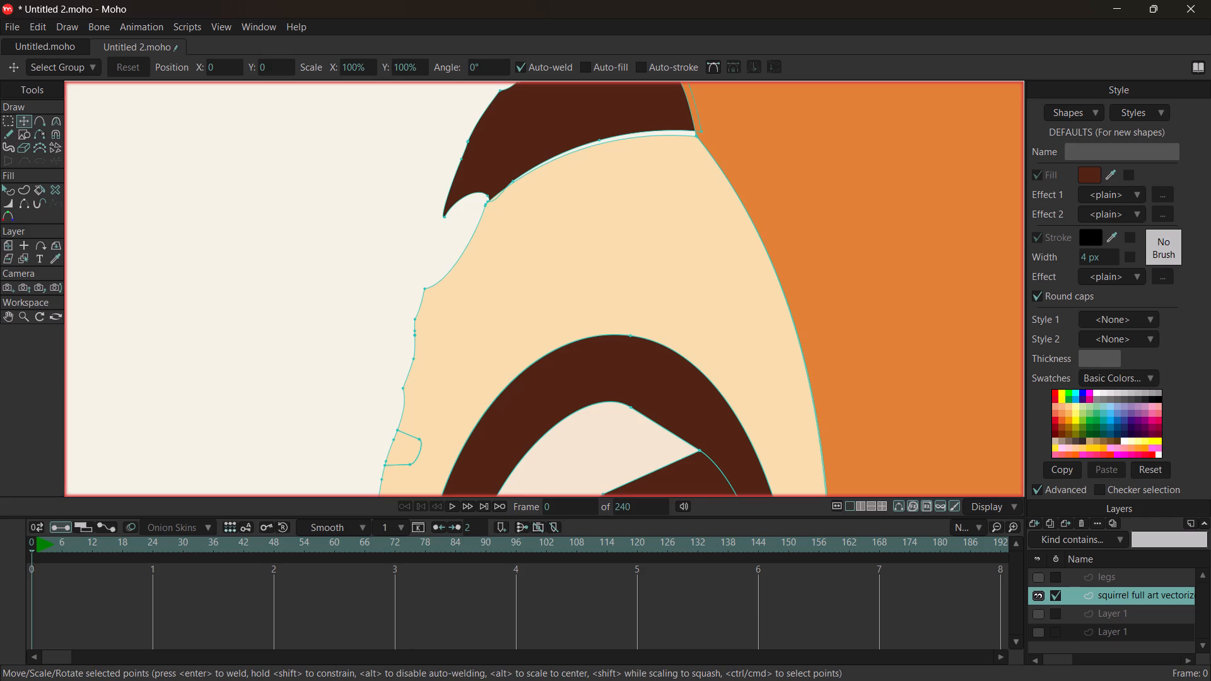
left_click(423, 287)
key("Delete")
left_click(413, 335)
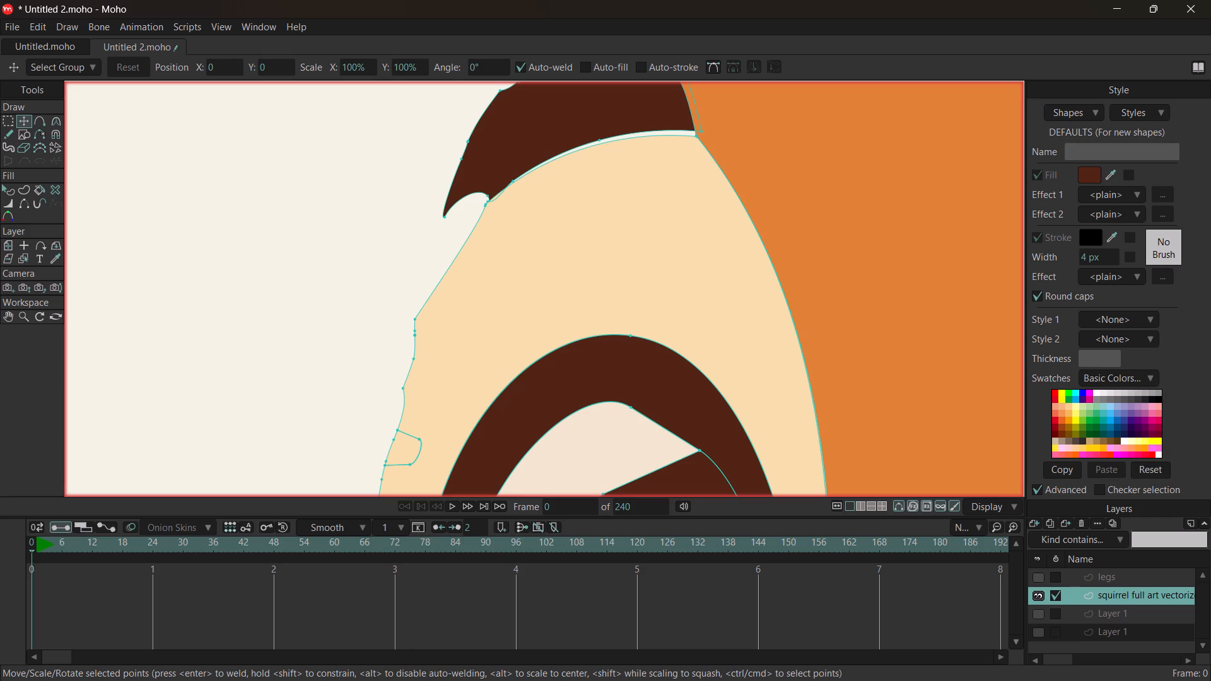
key("Delete")
key("Delete")
left_click(416, 334)
key("Delete")
left_click(412, 329)
key("Delete")
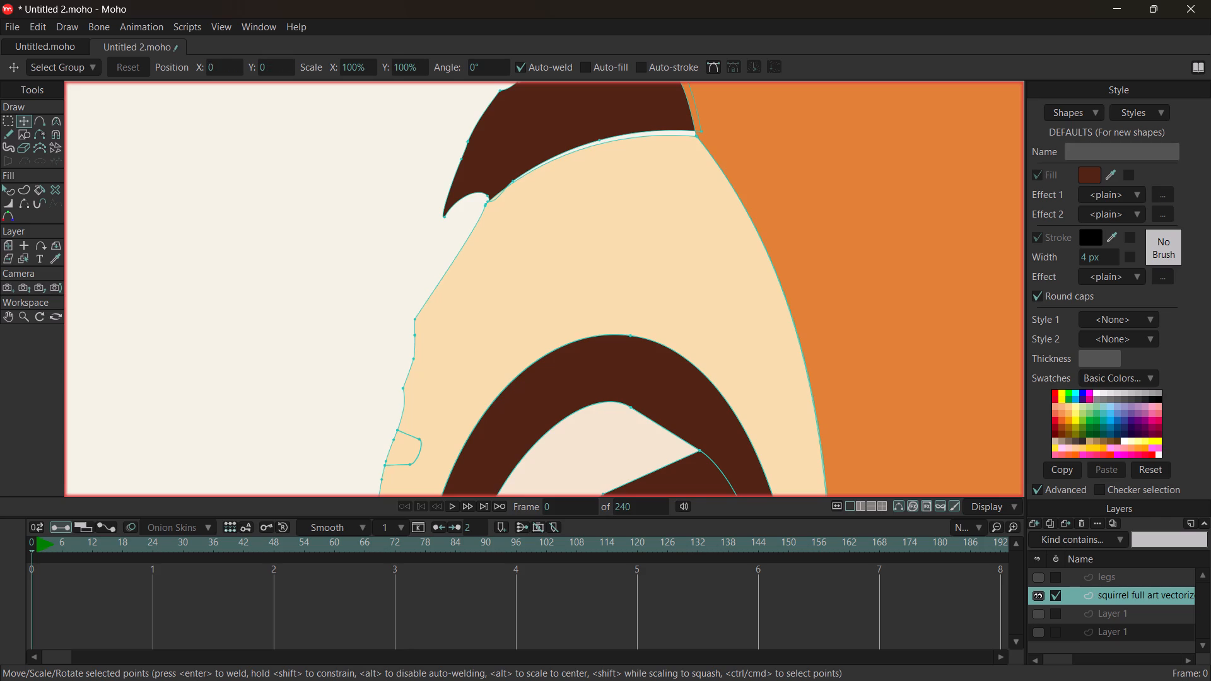
left_click(414, 318)
key("Delete")
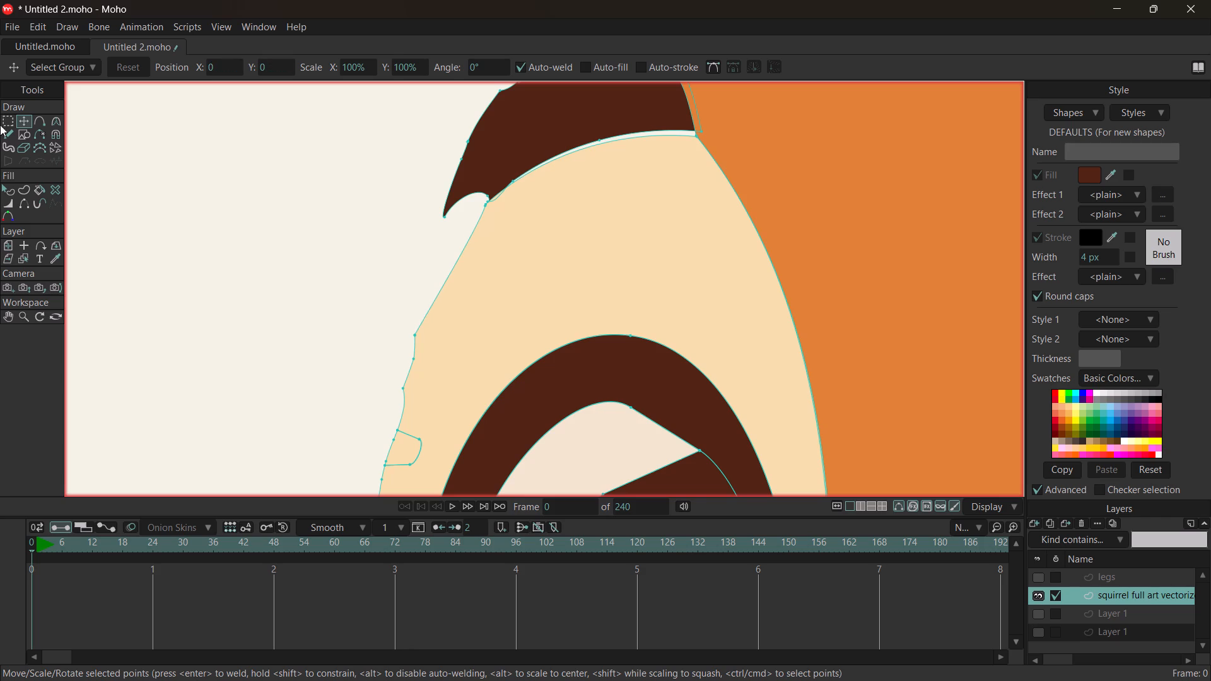
Add a point midway along the straightened stretch of the far cream eye patch's outer edge, below the eyebrow.
left_click(452, 281)
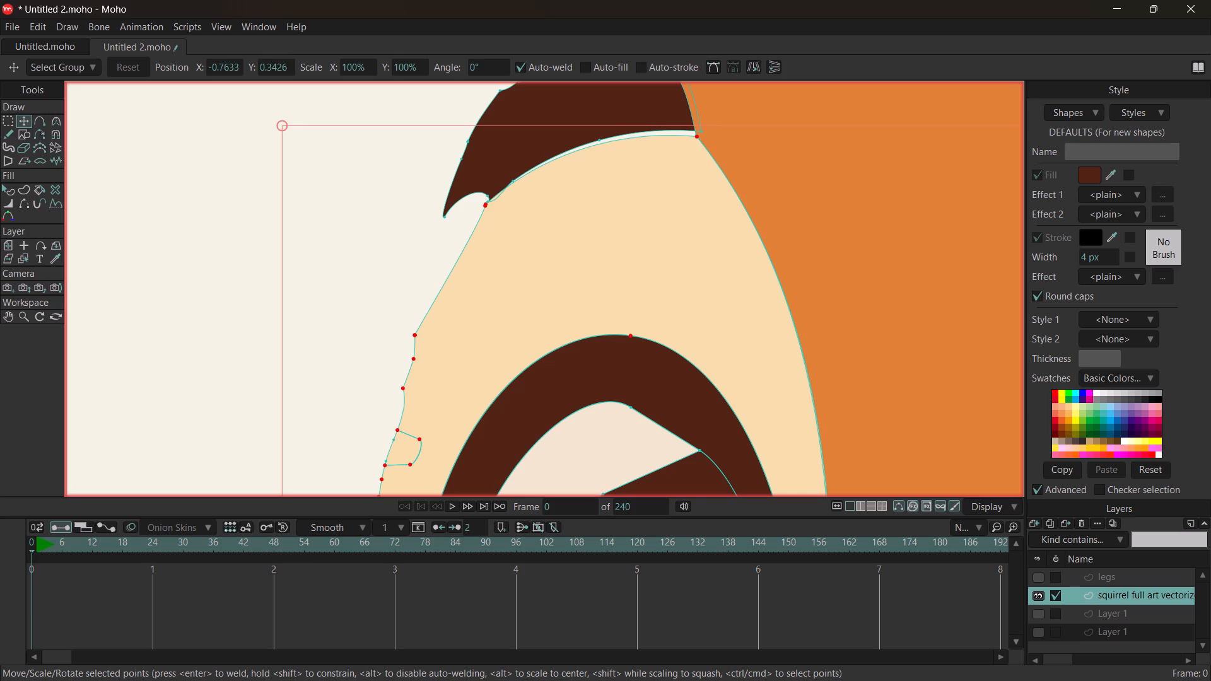
double_click(449, 270)
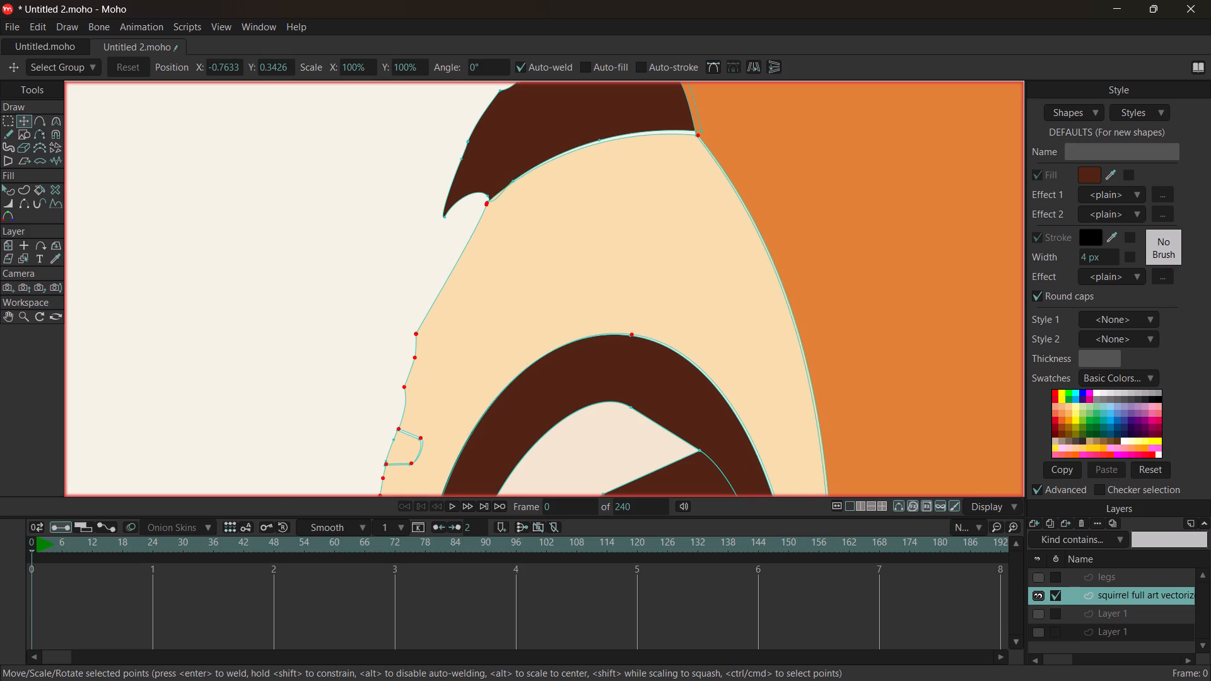
left_click(36, 122)
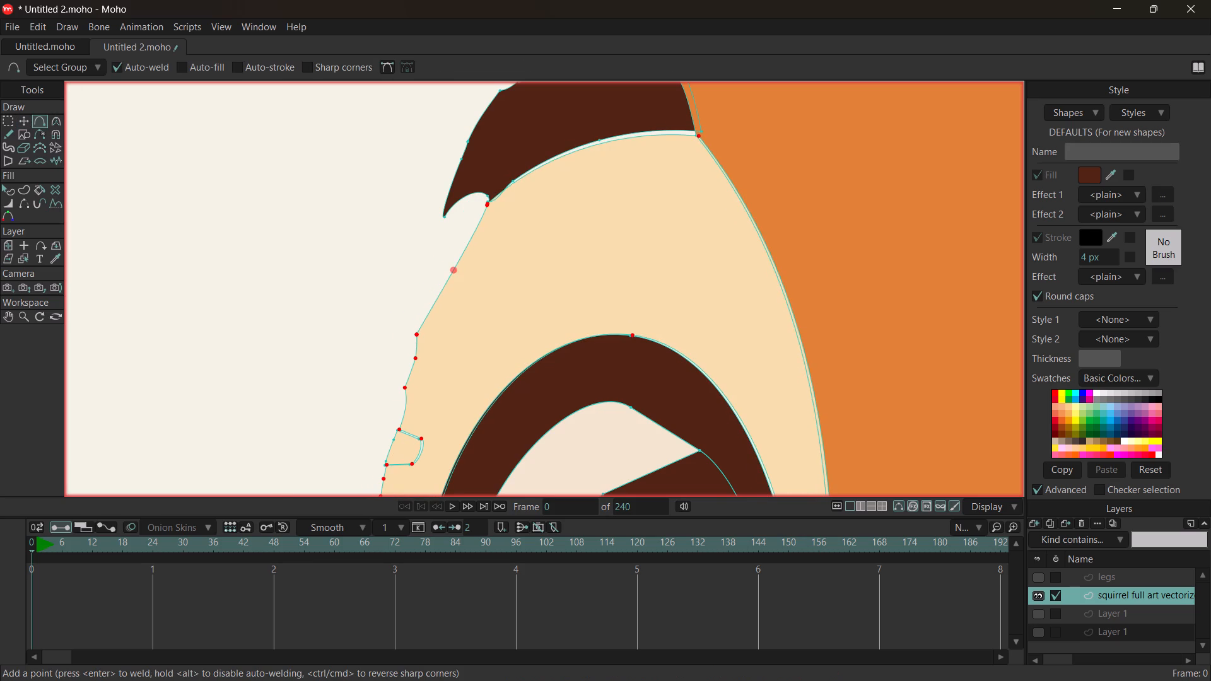
left_click(458, 272)
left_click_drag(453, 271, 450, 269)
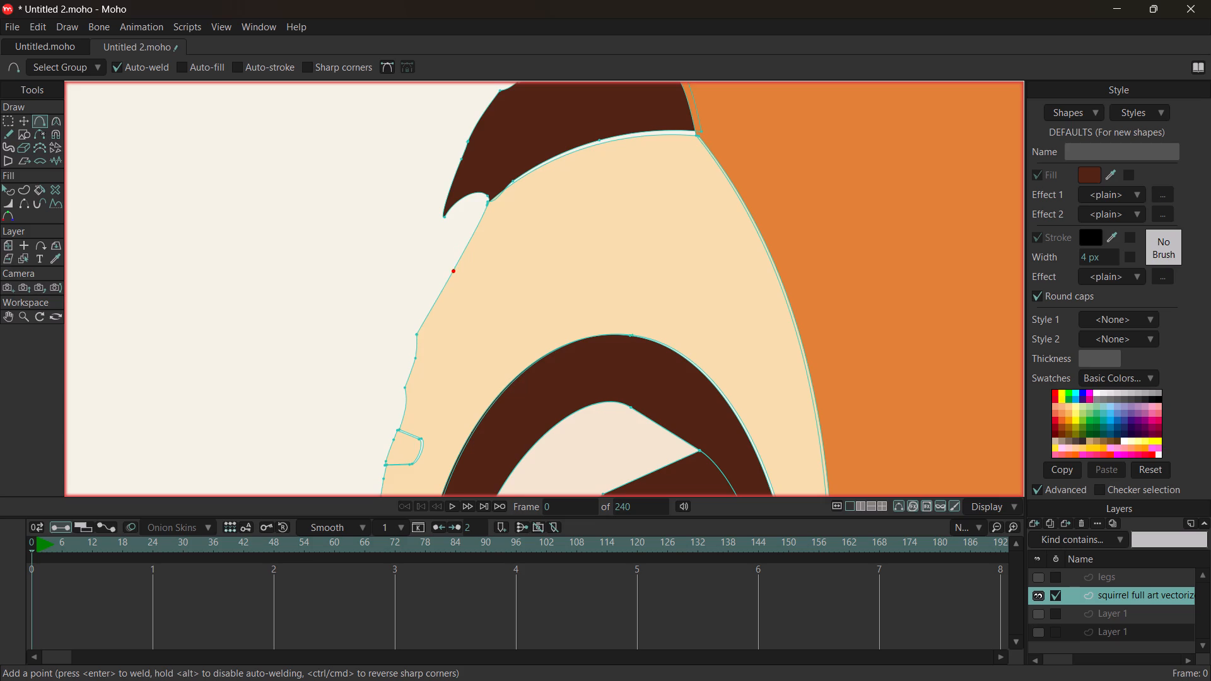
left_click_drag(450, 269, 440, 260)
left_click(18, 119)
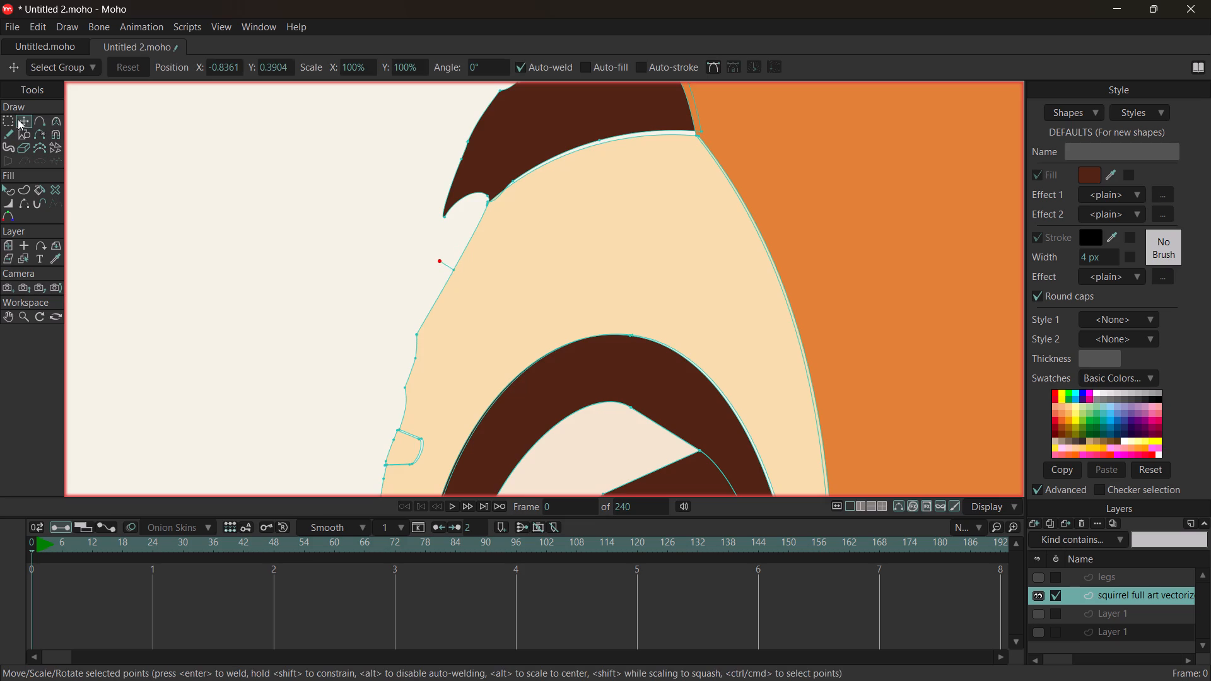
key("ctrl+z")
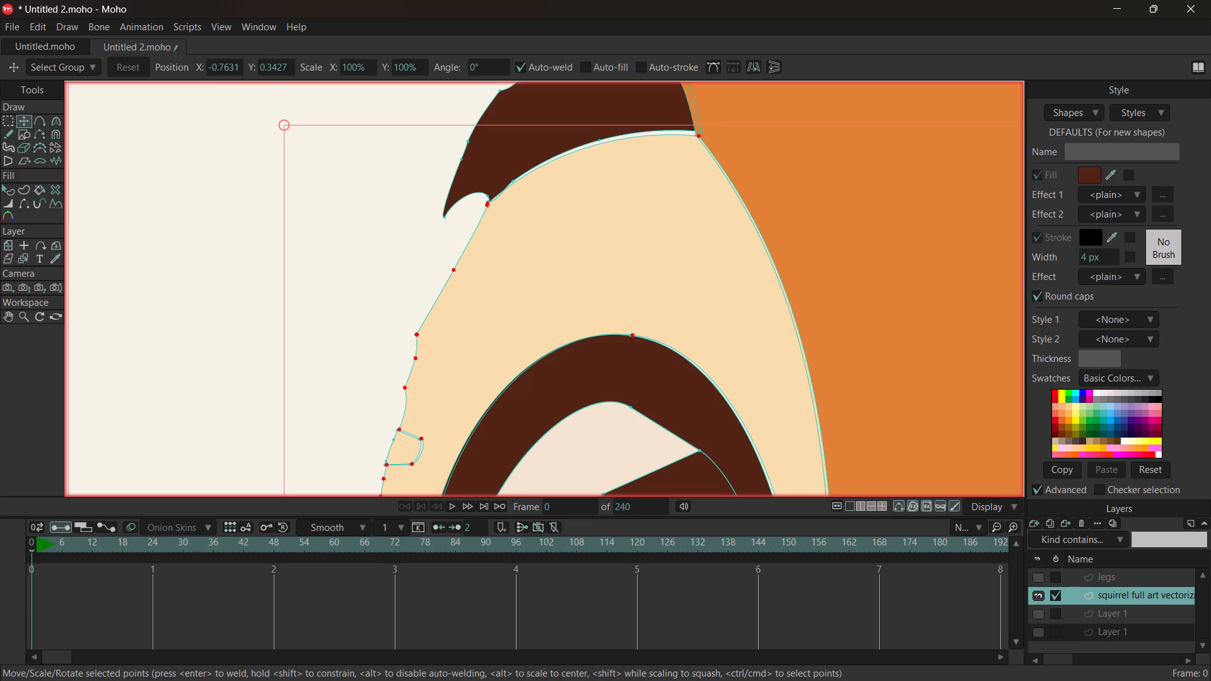
Smooth the far eye patch's outer edge by pulling the added point outward and shifting two points below it outward and down.
left_click(453, 270)
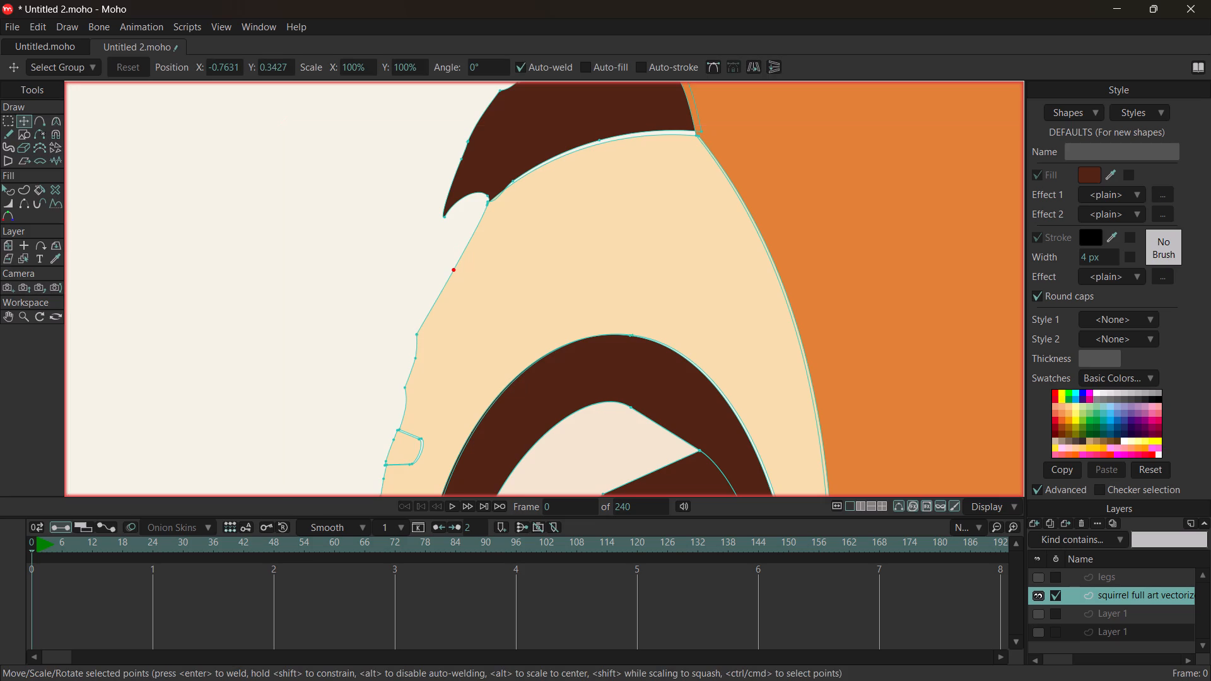
left_click_drag(453, 270, 440, 265)
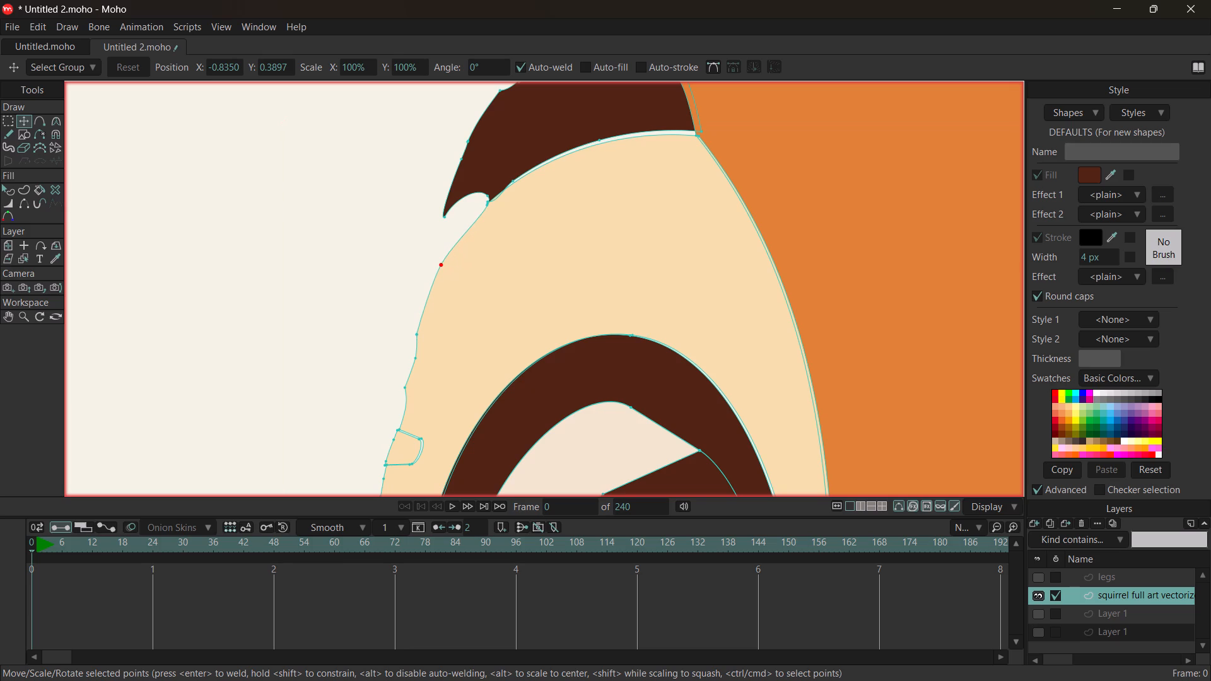
left_click_drag(440, 265, 441, 264)
scroll(455, 307, "down", 3, "ctrl")
scroll(448, 348, "up", 3, "ctrl")
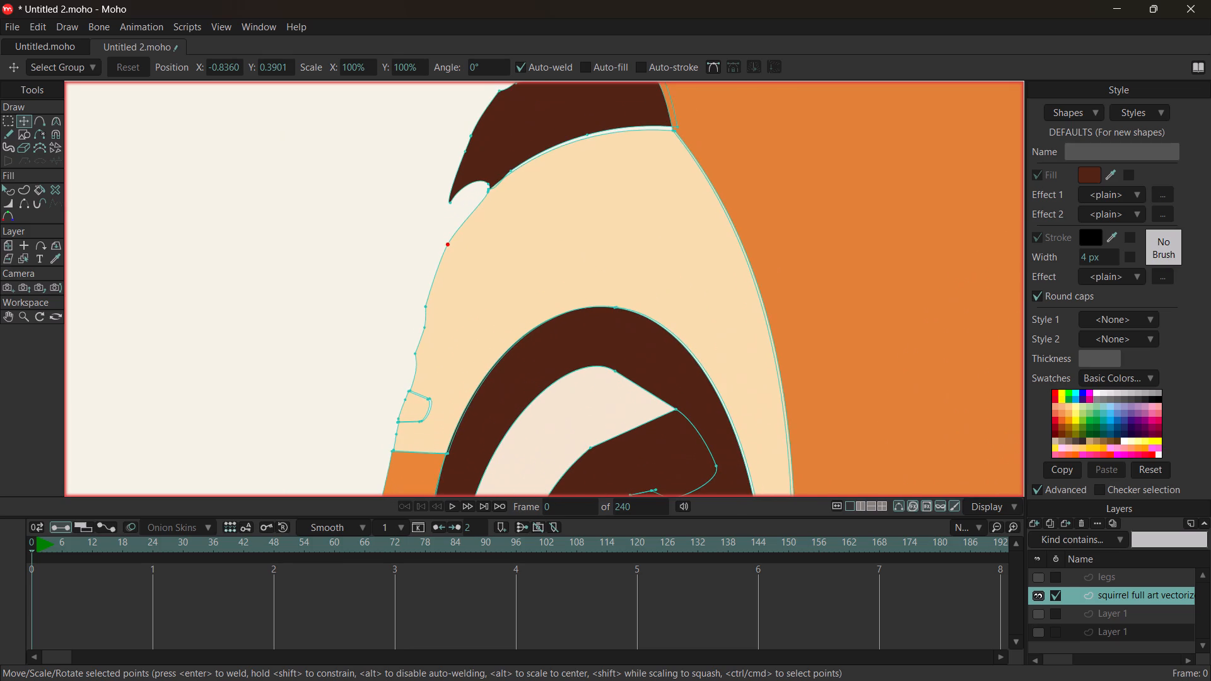
left_click(426, 328)
left_click_drag(424, 329, 416, 333)
left_click_drag(416, 333, 418, 334)
left_click(416, 354)
left_click_drag(416, 354, 413, 359)
left_click_drag(413, 359, 409, 364)
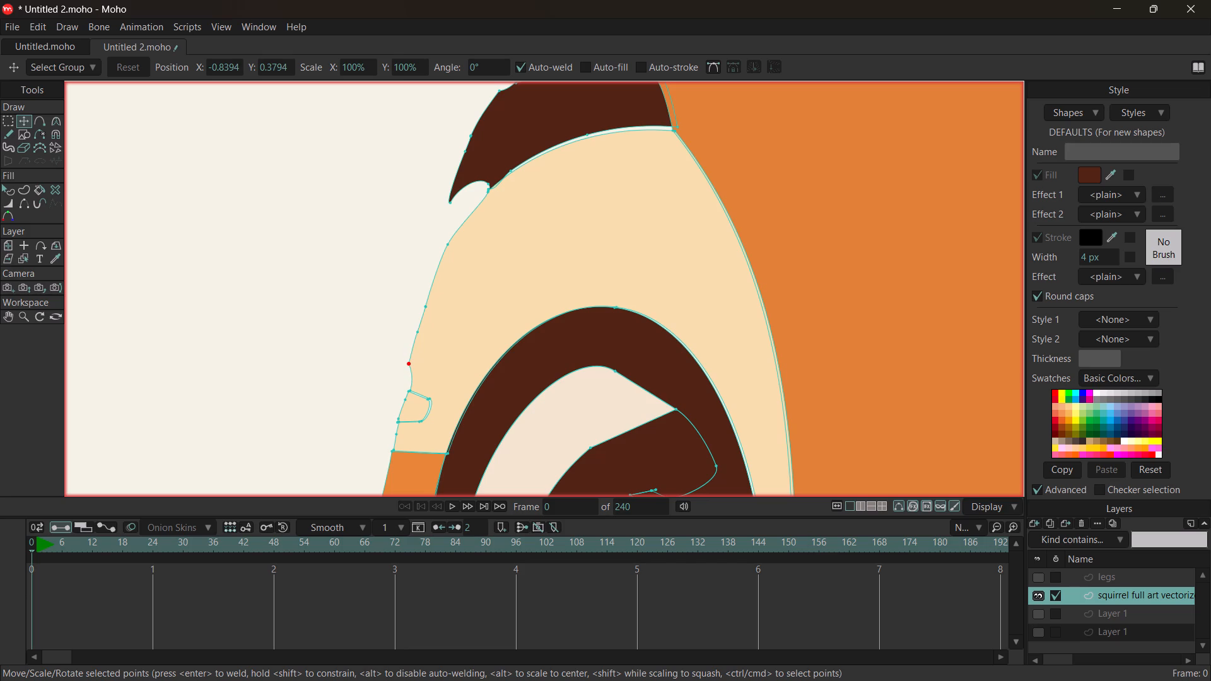
left_click(449, 241)
left_click_drag(447, 243, 447, 250)
Delete the tiny leftover shape and the extra points forming the notch on the far eye patch's lower outer edge.
left_click(409, 388)
left_click(408, 390)
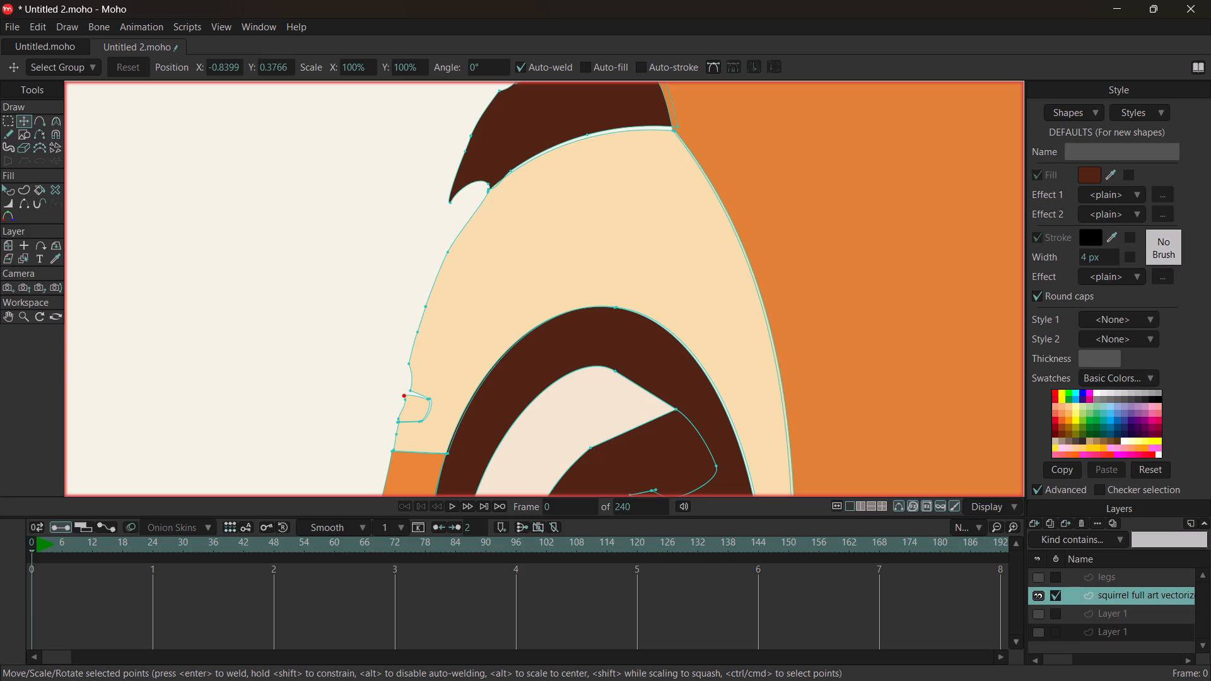
key("Delete")
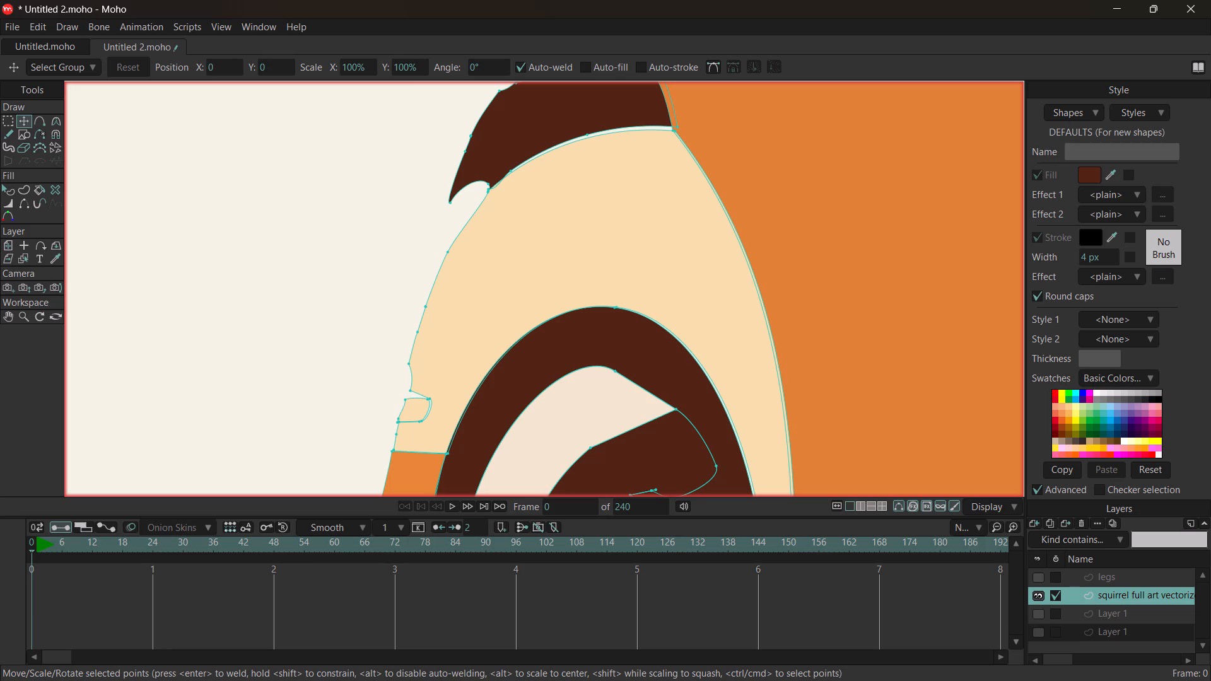
left_click(414, 408)
key("Delete")
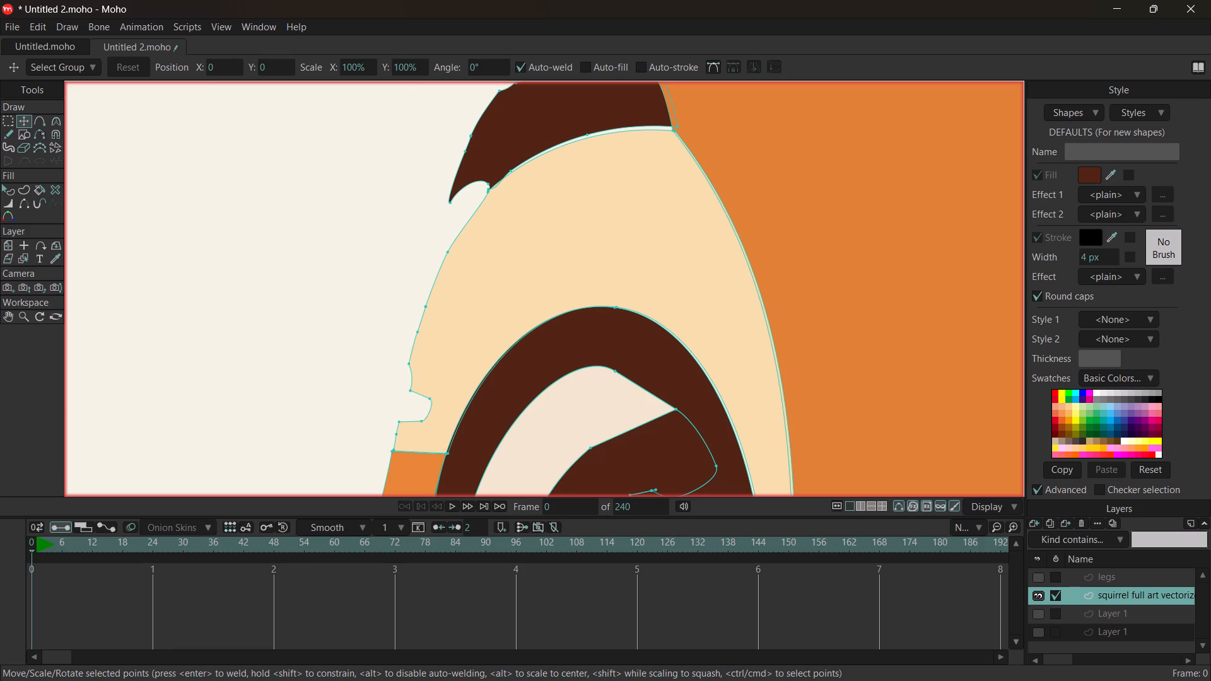
left_click(428, 399)
key("Delete")
left_click(422, 419)
key("Delete")
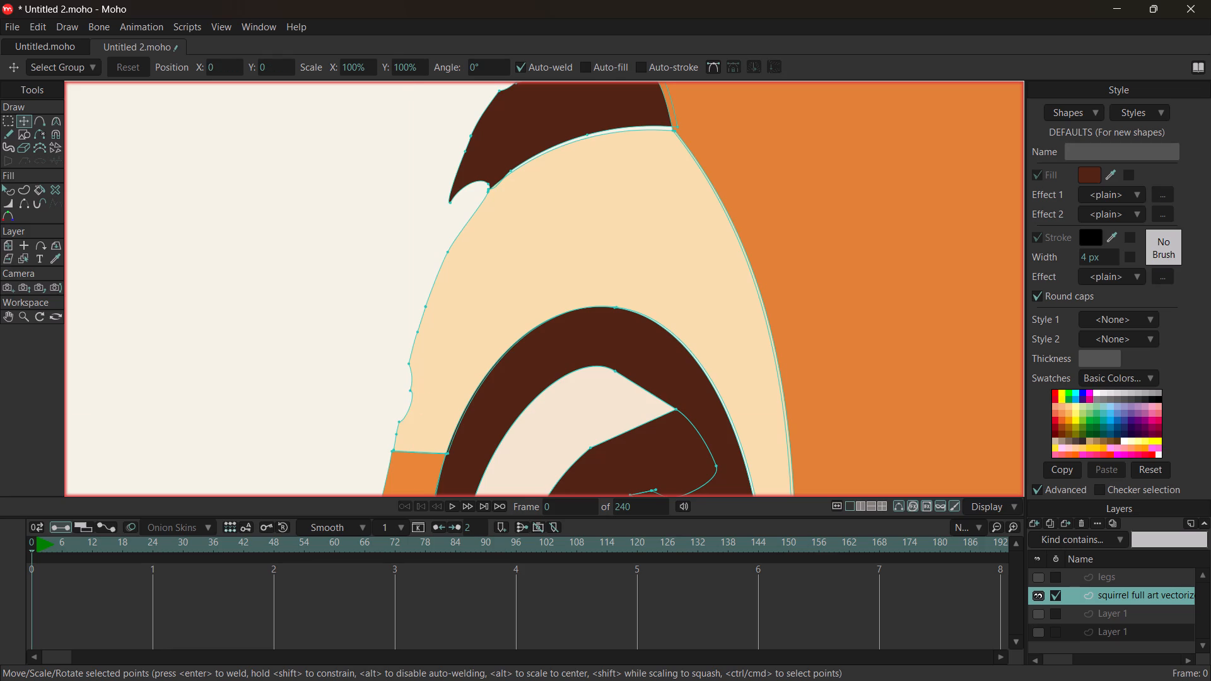
left_click(409, 390)
key("Delete")
Delete the two extra points on the far cream eye patch's lower outer edge, just above the orange cheek.
scroll(409, 401, "up", 4, "ctrl")
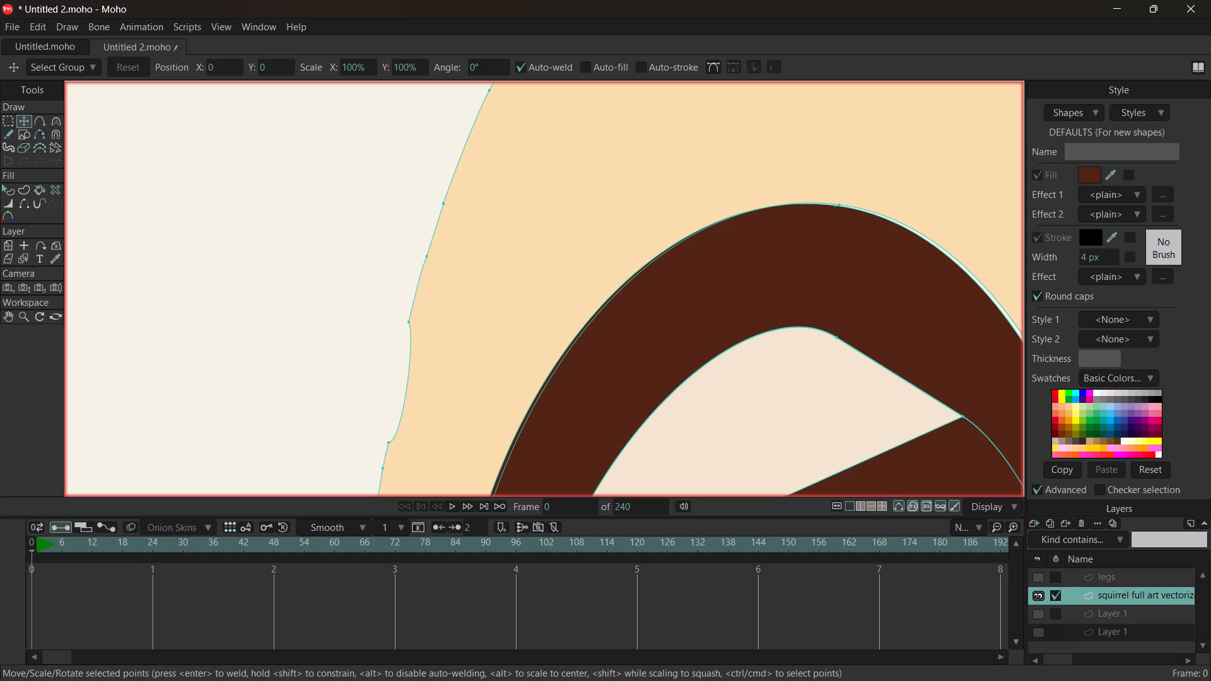
left_click(390, 442)
left_click_drag(387, 442, 389, 367)
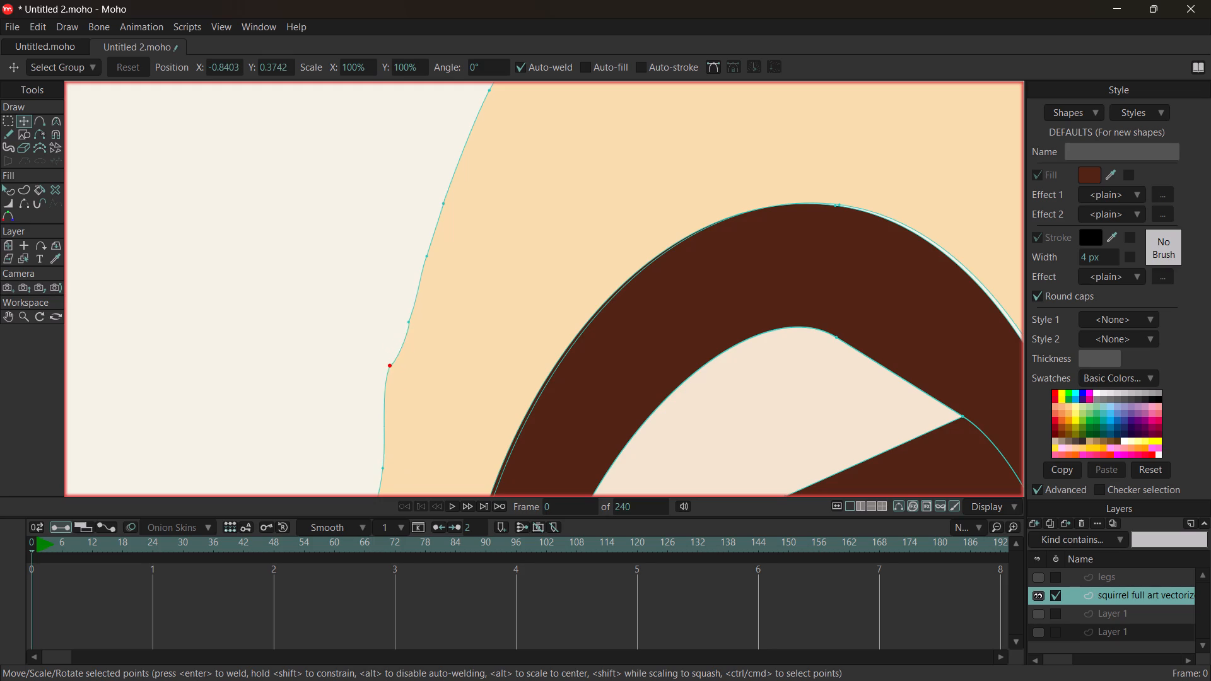
left_click_drag(389, 367, 404, 329)
left_click_drag(404, 329, 396, 399)
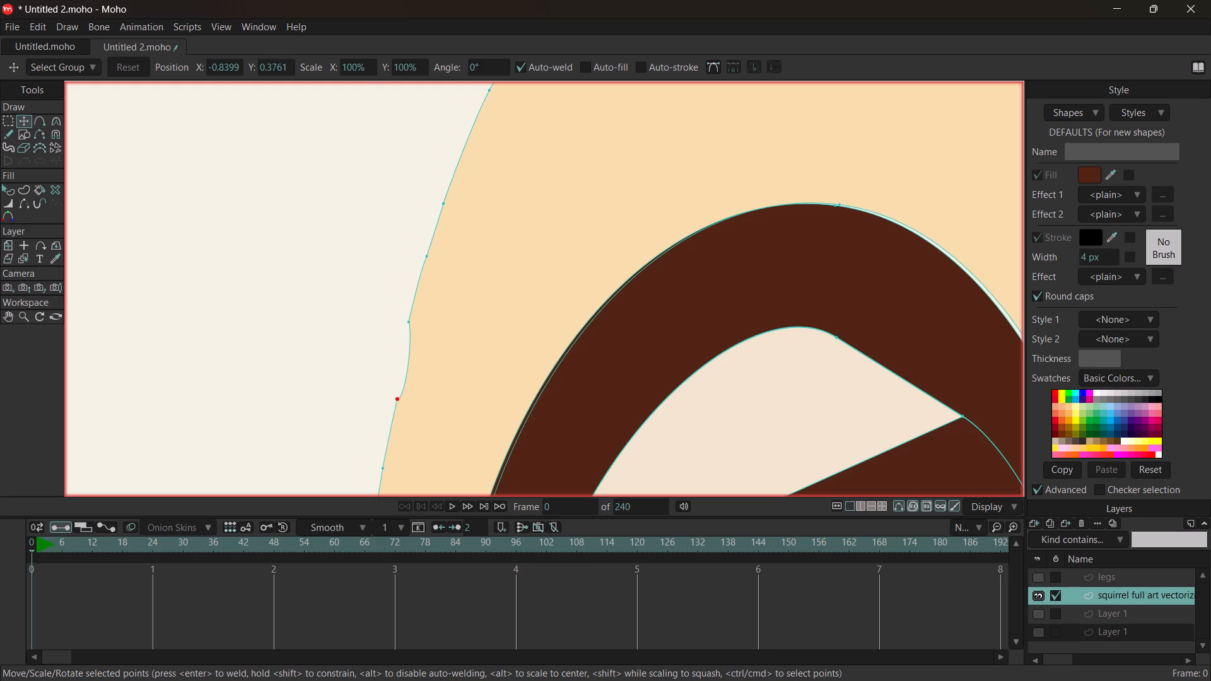
key("Delete")
scroll(398, 399, "down", 4)
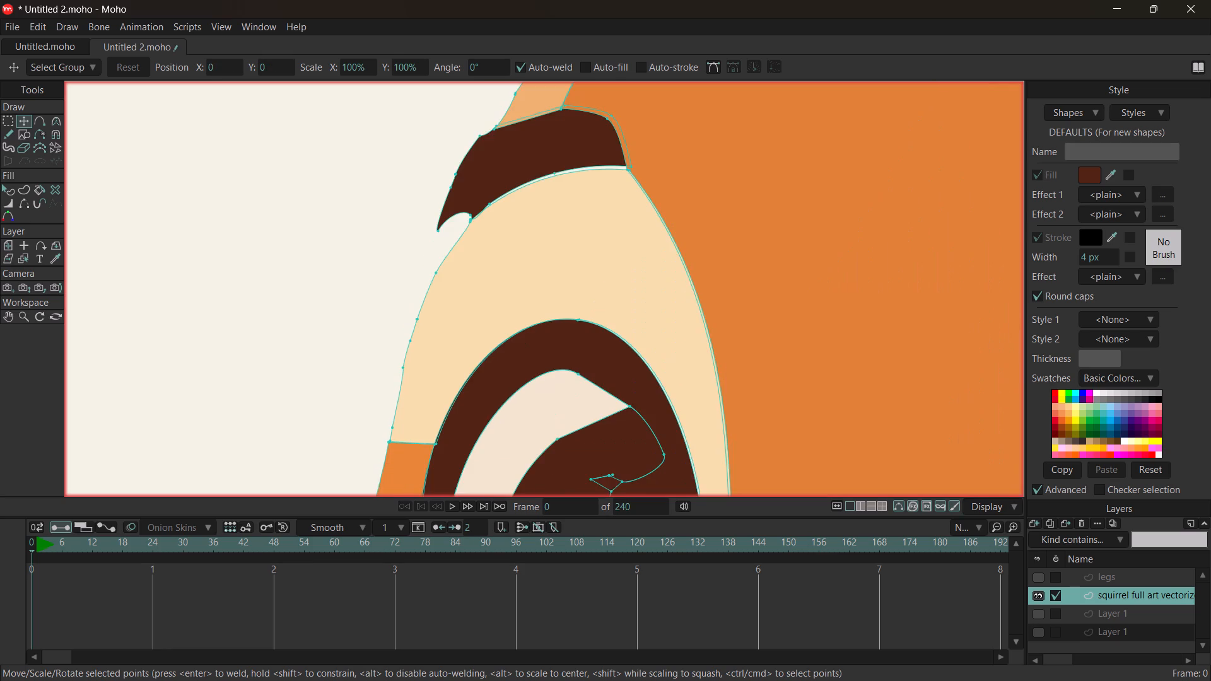
scroll(402, 429, "up", 4)
scroll(402, 429, "down", 5)
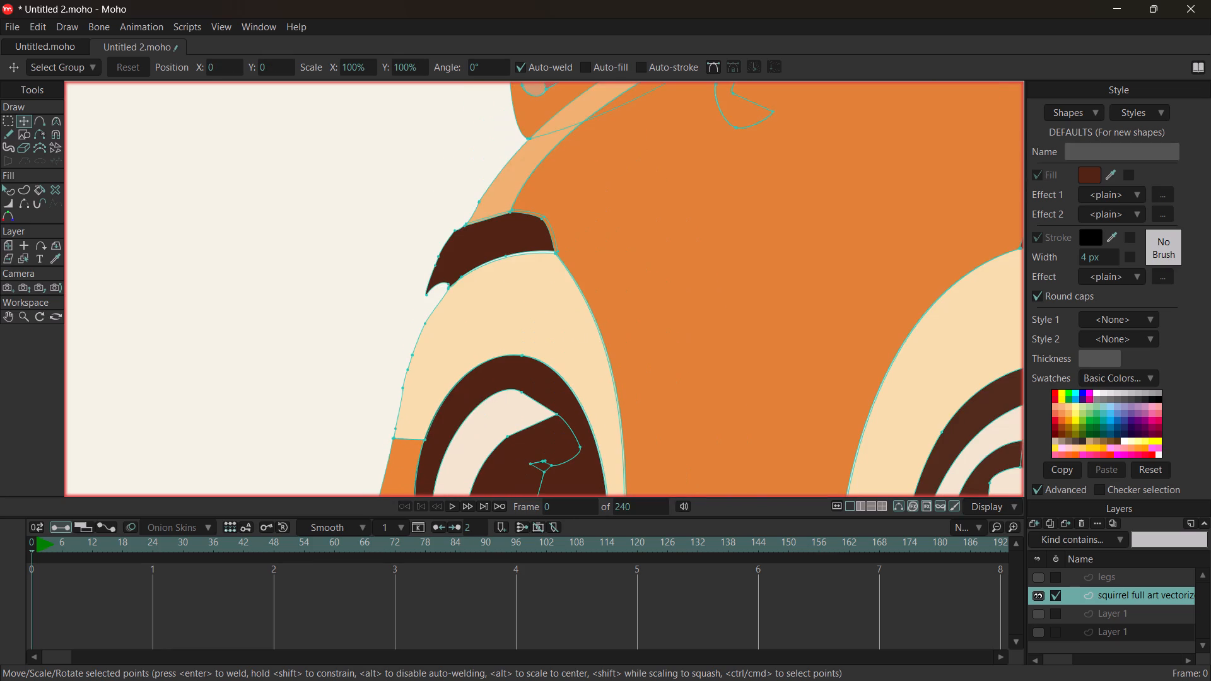
left_click(395, 429)
key("Delete")
Shift the far cream eye patch's upper outer point slightly up and inward against the underside of the eyebrow tip.
left_click(337, 333)
scroll(506, 302, "down", 4, "ctrl")
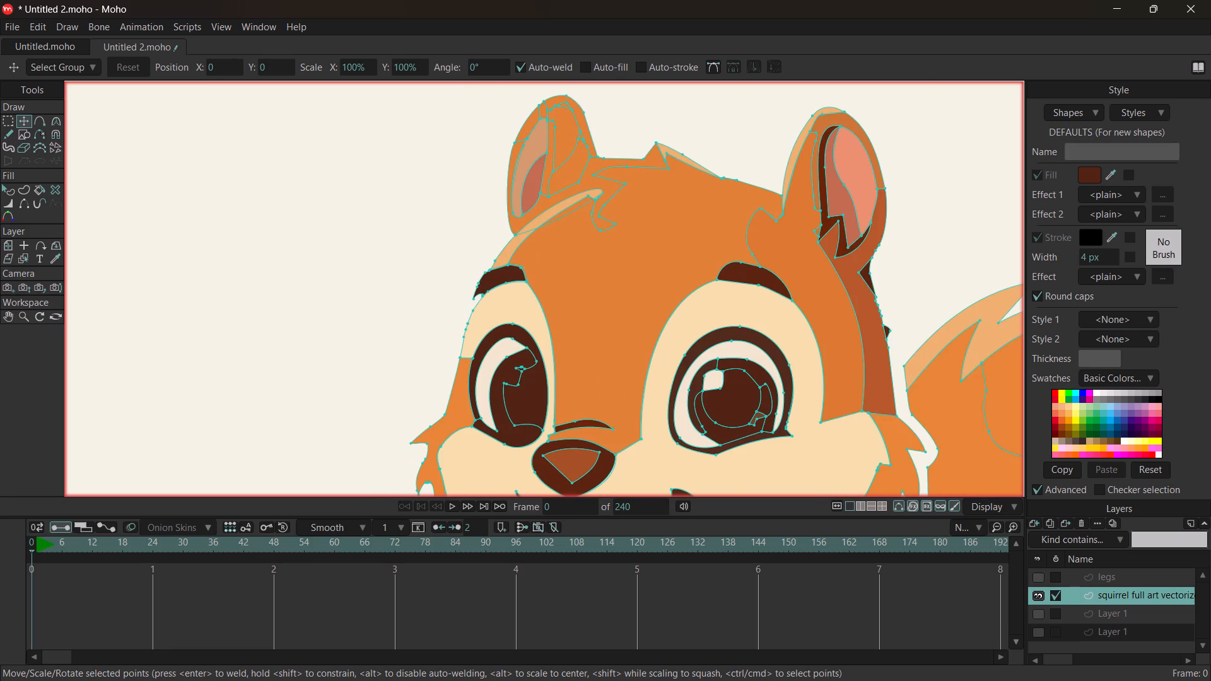
left_click(337, 340, "ctrl")
scroll(502, 303, "up", 6, "ctrl")
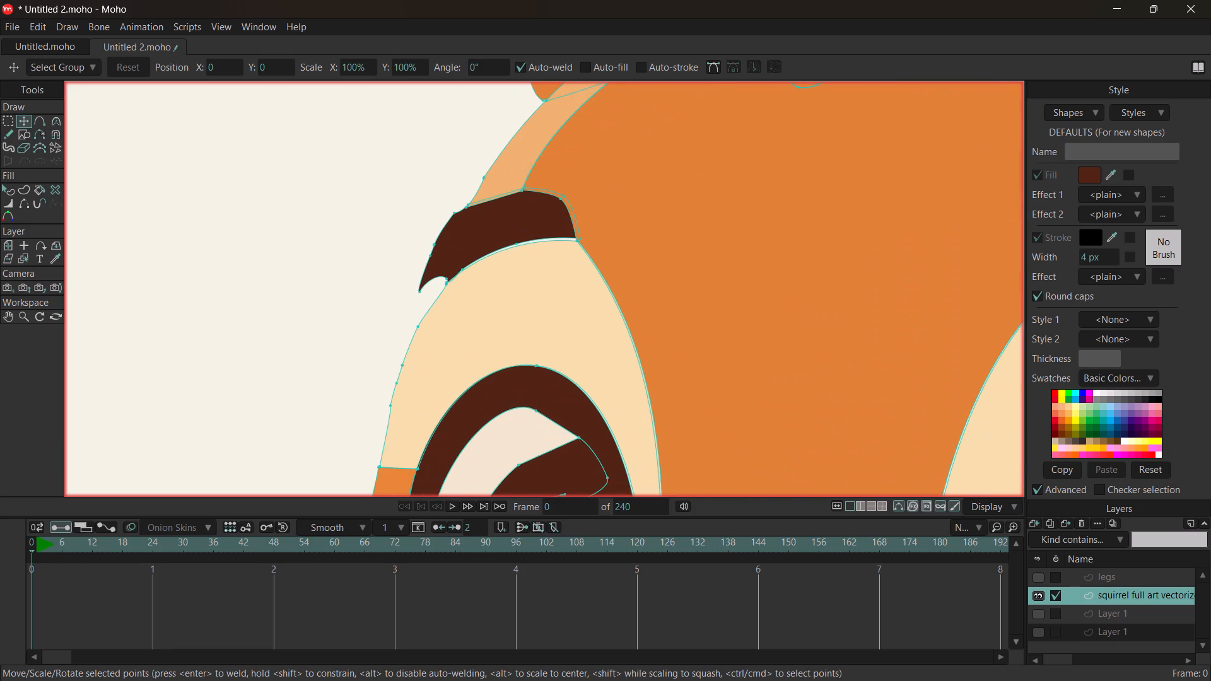
left_click(445, 284)
left_click_drag(447, 282, 450, 276)
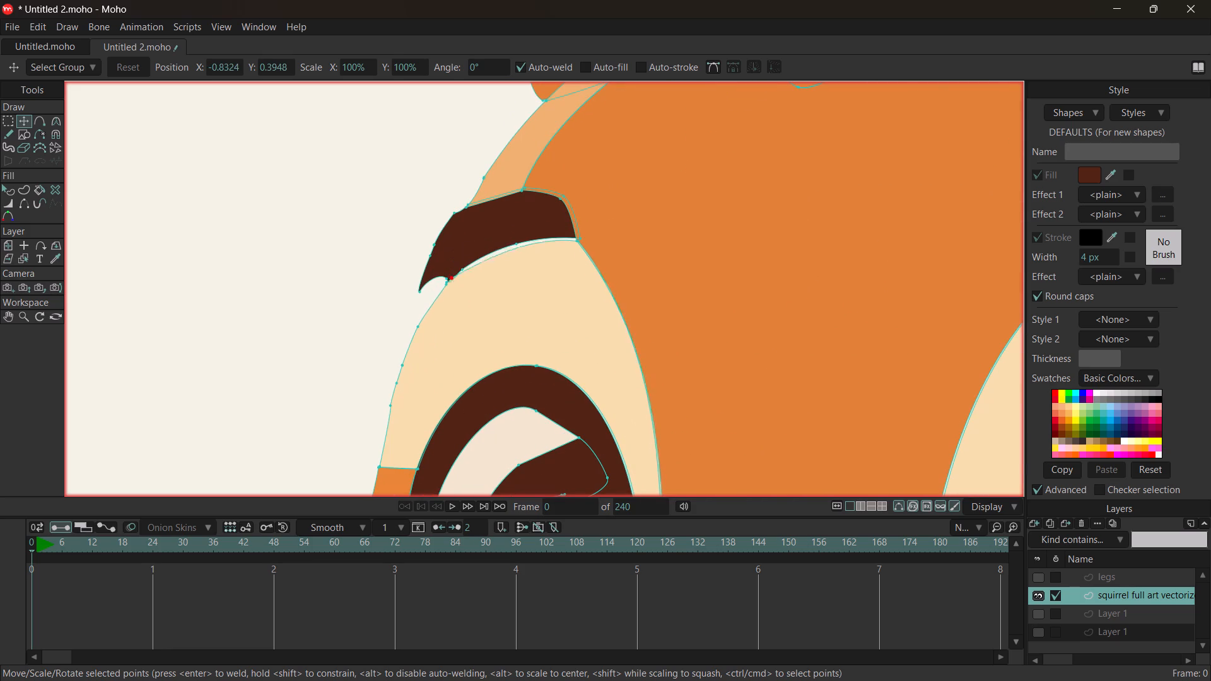
left_click_drag(450, 276, 452, 275)
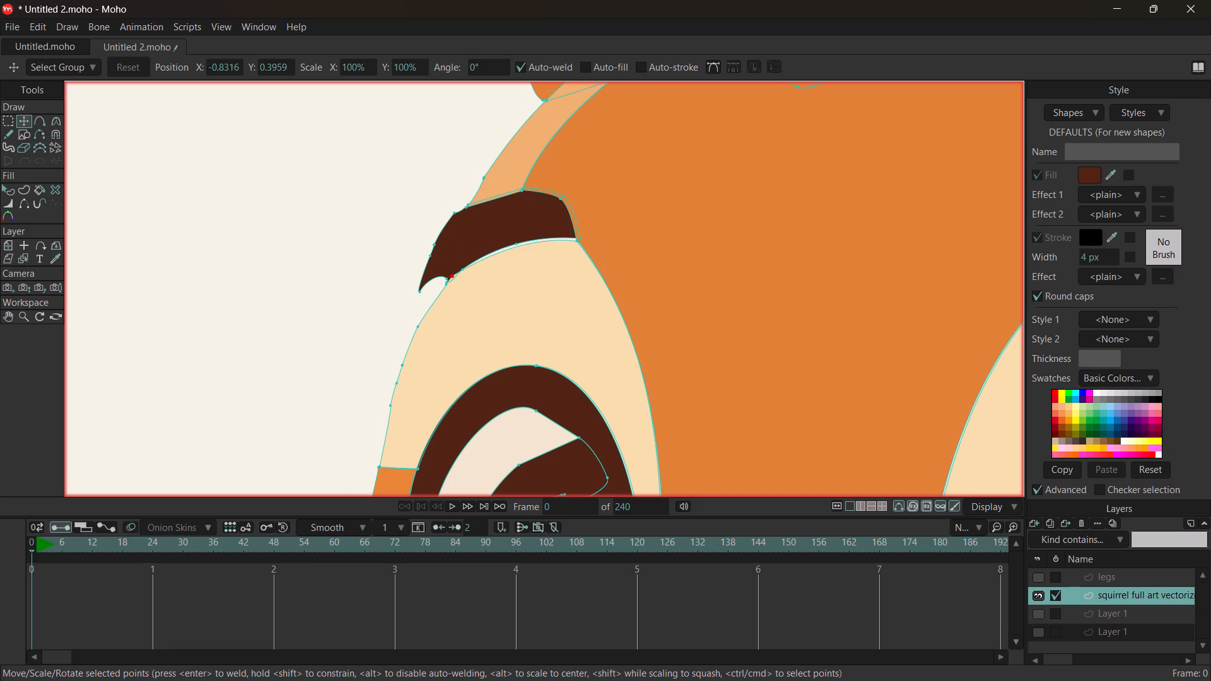
Examine the cleaned eye patch edge near the far eyebrow tip up close and within the whole squirrel.
scroll(369, 330, "down", 8, "ctrl")
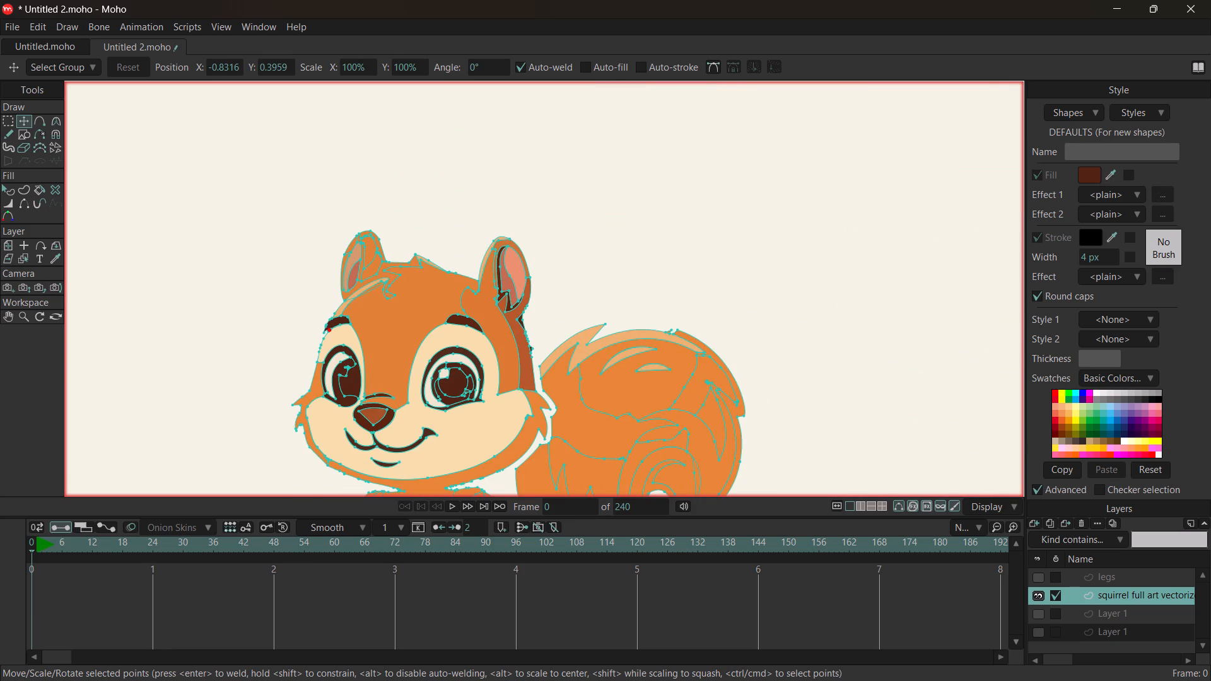
scroll(272, 312, "up", 5, "ctrl")
scroll(276, 307, "down", 4, "ctrl")
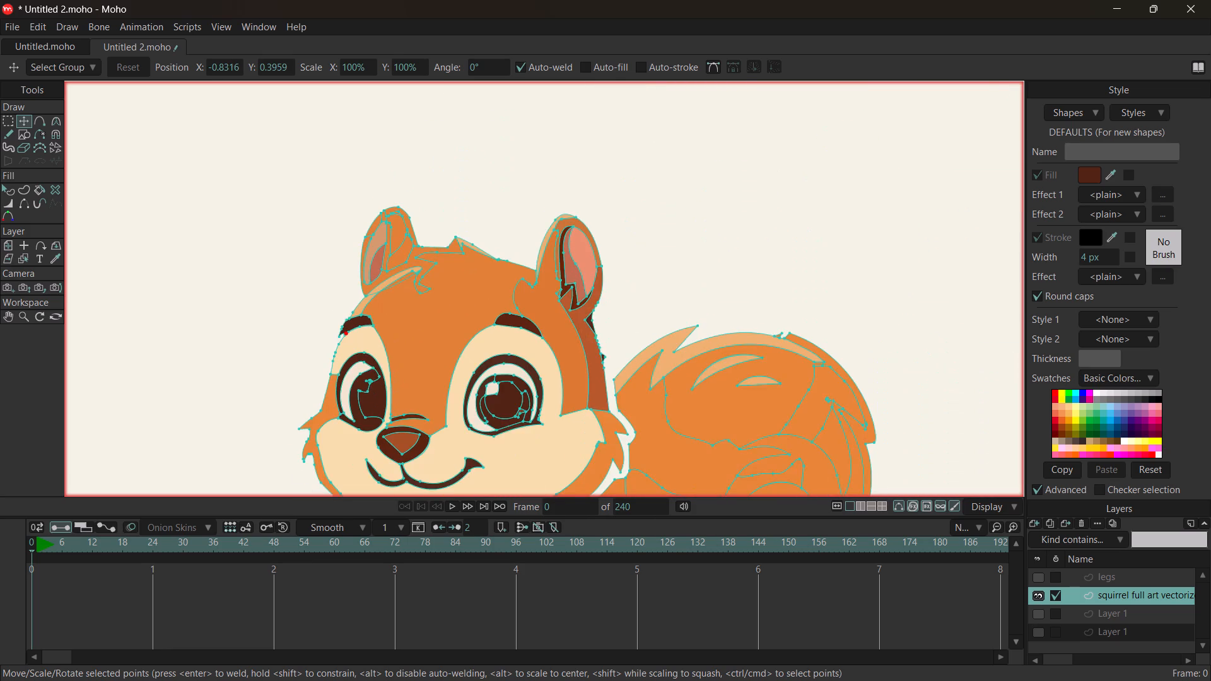
scroll(333, 324, "up", 6, "ctrl")
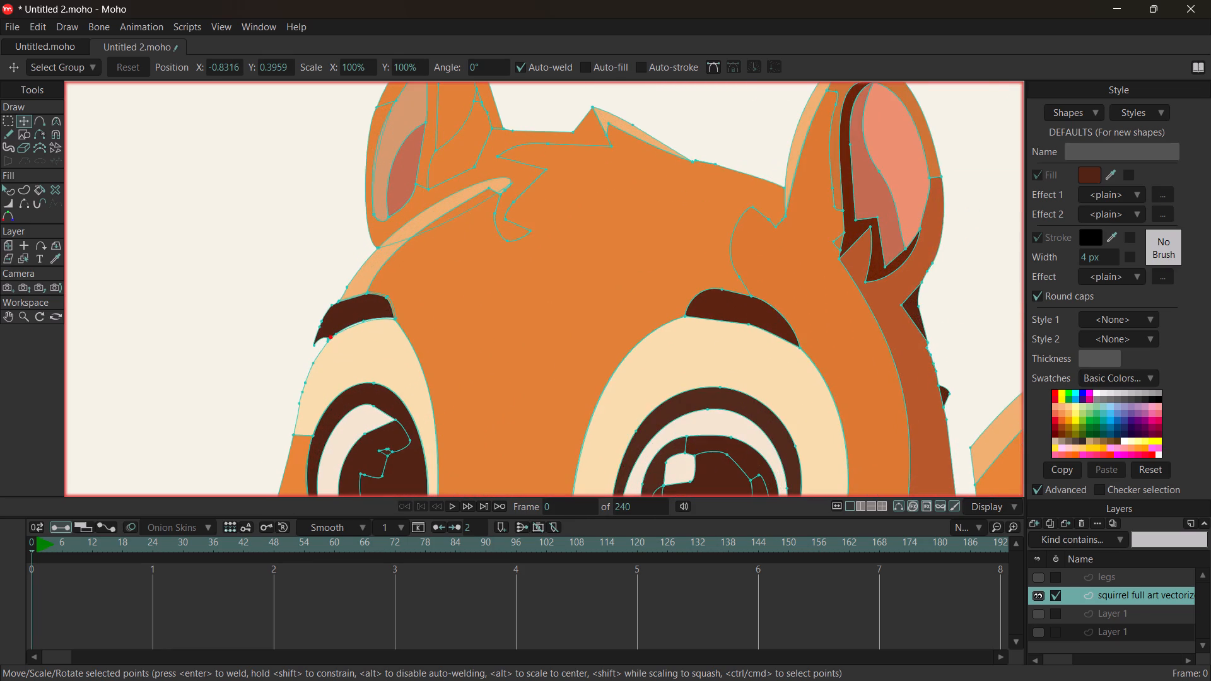
scroll(312, 346, "up", 11, "ctrl")
scroll(430, 326, "up", 3, "ctrl")
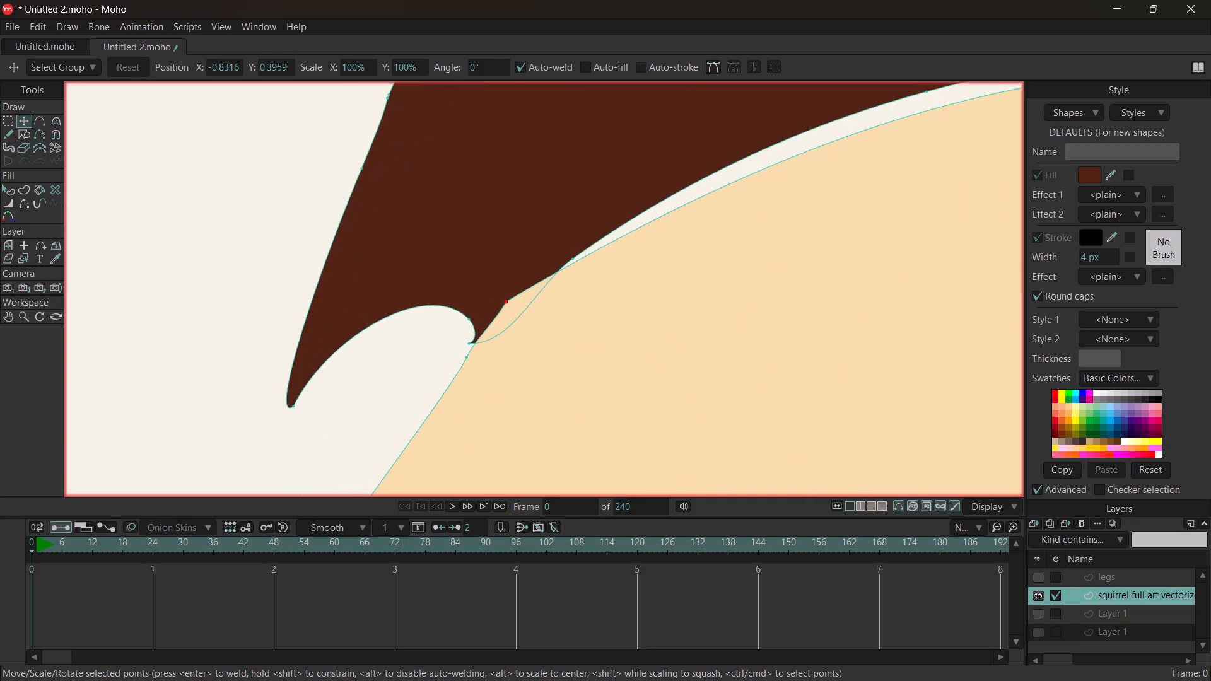
scroll(464, 338, "down", 9, "ctrl")
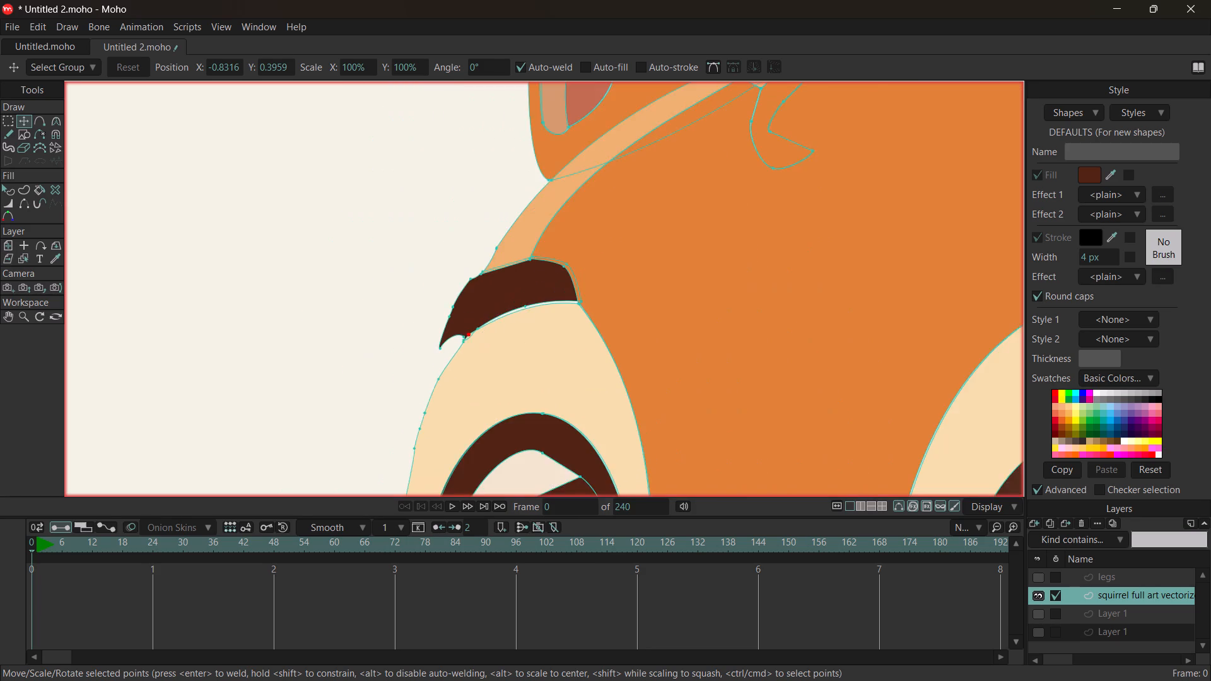
scroll(464, 337, "down", 7, "ctrl")
left_click(722, 281)
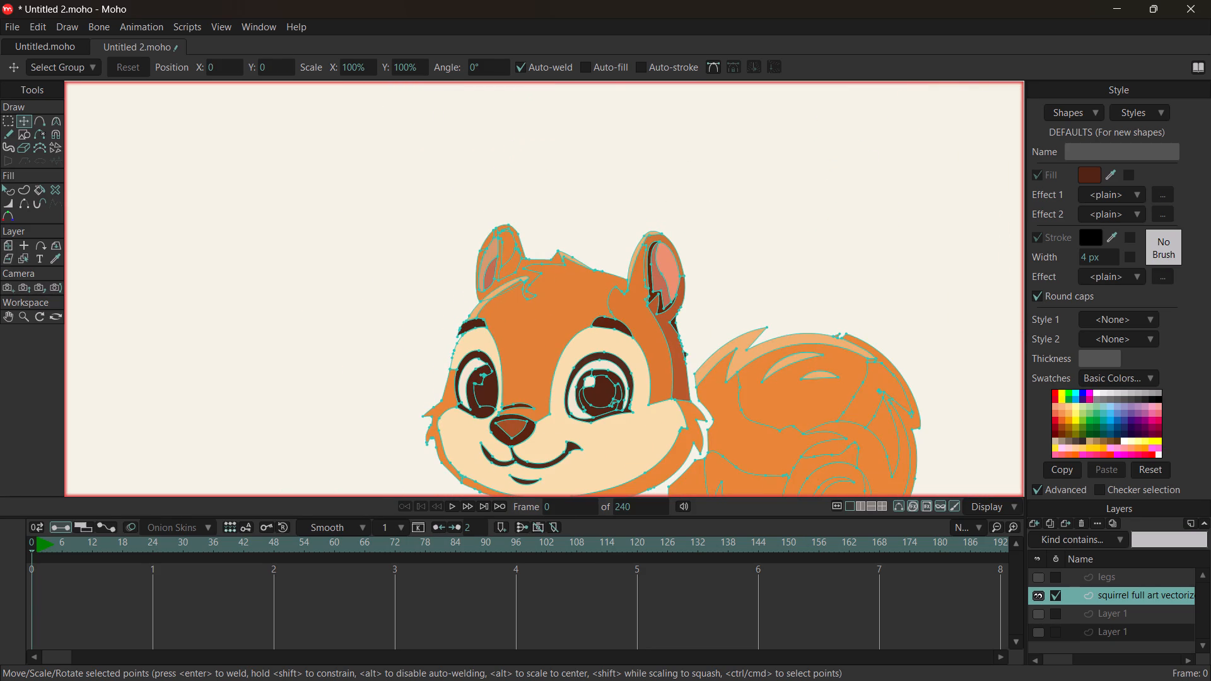
scroll(705, 346, "down", 6)
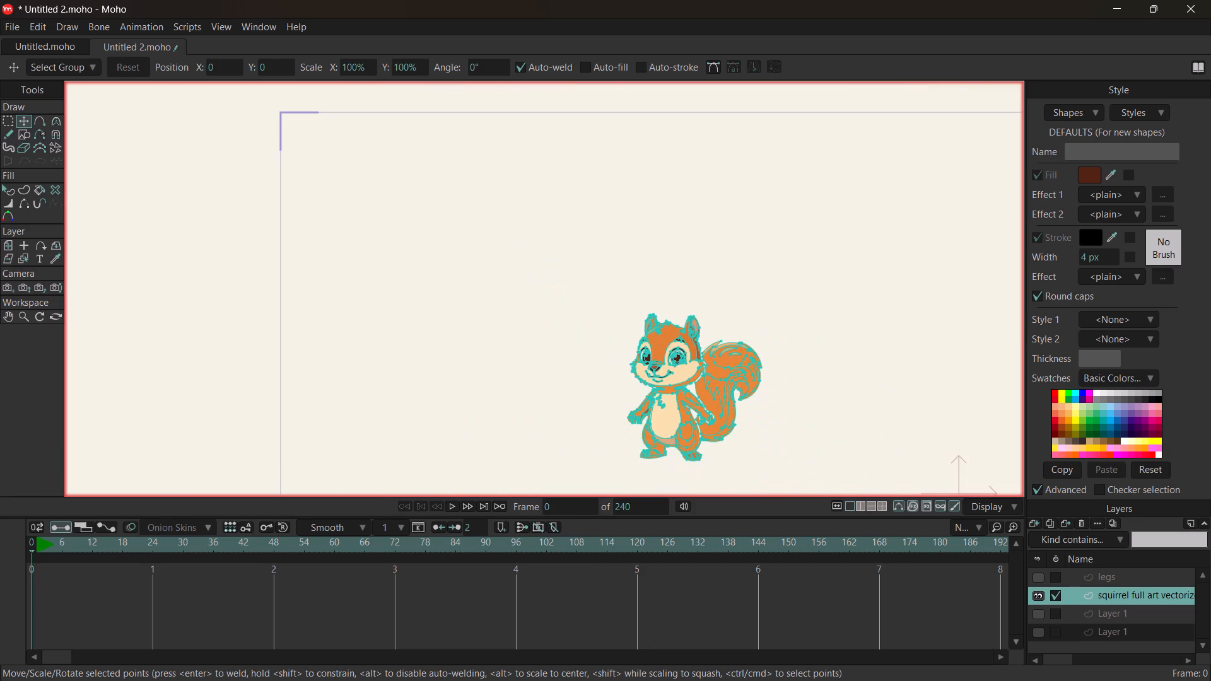
scroll(766, 416, "up", 4)
scroll(512, 219, "down", 4)
scroll(703, 301, "up", 3)
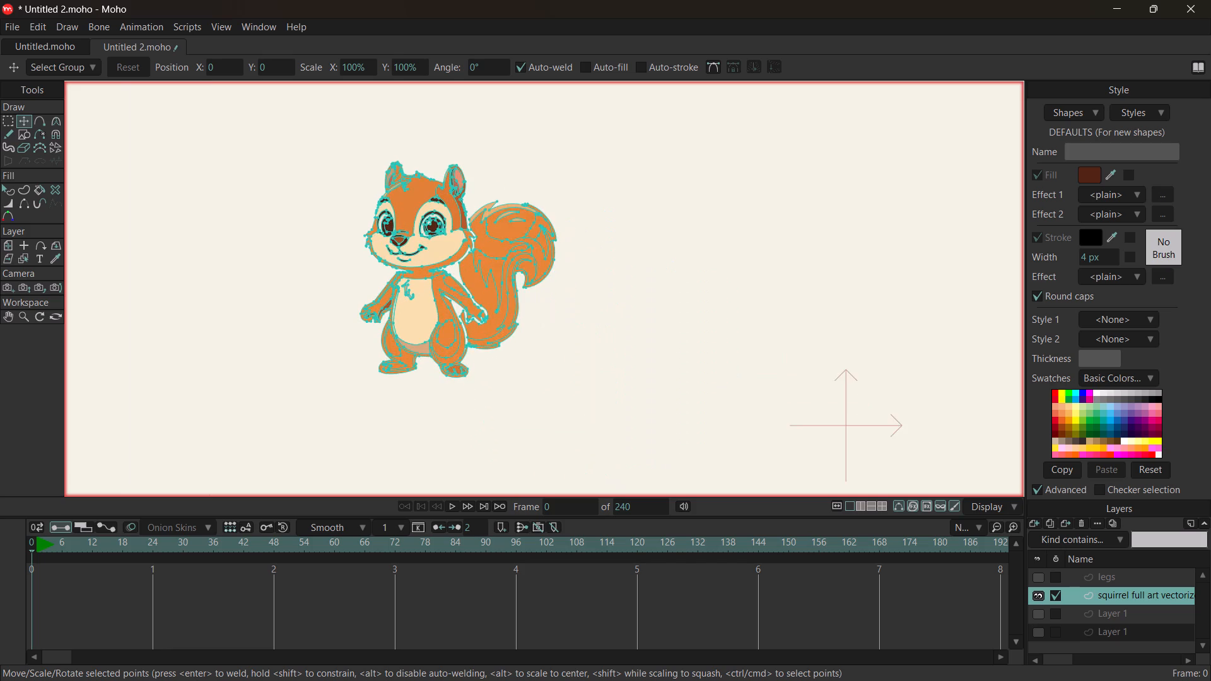
scroll(488, 247, "up", 4)
scroll(216, 211, "down", 2)
Save the project as Untitled 2 in the vector pics folder, replacing the existing file.
key("ctrl+s")
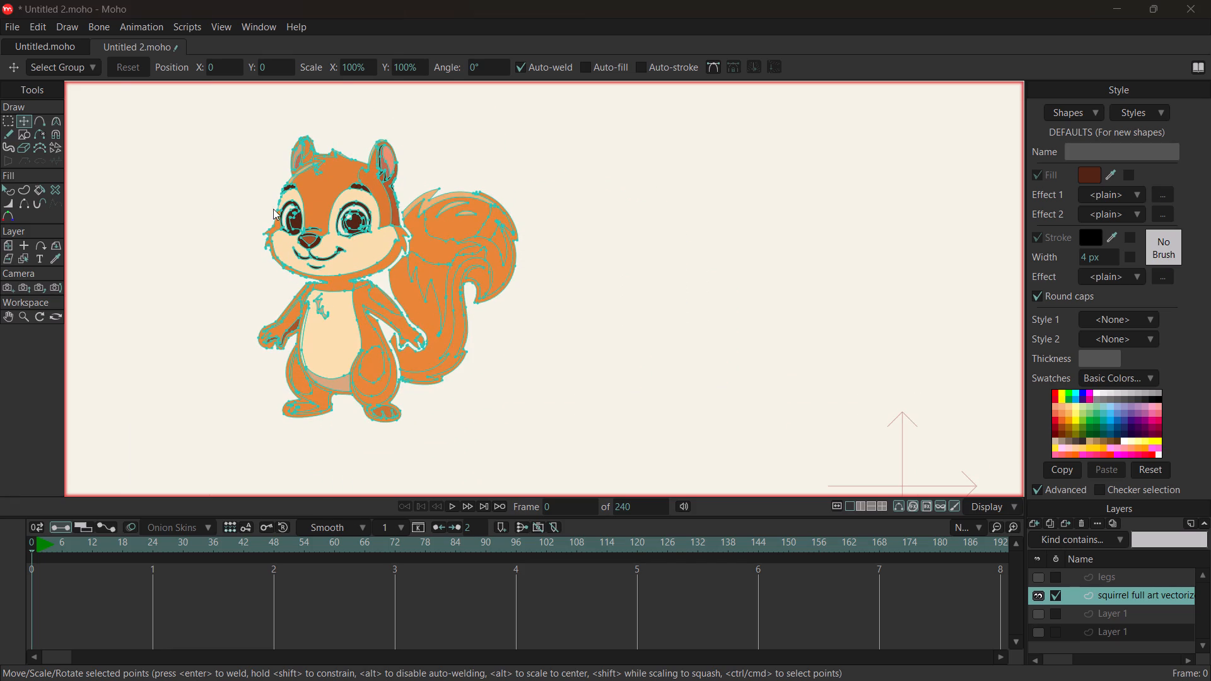
left_click(584, 30)
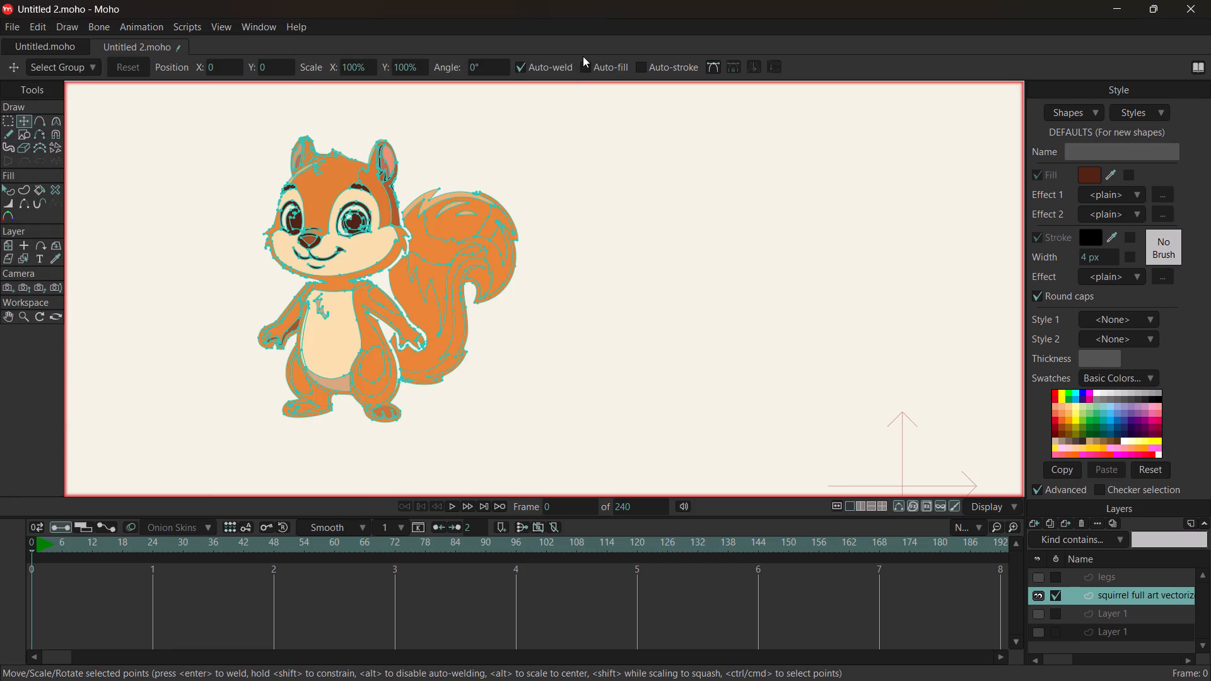
key("ctrl+s")
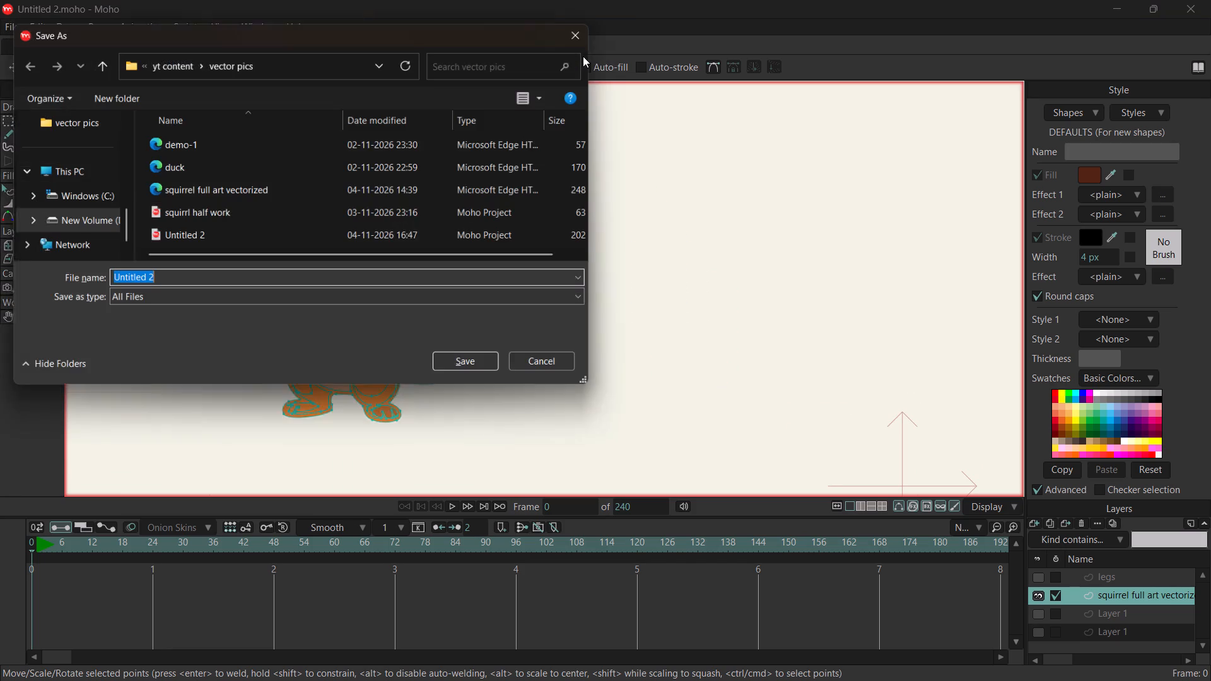
key("Return")
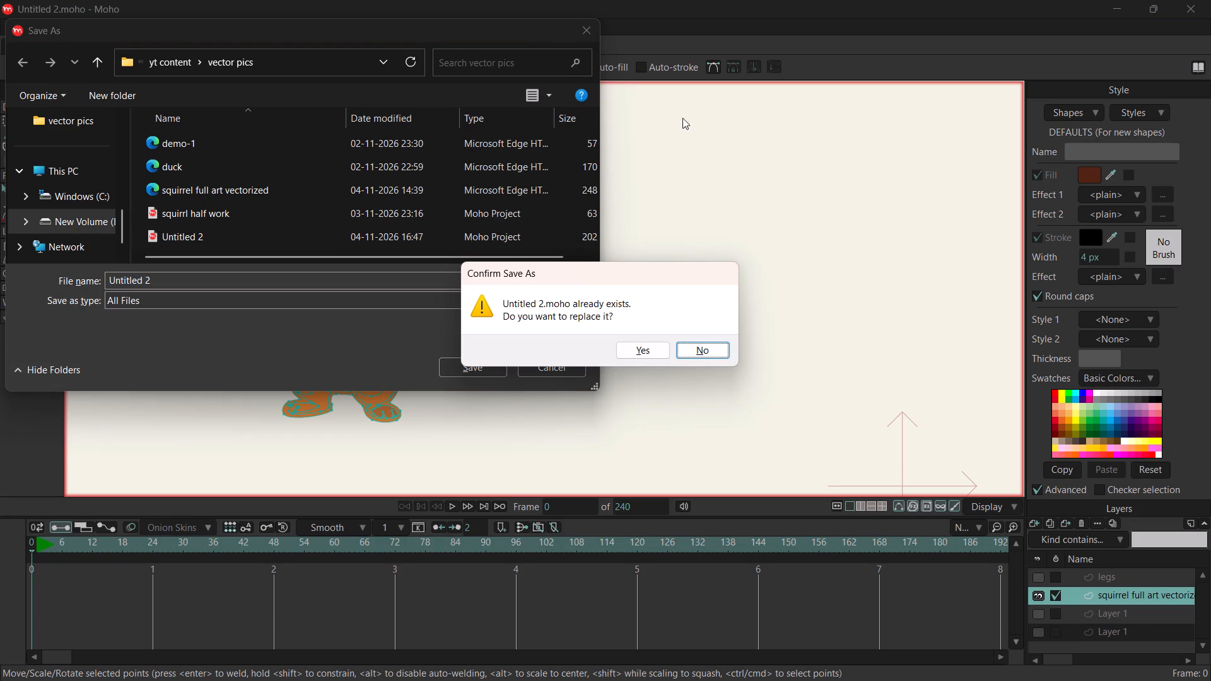
left_click(640, 346)
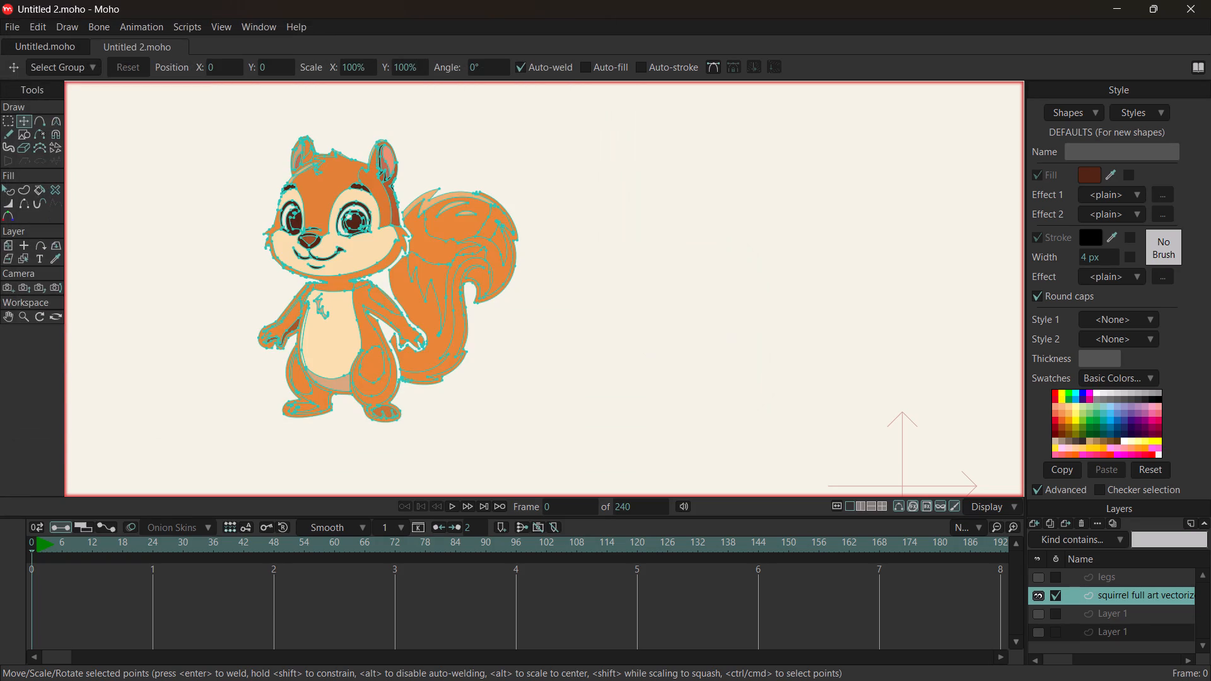
Examine the squirrel's face, body and tail for remaining areas that need cleanup.
scroll(170, 233, "down", 3, "ctrl")
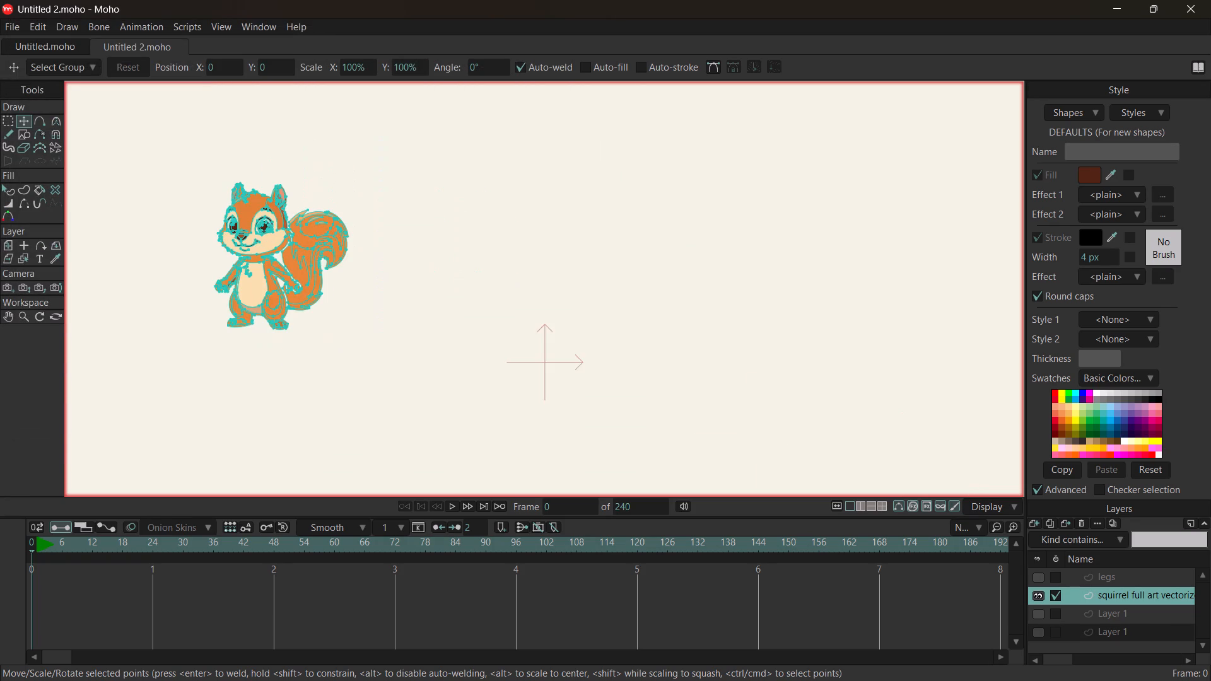
scroll(177, 230, "up", 5, "ctrl")
scroll(354, 255, "up", 5, "ctrl")
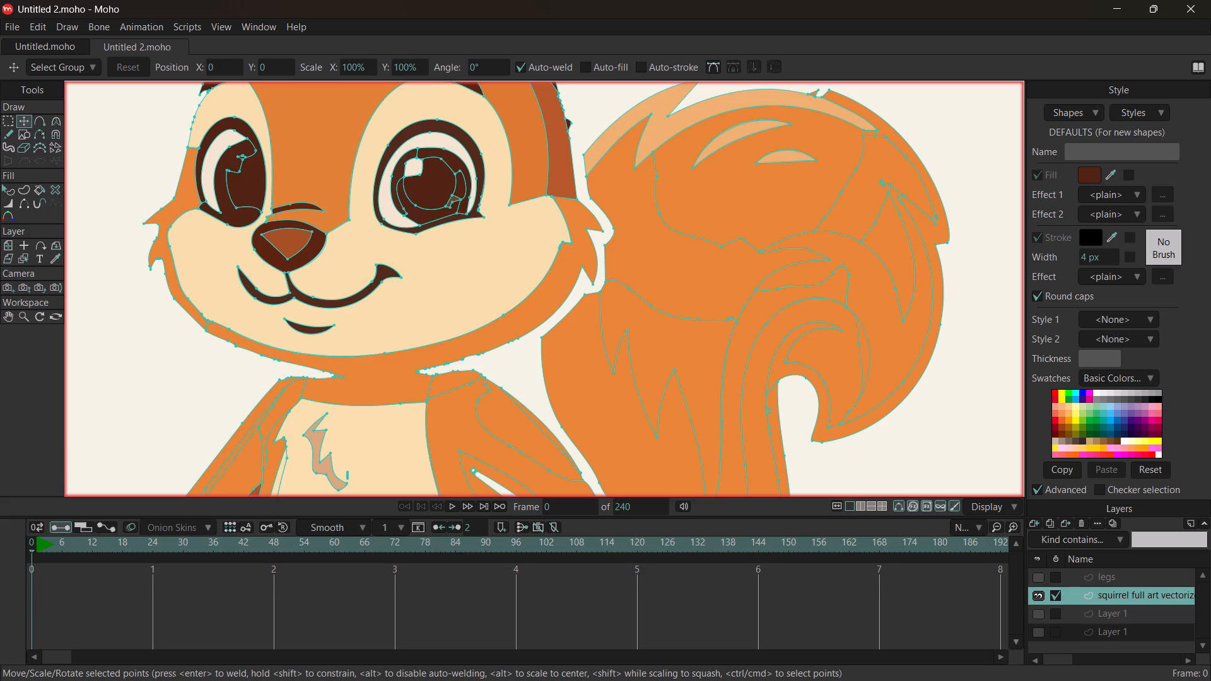
scroll(356, 205, "down", 3, "ctrl")
scroll(248, 163, "up", 3, "ctrl")
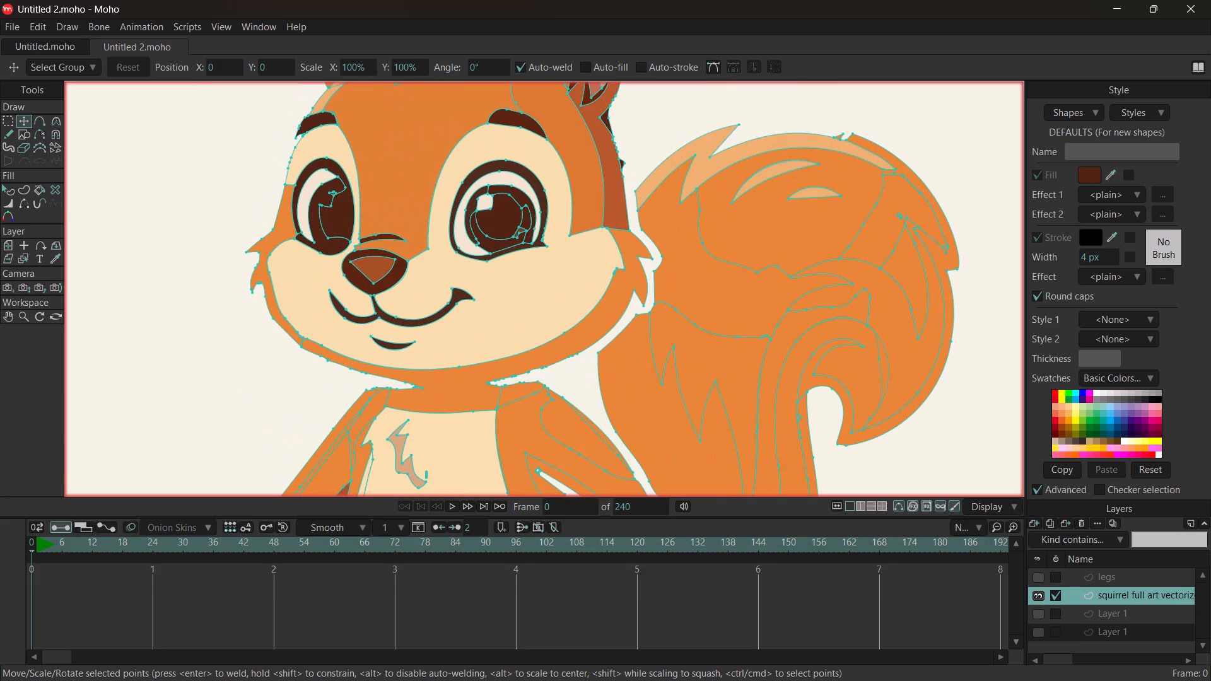
scroll(406, 158, "up", 3, "ctrl")
scroll(406, 158, "down", 7, "ctrl")
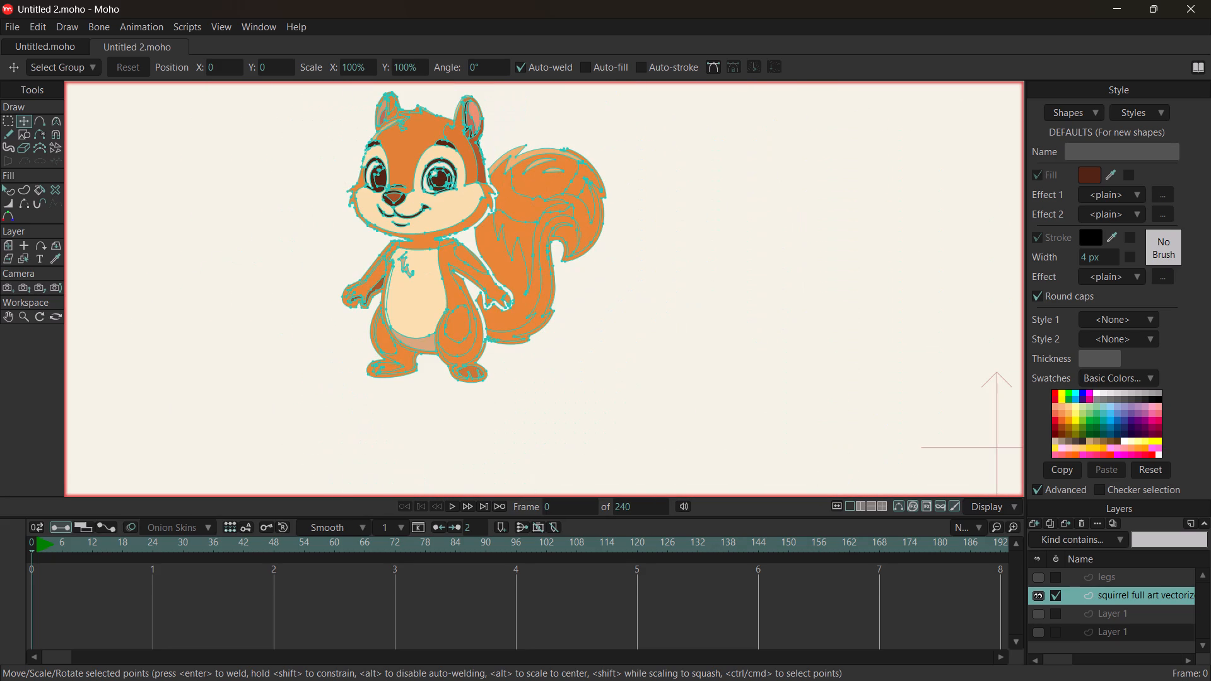
scroll(389, 138, "up", 3, "ctrl")
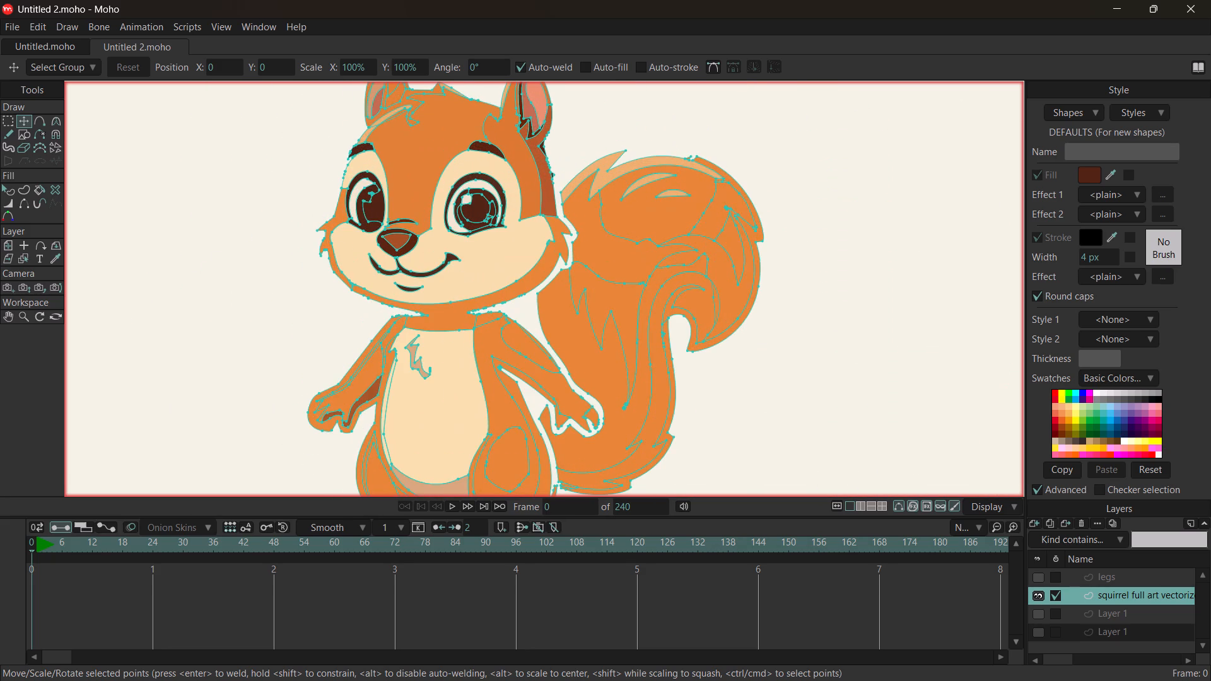
Examine both ears, the hair tuft and the top of the squirrel's head up close for shapes that need cleanup.
left_click(527, 100, "ctrl")
scroll(288, 110, "up", 2, "ctrl")
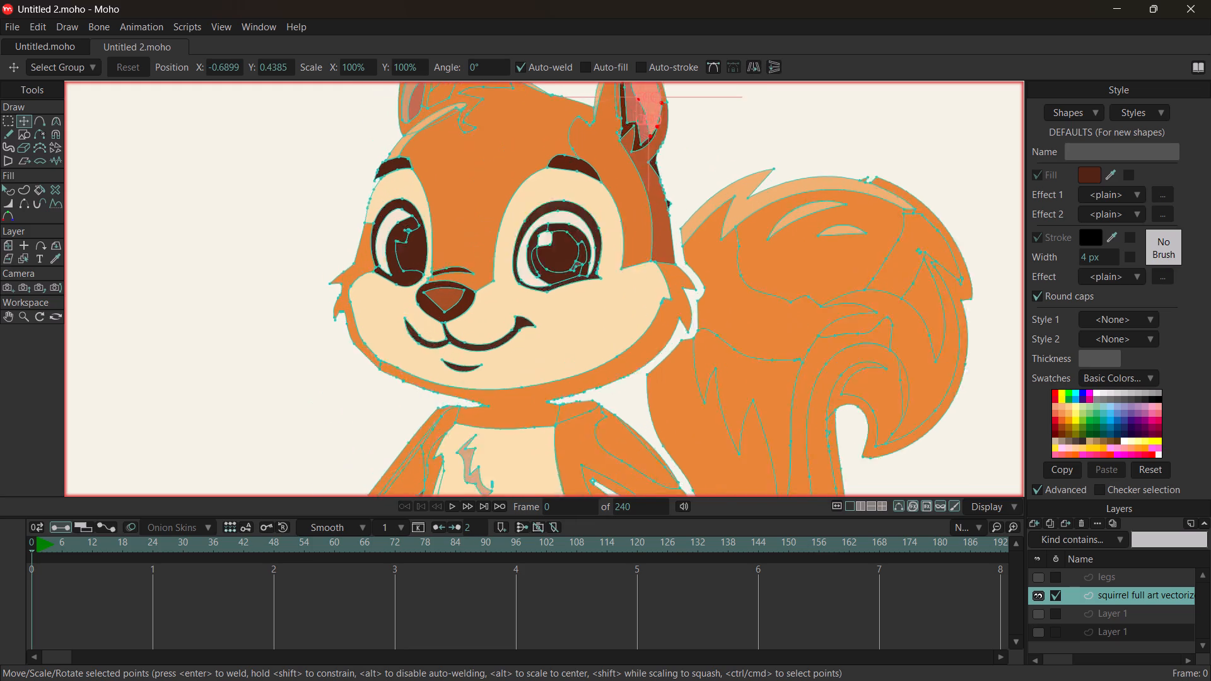
scroll(288, 110, "up", 1, "ctrl")
scroll(476, 145, "up", 2, "ctrl")
scroll(476, 145, "down", 10, "ctrl")
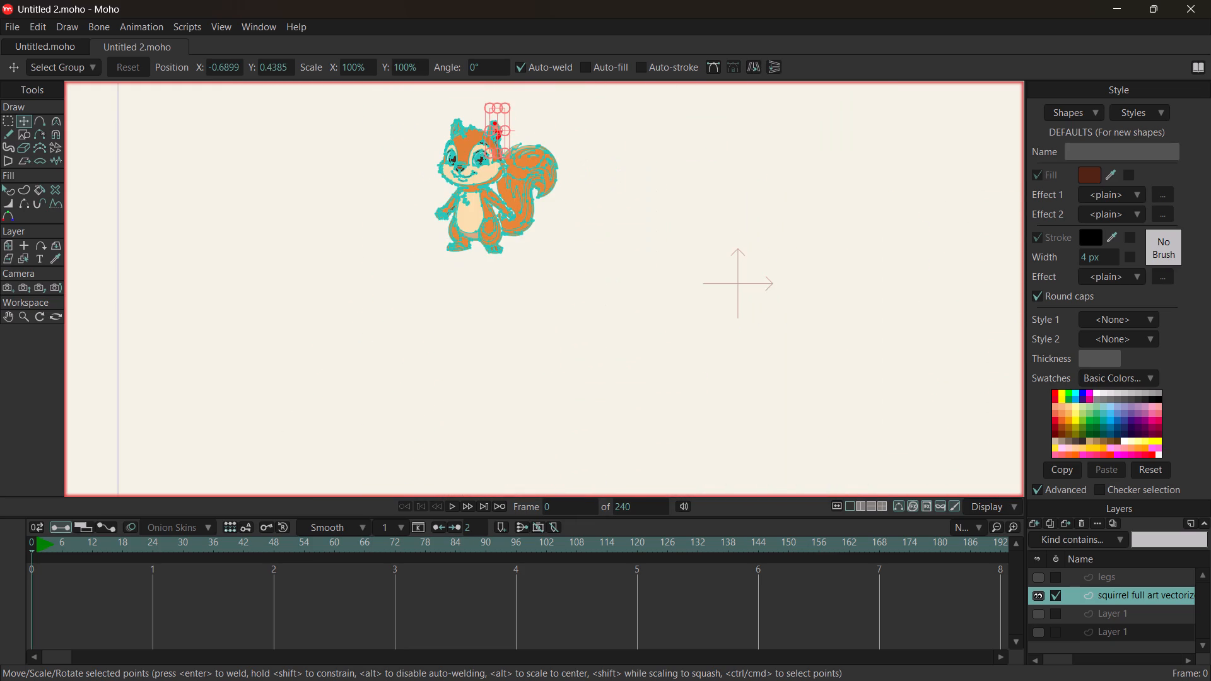
scroll(449, 83, "up", 5, "ctrl")
scroll(498, 177, "up", 6, "ctrl")
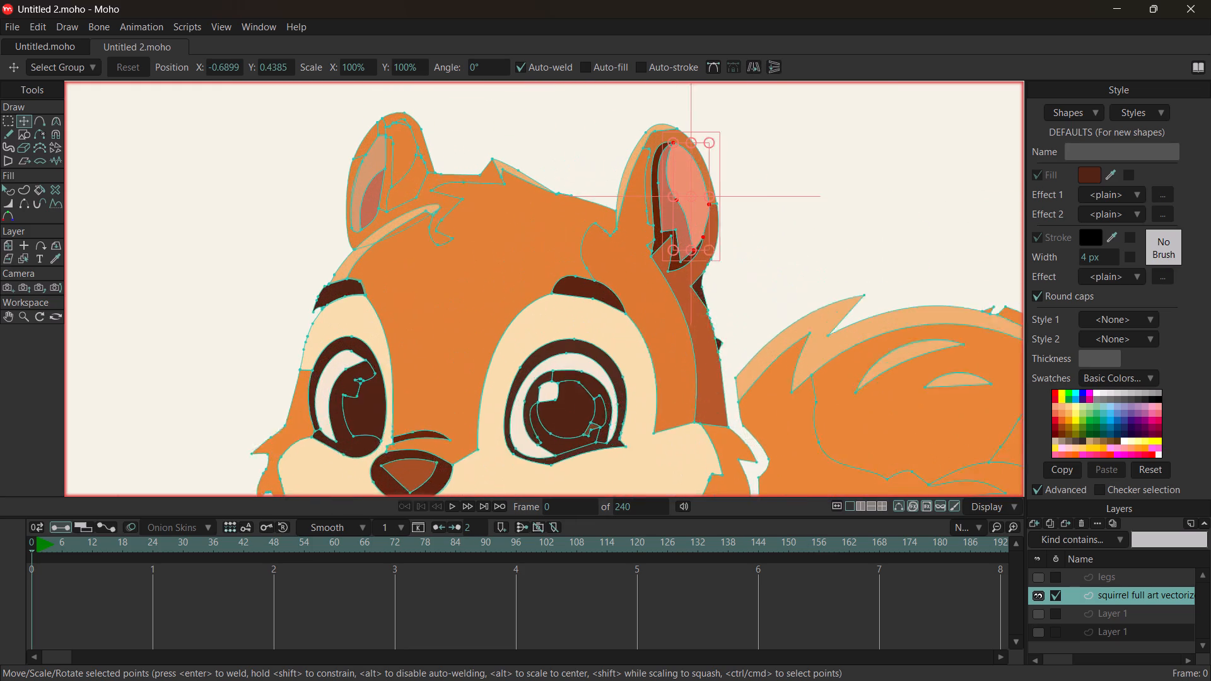
scroll(498, 177, "up", 4, "ctrl")
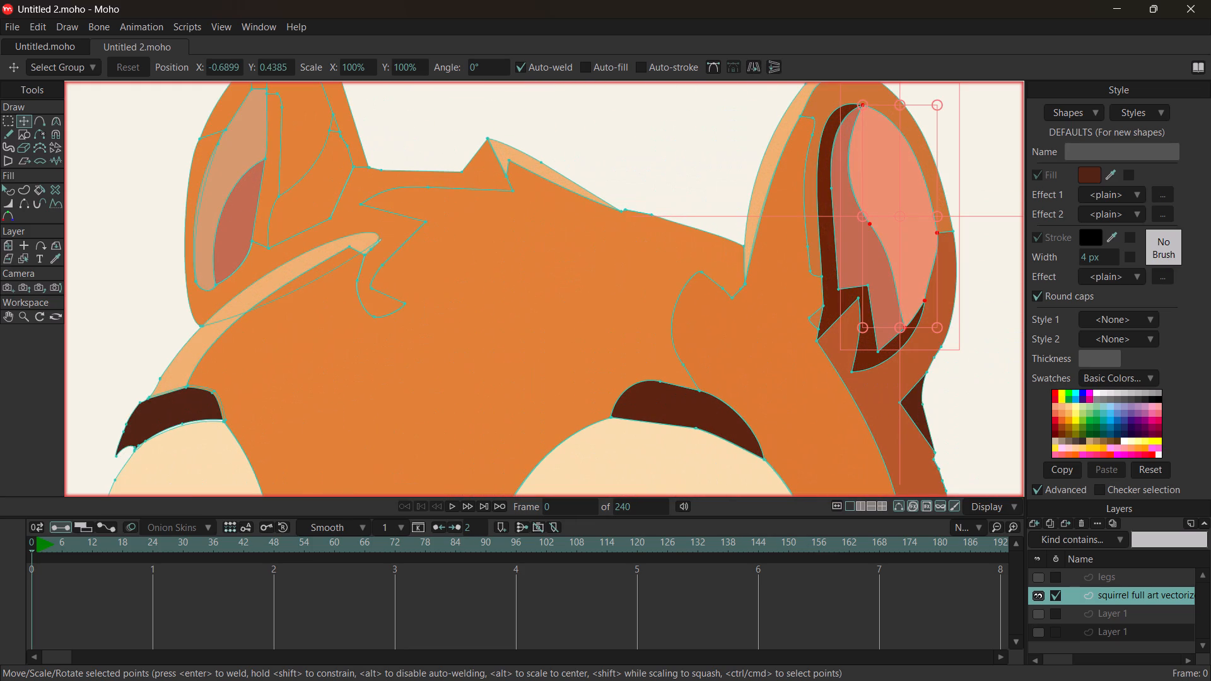
scroll(151, 170, "down", 3, "ctrl")
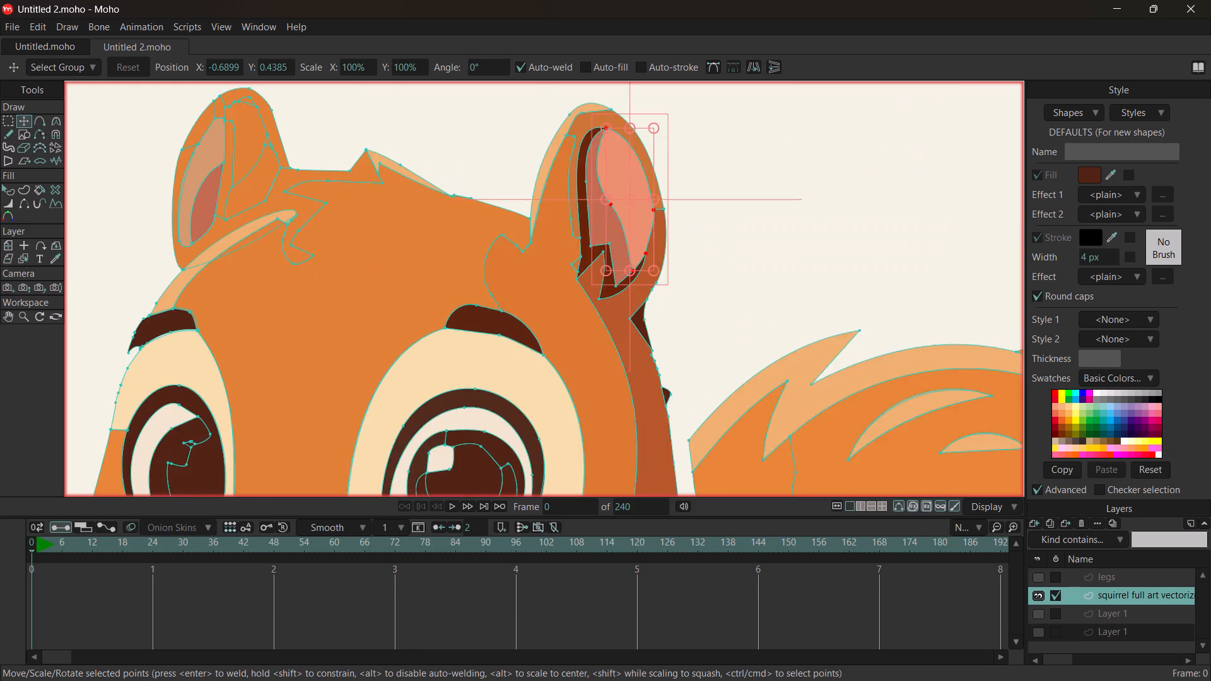
scroll(133, 154, "up", 6, "ctrl")
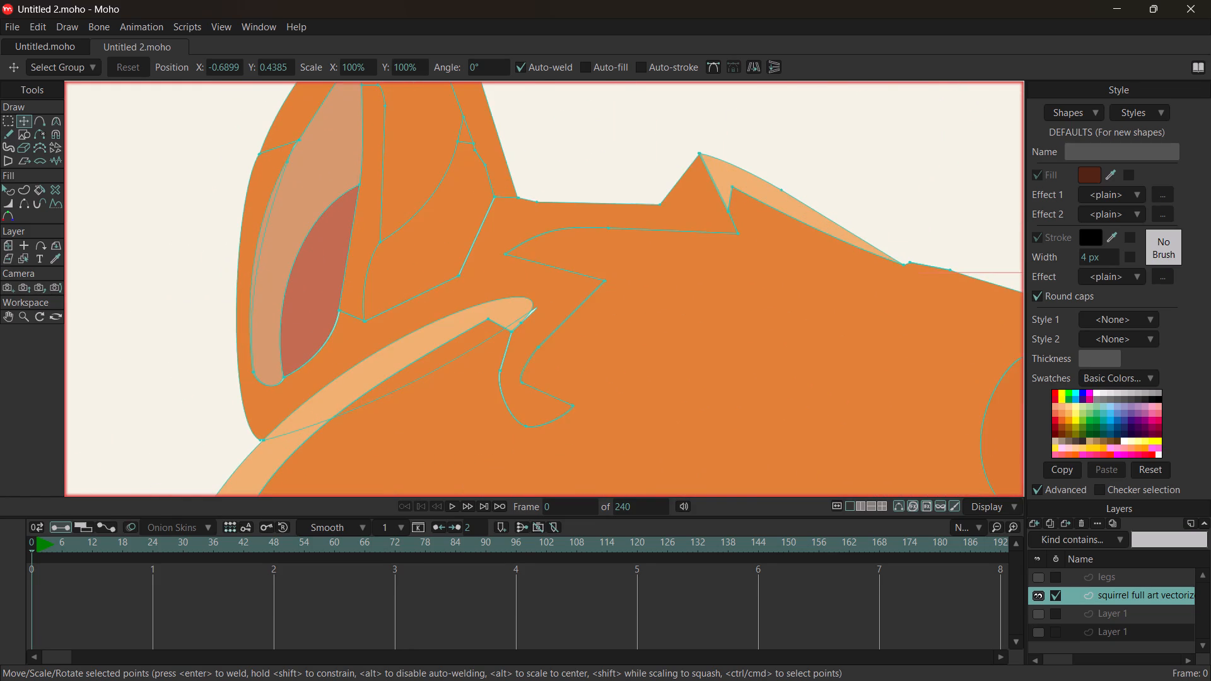
scroll(133, 154, "down", 3, "ctrl")
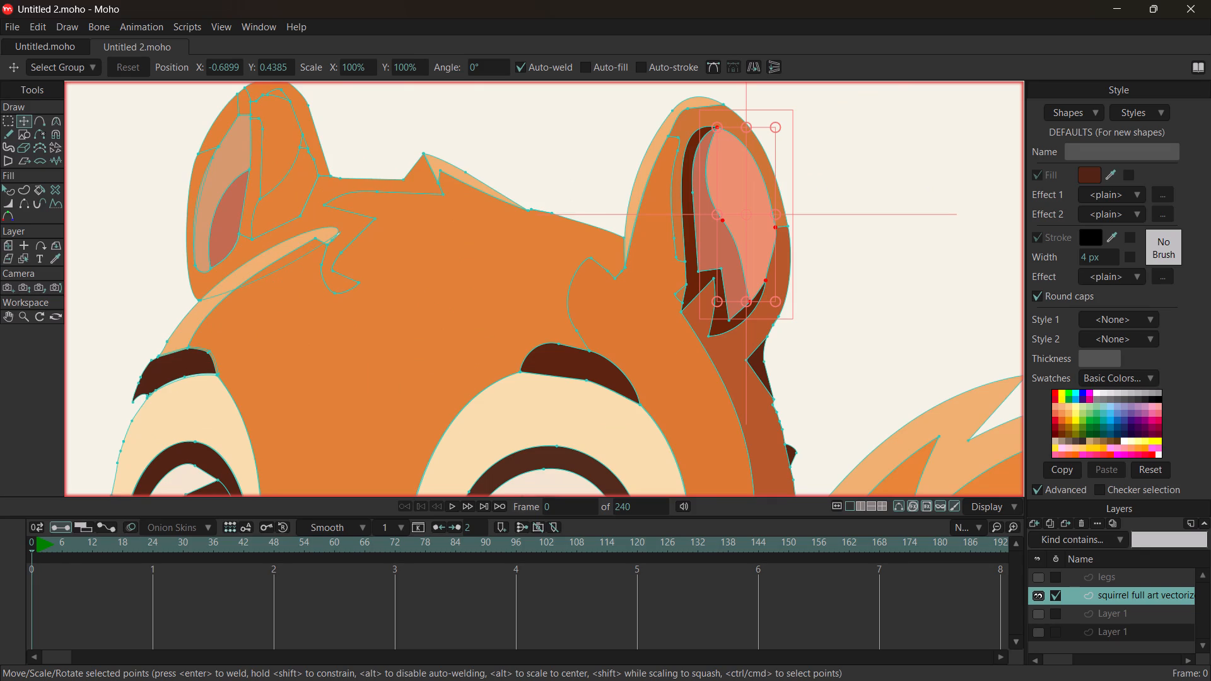
scroll(442, 317, "down", 3, "ctrl")
scroll(583, 340, "up", 3, "ctrl")
scroll(508, 300, "up", 3, "ctrl")
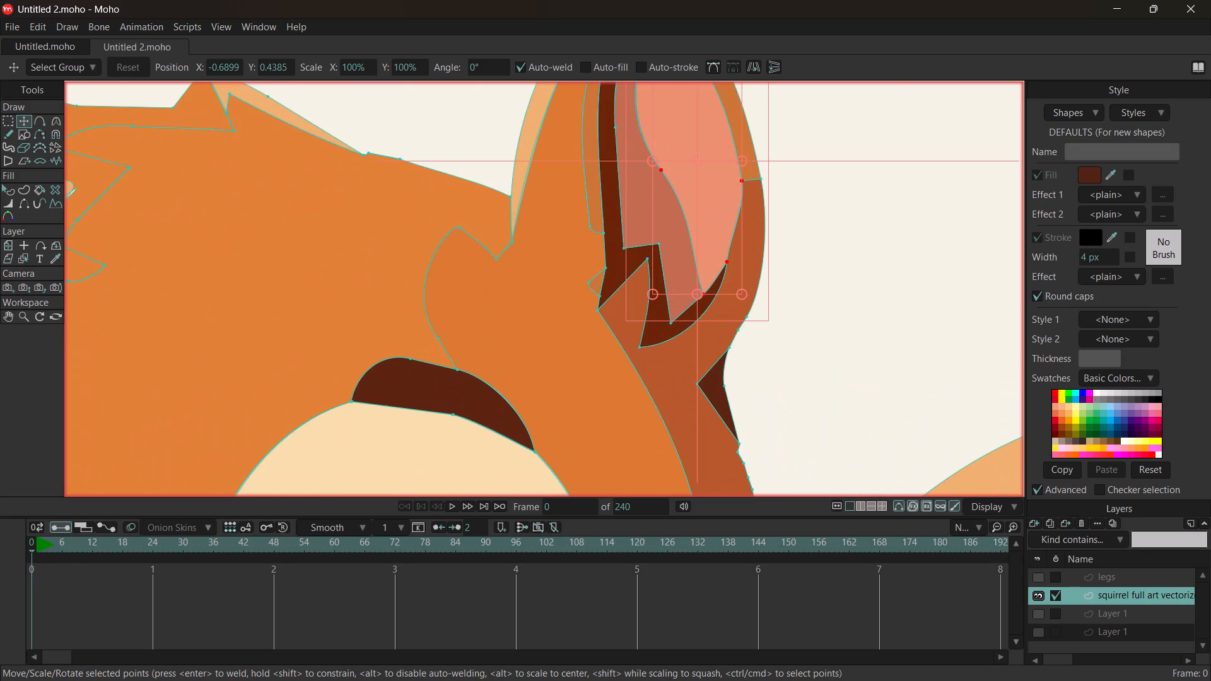
Delete two points at the notch beside the near ear's base and move the neighbouring point down to cover the gap.
left_click(509, 245)
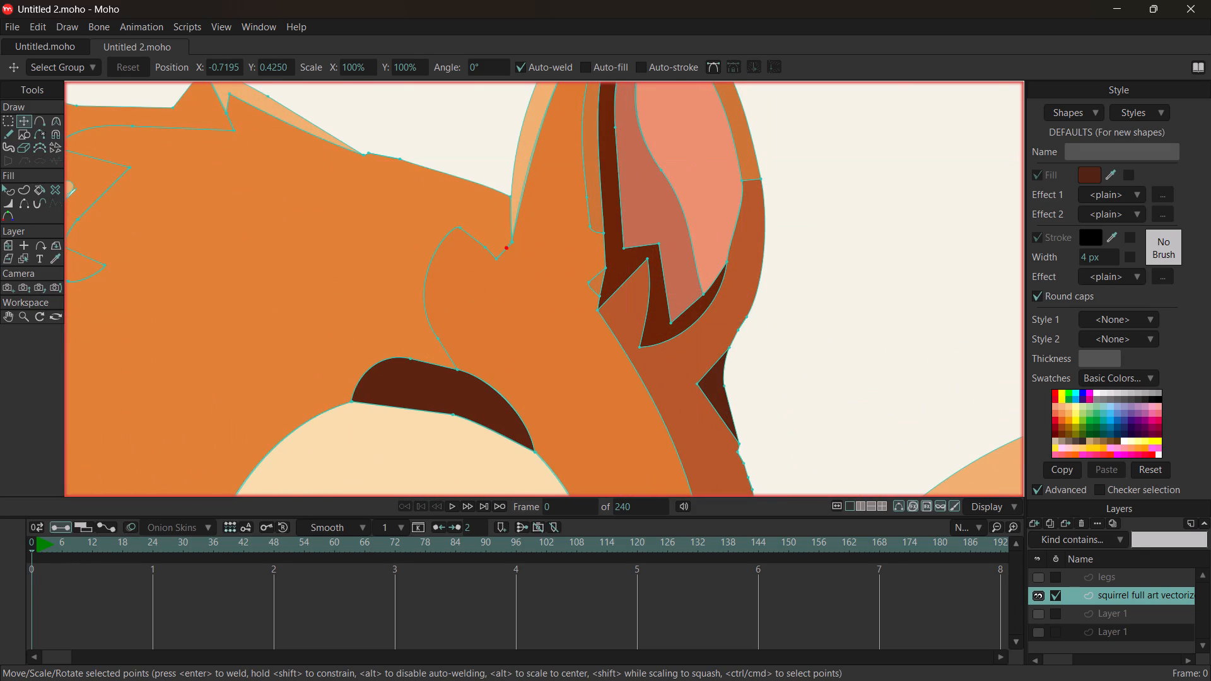
key("Delete")
left_click(495, 260)
key("Delete")
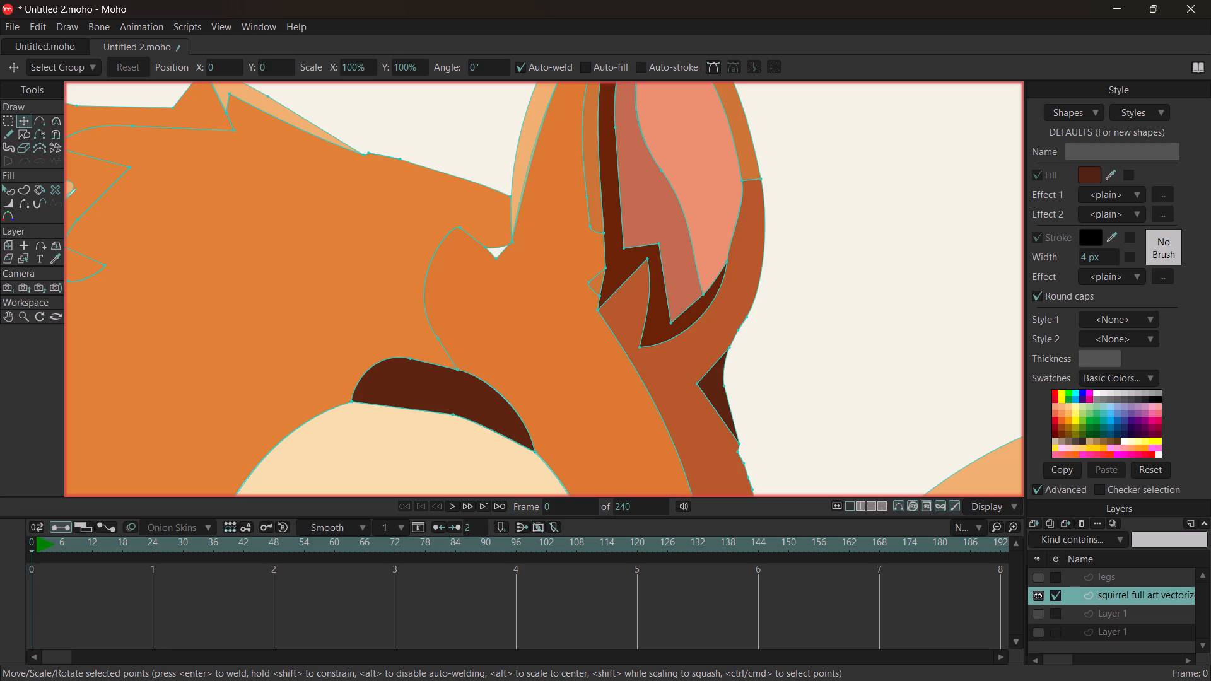
left_click_drag(485, 247, 498, 260)
scroll(493, 271, "up", 7, "ctrl")
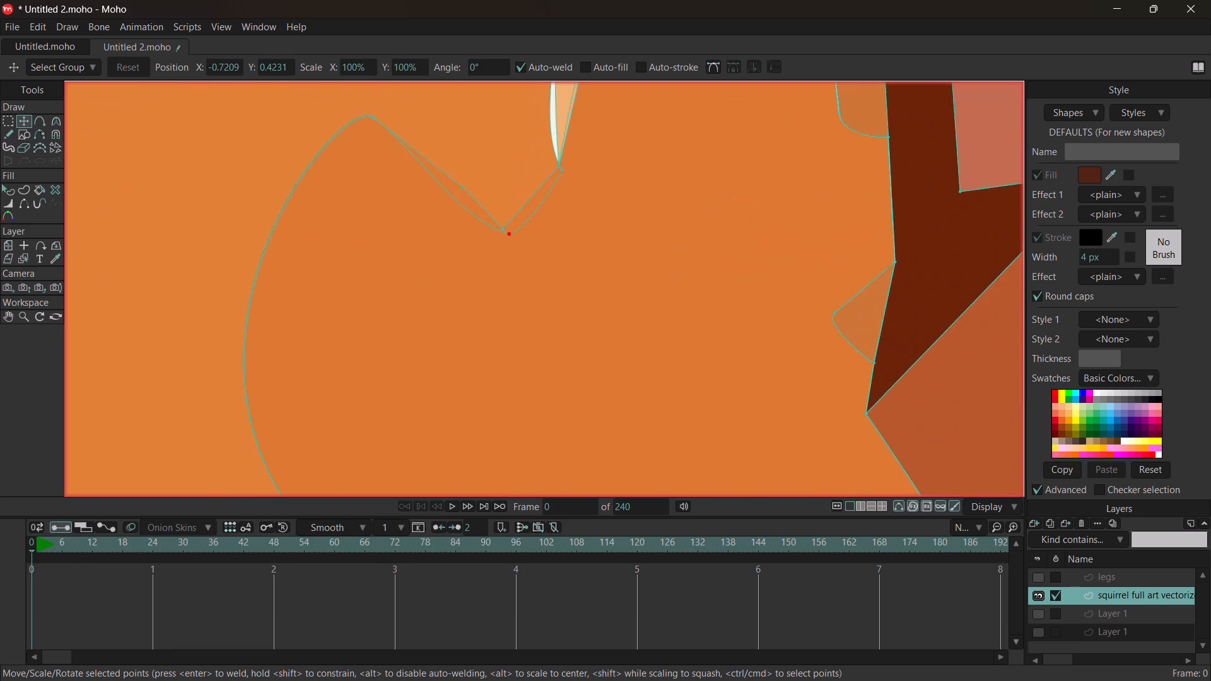
scroll(499, 261, "up", 4, "ctrl")
scroll(542, 230, "down", 6, "ctrl")
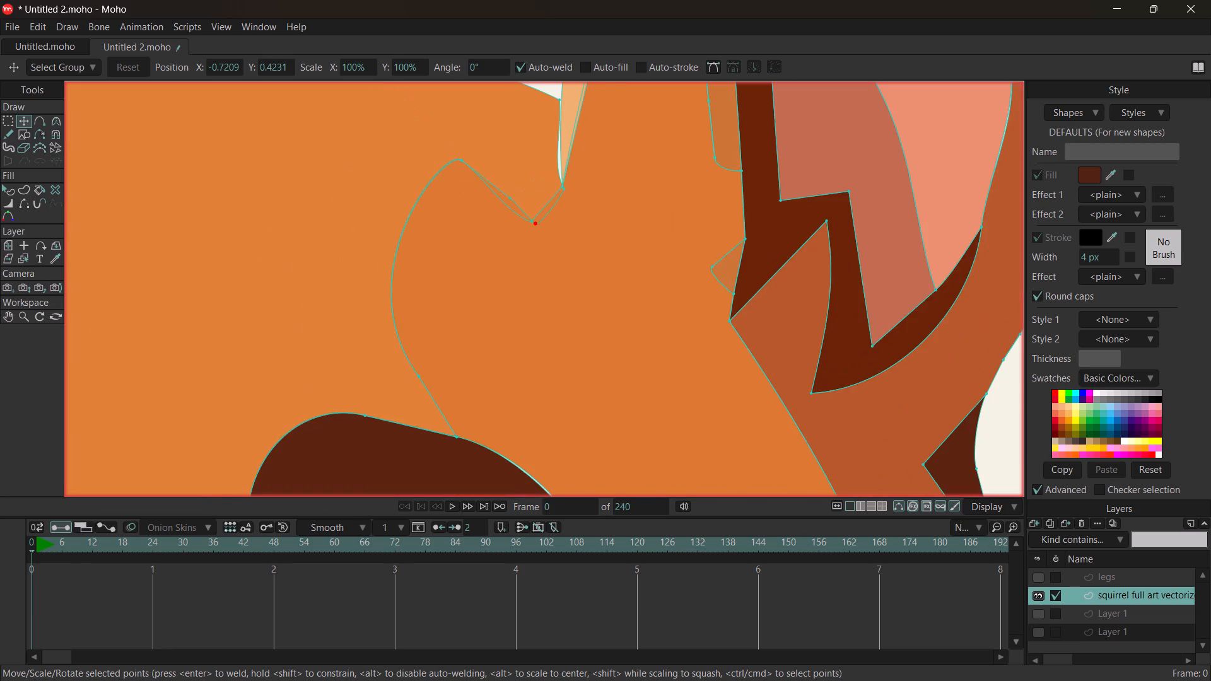
scroll(542, 230, "down", 2, "ctrl")
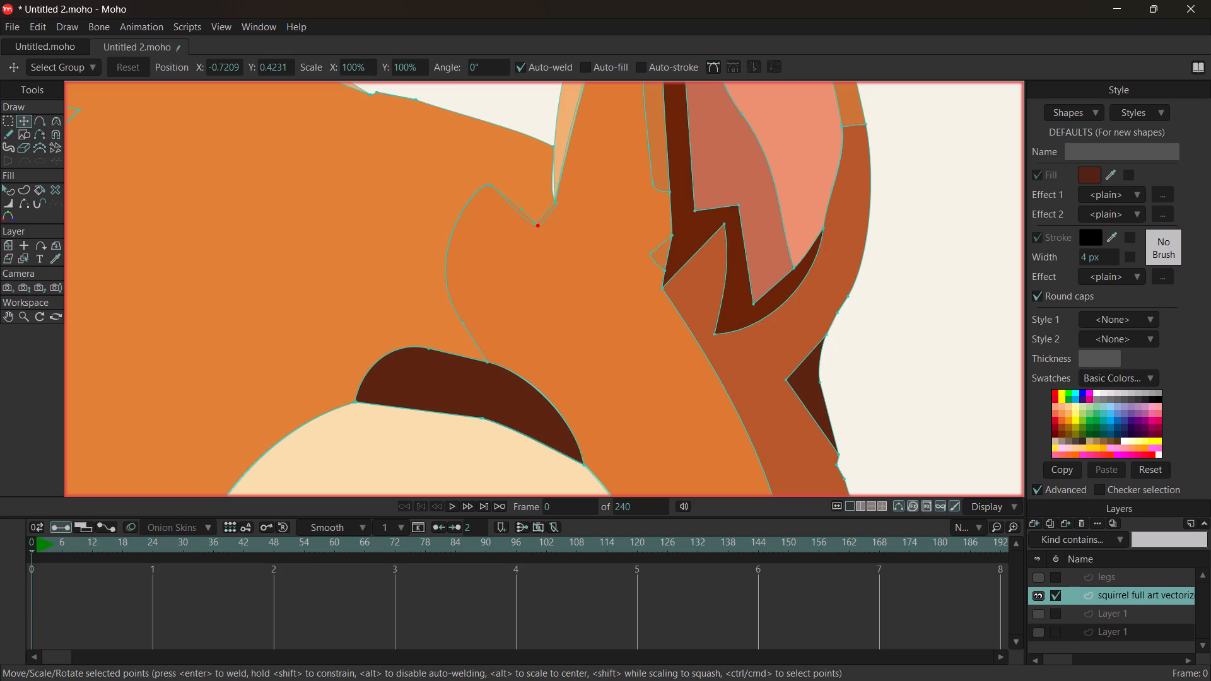
Delete the darker orange shape covering the side of the head between the near eye and the near ear.
left_click(544, 214)
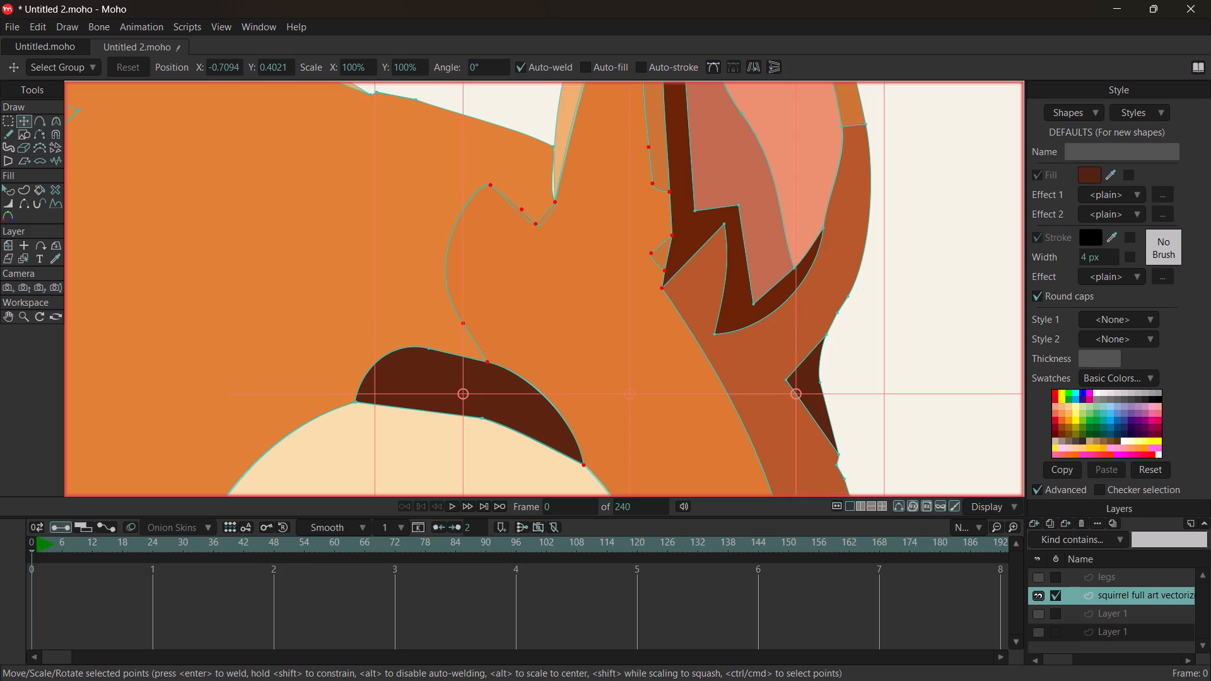
key("Delete")
scroll(584, 247, "down", 4, "ctrl")
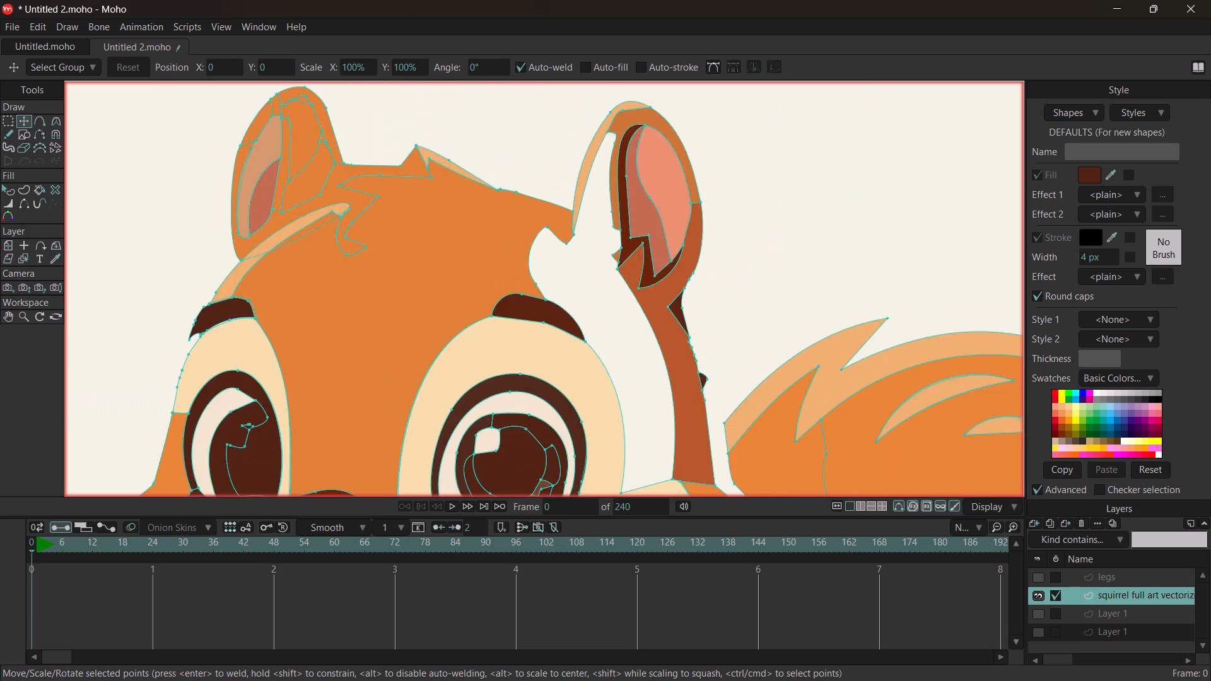
scroll(600, 304, "down", 4, "ctrl")
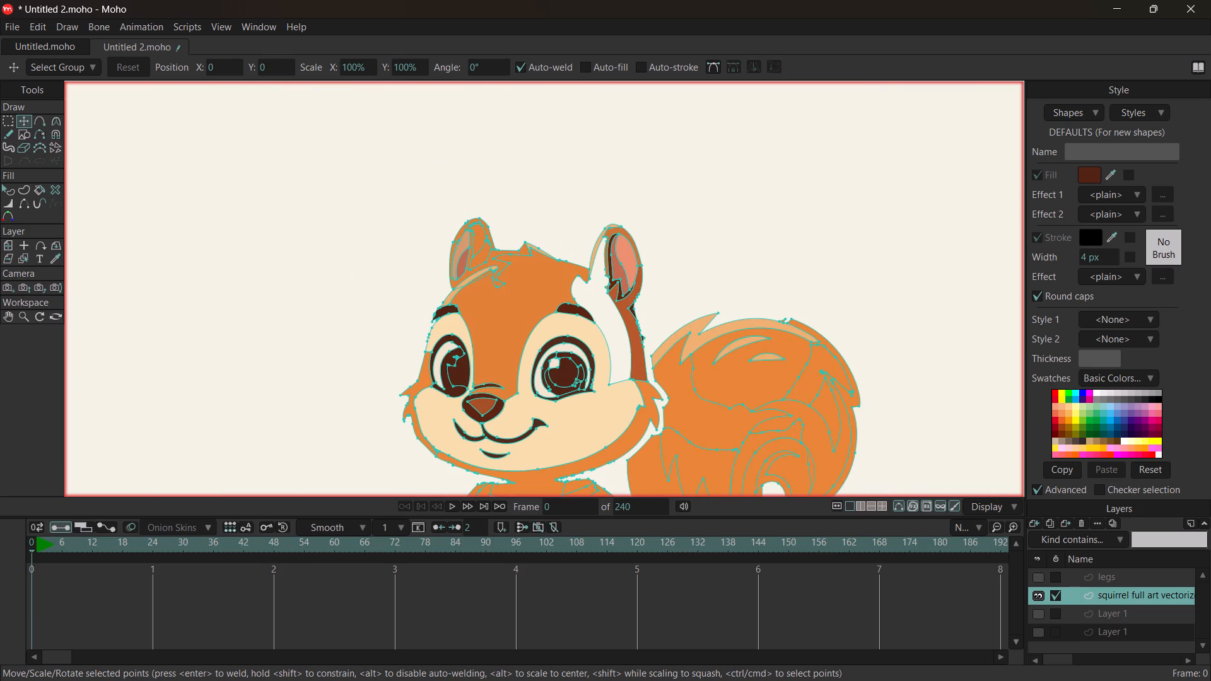
Recreate the reddish-brown strip from the near ear down the side of the head with the forehead's sampled orange fill.
left_click(626, 325)
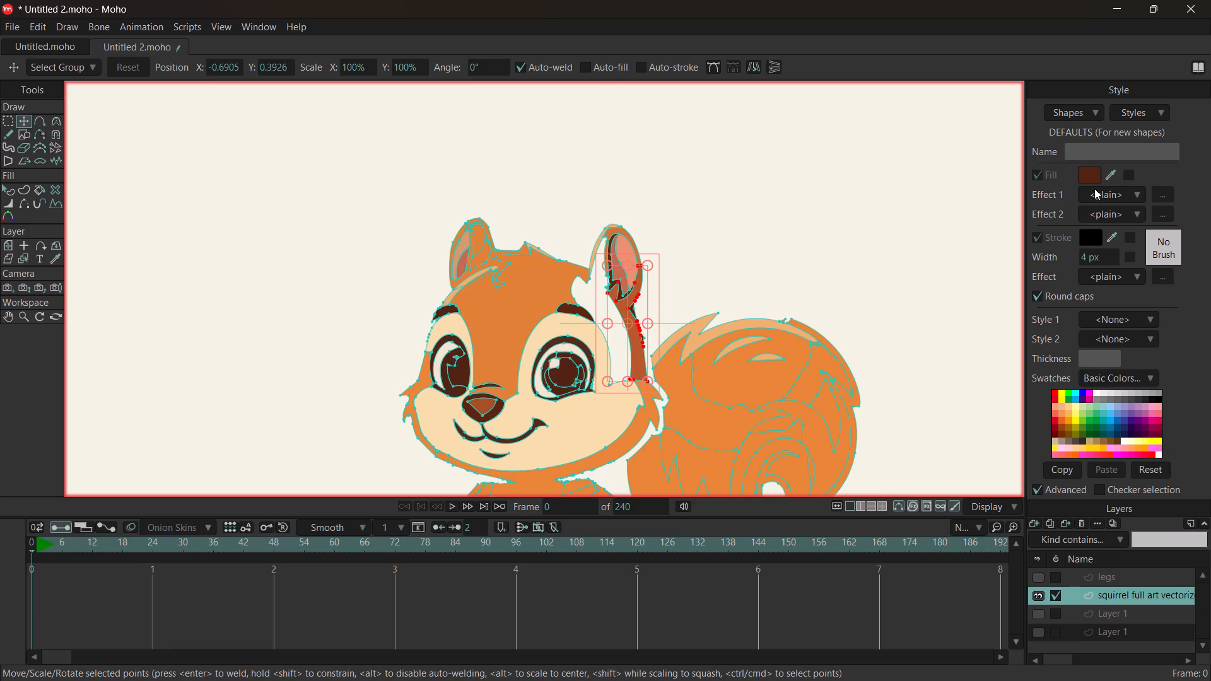
left_click_drag(1106, 177, 516, 292)
left_click(24, 189)
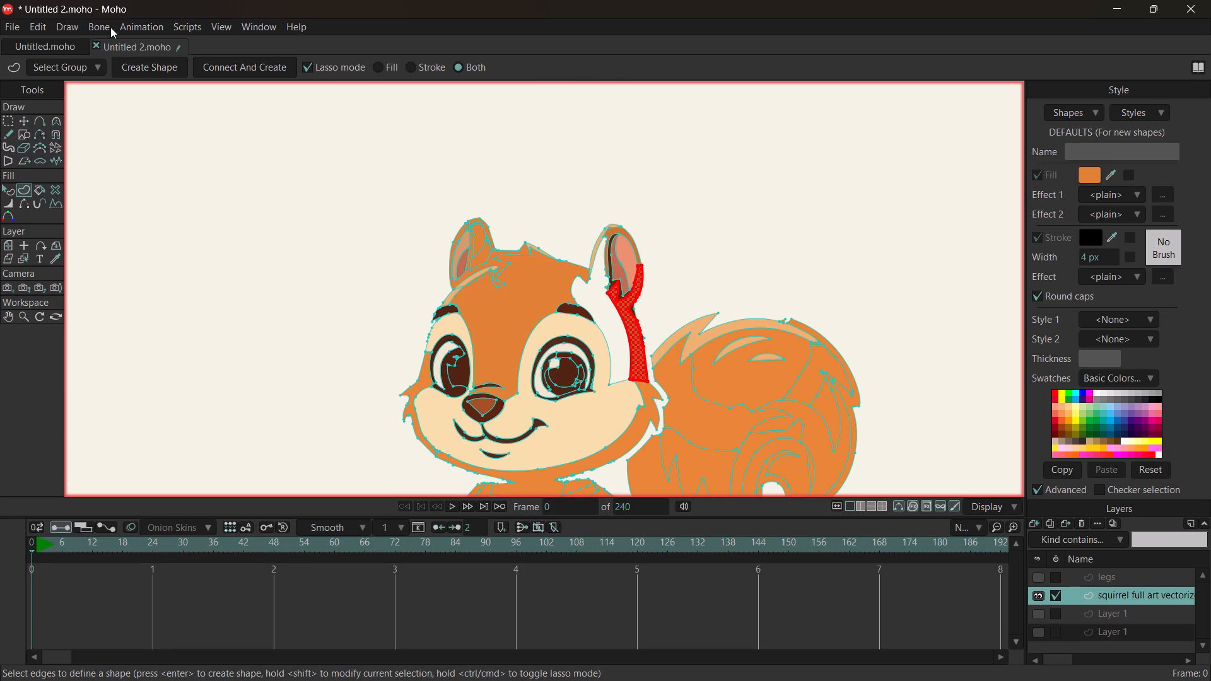
left_click(159, 64)
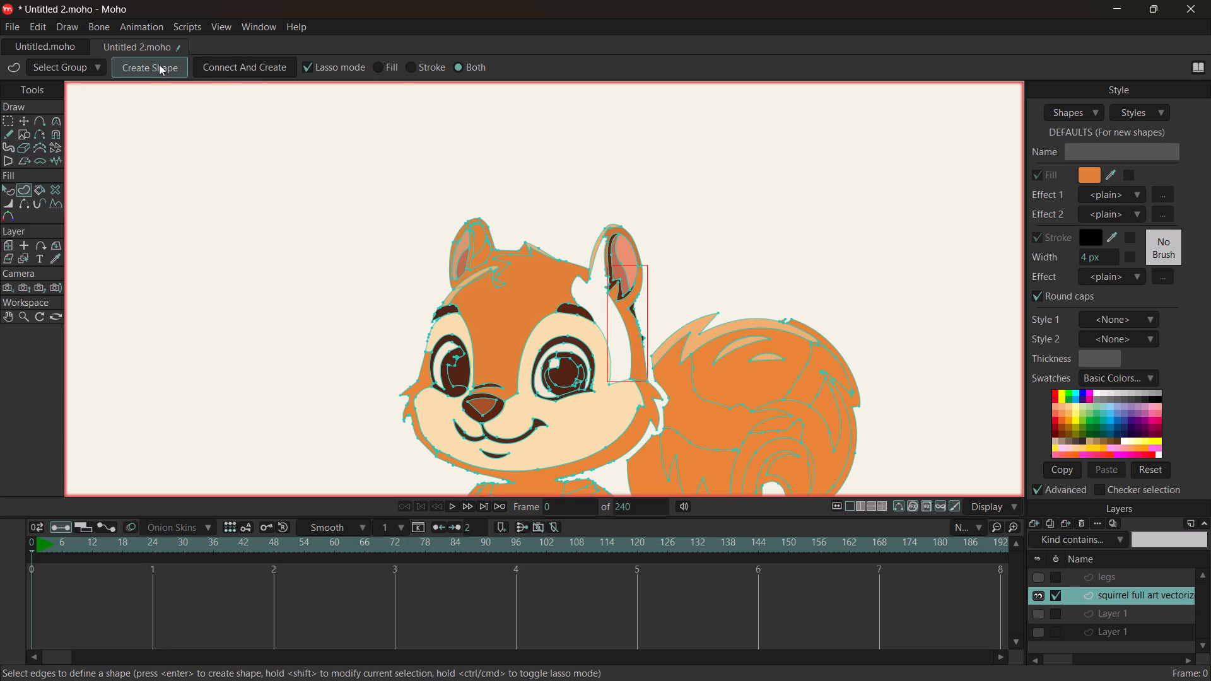
left_click(578, 199)
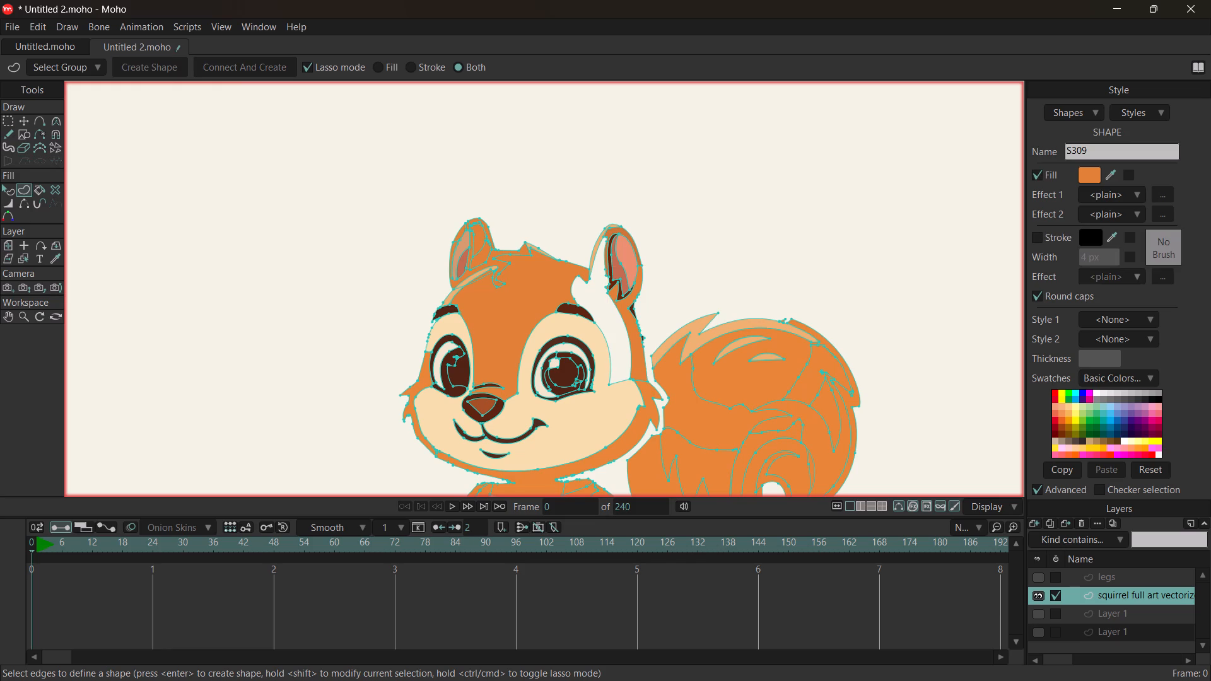
Recreate the near ear's darker orange upper rim as a shape with the same head orange fill.
scroll(629, 258, "up", 7)
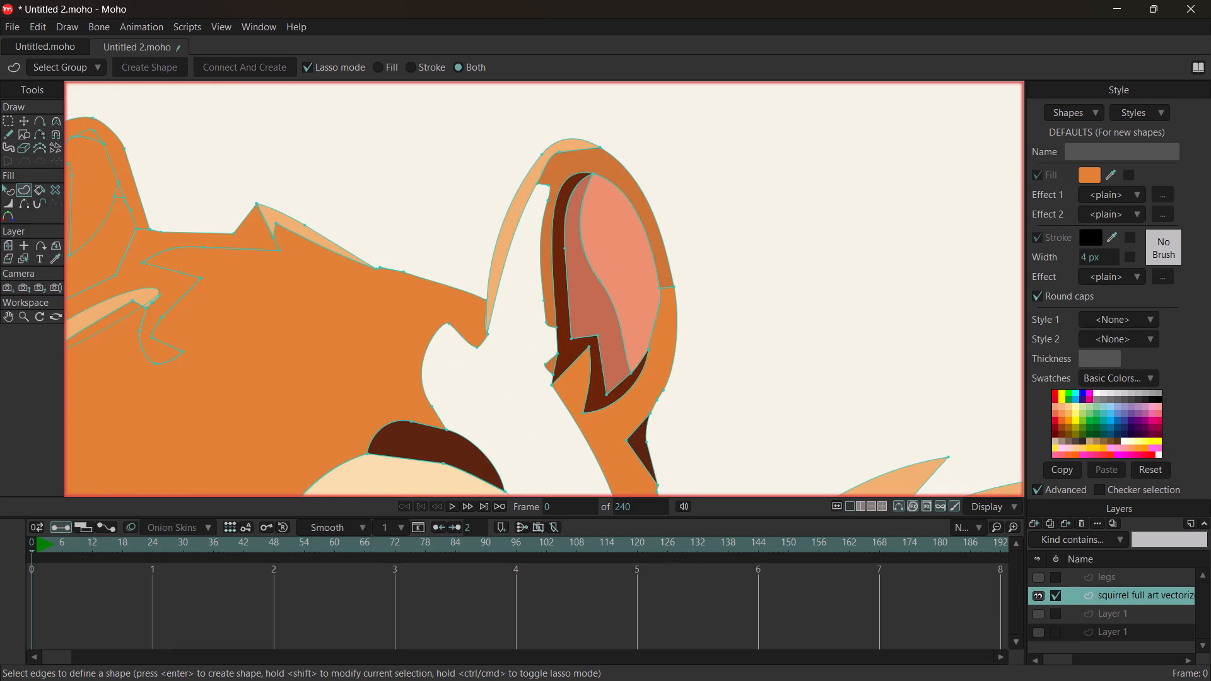
left_click(561, 173)
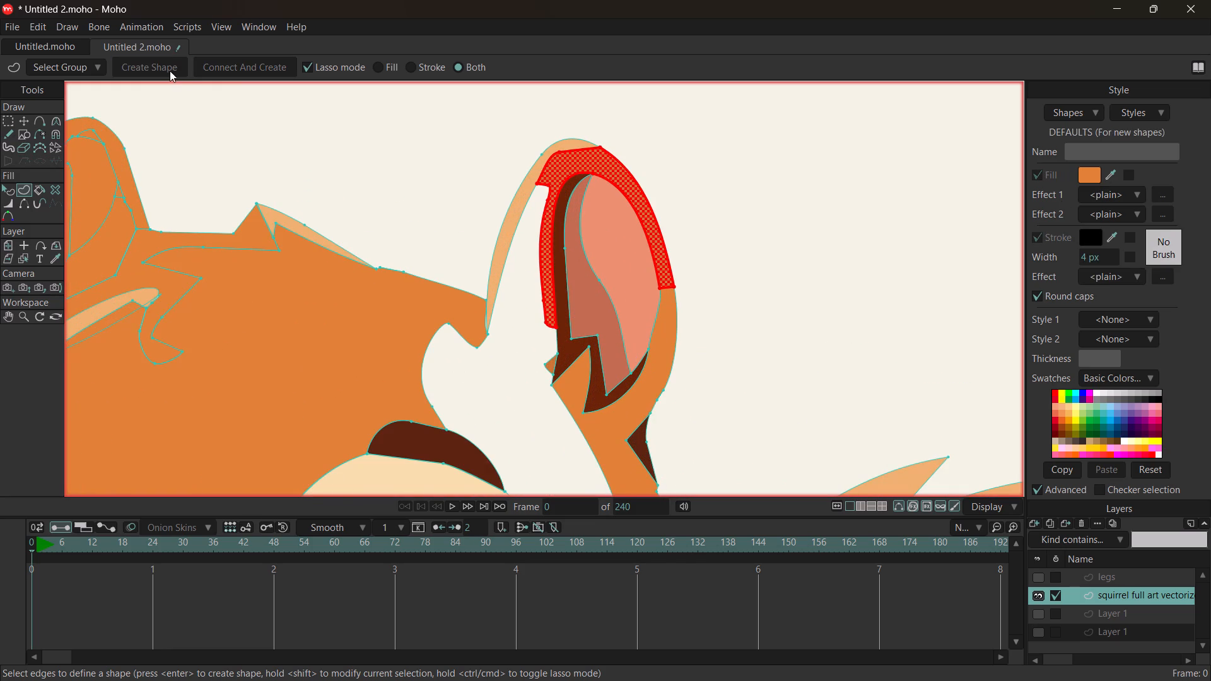
left_click(170, 71)
scroll(709, 286, "down", 3)
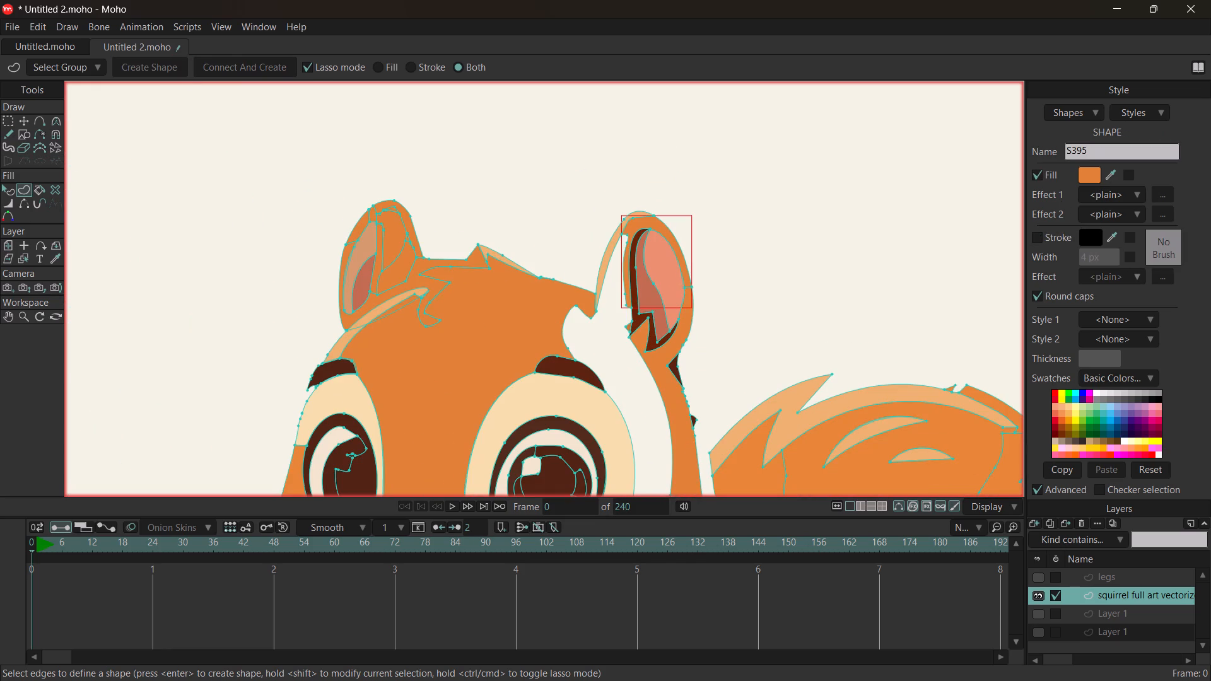
Recreate the dark brown outline around the near ear's pink interior as a shape with the head orange fill.
left_click(651, 332)
scroll(636, 296, "up", 3, "ctrl")
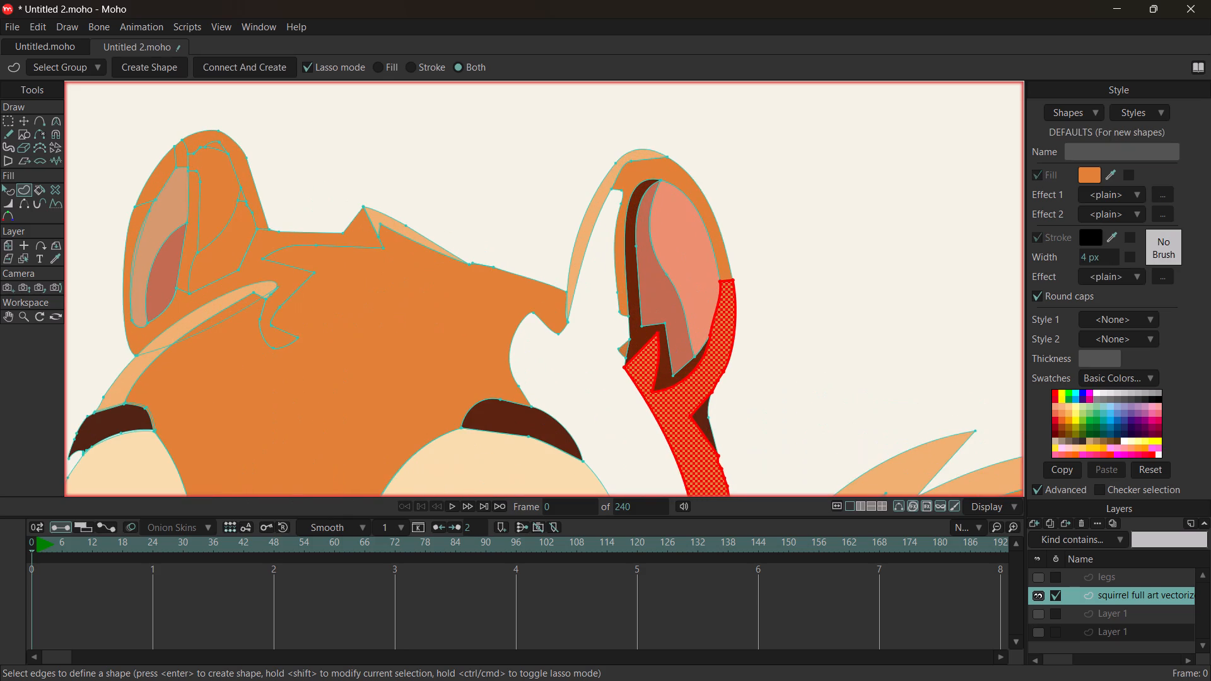
left_click(634, 262)
left_click(144, 59)
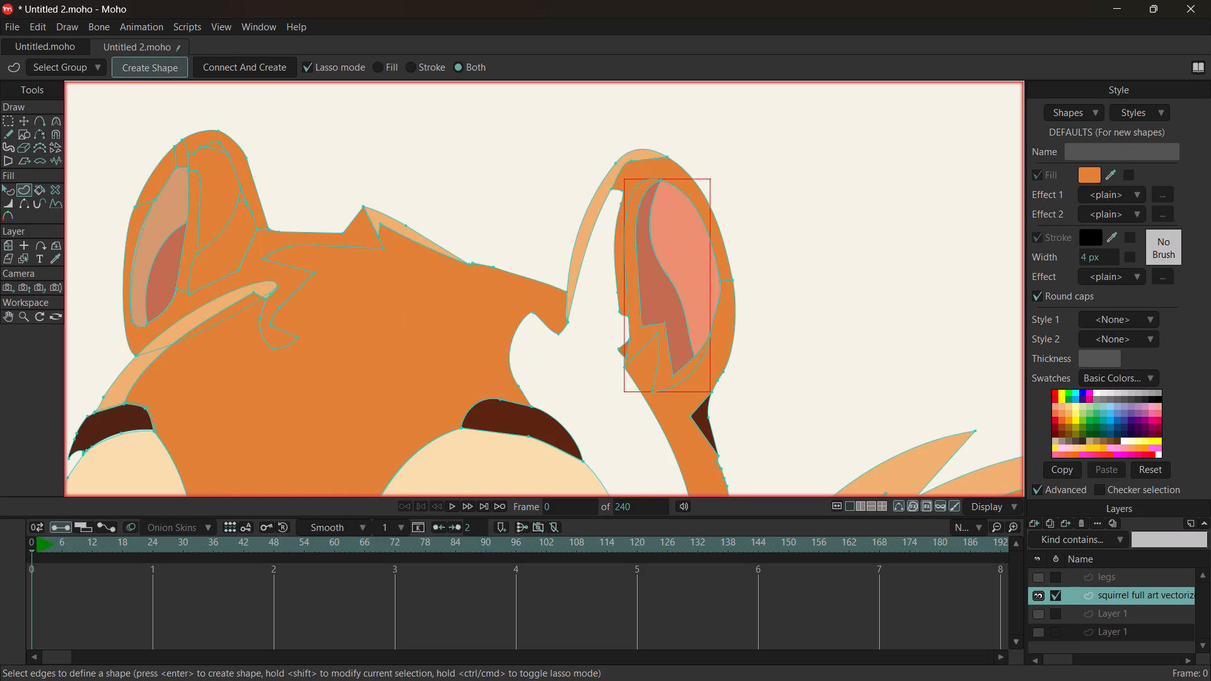
left_click(305, 139)
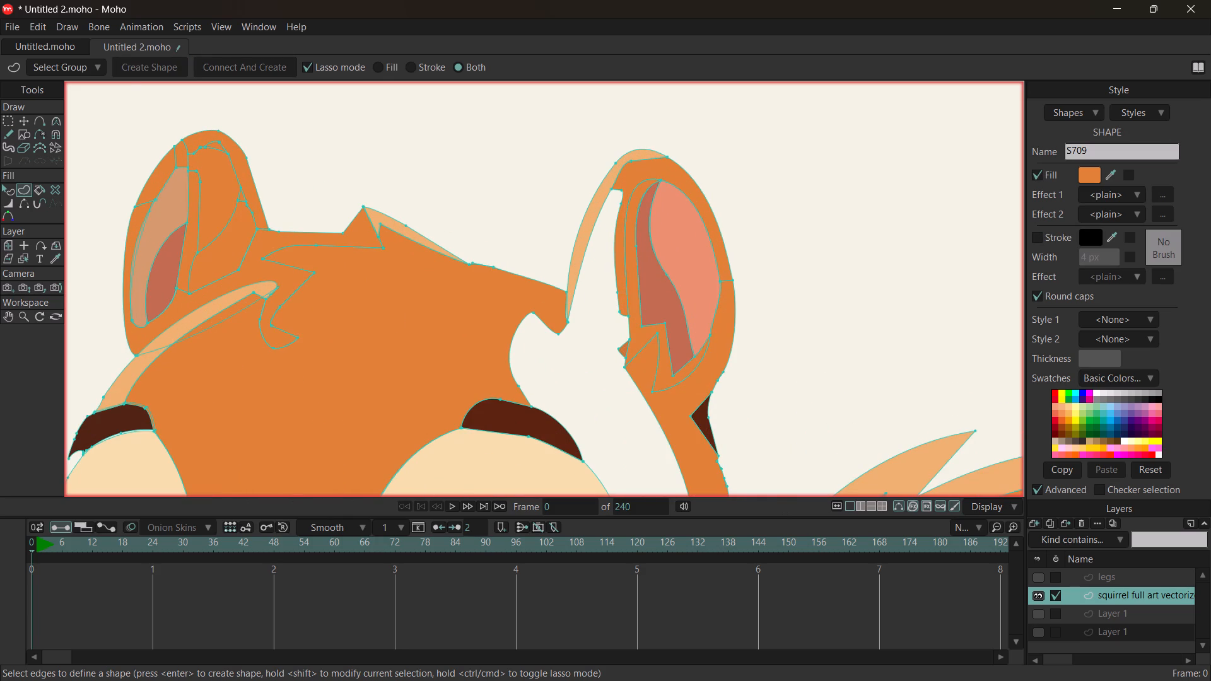
Delete the dark brown triangle and the small dark speck along the head's outer edge below the near ear.
left_click(703, 419)
key("Delete")
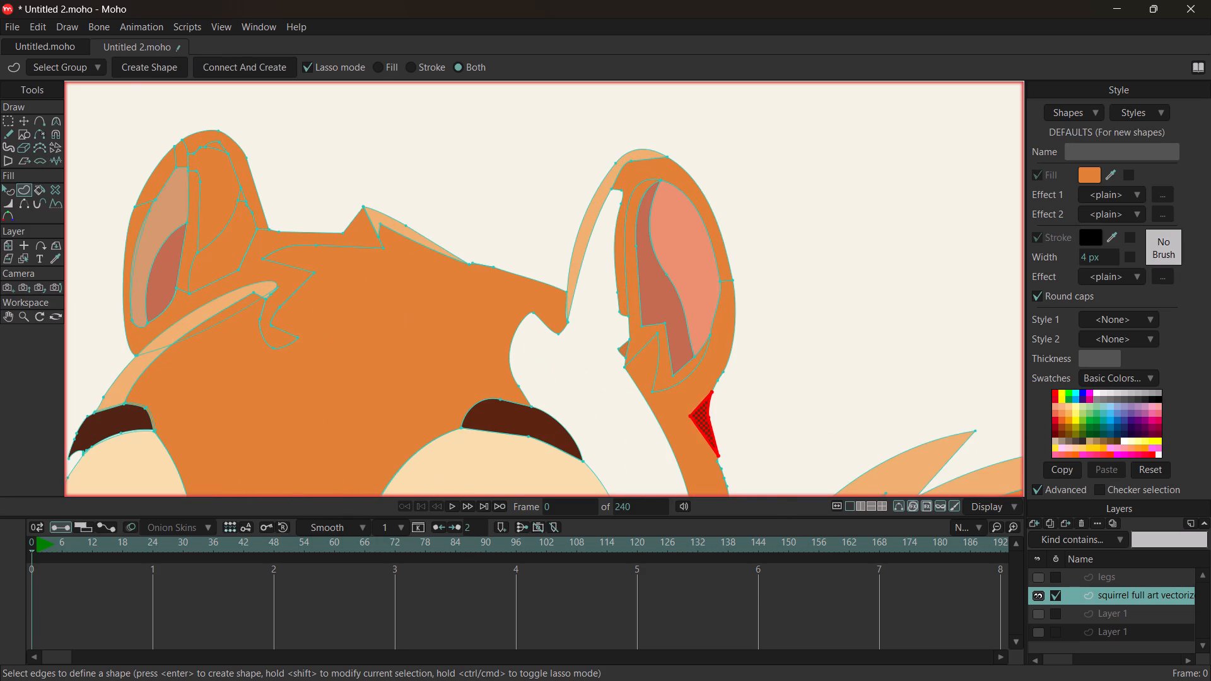
key("Delete")
left_click(8, 119)
left_click(706, 421)
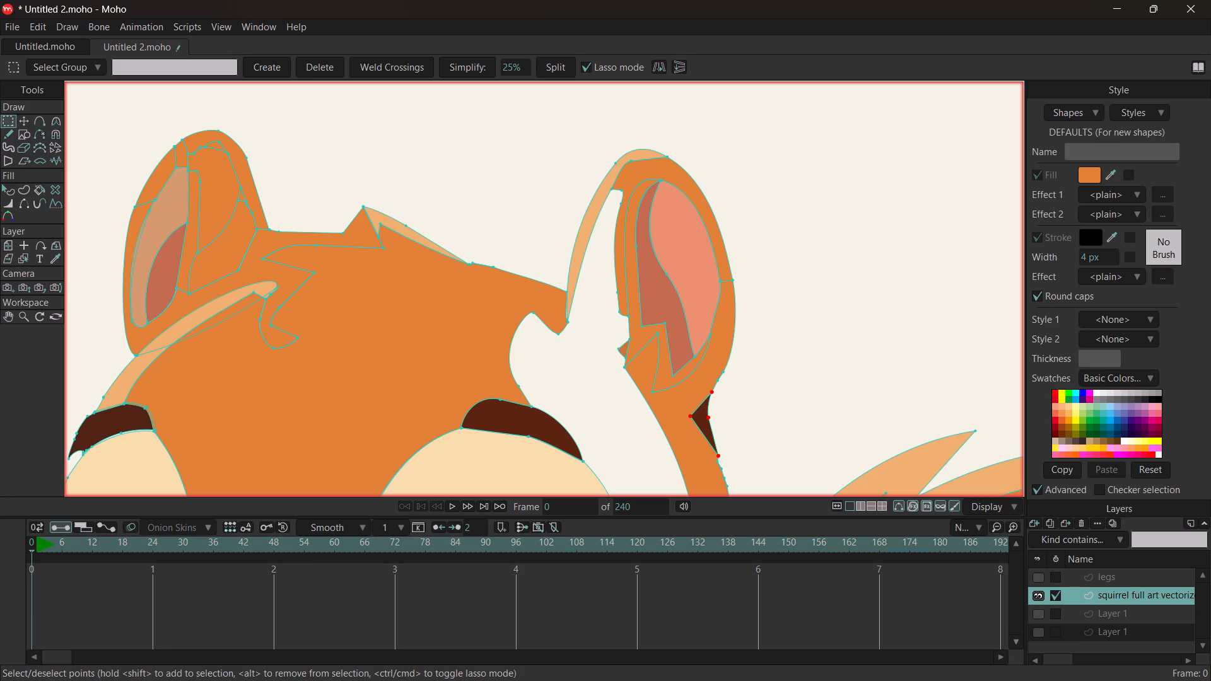
key("Delete")
scroll(765, 409, "down", 4)
scroll(771, 447, "up", 3, "ctrl")
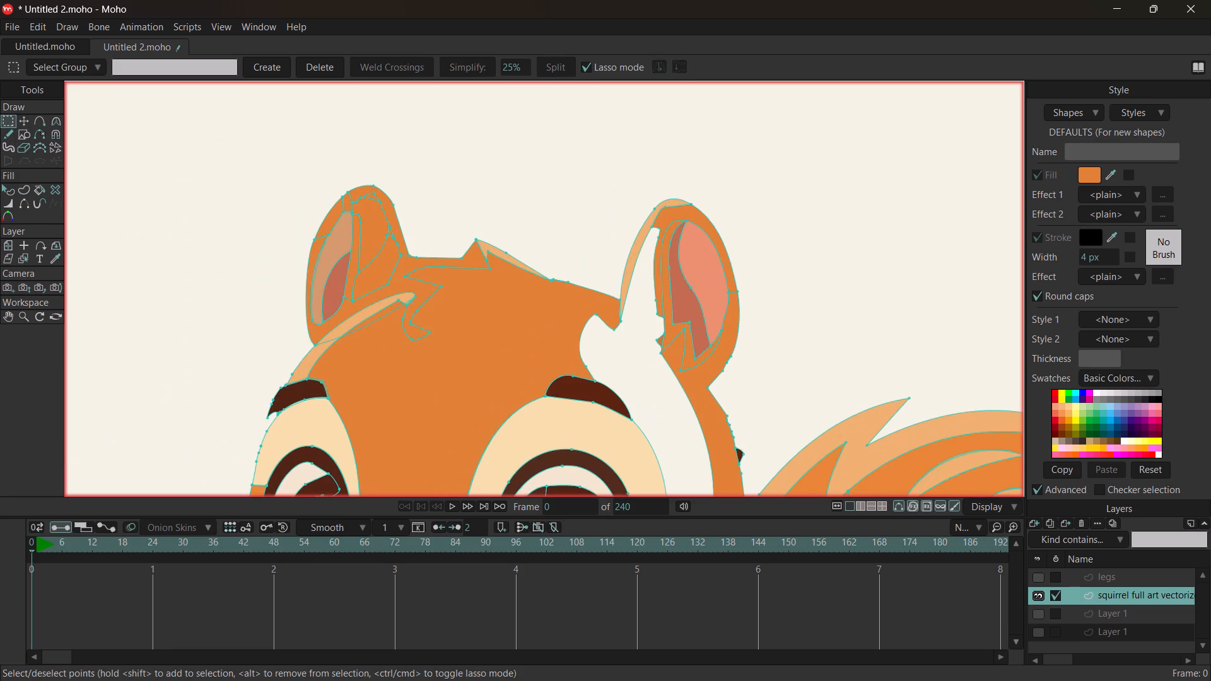
scroll(731, 425, "down", 2, "ctrl")
left_click(738, 443)
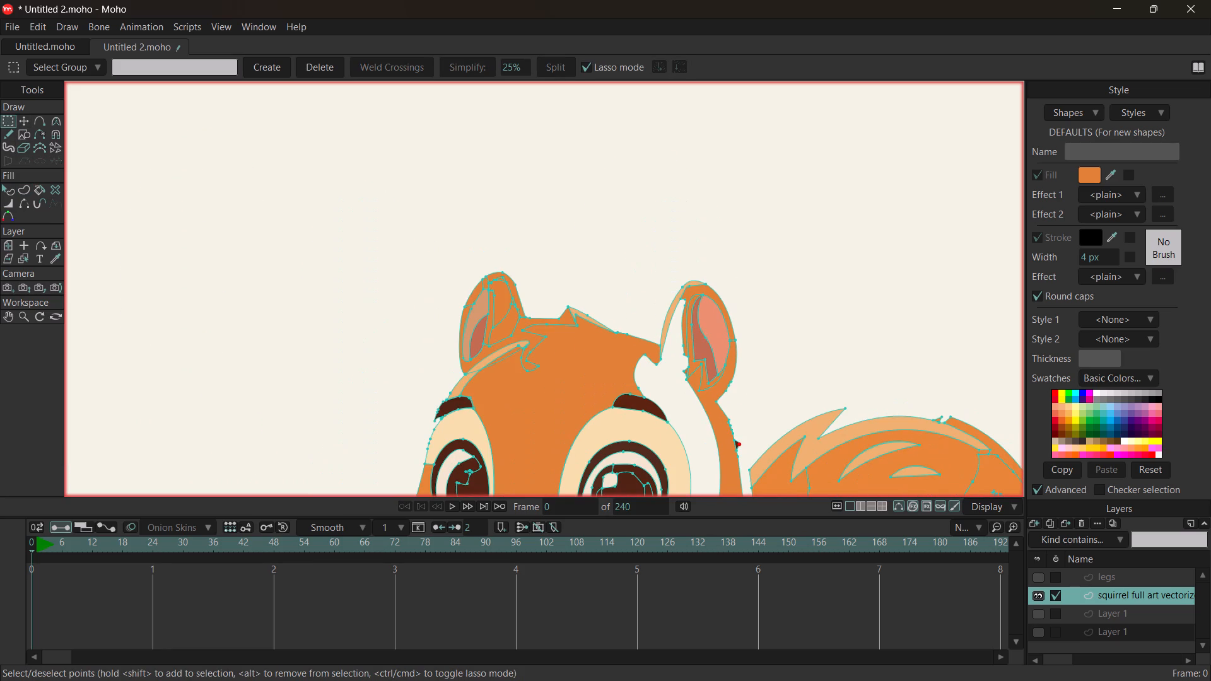
key("Delete")
Recreate the light orange highlight on the tuft at the top of the head as a shape with the head orange fill.
scroll(664, 405, "down", 3, "ctrl")
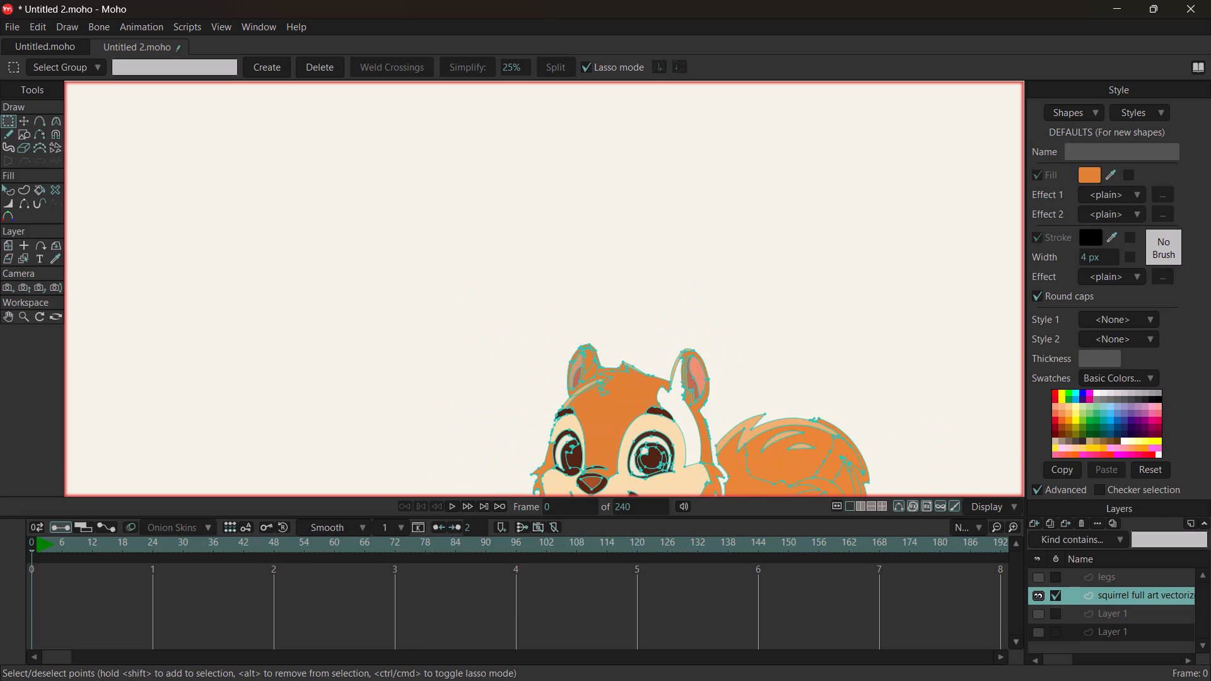
scroll(696, 422, "up", 3, "ctrl")
scroll(636, 359, "up", 6, "ctrl")
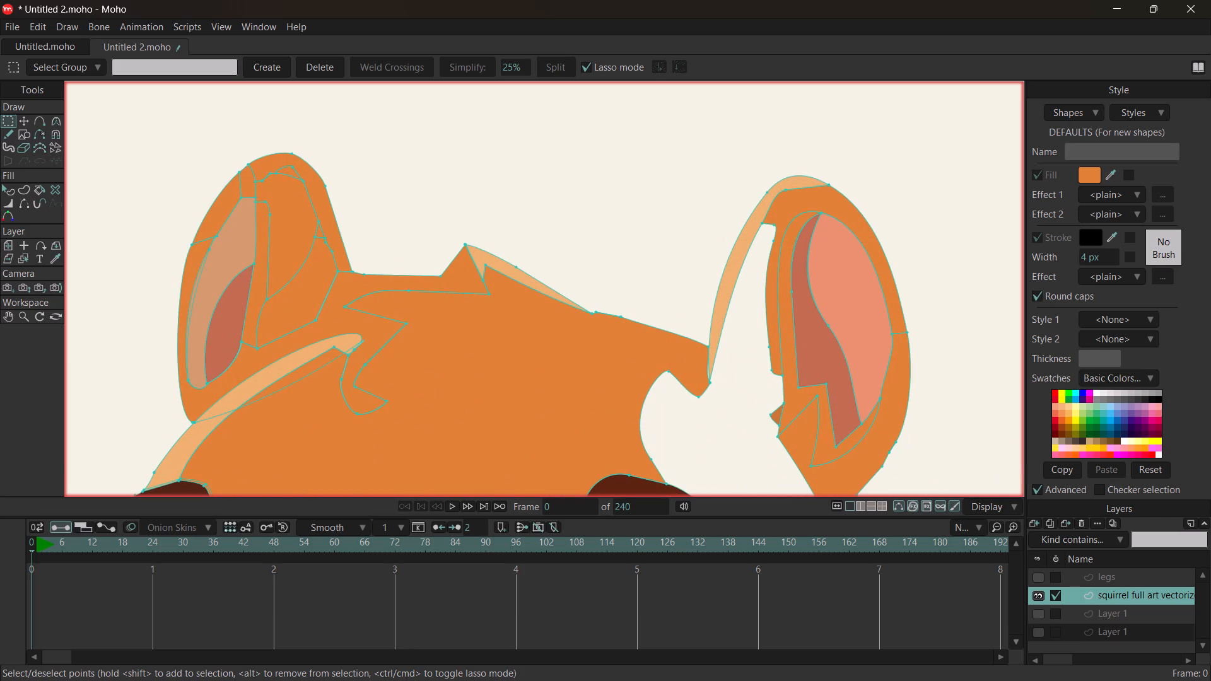
left_click(491, 256)
left_click_drag(1108, 173, 611, 356)
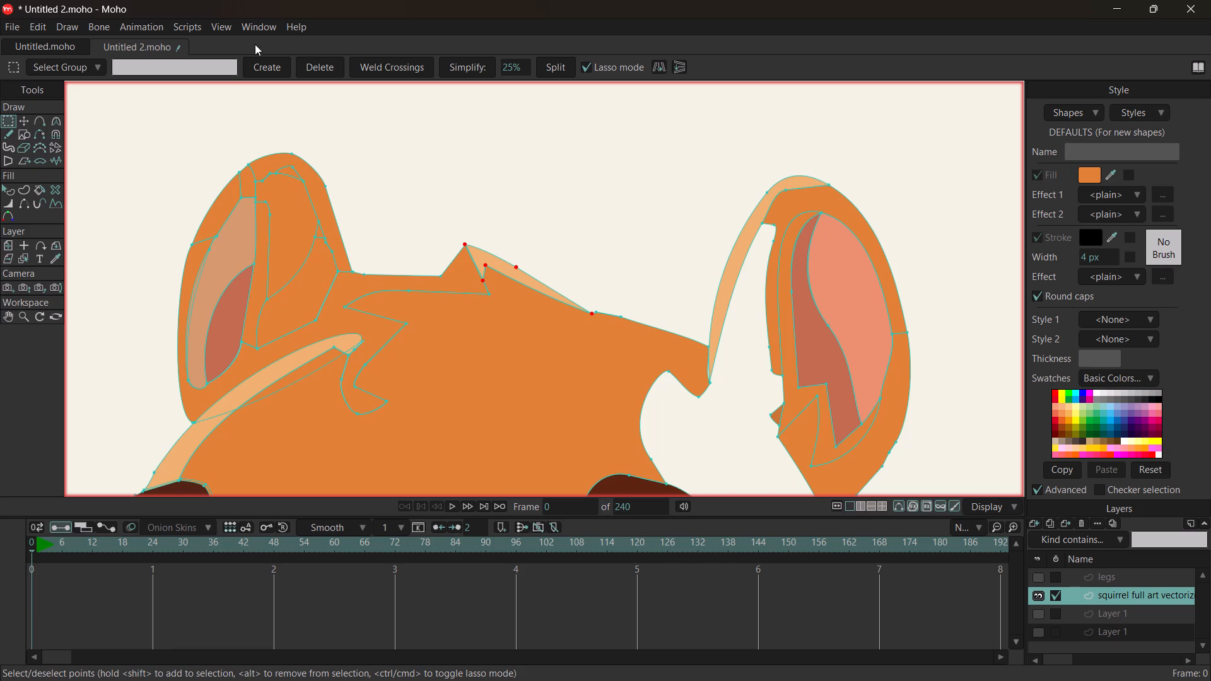
left_click(20, 192)
left_click(148, 68)
left_click(577, 161)
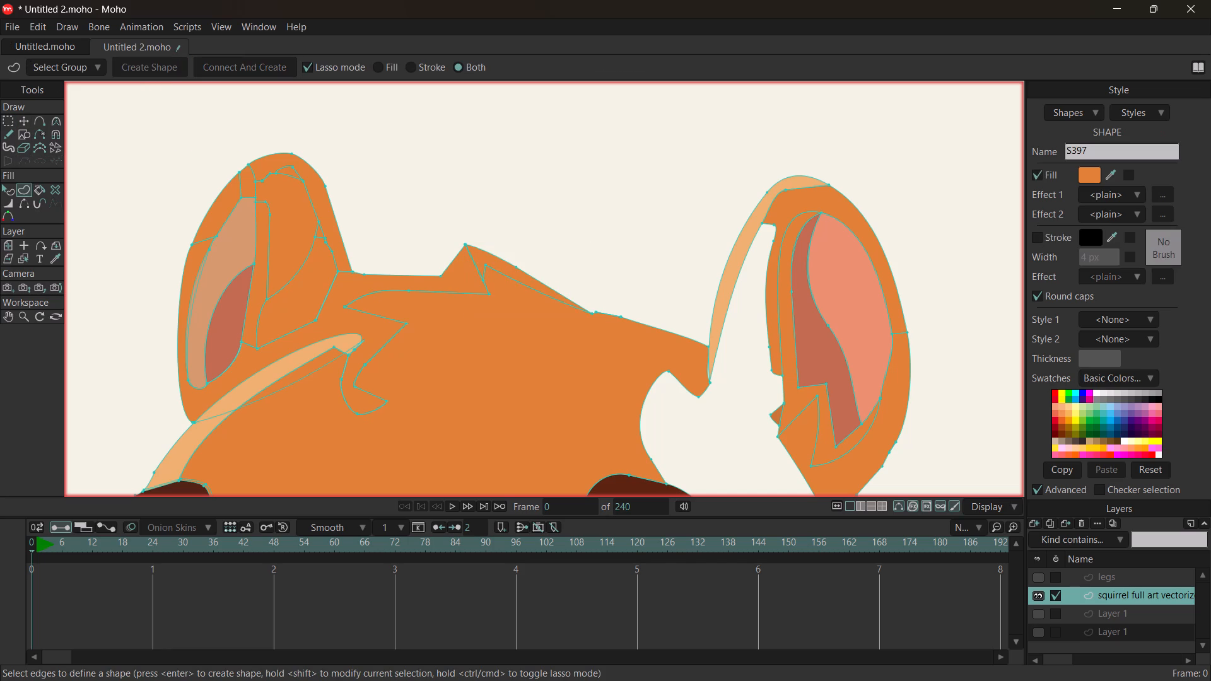
Examine the whole squirrel and the head close up for leftover highlights and gaps around the near ear and eye.
scroll(655, 334, "down", 7, "ctrl")
scroll(732, 372, "down", 4, "ctrl")
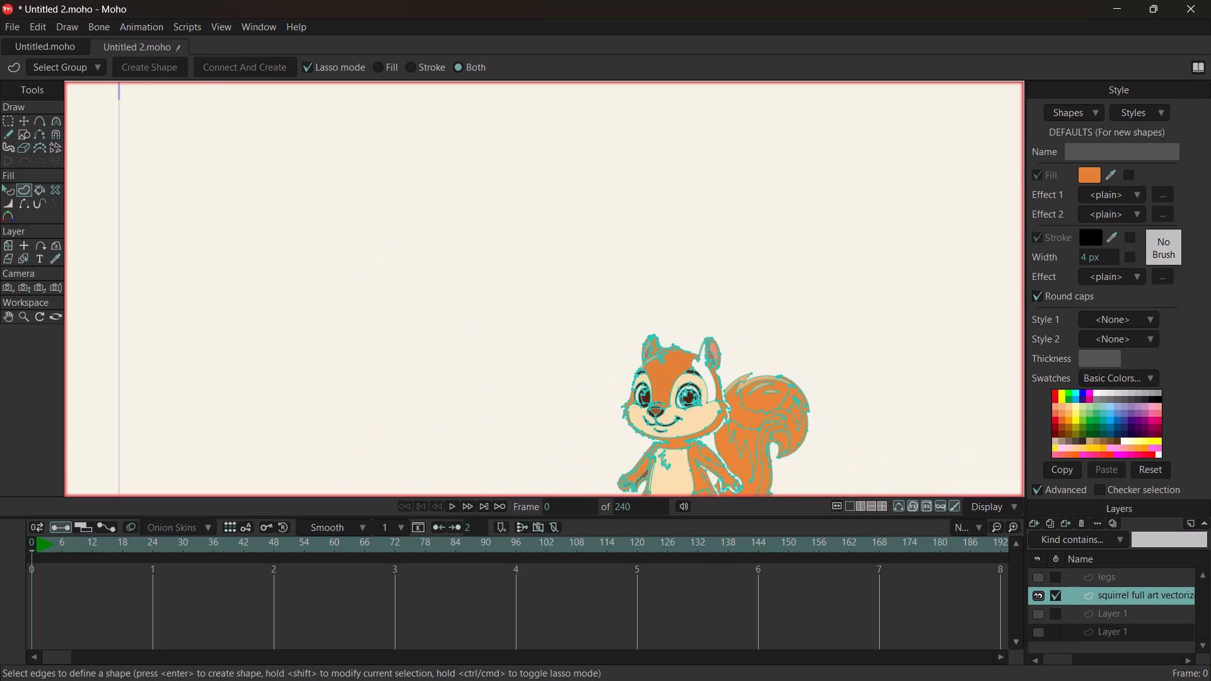
scroll(745, 417, "up", 8, "ctrl")
scroll(640, 296, "up", 4, "ctrl")
scroll(572, 165, "down", 1, "ctrl")
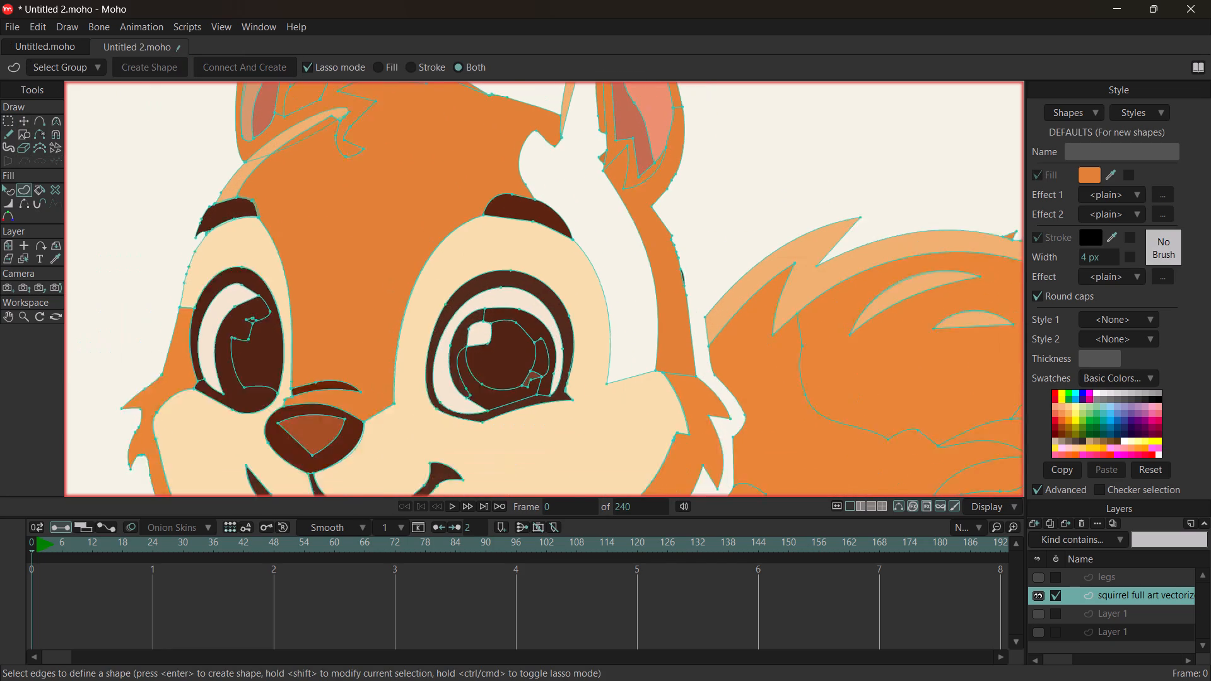
scroll(572, 165, "down", 1, "ctrl")
scroll(597, 116, "up", 4, "ctrl")
scroll(592, 125, "down", 2, "ctrl")
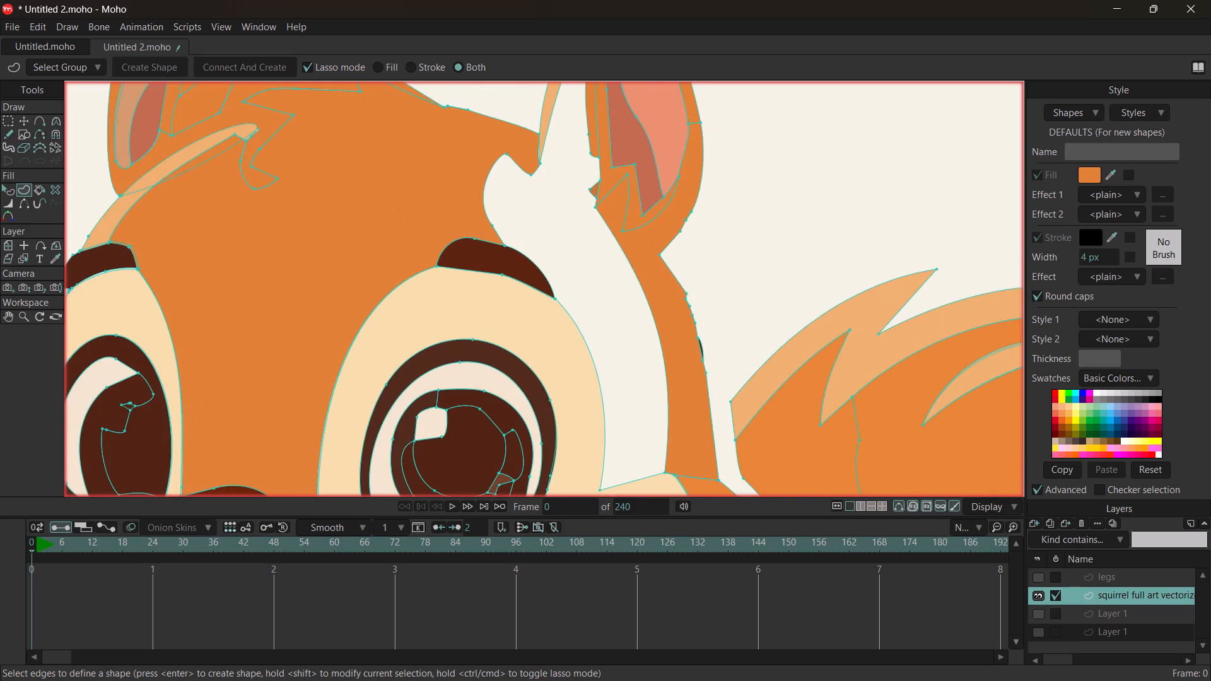
scroll(555, 112, "down", 6, "ctrl")
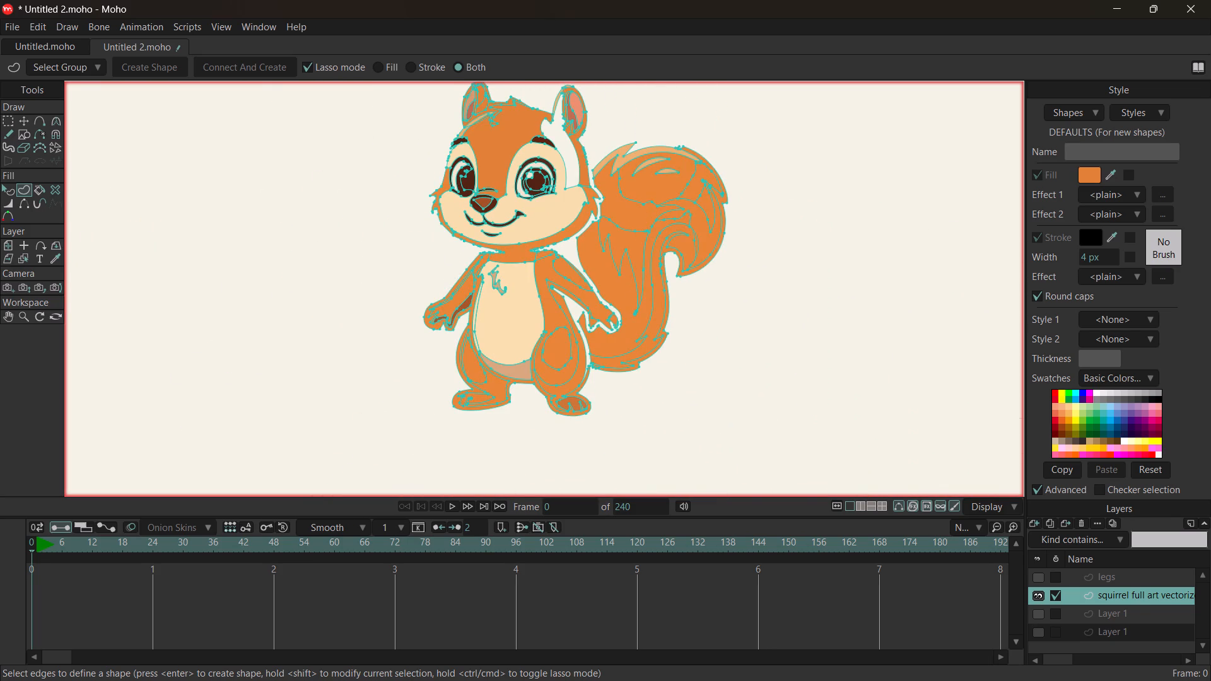
scroll(538, 129, "down", 2, "ctrl")
scroll(550, 83, "up", 8, "ctrl")
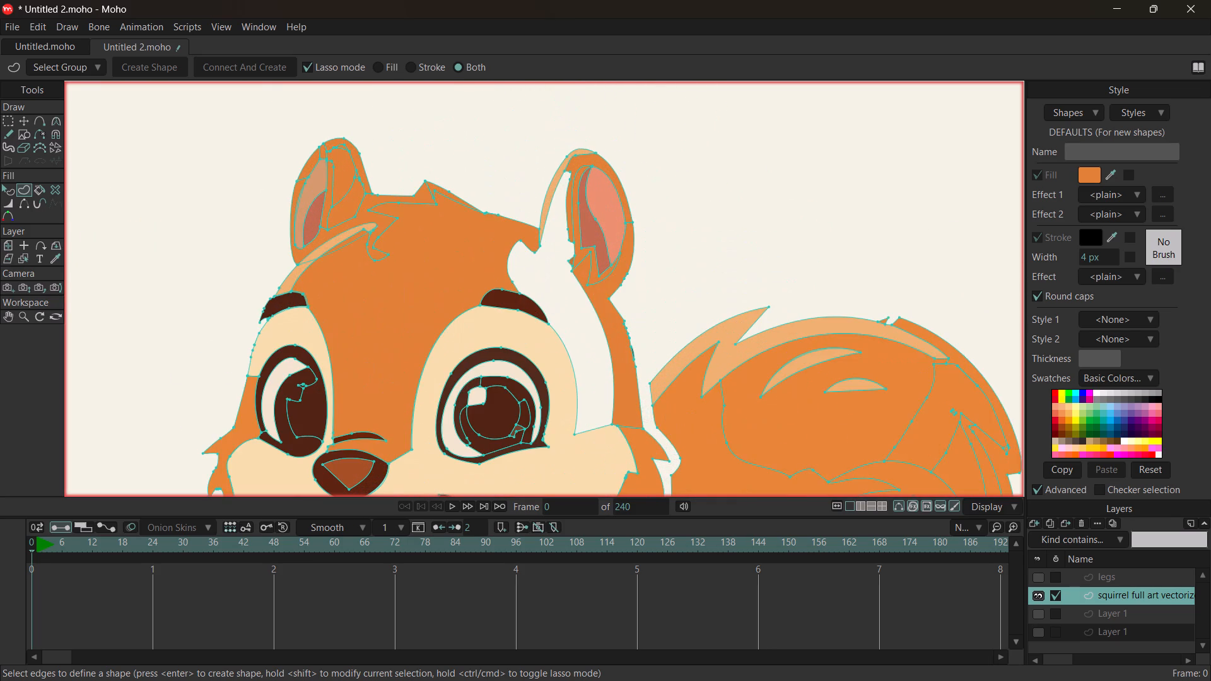
scroll(506, 170, "up", 2, "ctrl")
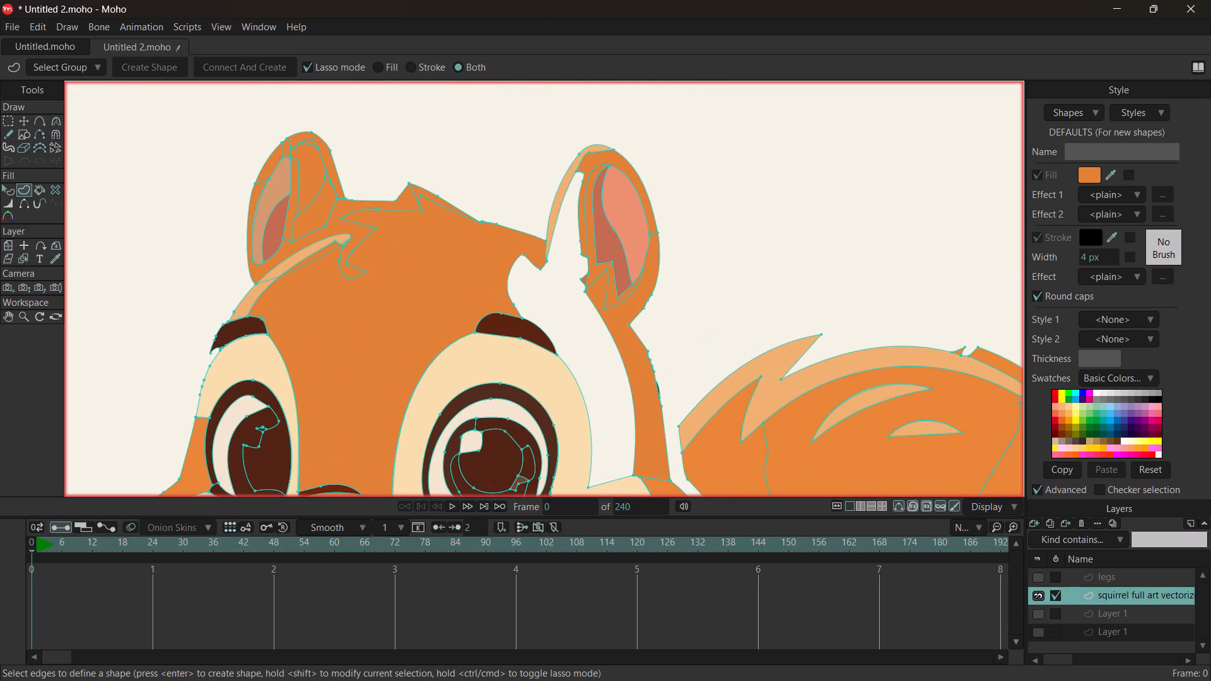
Move the forehead's edge points and the light ear rim's lower tip to extend the orange forehead into the gap beside the near ear.
left_click(547, 288)
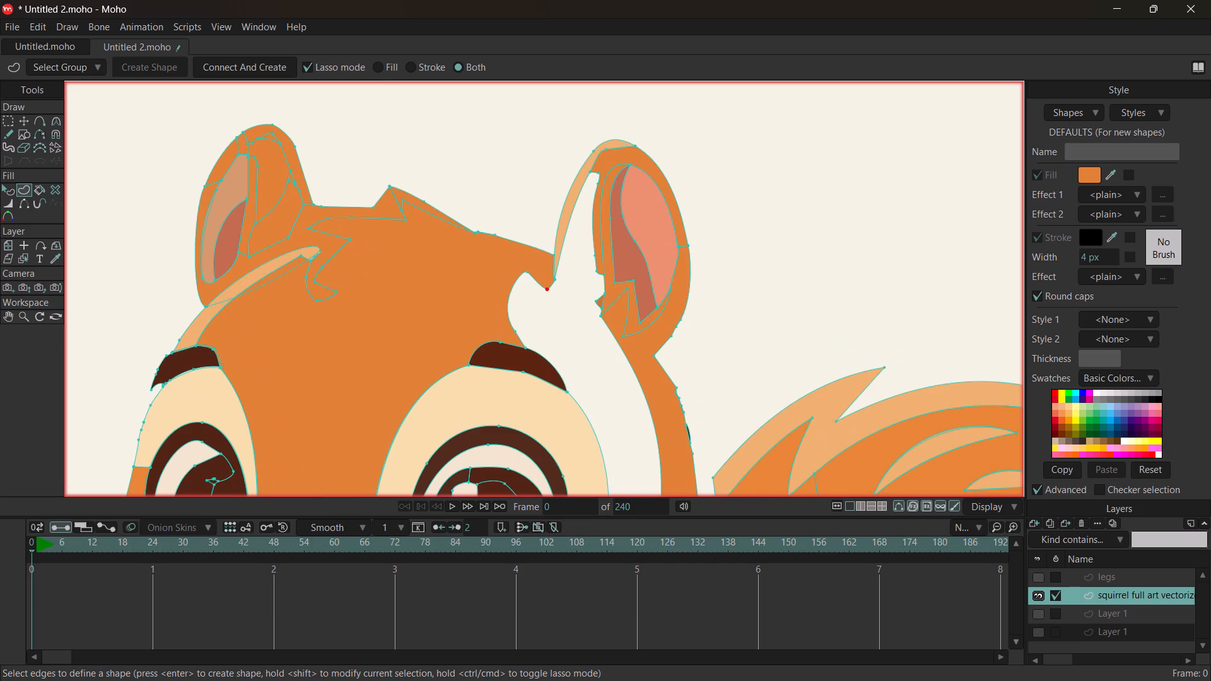
left_click_drag(545, 287, 567, 318)
left_click(23, 122)
scroll(527, 263, "up", 4, "ctrl")
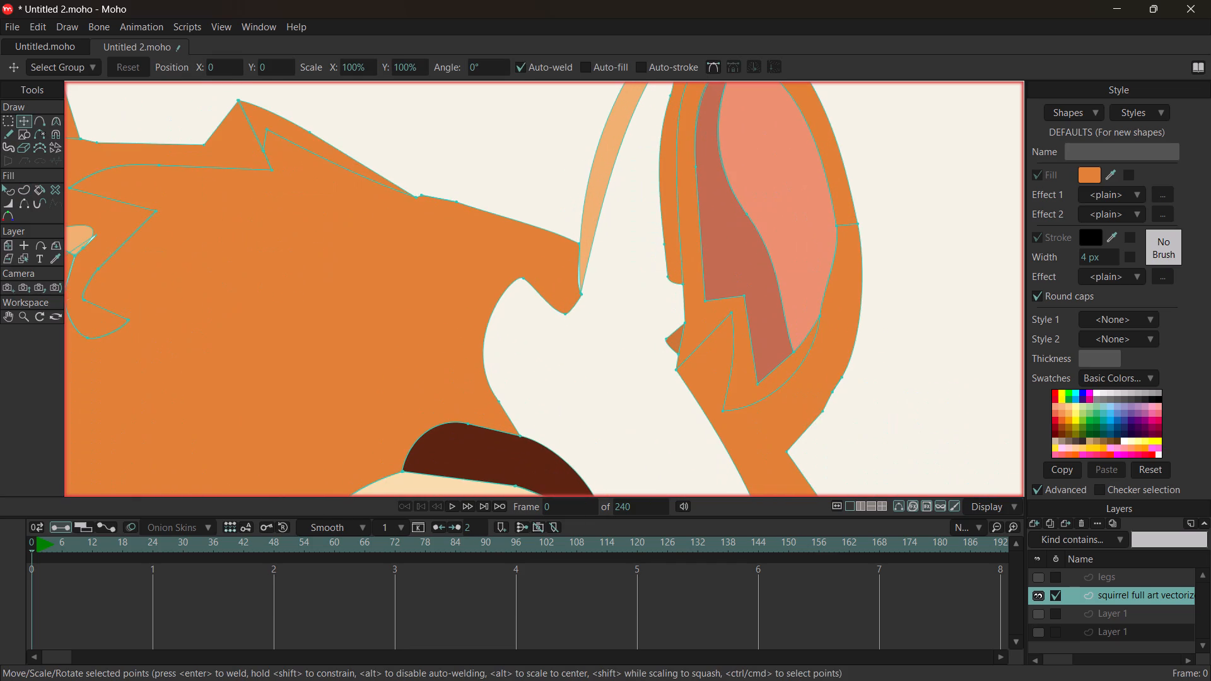
left_click_drag(520, 278, 655, 426)
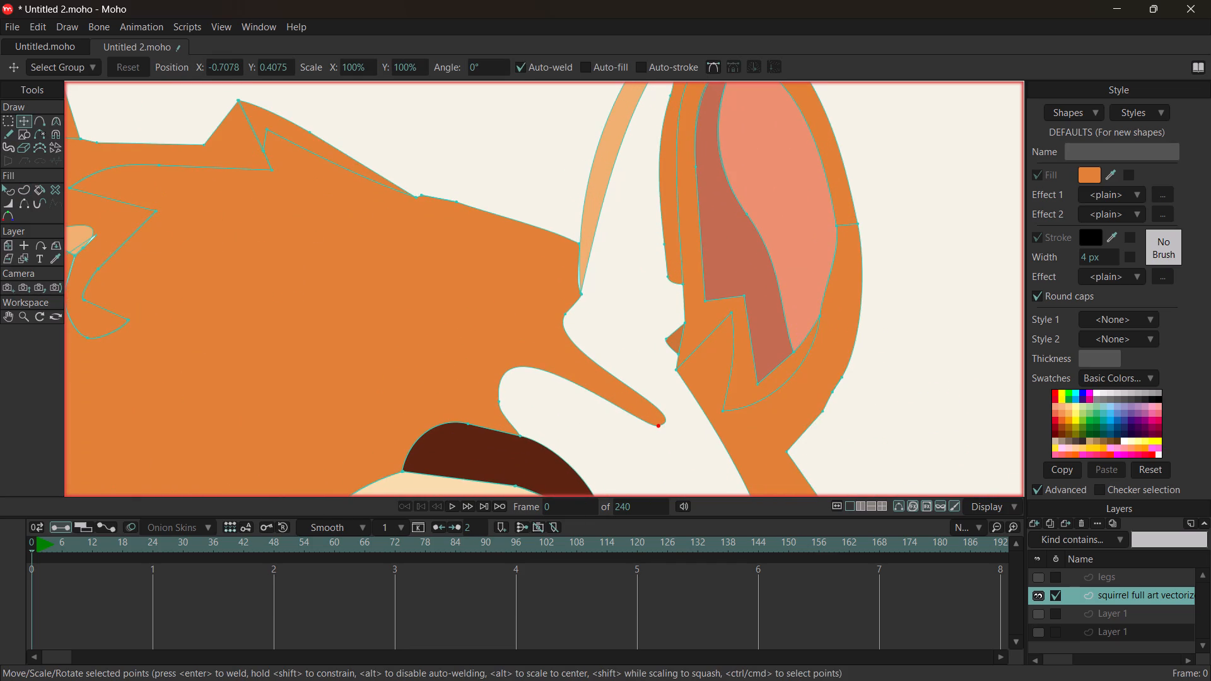
left_click_drag(563, 313, 623, 366)
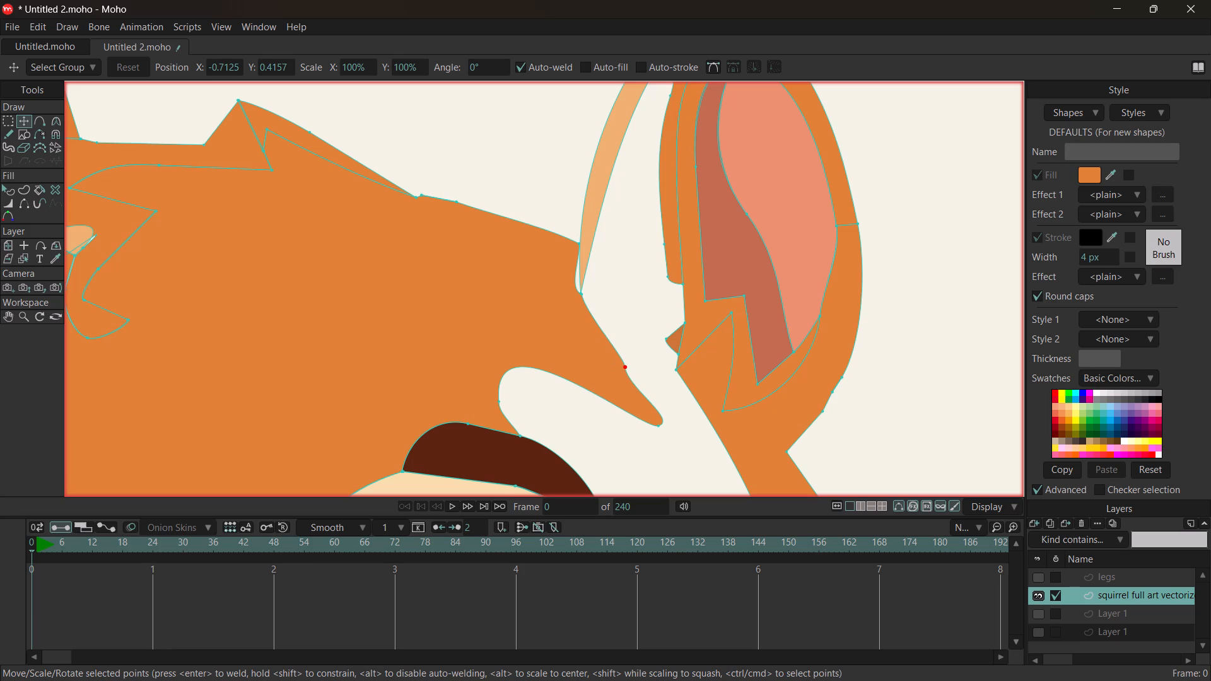
left_click_drag(580, 289, 575, 285)
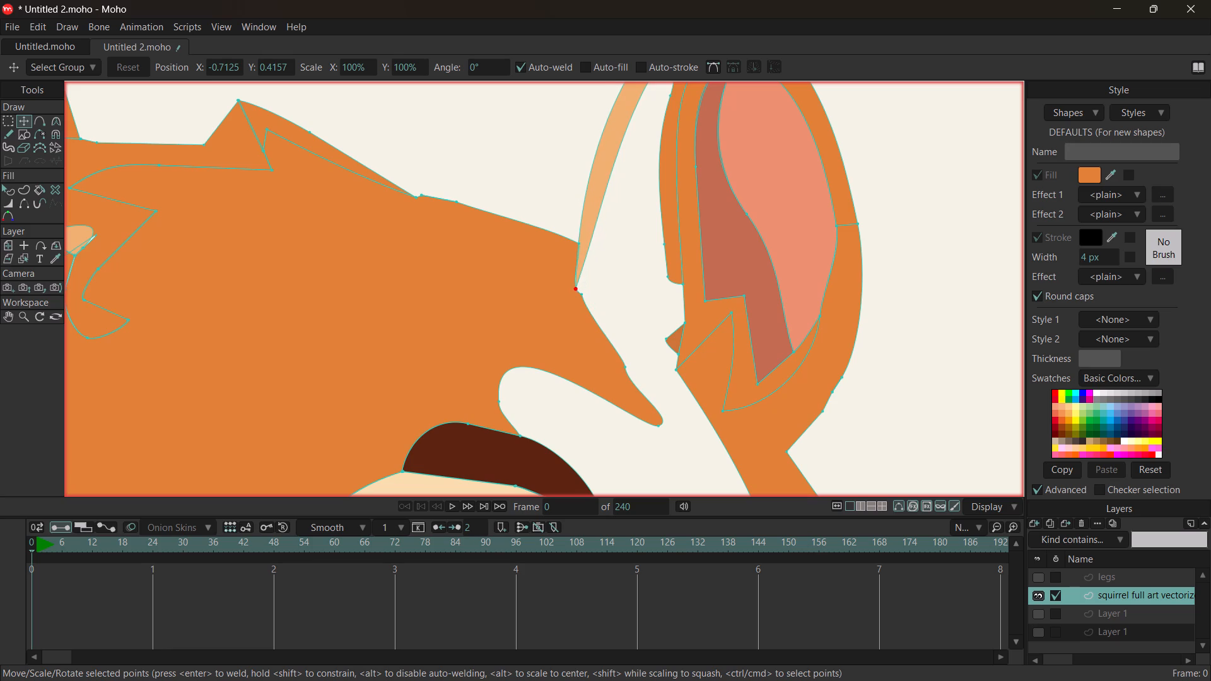
left_click_drag(575, 285, 574, 286)
scroll(592, 291, "up", 3, "ctrl")
left_click_drag(572, 294, 594, 313)
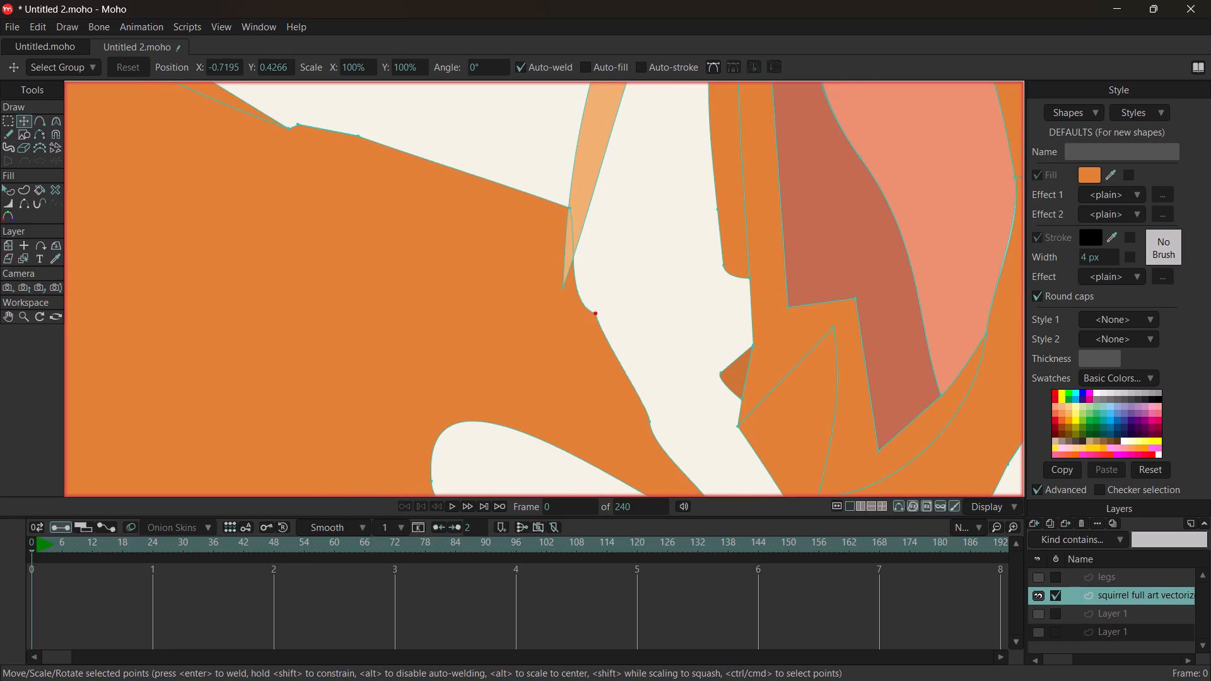
left_click_drag(594, 313, 658, 344)
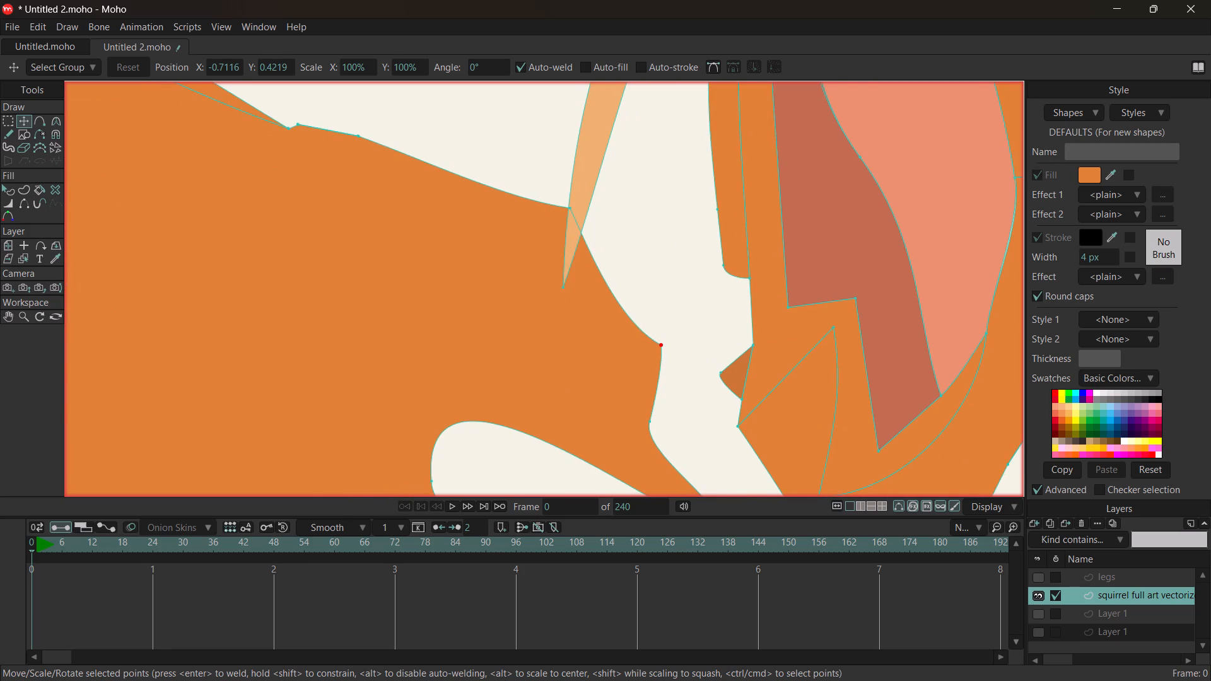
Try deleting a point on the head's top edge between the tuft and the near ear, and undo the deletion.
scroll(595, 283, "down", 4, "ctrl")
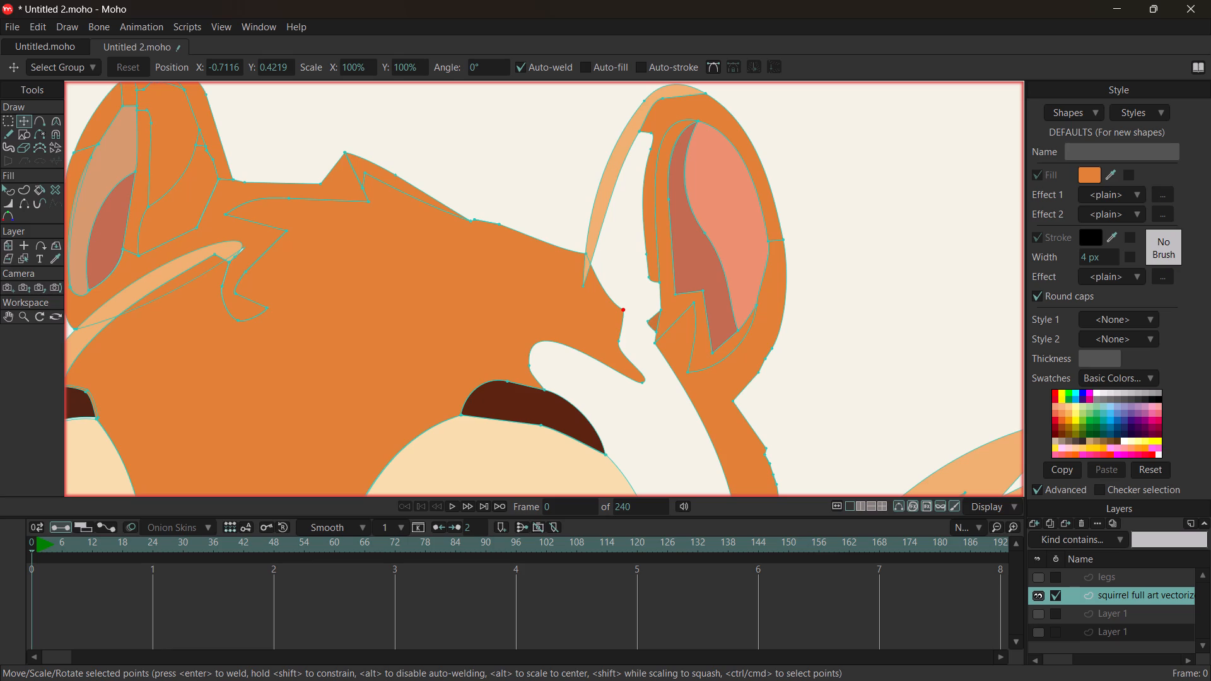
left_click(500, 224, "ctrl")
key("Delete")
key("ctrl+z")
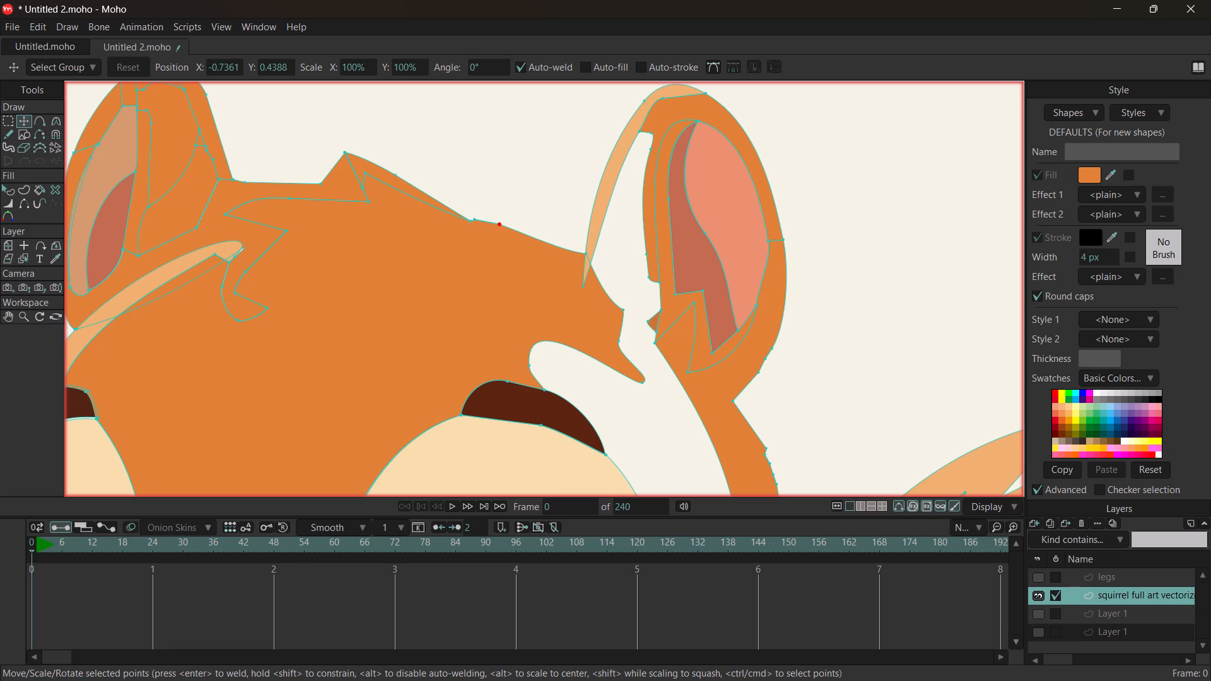
Pull the forehead's edge points down between the near eye and the side strip to fill the gap with orange.
scroll(609, 351, "down", 4)
scroll(664, 398, "up", 3)
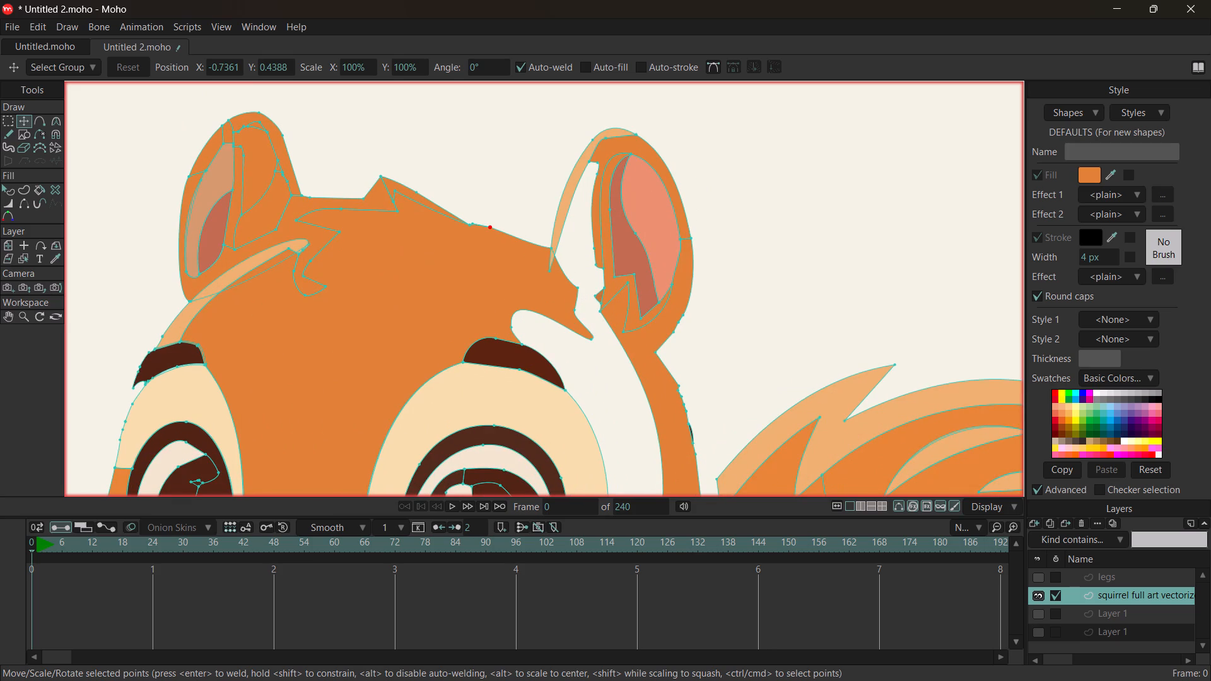
scroll(591, 357, "up", 3)
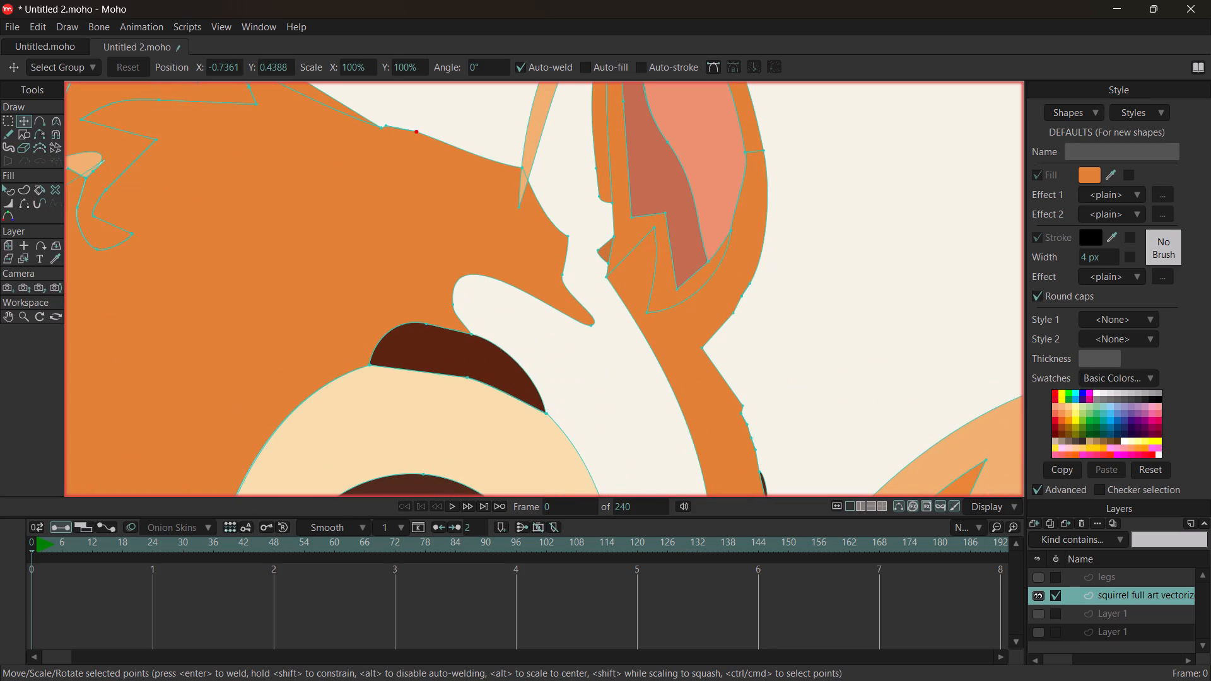
left_click_drag(565, 233, 613, 387)
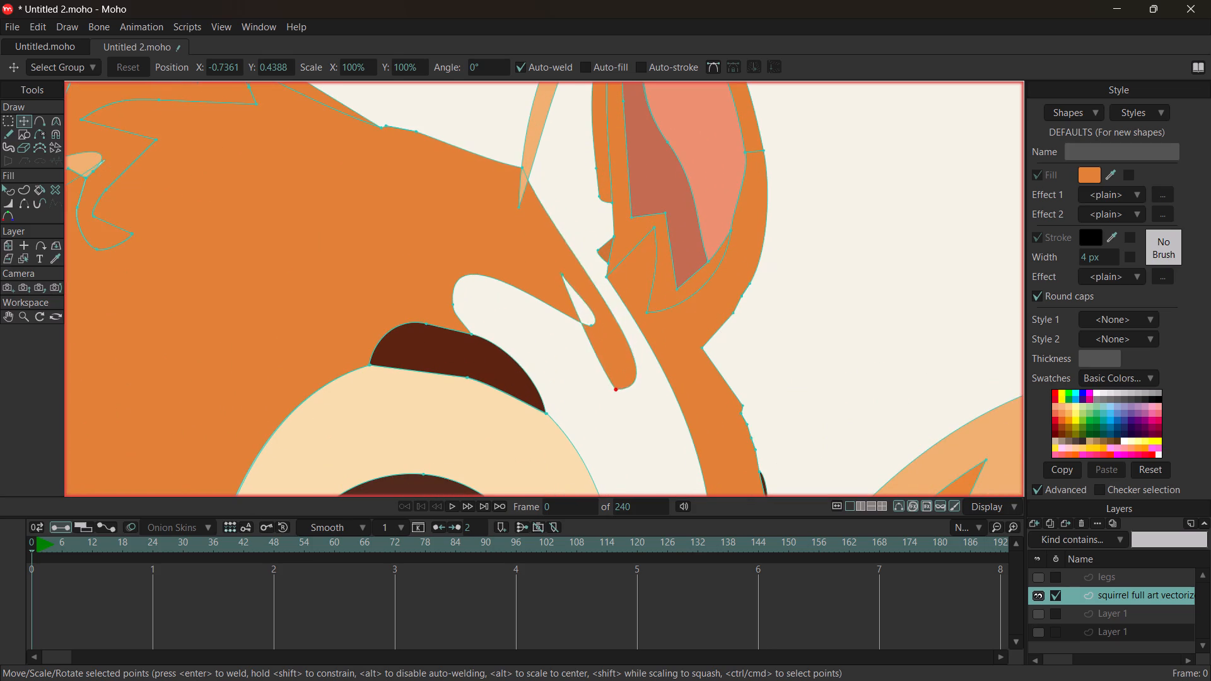
left_click_drag(613, 387, 571, 252)
left_click_drag(562, 276, 617, 328)
left_click_drag(589, 322, 682, 476)
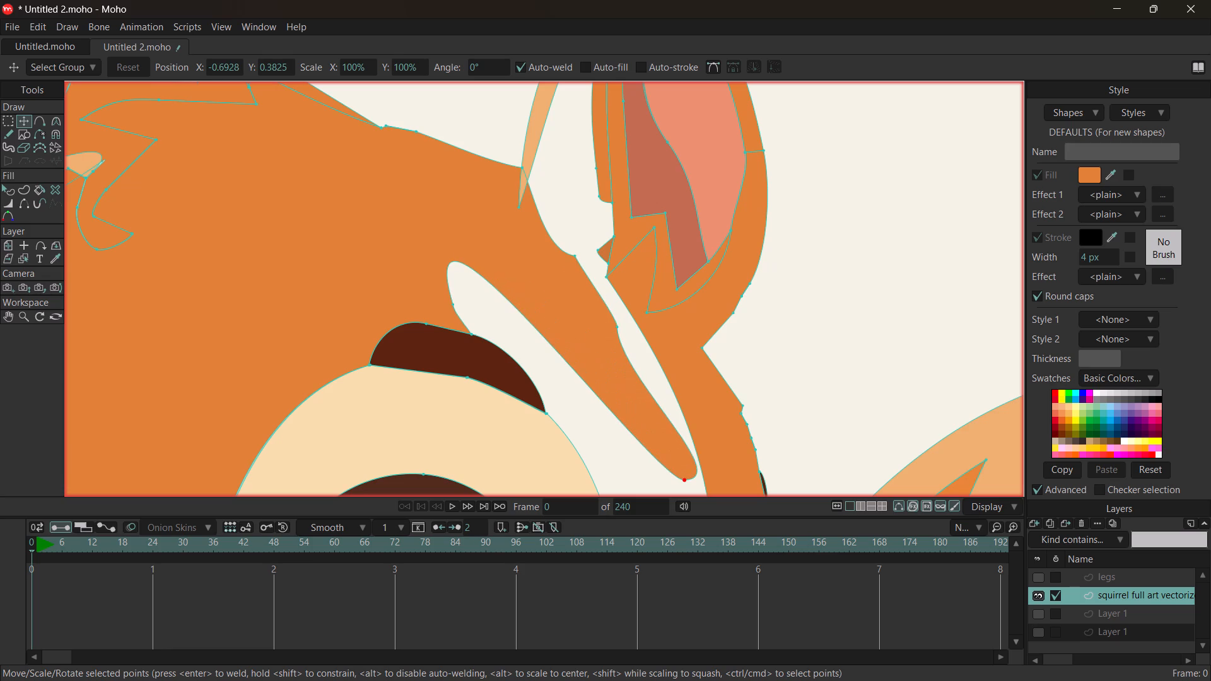
left_click_drag(451, 302, 641, 473)
Move the forehead point at the near eyebrow down along the outer edge of the cream eye patch.
scroll(513, 352, "down", 4, "ctrl")
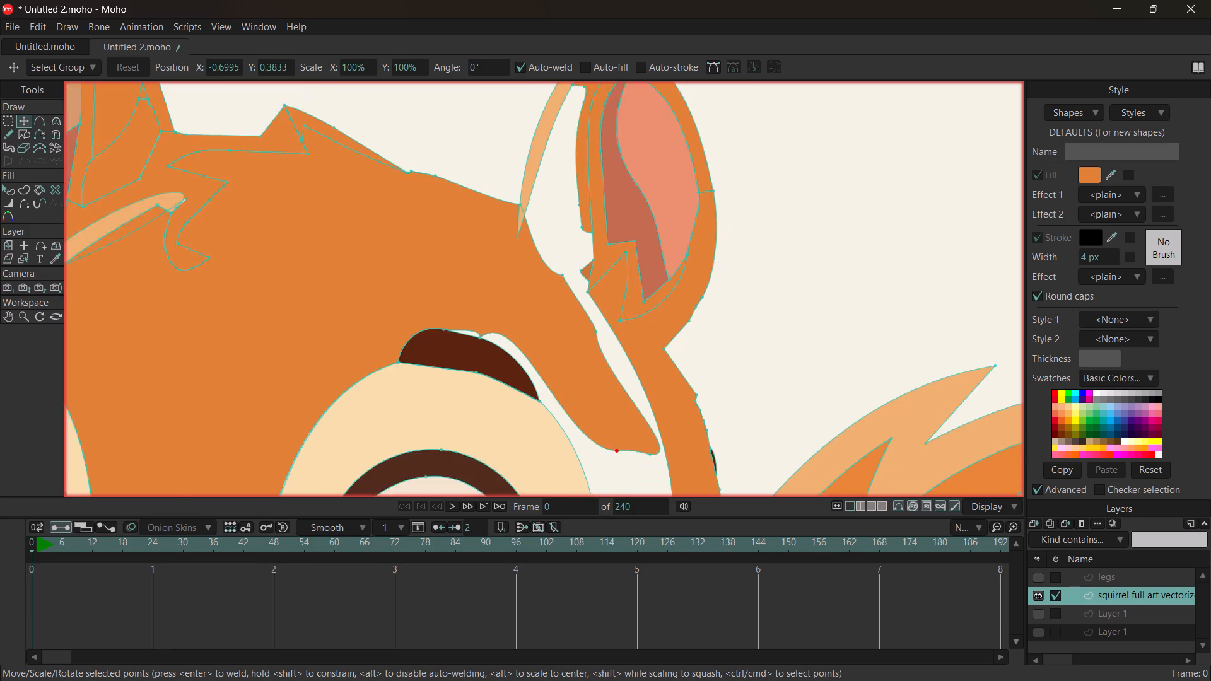
scroll(513, 351, "up", 4, "ctrl")
left_click_drag(477, 334, 484, 339)
left_click(479, 334)
left_click_drag(479, 337, 483, 340)
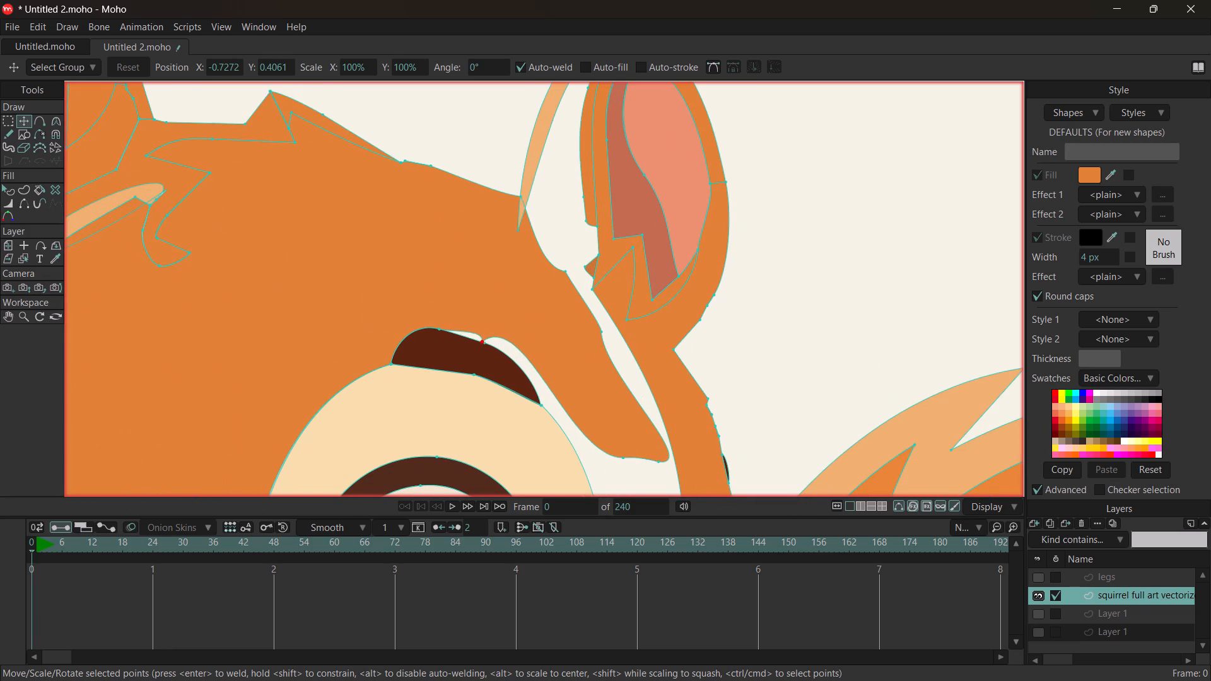
left_click_drag(483, 340, 566, 433)
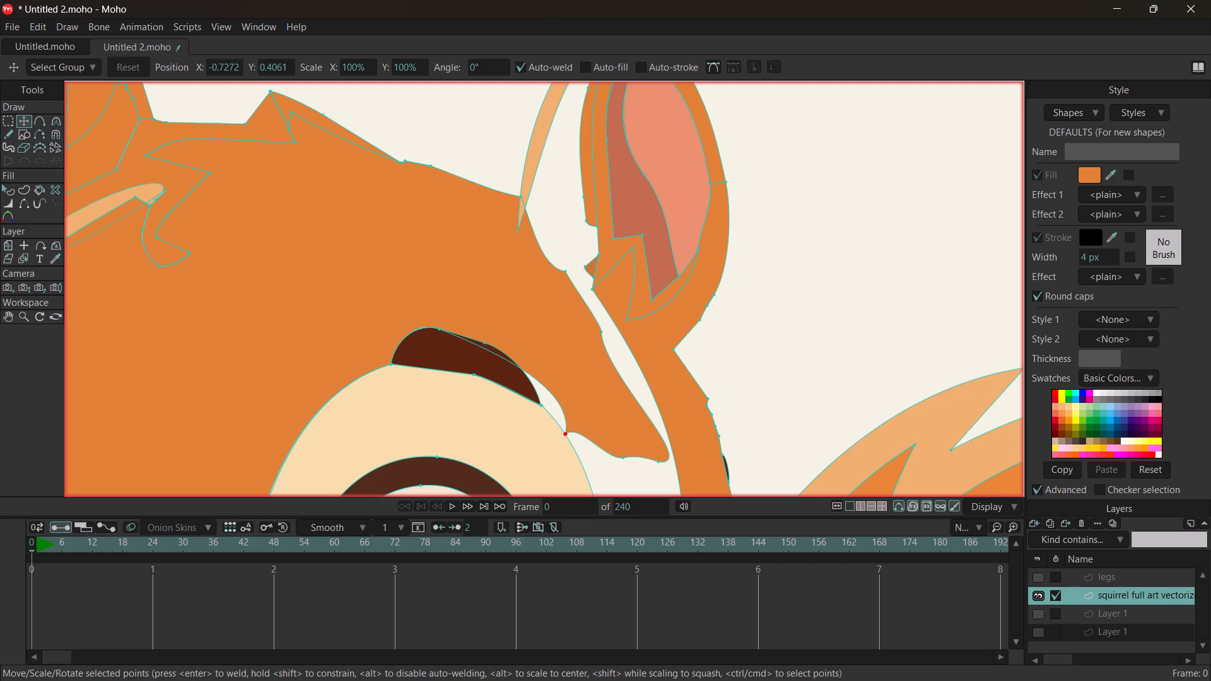
left_click_drag(566, 433, 588, 461)
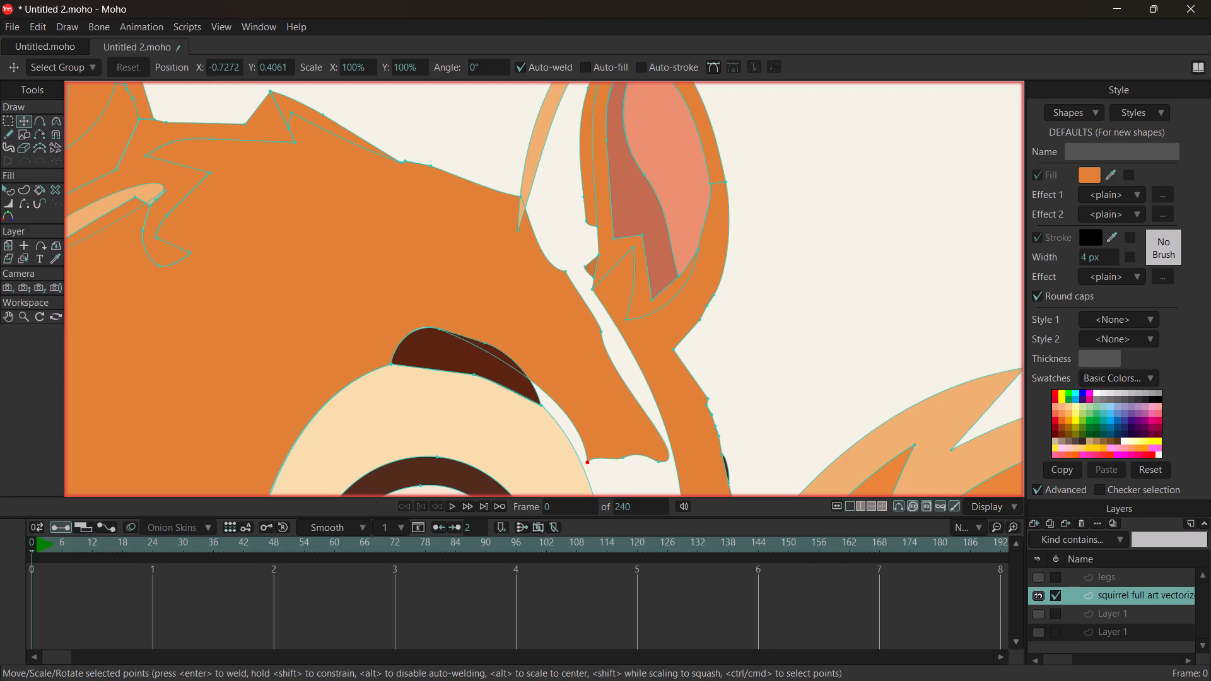
left_click_drag(588, 461, 588, 460)
Move the point on the near eyebrow's top edge slightly down.
scroll(525, 400, "down", 3, "ctrl")
scroll(527, 419, "up", 7, "ctrl")
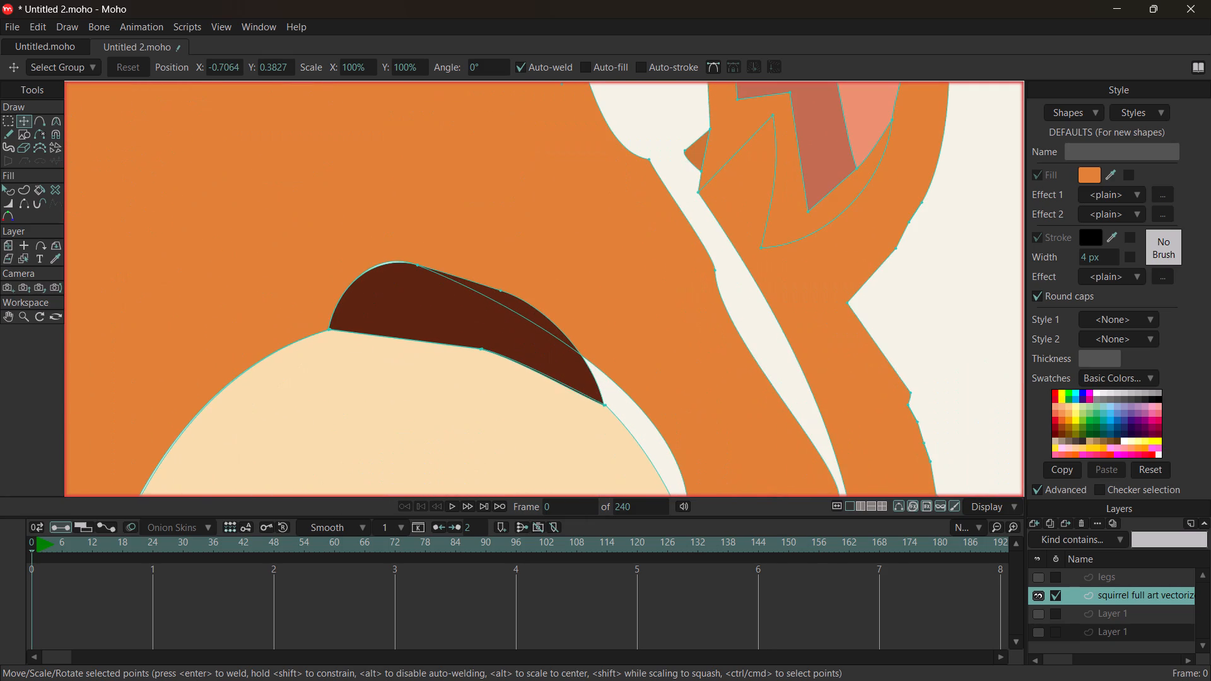
left_click_drag(418, 264, 419, 272)
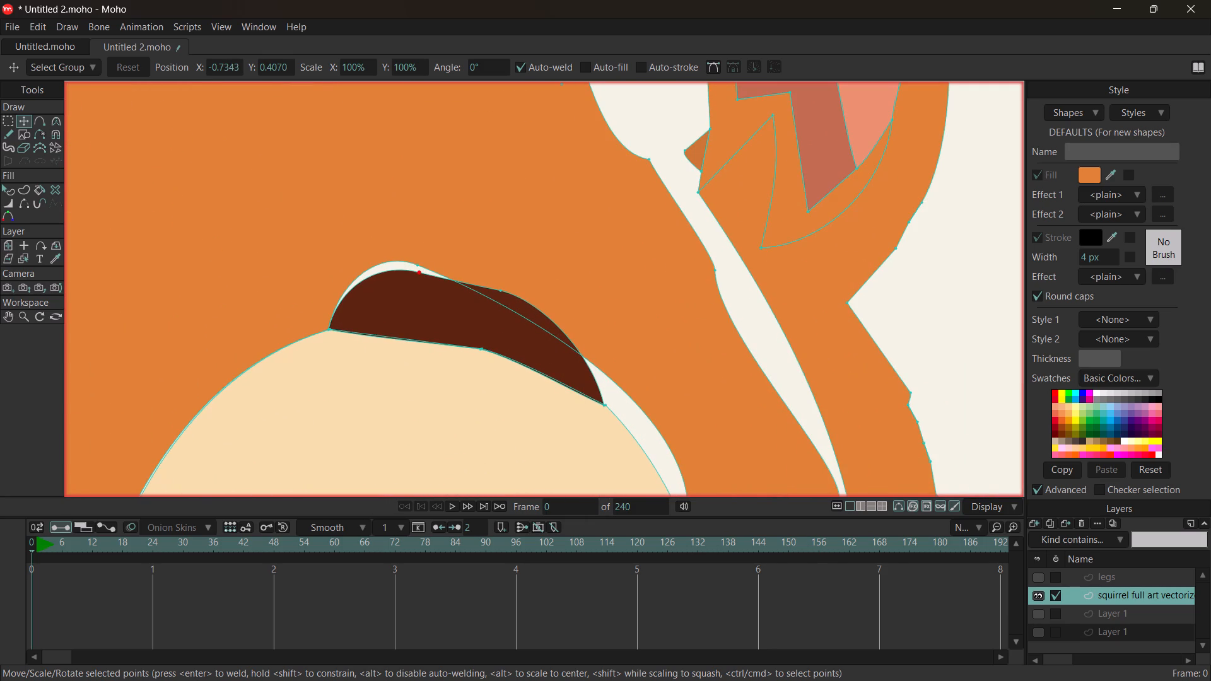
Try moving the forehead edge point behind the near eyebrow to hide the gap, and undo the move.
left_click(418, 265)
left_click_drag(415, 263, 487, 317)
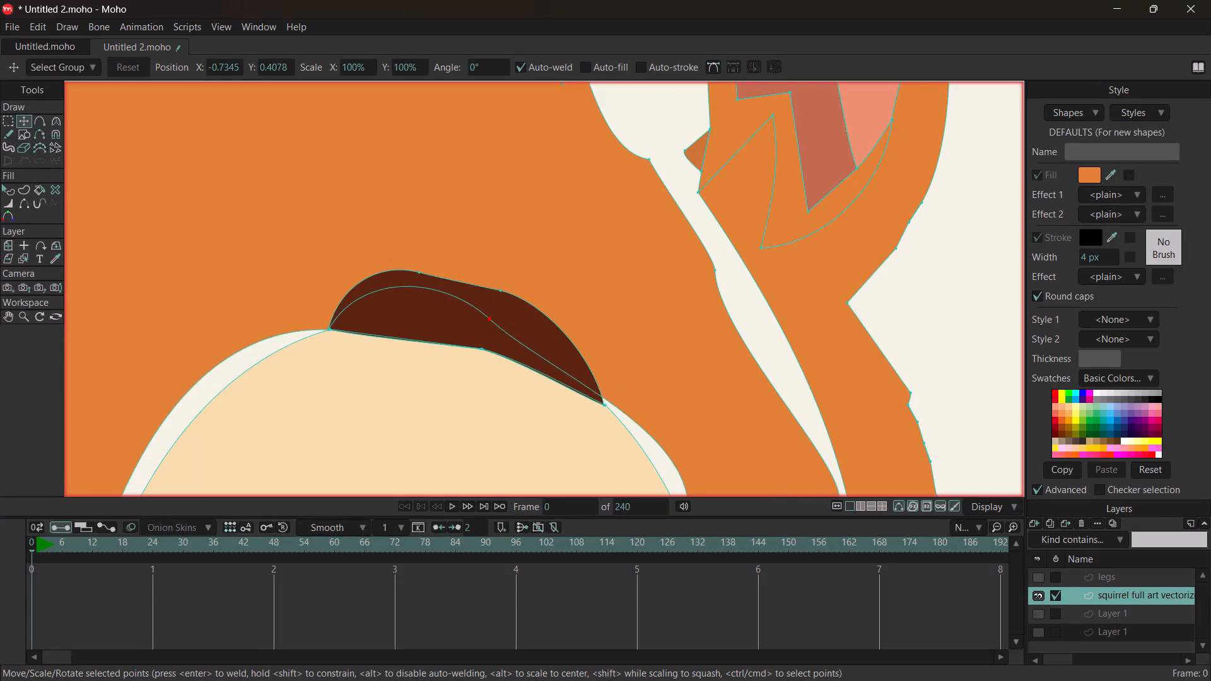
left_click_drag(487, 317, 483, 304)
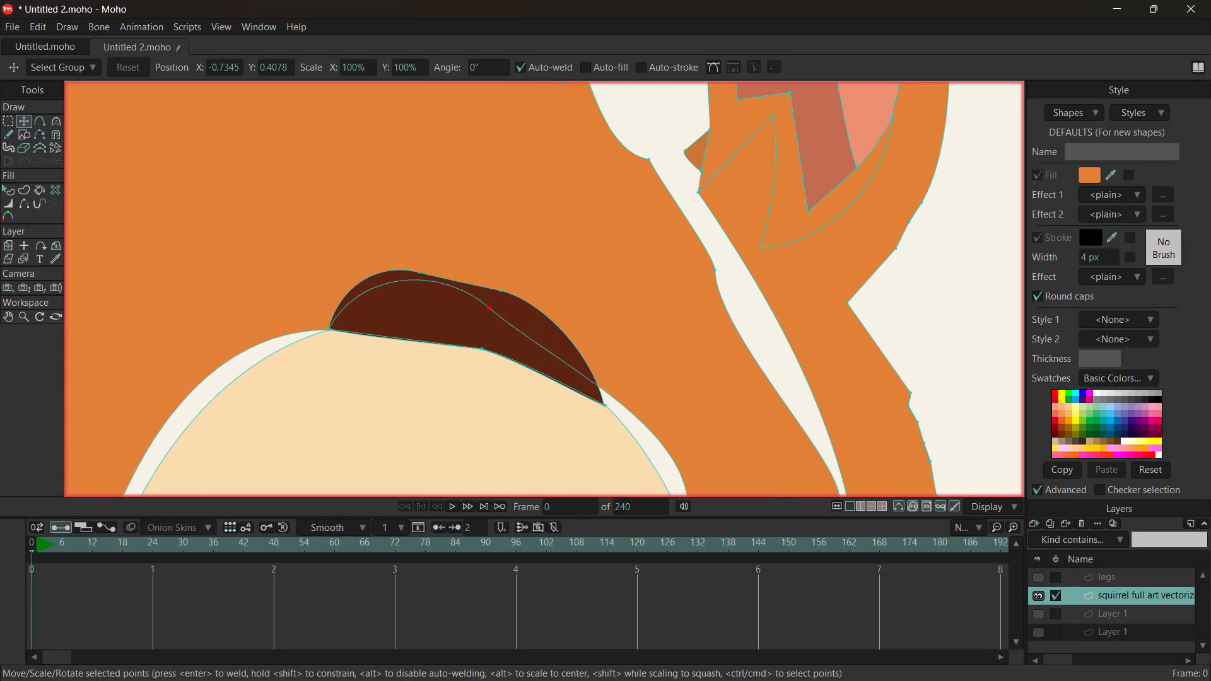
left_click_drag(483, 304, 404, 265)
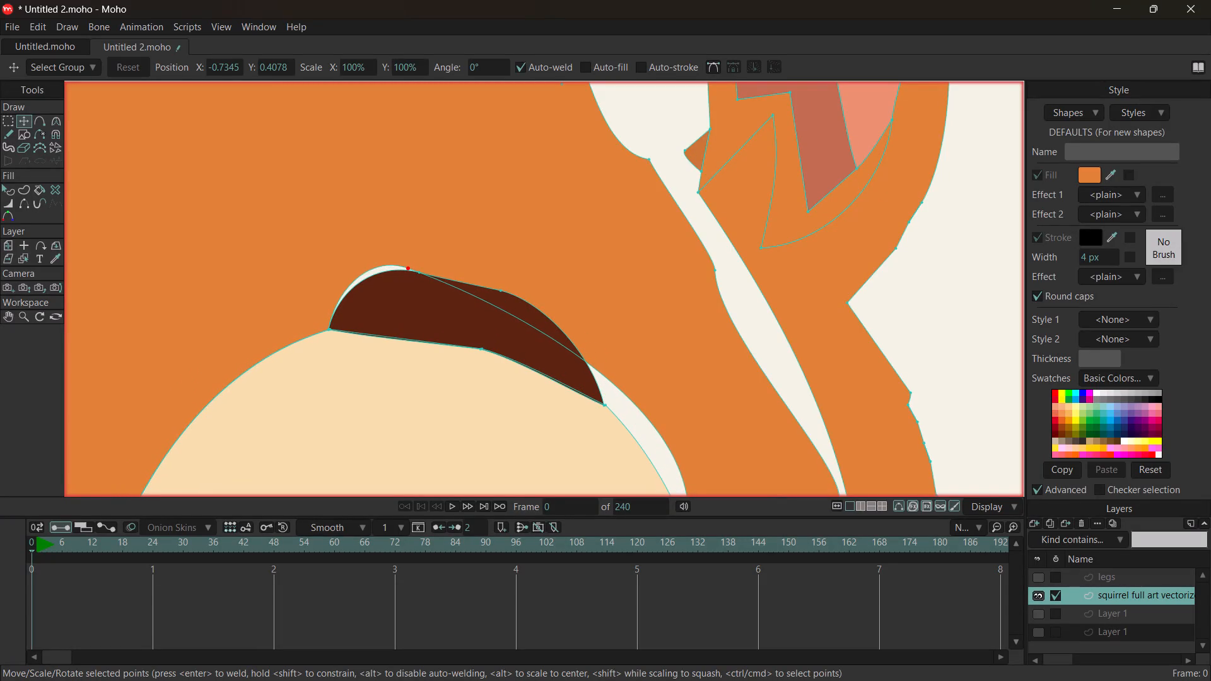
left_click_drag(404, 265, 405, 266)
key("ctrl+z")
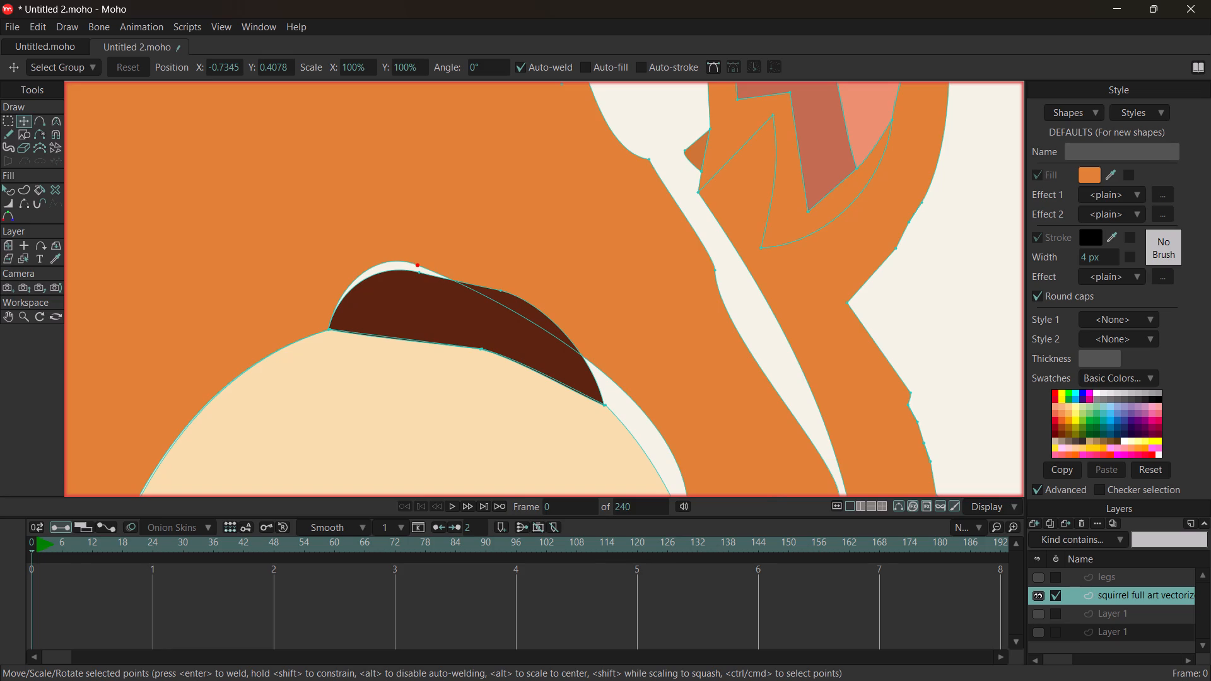
Add two points to the forehead's edge along the near eyebrow, one on each side of the existing edge point.
left_click(46, 122)
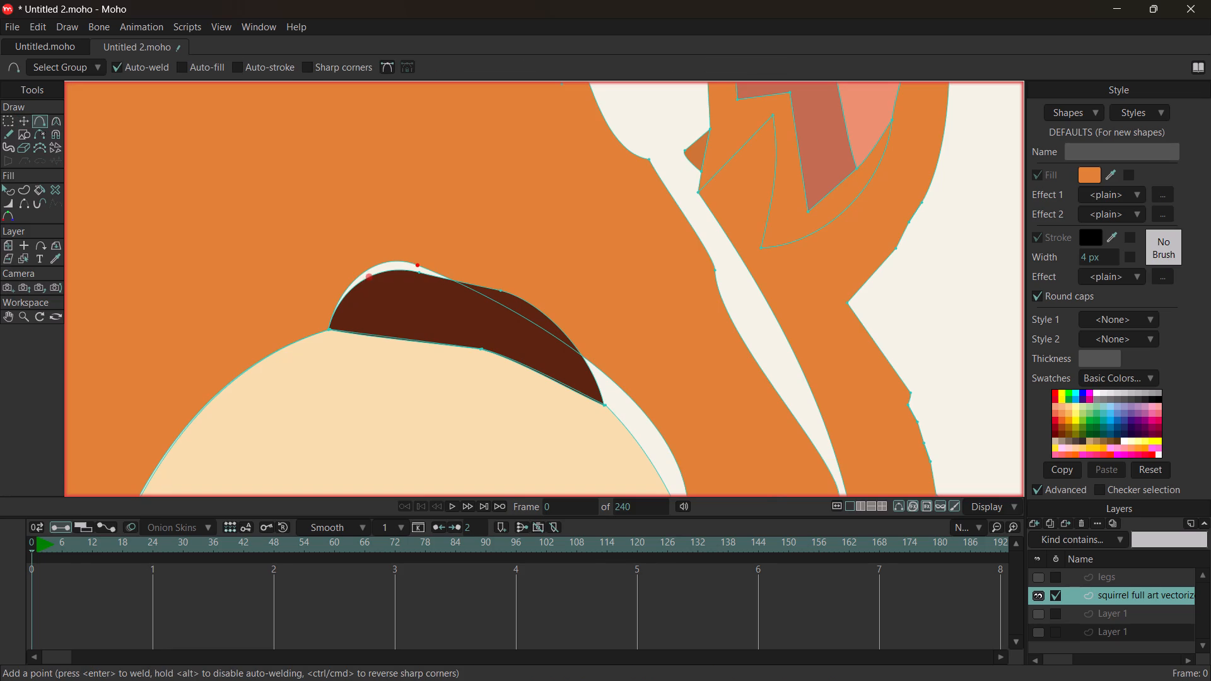
left_click(363, 270)
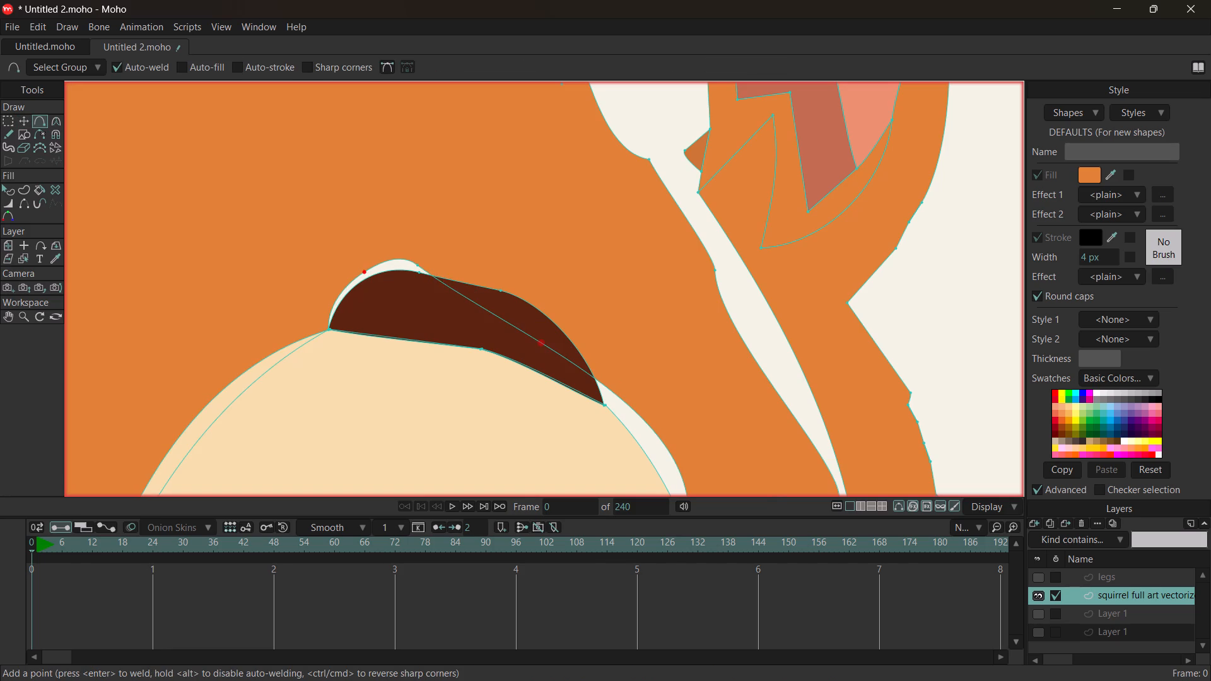
left_click(561, 356)
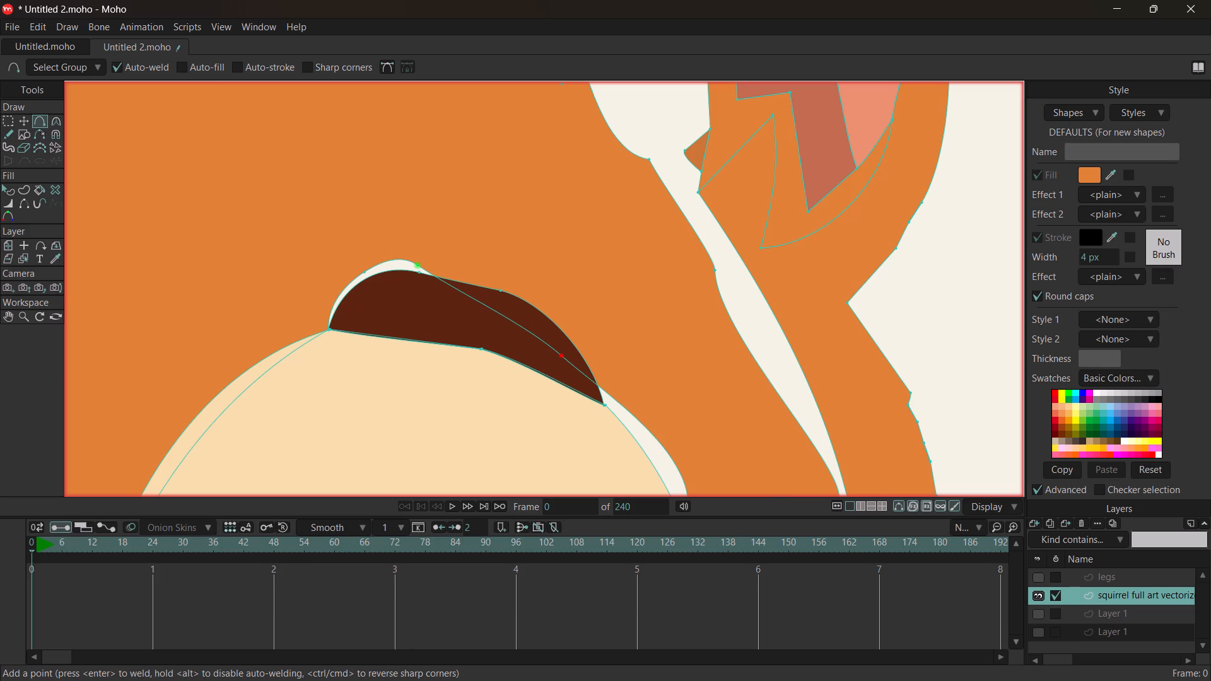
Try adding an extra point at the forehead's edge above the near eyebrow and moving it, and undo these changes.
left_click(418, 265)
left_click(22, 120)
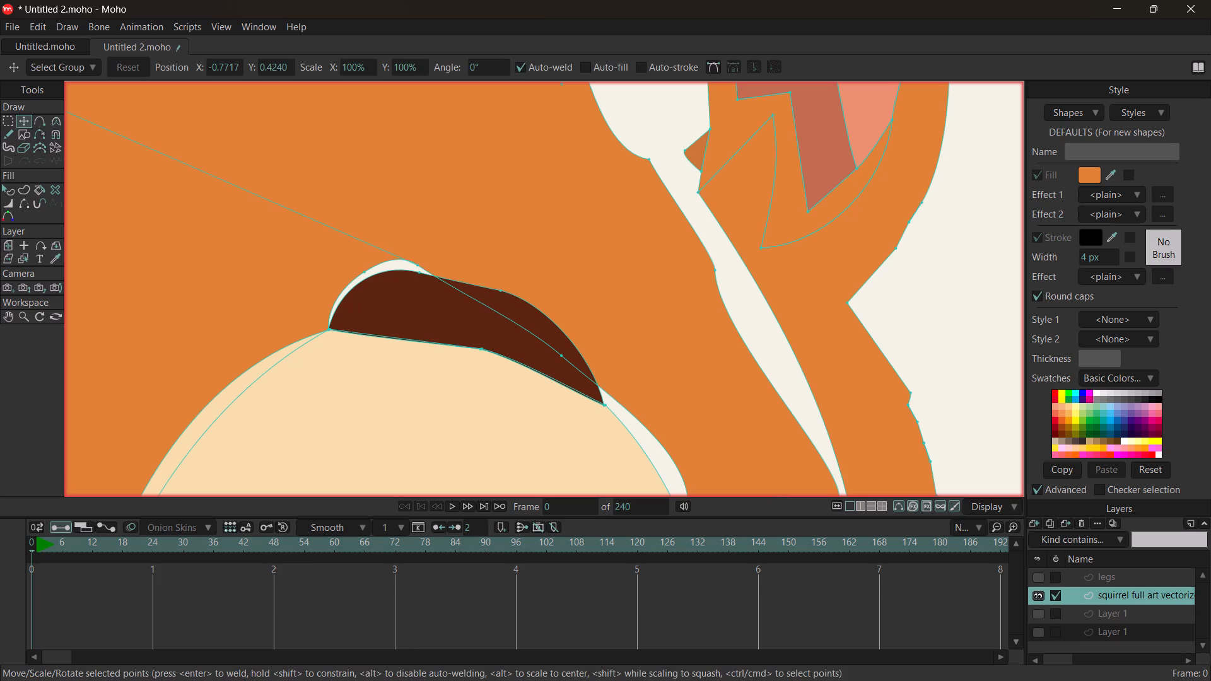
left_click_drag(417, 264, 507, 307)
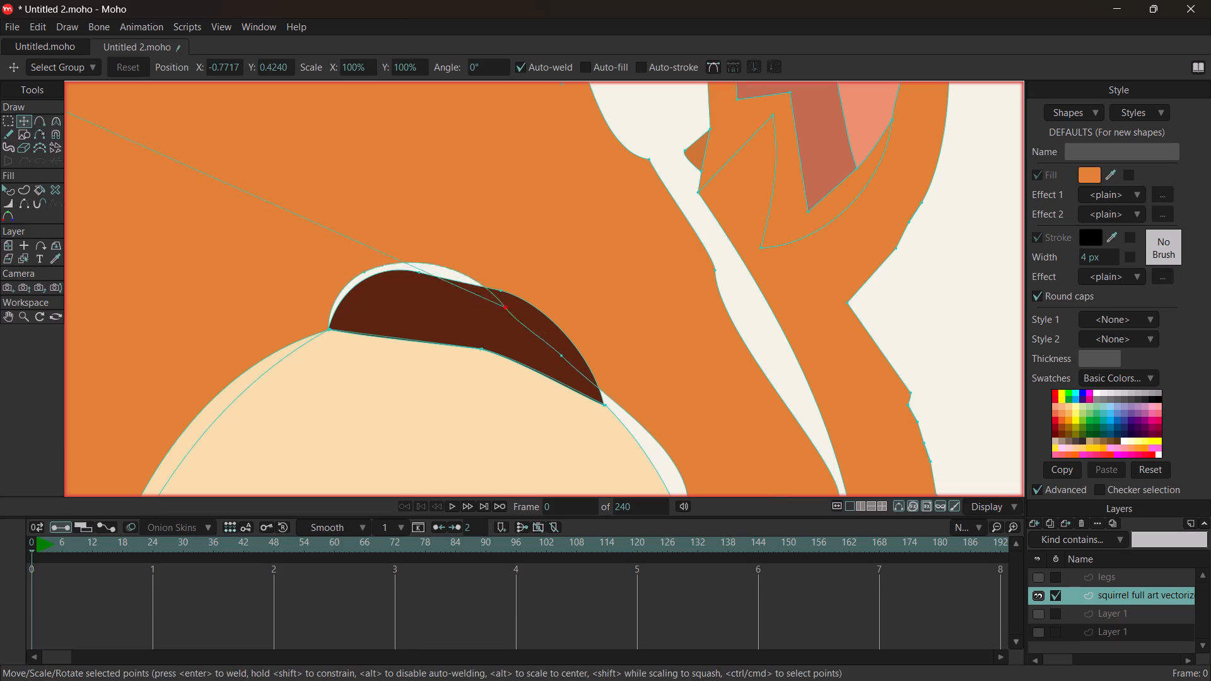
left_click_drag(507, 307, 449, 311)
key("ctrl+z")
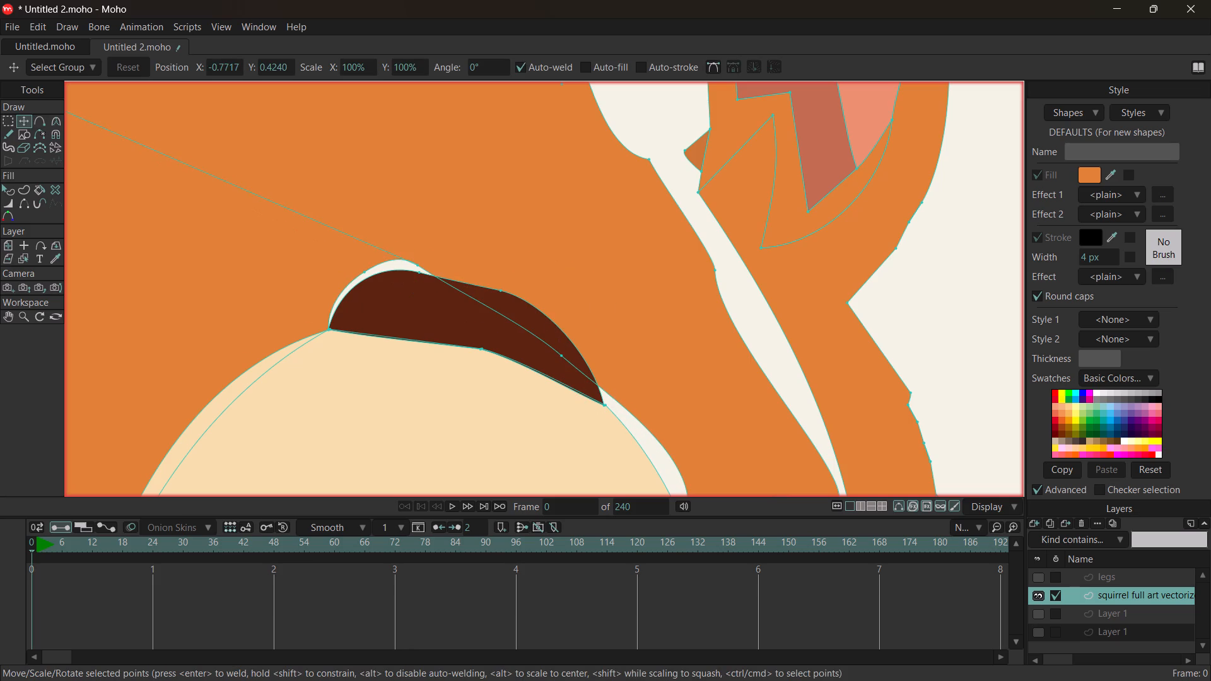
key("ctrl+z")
Move the three forehead edge points underneath the near eyebrow so its orange fill closes the gap above the brow.
scroll(408, 262, "up", 4, "ctrl")
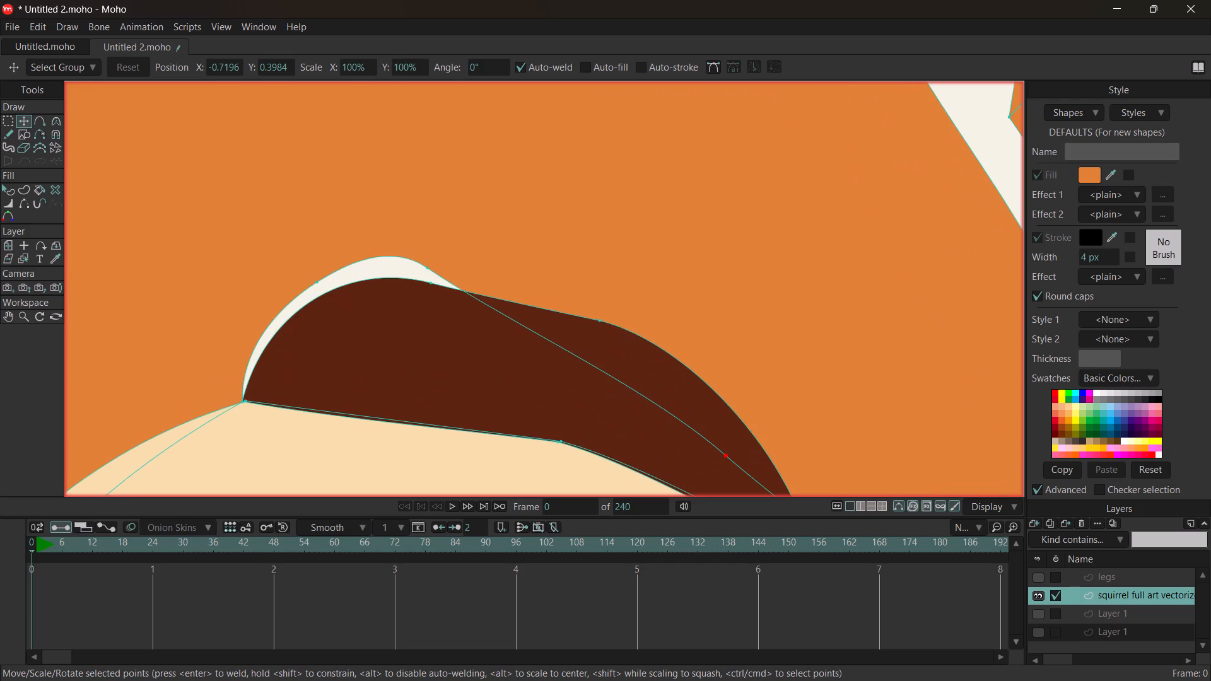
left_click_drag(427, 267, 563, 325)
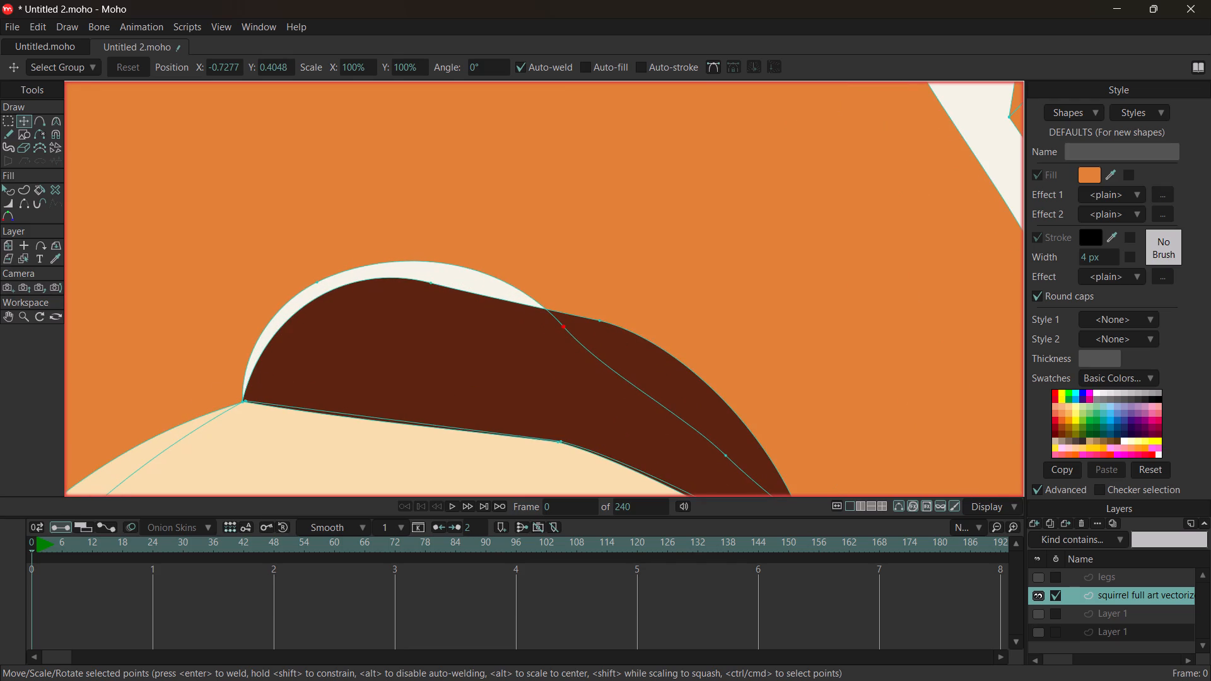
left_click_drag(314, 279, 359, 298)
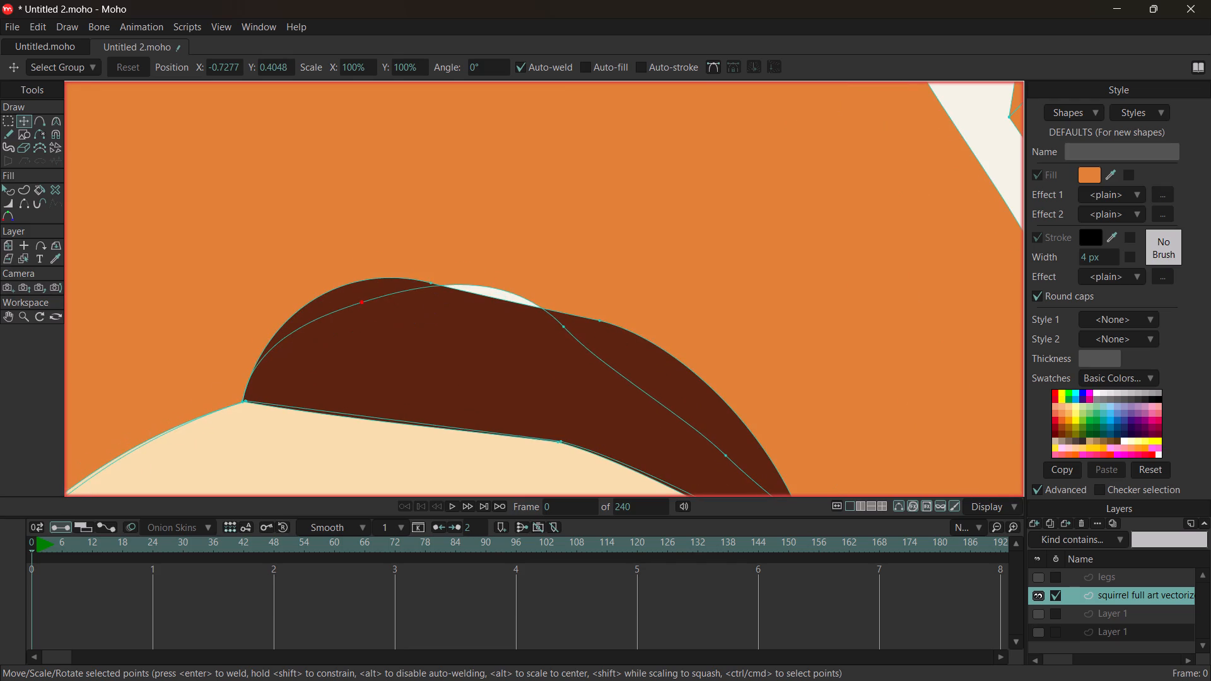
left_click_drag(359, 298, 358, 297)
scroll(253, 272, "down", 4, "ctrl")
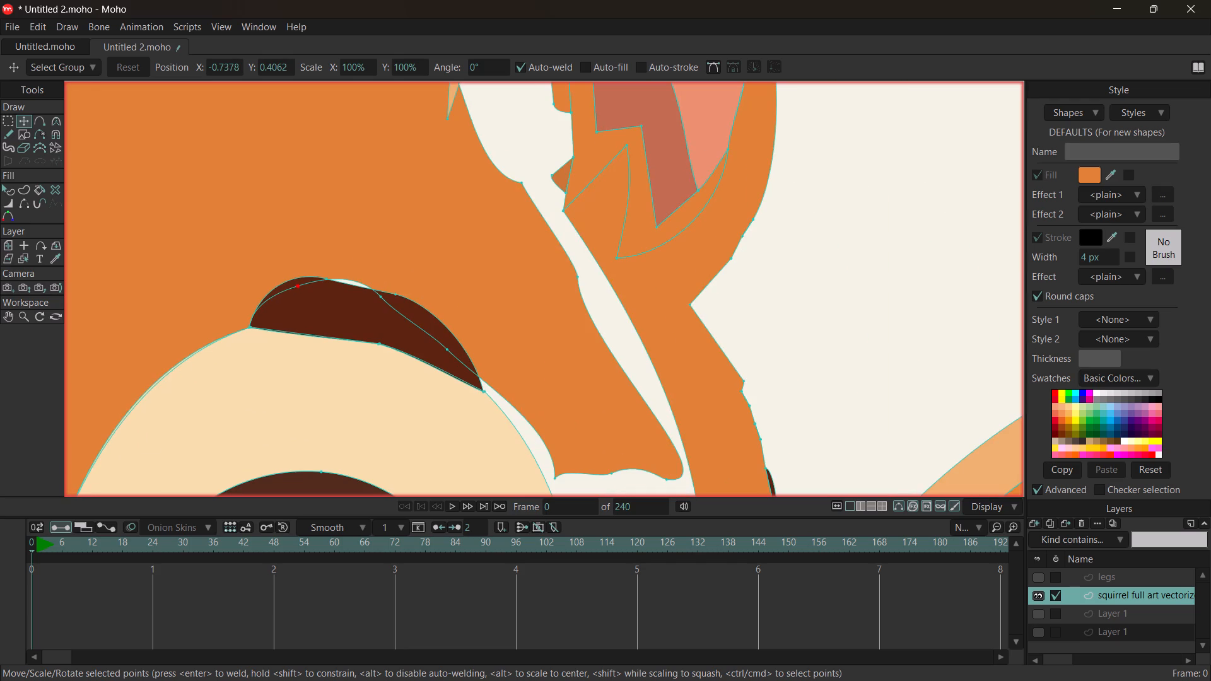
left_click_drag(378, 295, 427, 338)
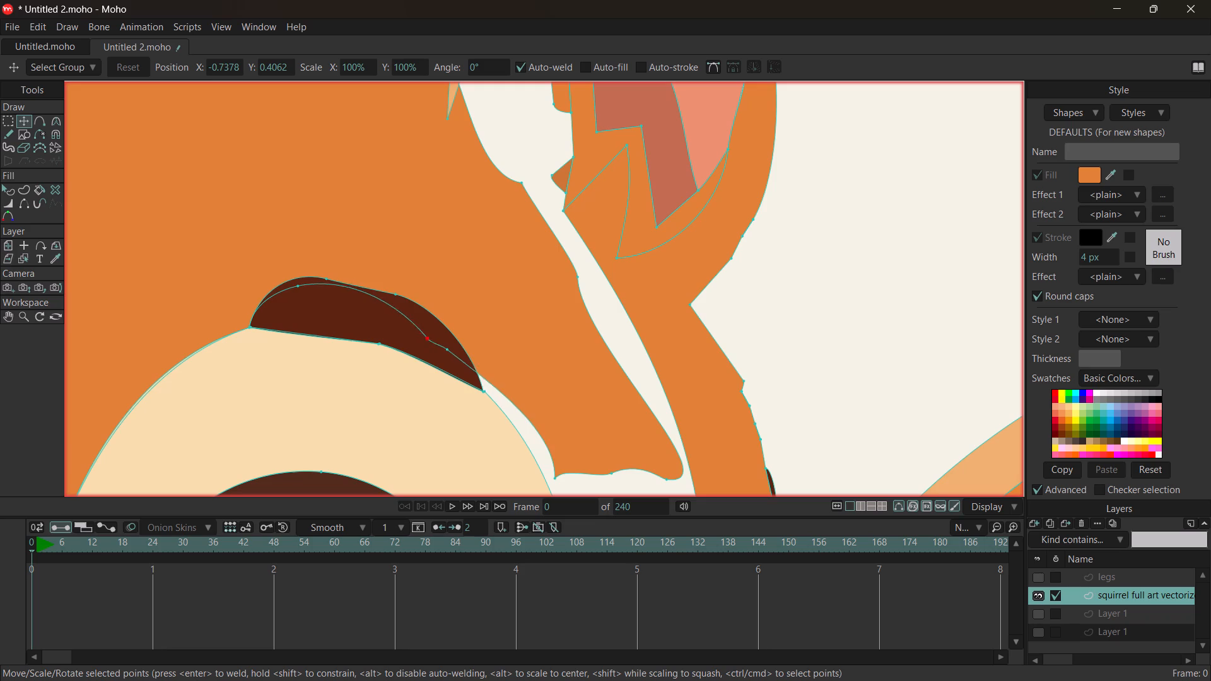
left_click_drag(427, 338, 435, 340)
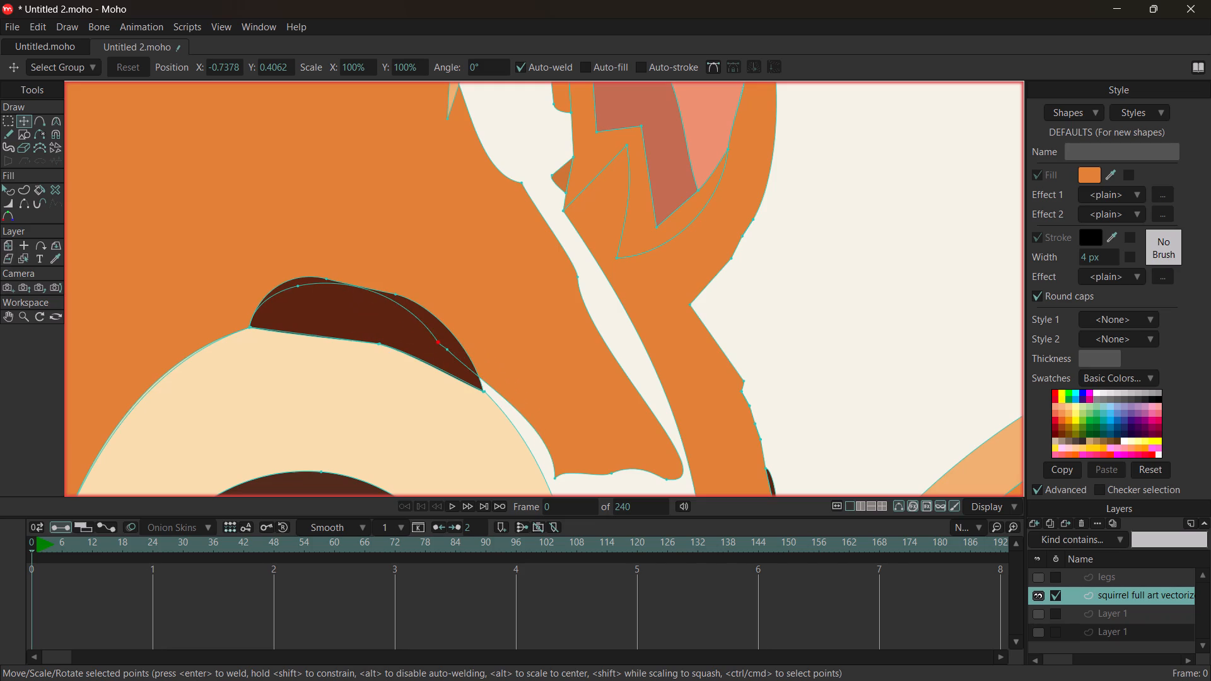
left_click_drag(435, 340, 346, 298)
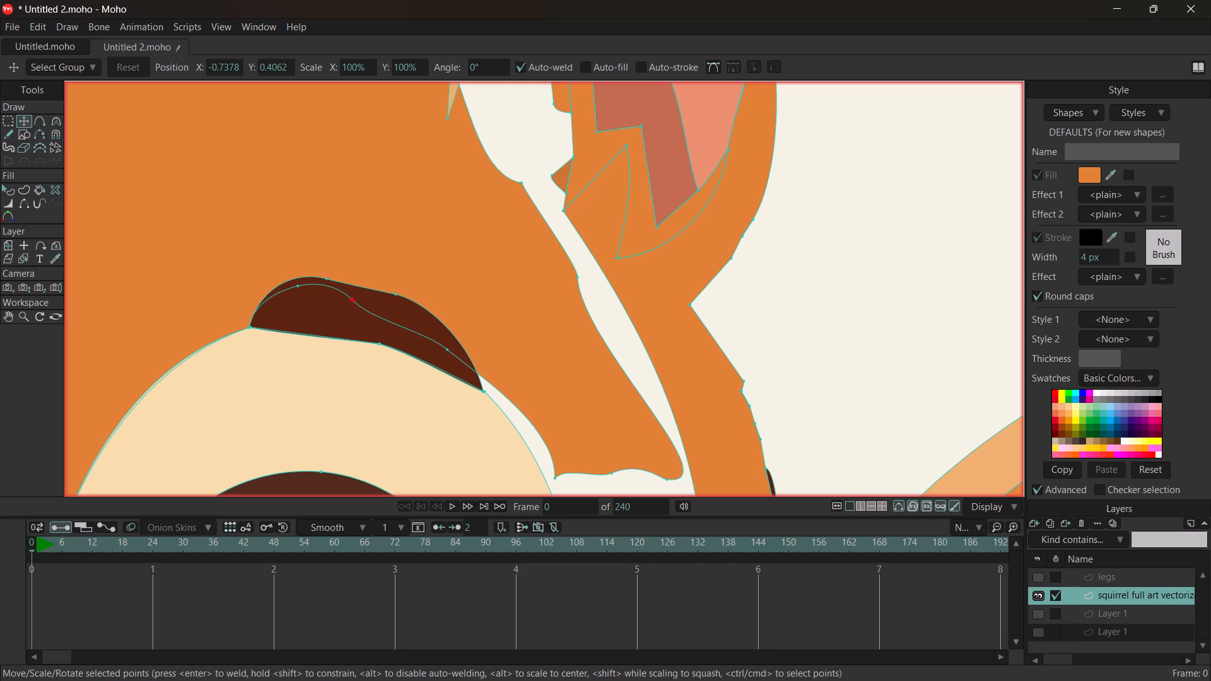
left_click_drag(346, 298, 361, 325)
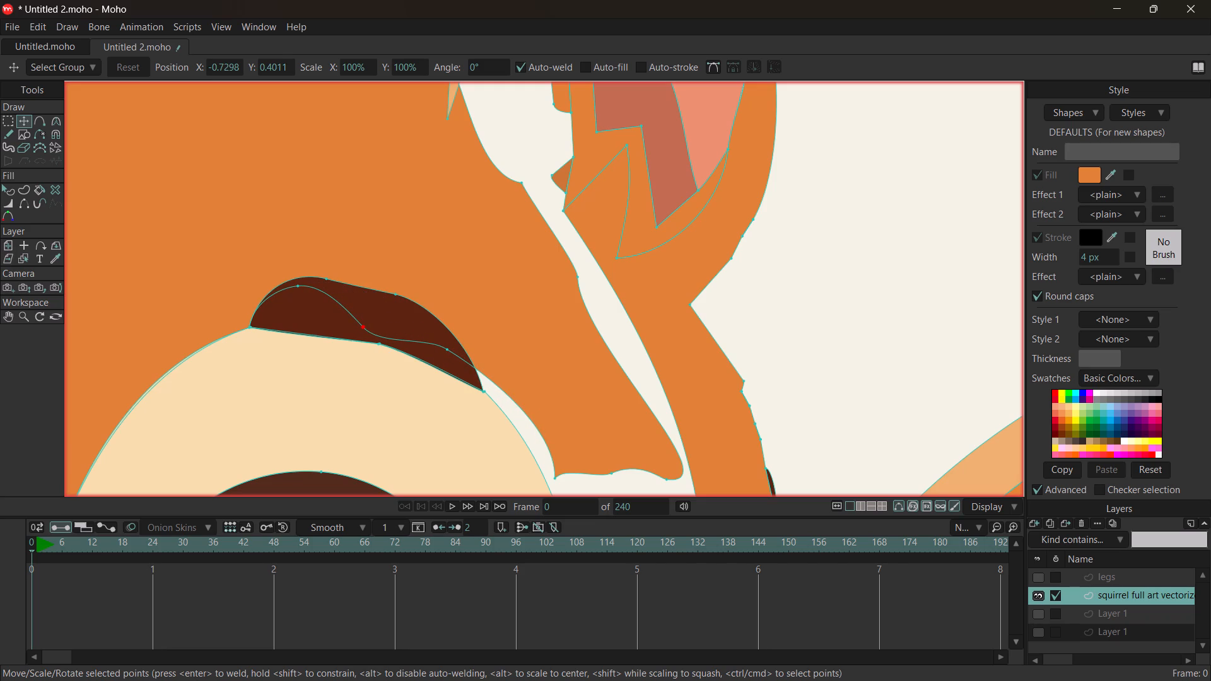
left_click_drag(447, 349, 451, 371)
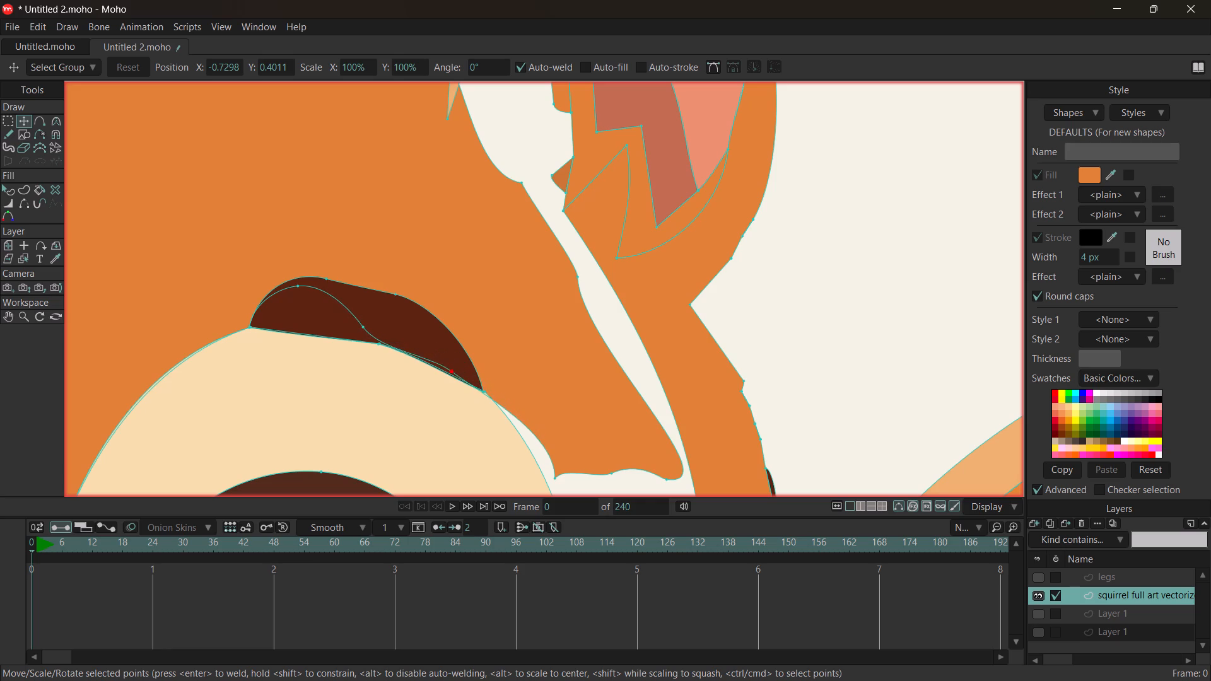
left_click_drag(451, 371, 451, 371)
Move the forehead's lower corner point down onto the near eye's cream patch to close the gap along its outer edge.
scroll(544, 369, "down", 5)
scroll(567, 407, "up", 4, "ctrl")
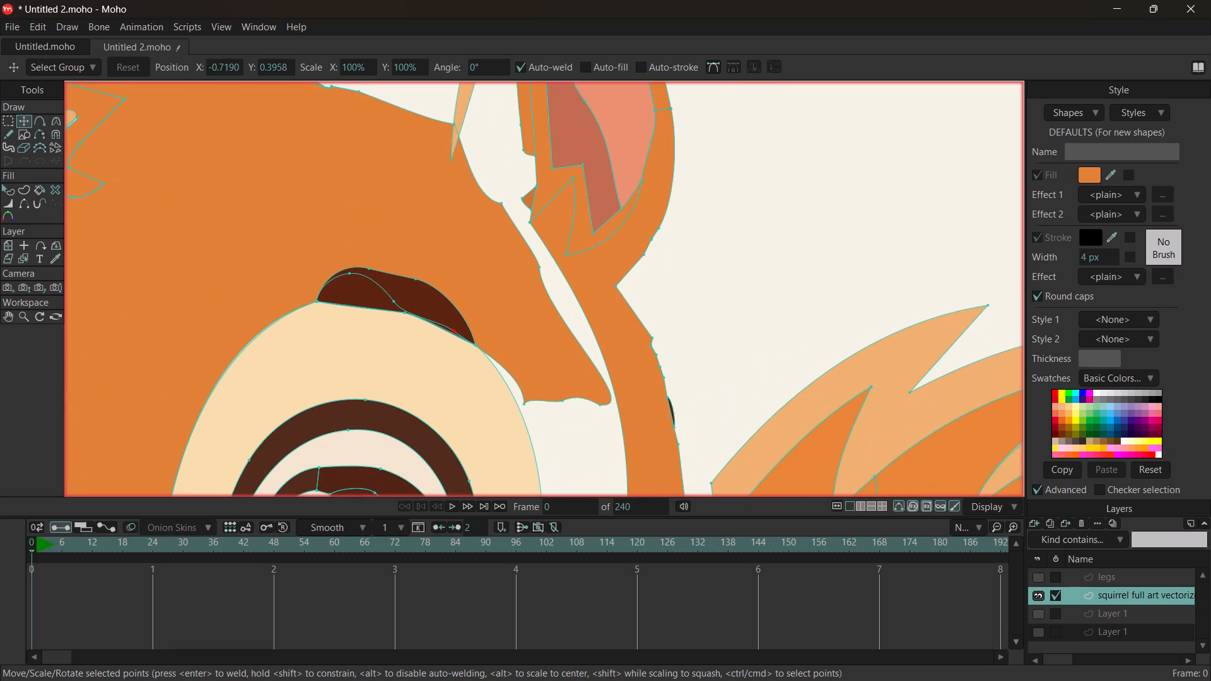
left_click_drag(524, 405, 535, 428, "ctrl")
left_click(524, 402)
left_click_drag(524, 403, 527, 457)
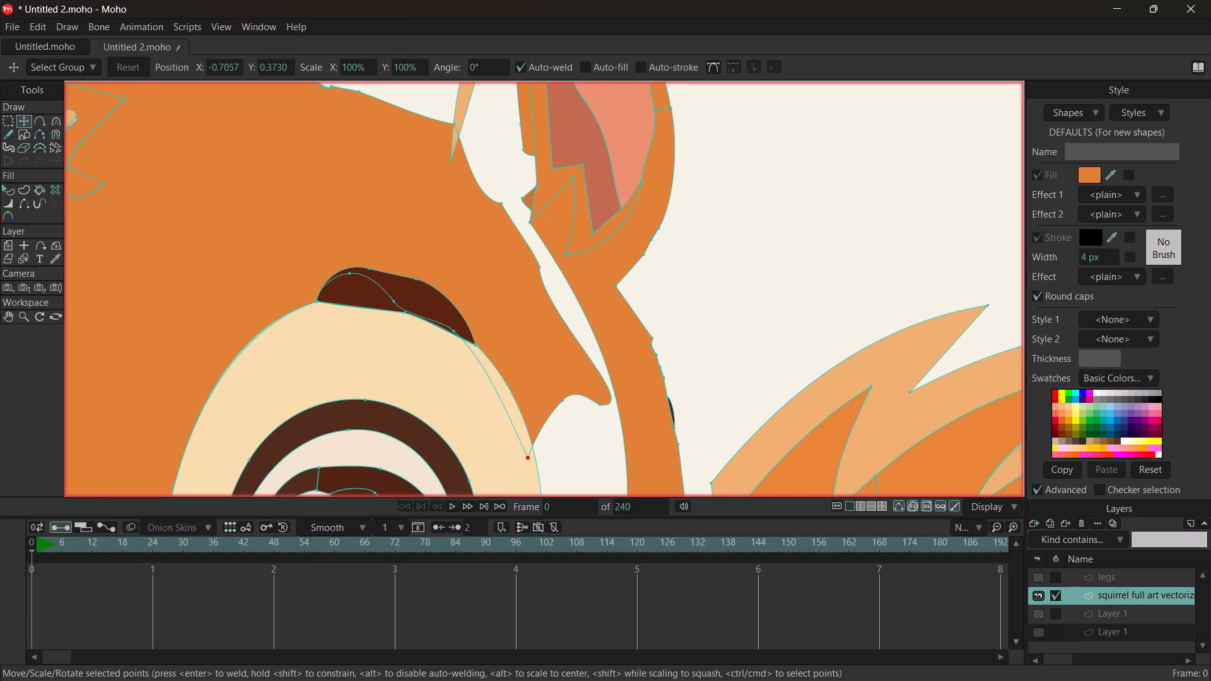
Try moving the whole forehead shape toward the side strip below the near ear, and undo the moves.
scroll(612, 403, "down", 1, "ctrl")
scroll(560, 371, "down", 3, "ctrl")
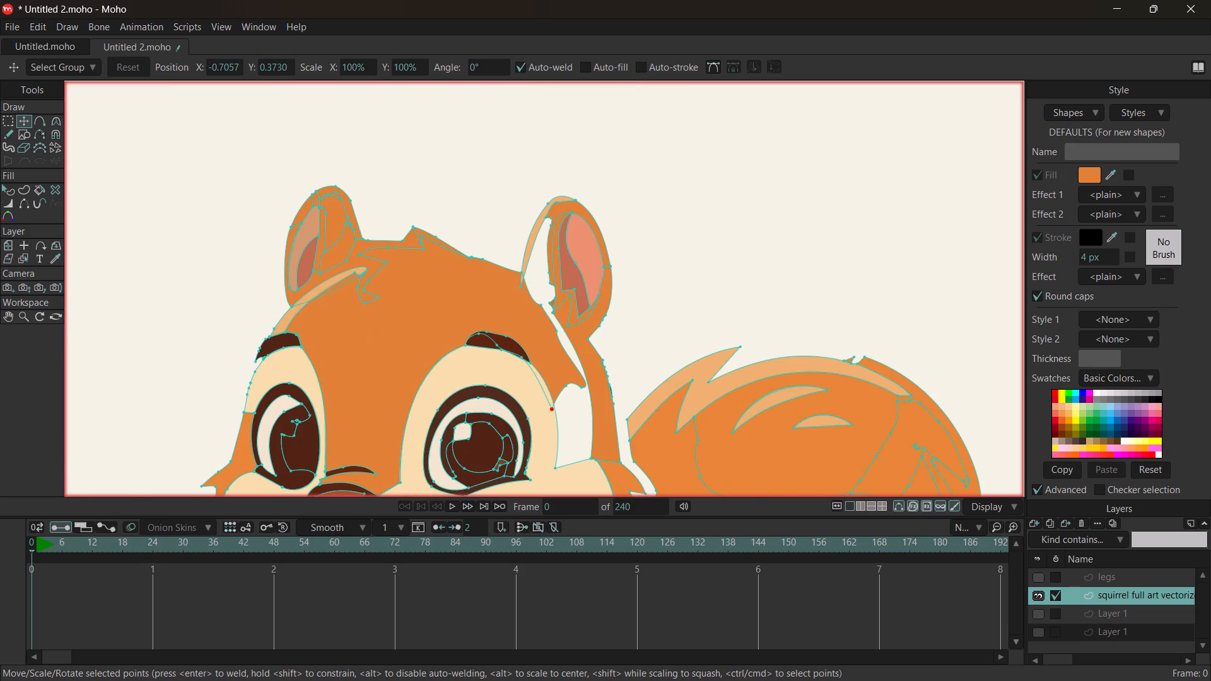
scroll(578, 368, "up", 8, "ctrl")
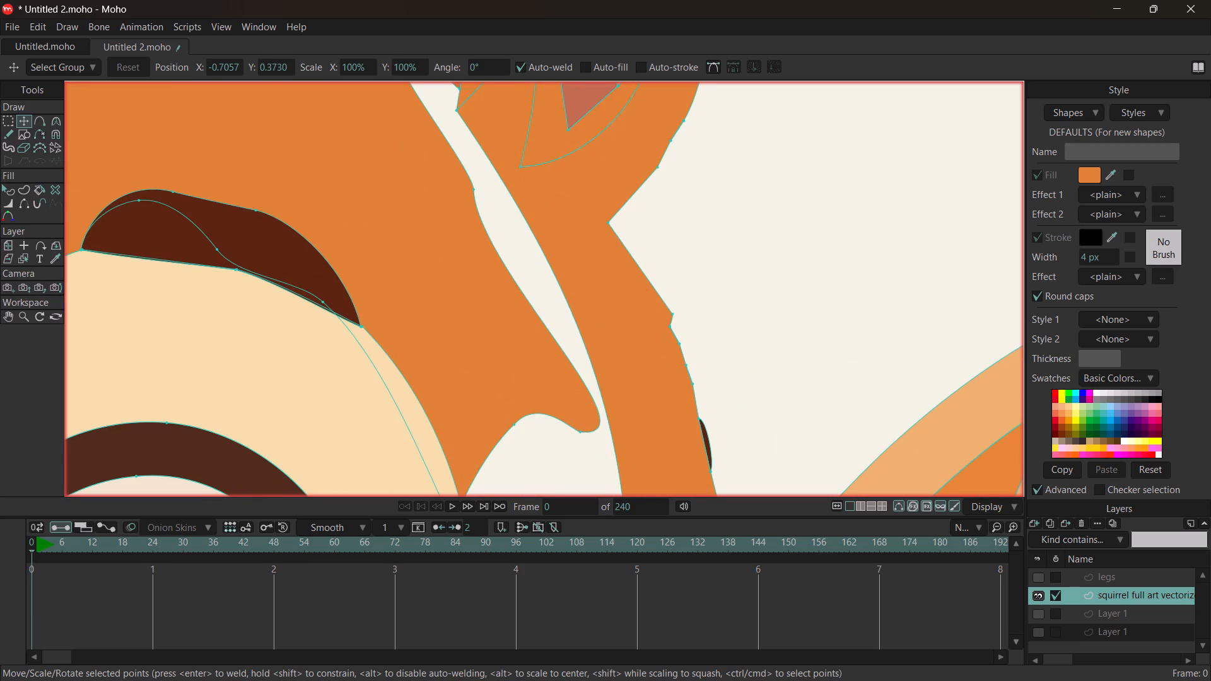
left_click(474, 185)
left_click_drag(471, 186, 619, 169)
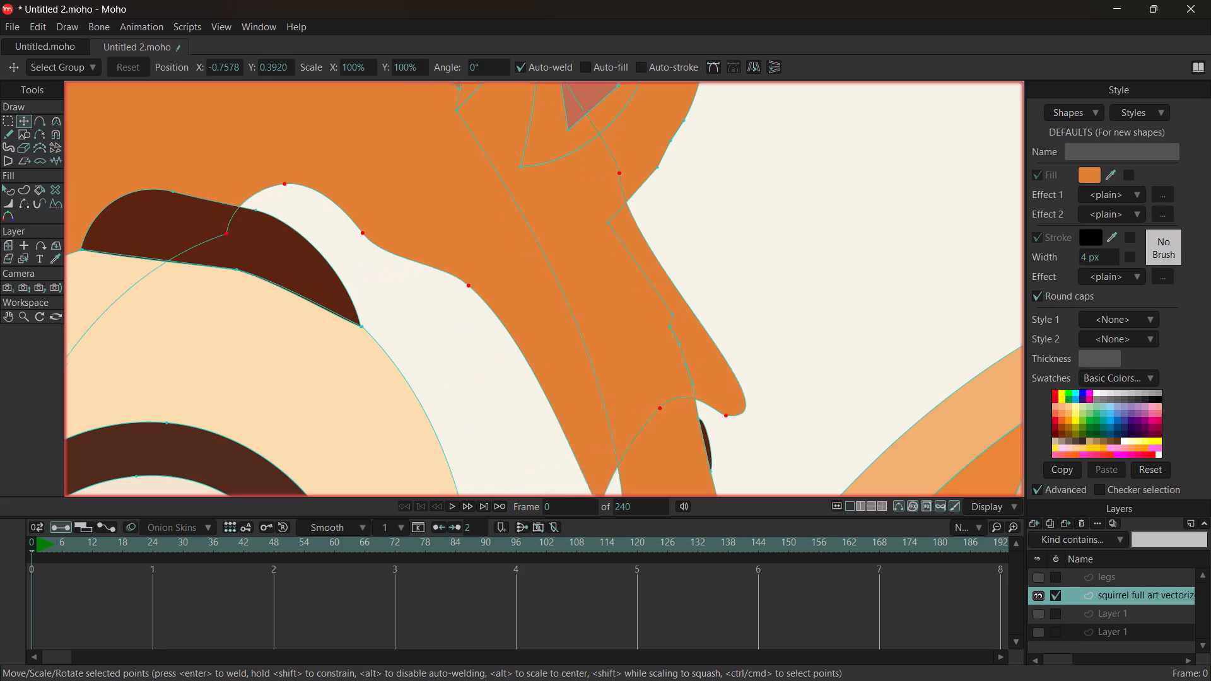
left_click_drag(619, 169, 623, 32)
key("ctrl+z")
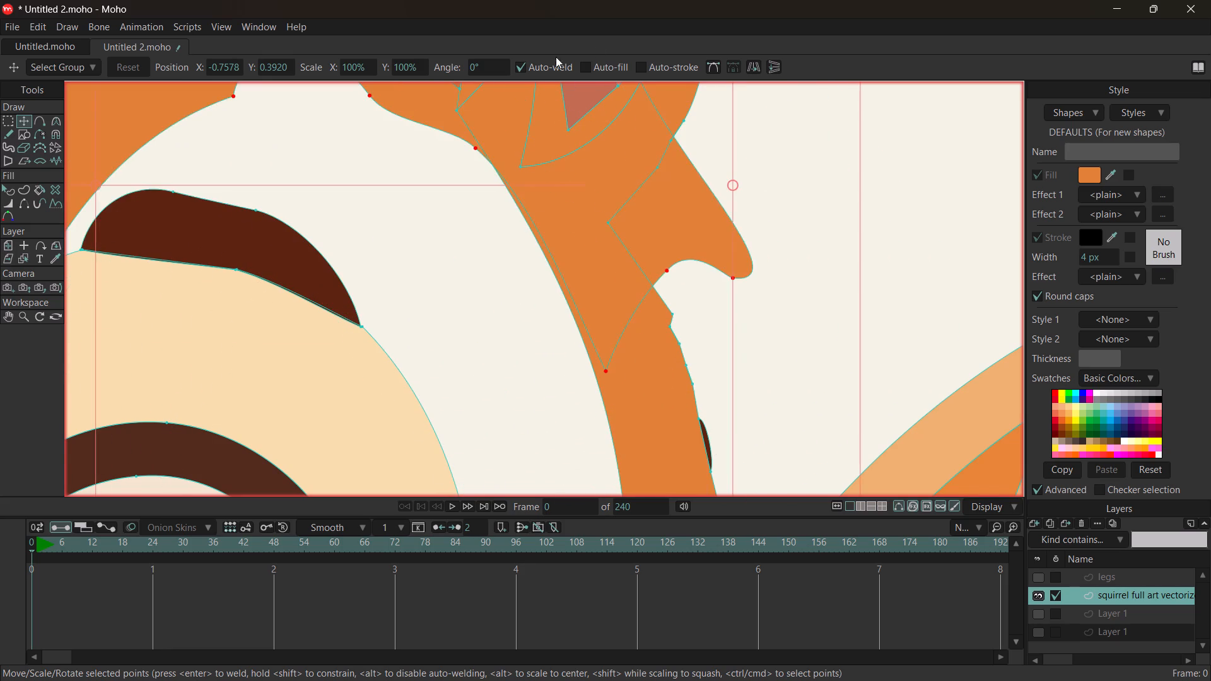
Move the forehead's edge point beside the near ear's base onto the side strip to close the gap between them.
left_click(473, 191)
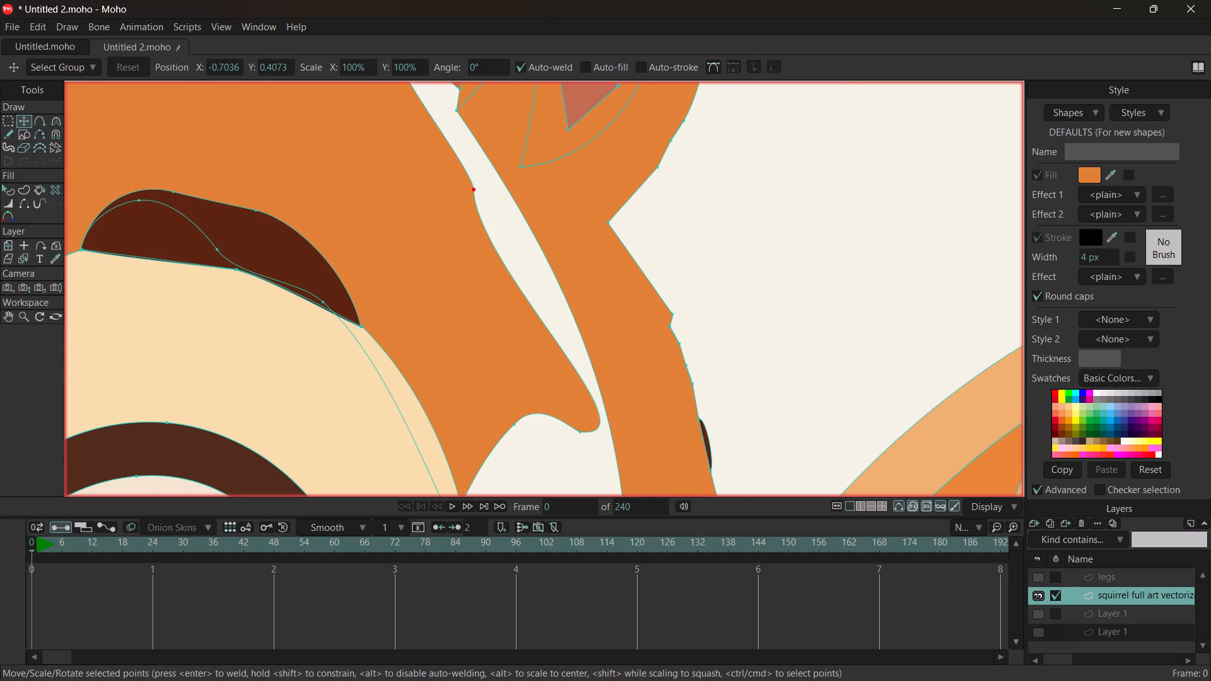
left_click_drag(475, 189, 579, 284)
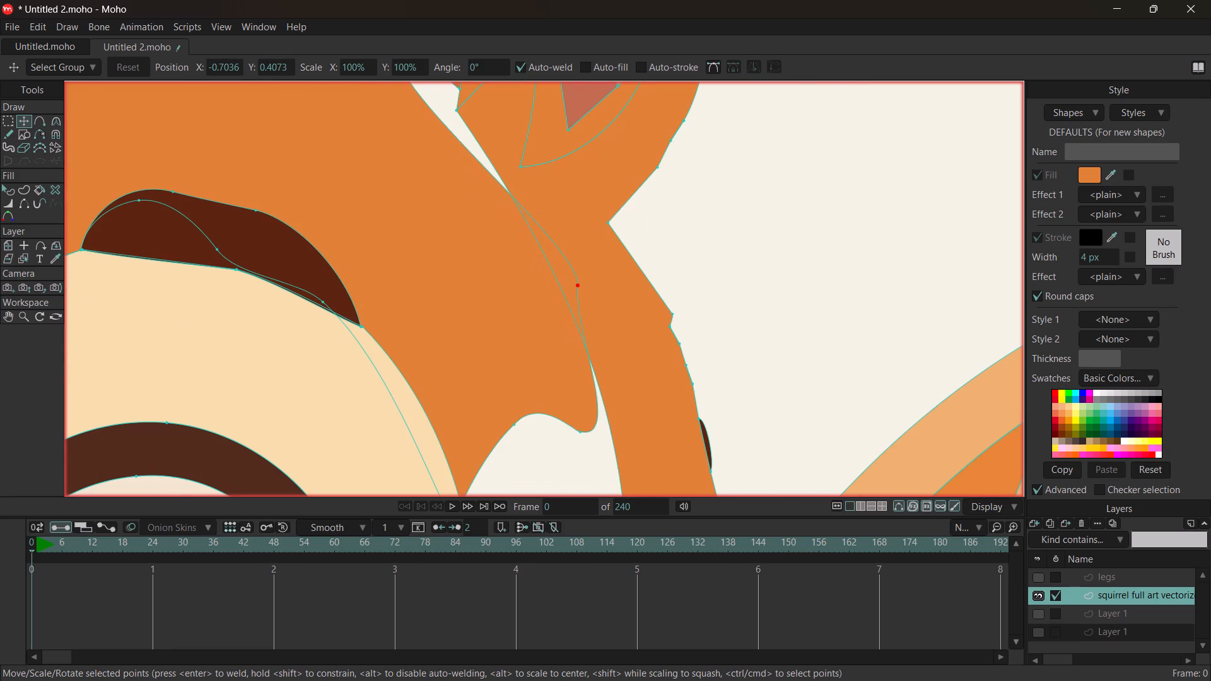
Move the forehead's lower edge point down beside the near eye's cream patch to extend the orange into the gap.
scroll(466, 149, "up", 4)
scroll(443, 135, "down", 9)
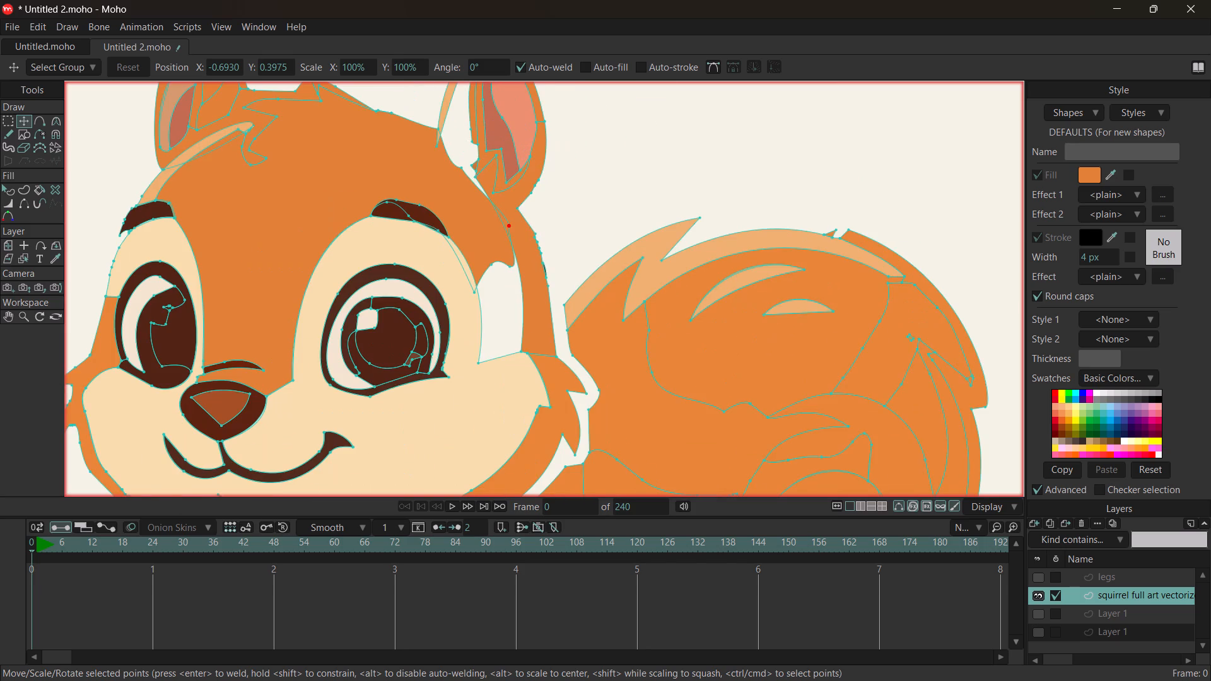
scroll(510, 313, "up", 5)
left_click(466, 196)
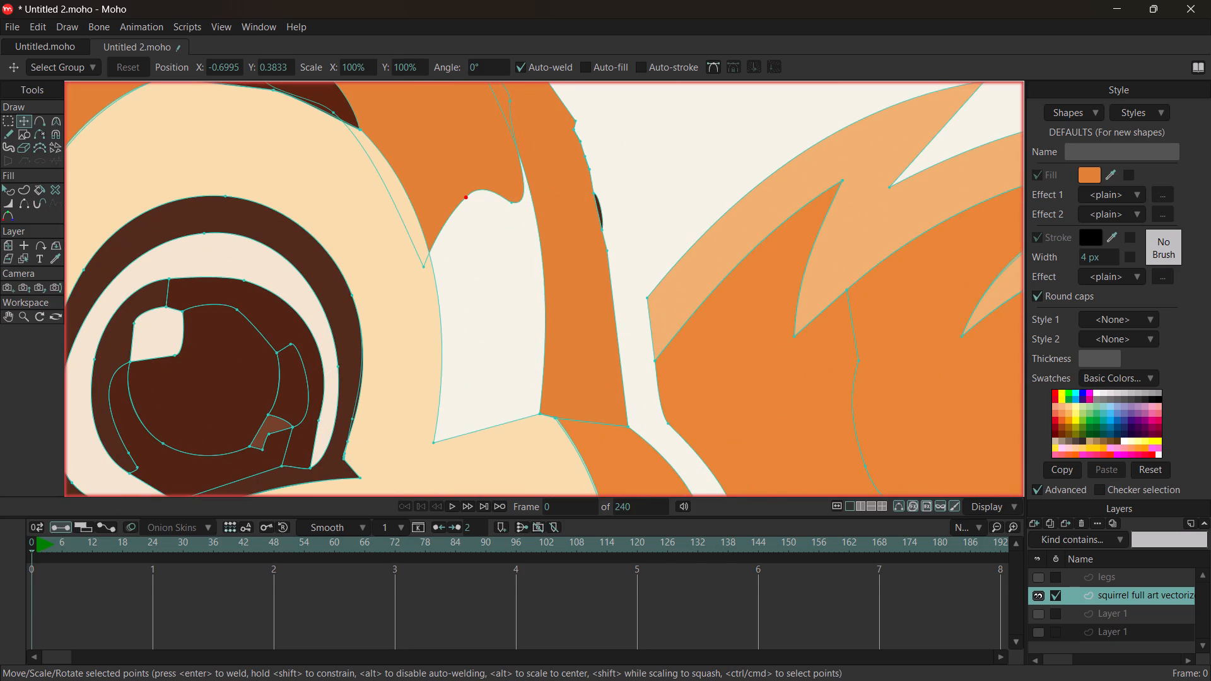
left_click_drag(466, 197, 485, 313)
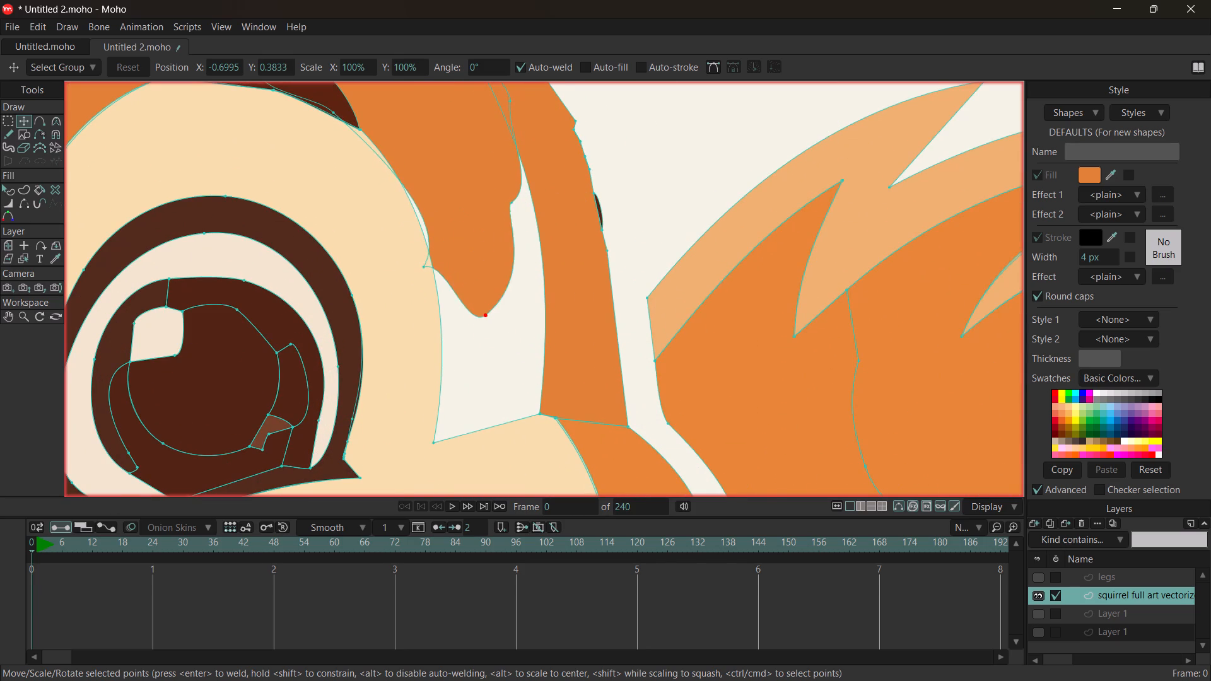
left_click_drag(485, 313, 452, 271)
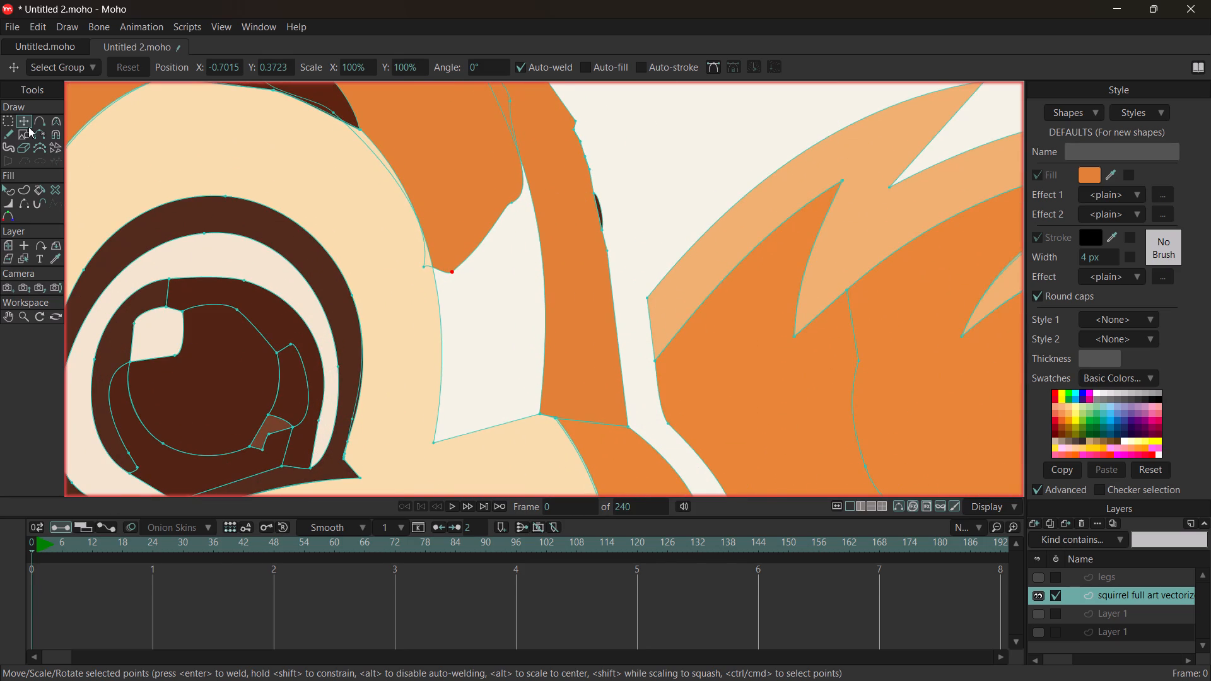
Add a point on the forehead's lower edge and move it down to the cheek's top edge to fill the gap.
left_click(34, 120)
left_click(488, 238)
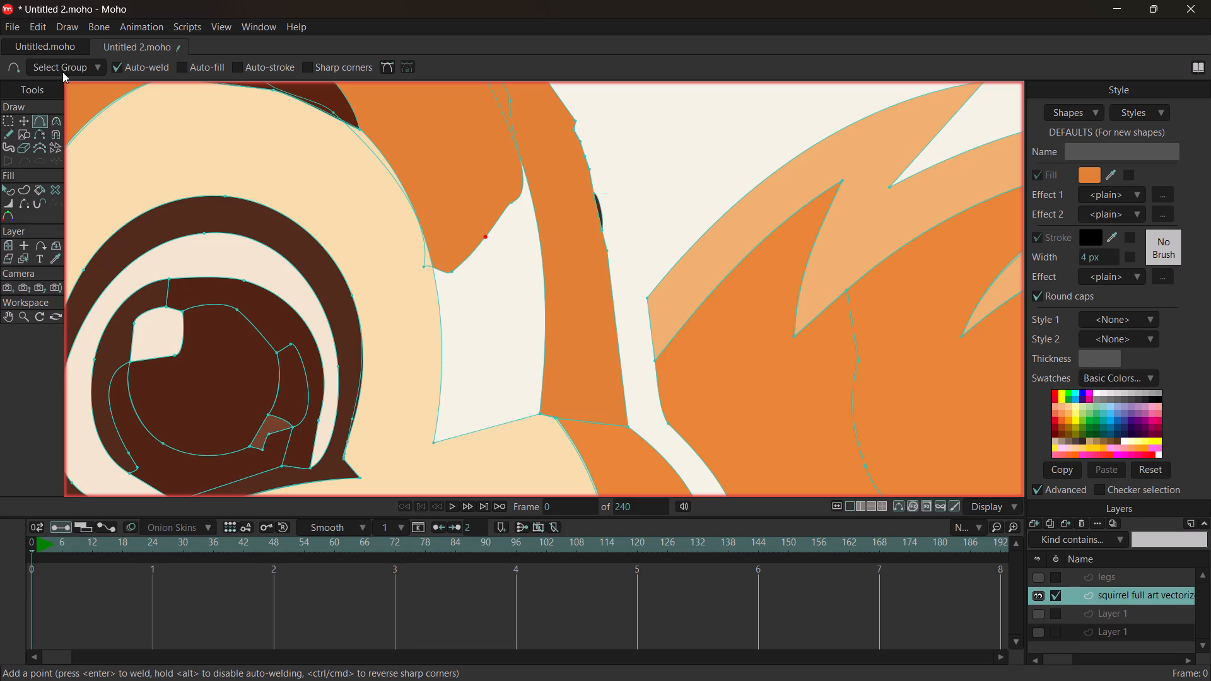
left_click(26, 120)
left_click_drag(451, 269, 453, 273)
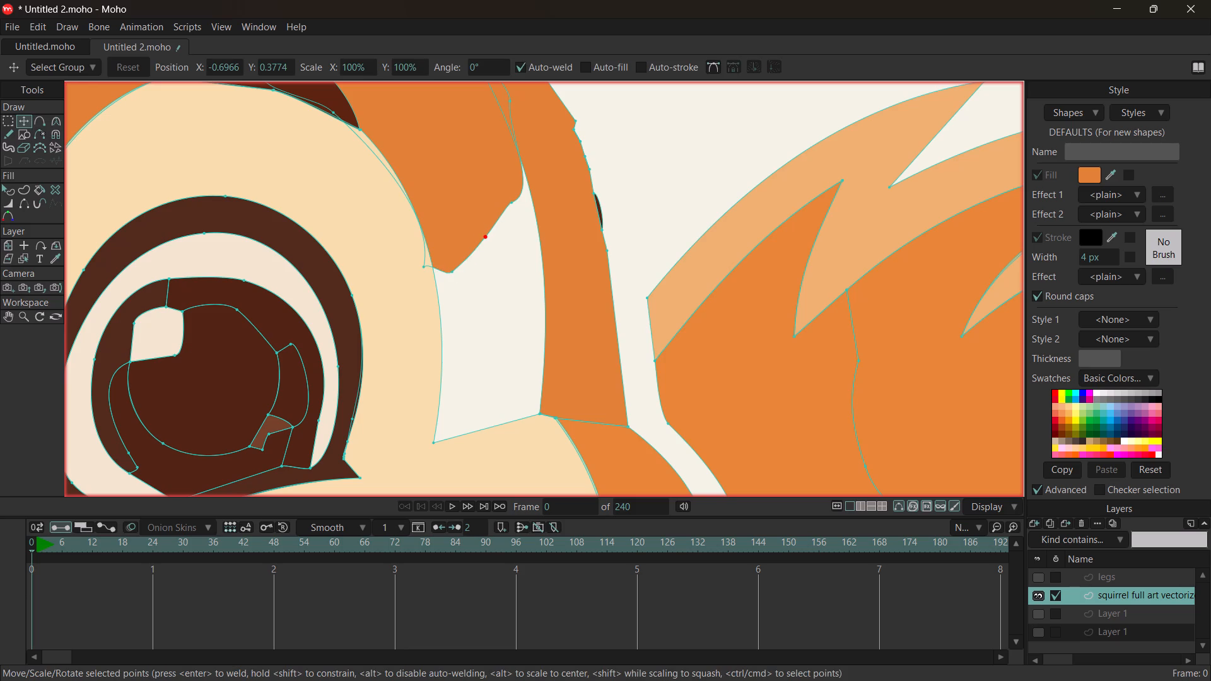
left_click_drag(453, 273, 455, 276)
left_click_drag(454, 277, 450, 264)
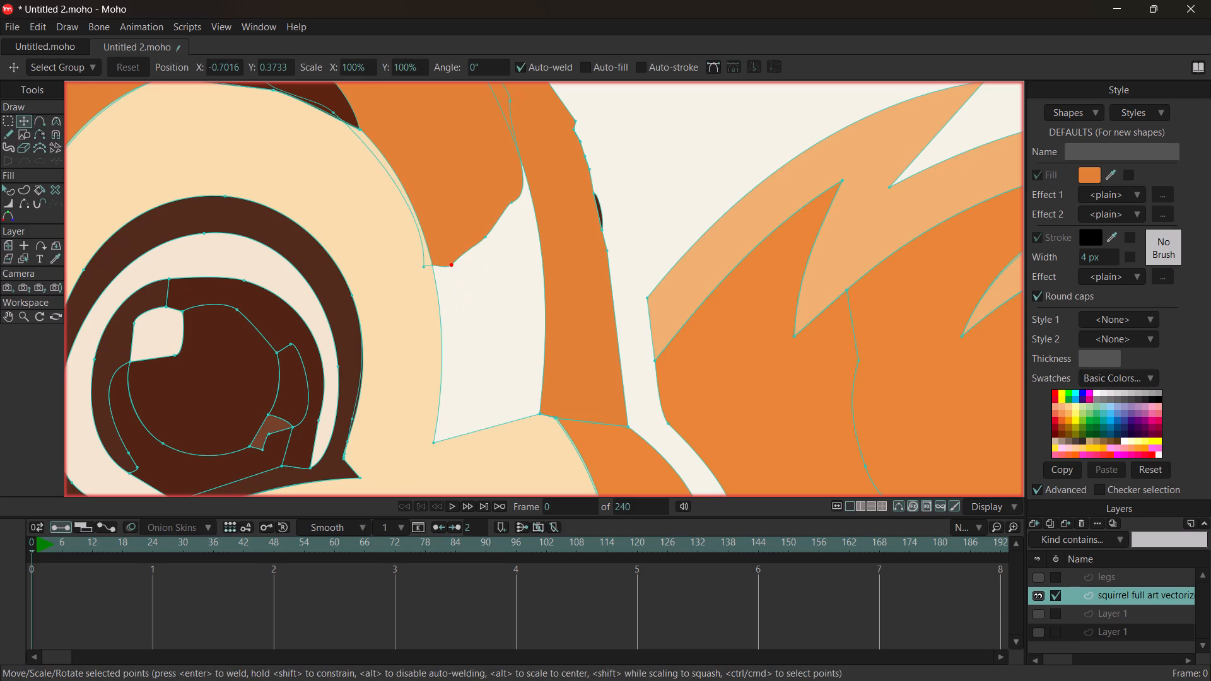
left_click_drag(487, 233, 497, 381)
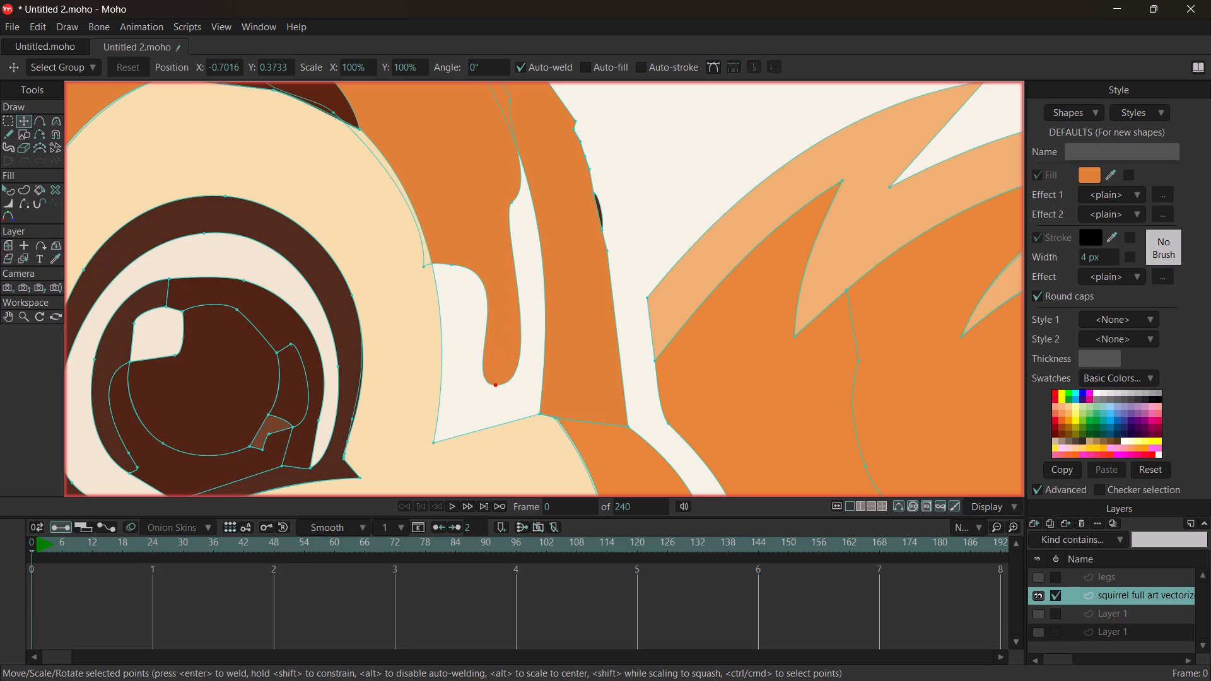
left_click_drag(497, 381, 510, 420)
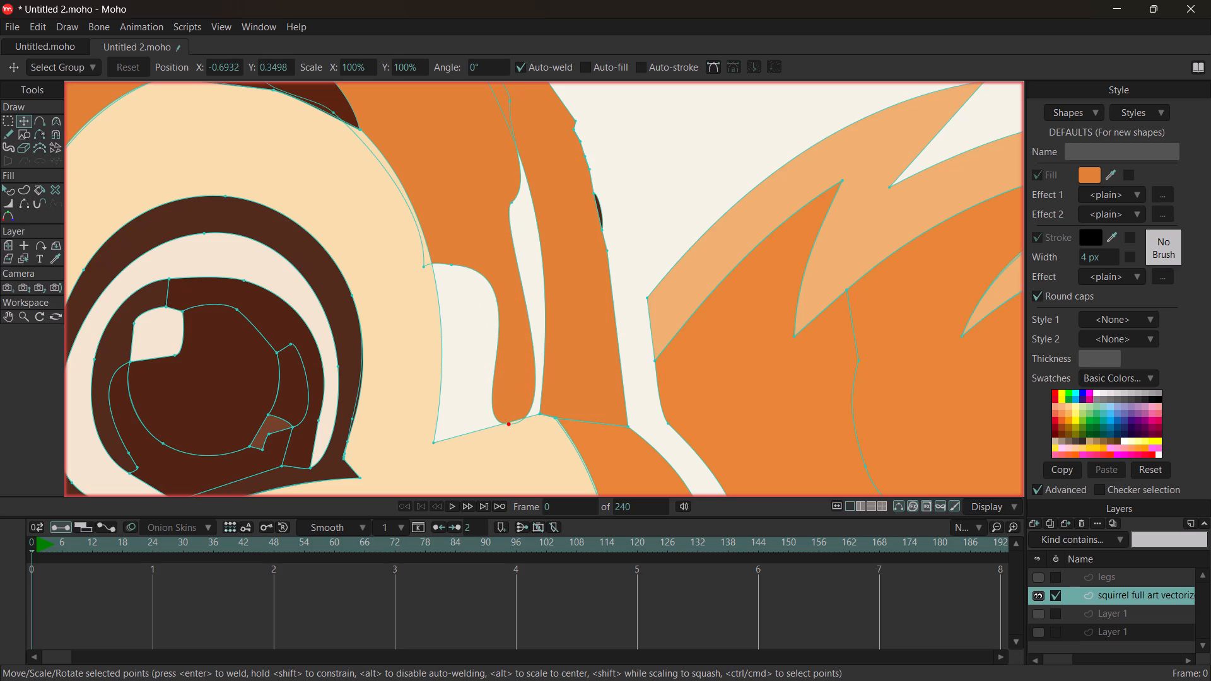
Move the forehead's neighbouring edge point down onto the side strip to cover the gap between the two shapes.
left_click(513, 202)
left_click_drag(510, 201, 562, 359)
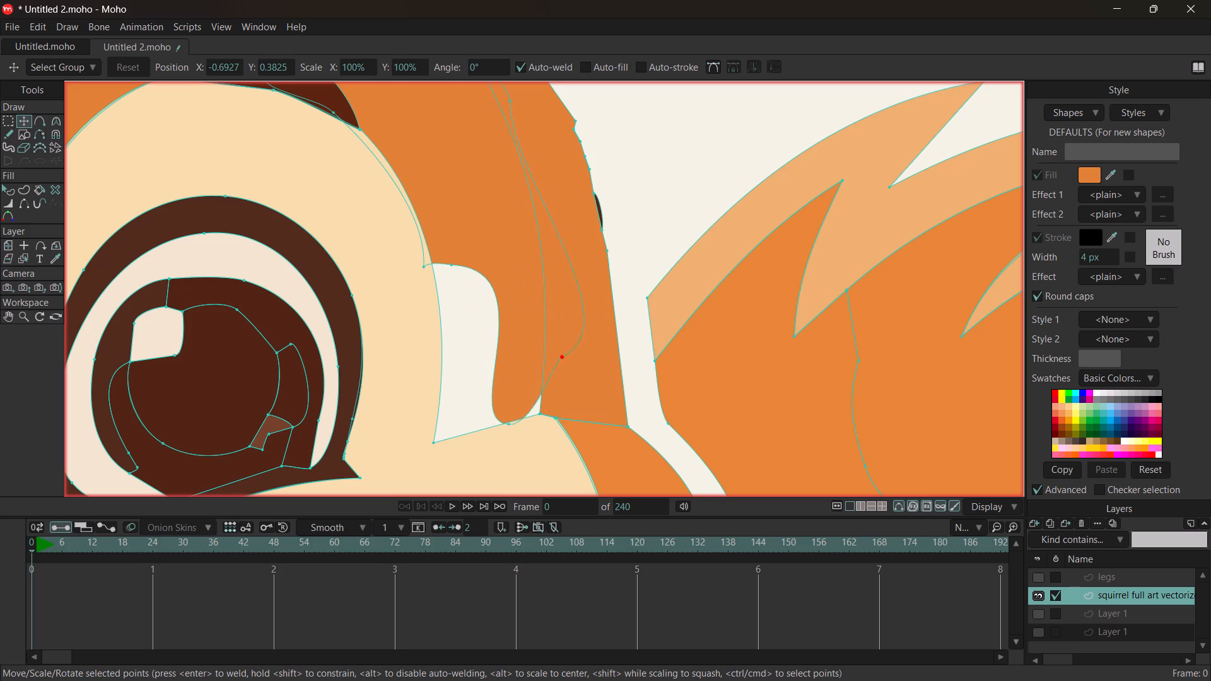
left_click_drag(562, 359, 573, 402)
Add a point on the forehead edge facing the near eye and move it to the lower corner between eye patch and cheek.
left_click(42, 119)
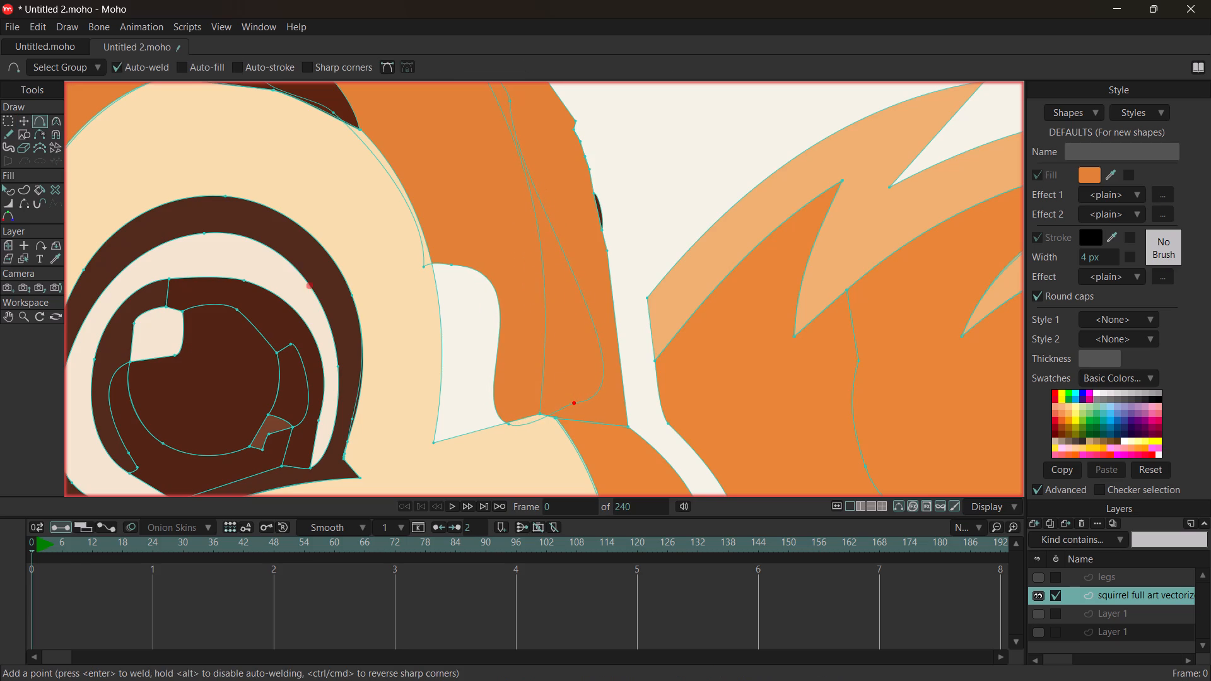
left_click(501, 342)
left_click_drag(497, 341, 473, 359)
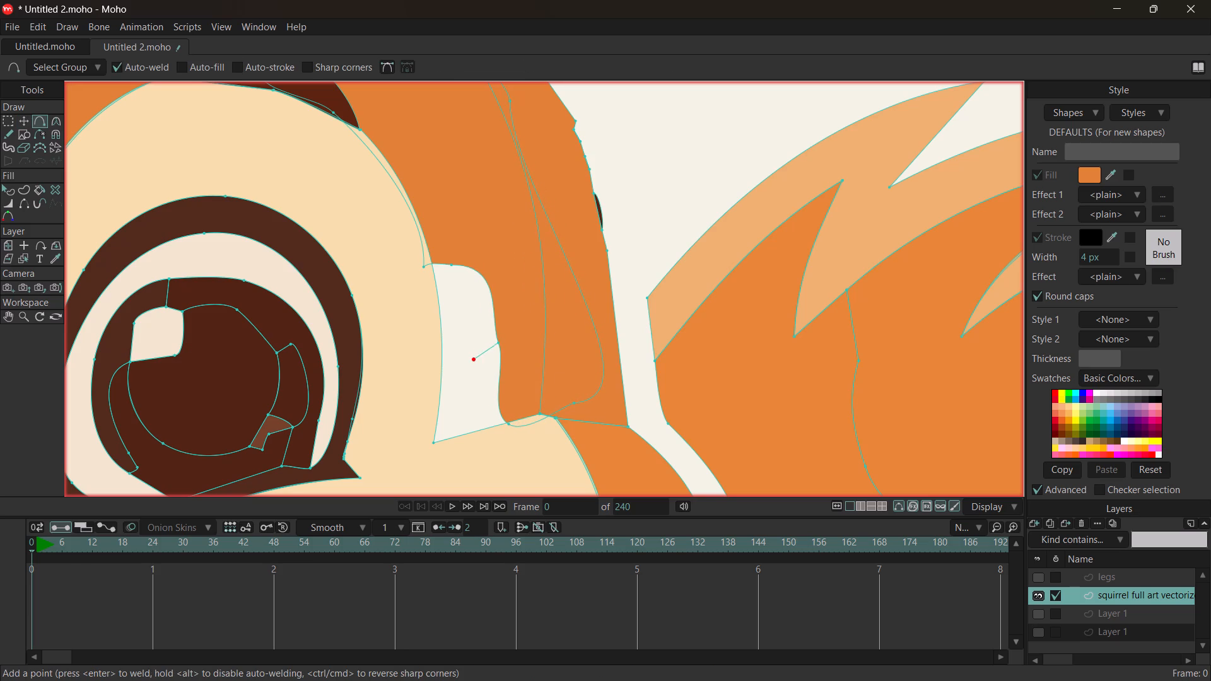
left_click_drag(473, 359, 473, 360)
key("ctrl+z")
left_click(21, 120)
left_click(494, 341)
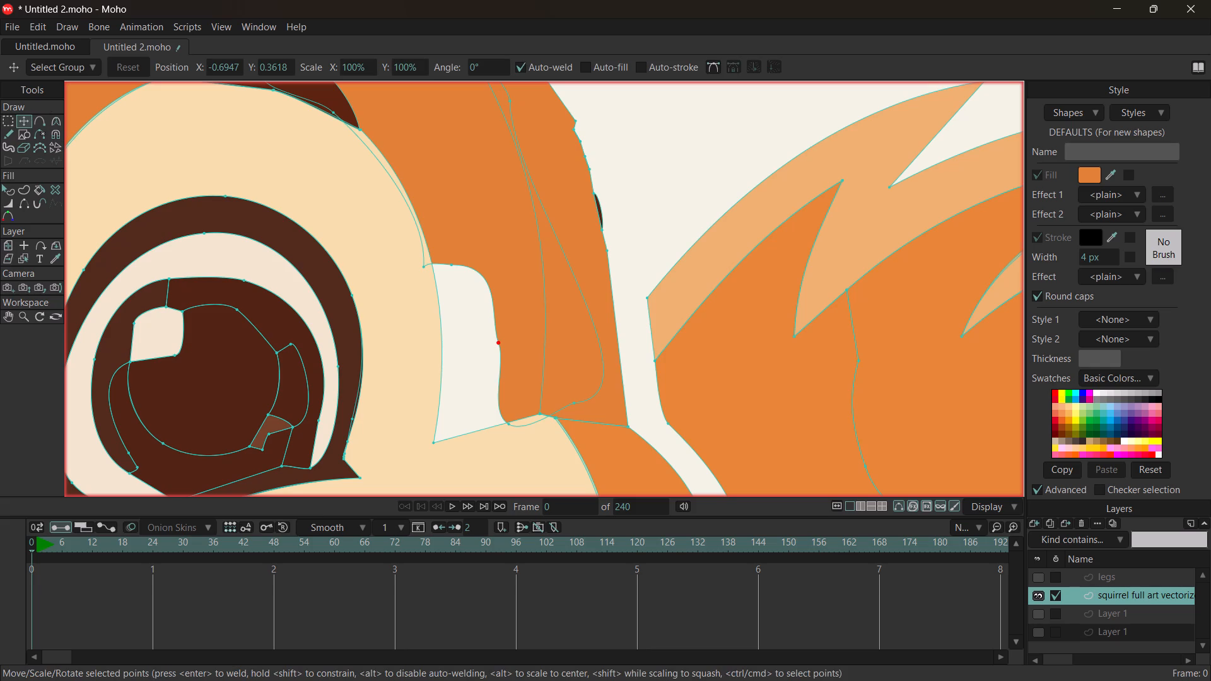
left_click(500, 343)
left_click_drag(500, 344, 434, 439)
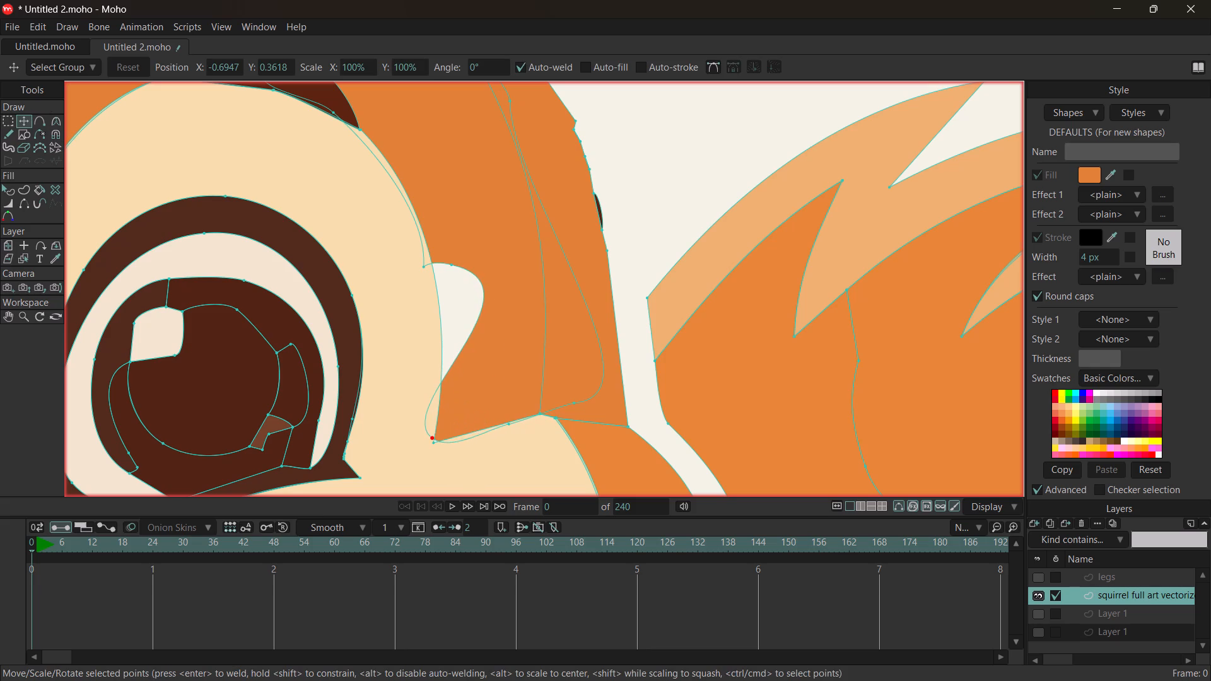
left_click_drag(434, 439, 433, 441)
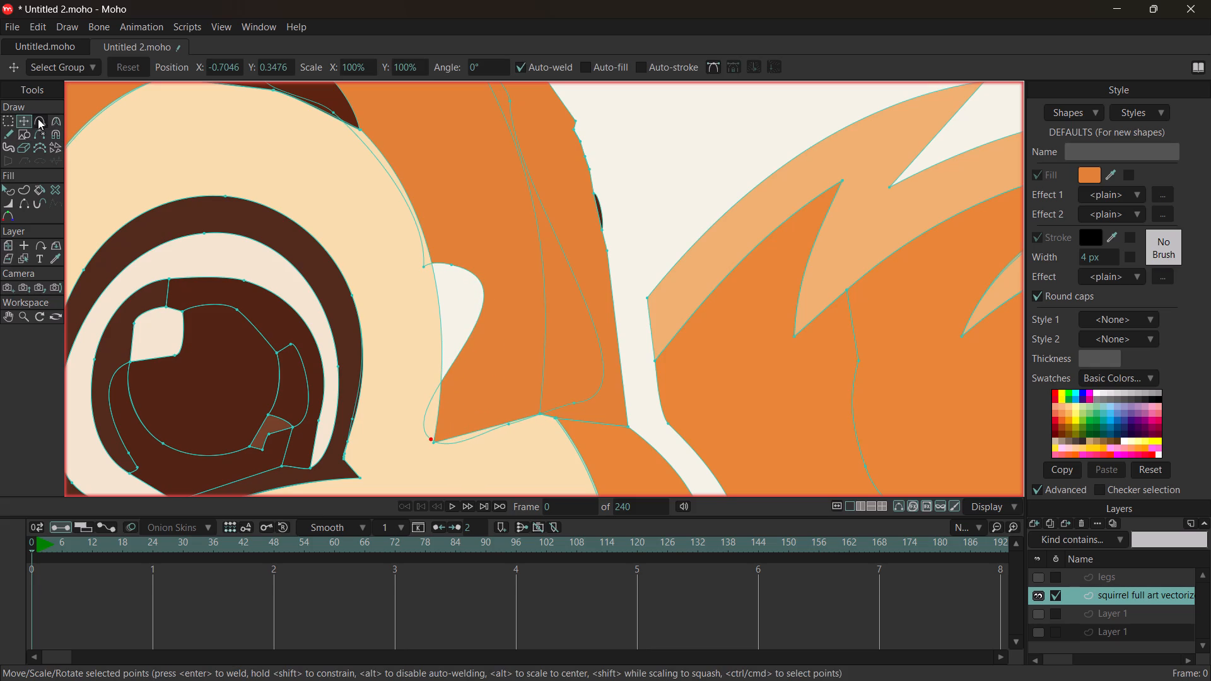
Add another point on the bulging forehead edge and move it onto the near eye patch's outer edge.
left_click(38, 119)
left_click(477, 281)
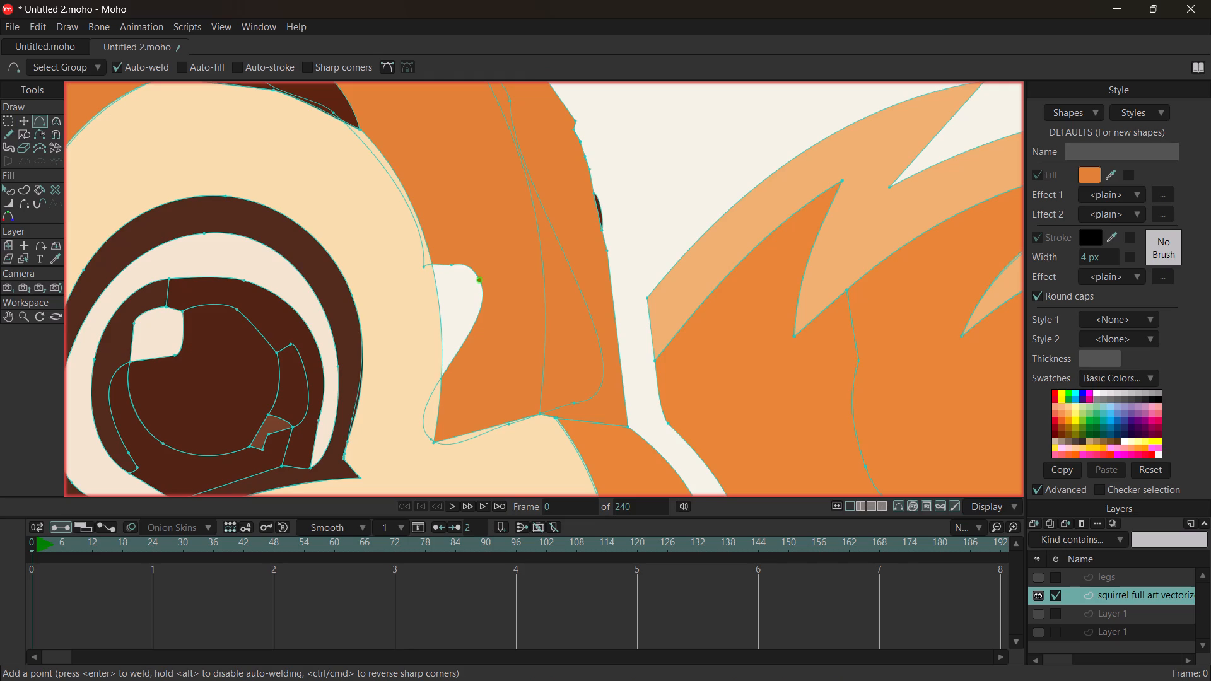
left_click(23, 117)
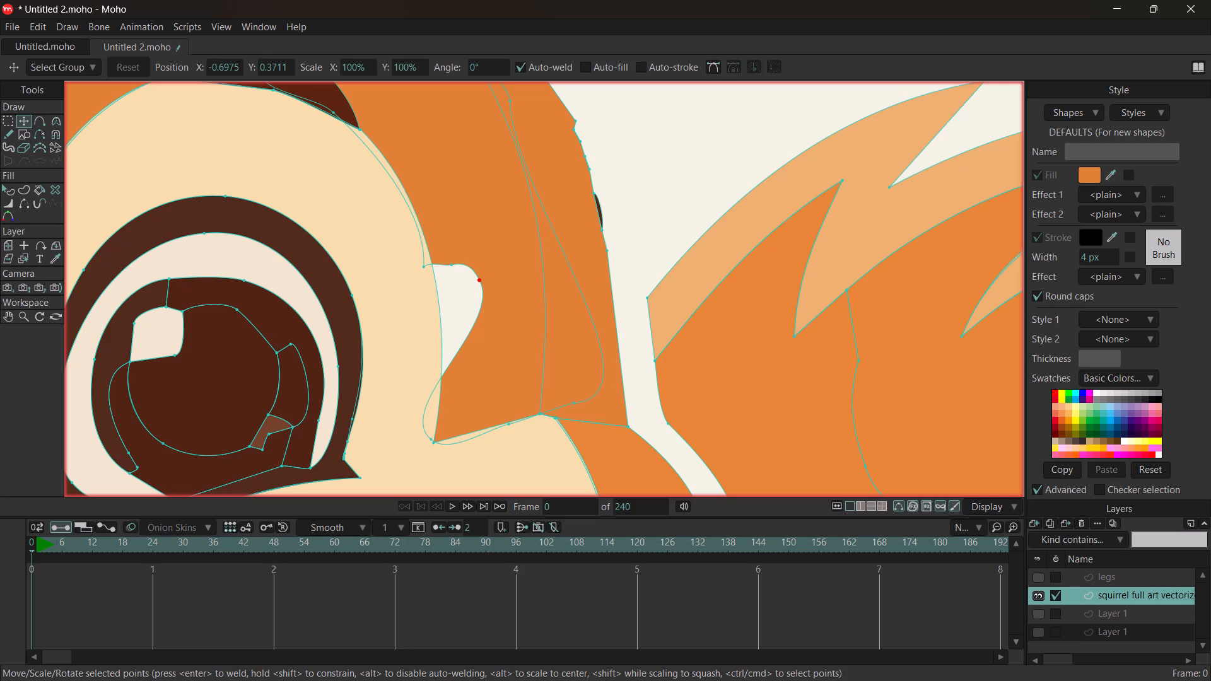
left_click(479, 279)
left_click_drag(479, 279, 433, 334)
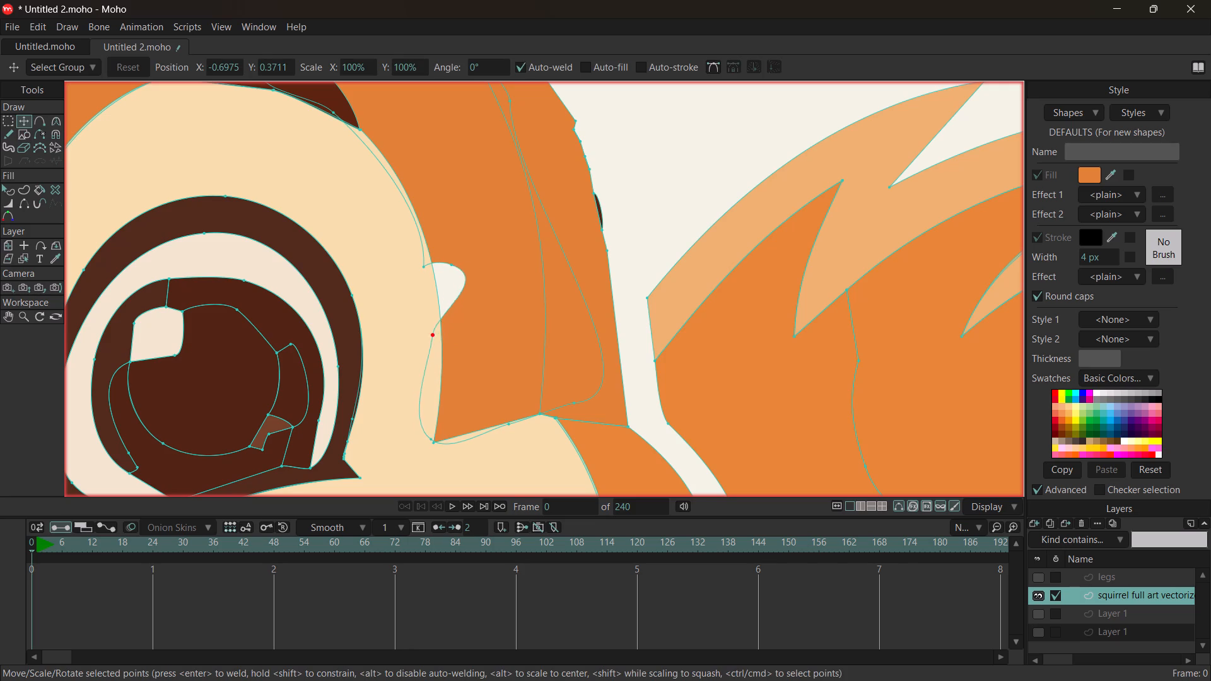
left_click_drag(433, 334, 439, 327)
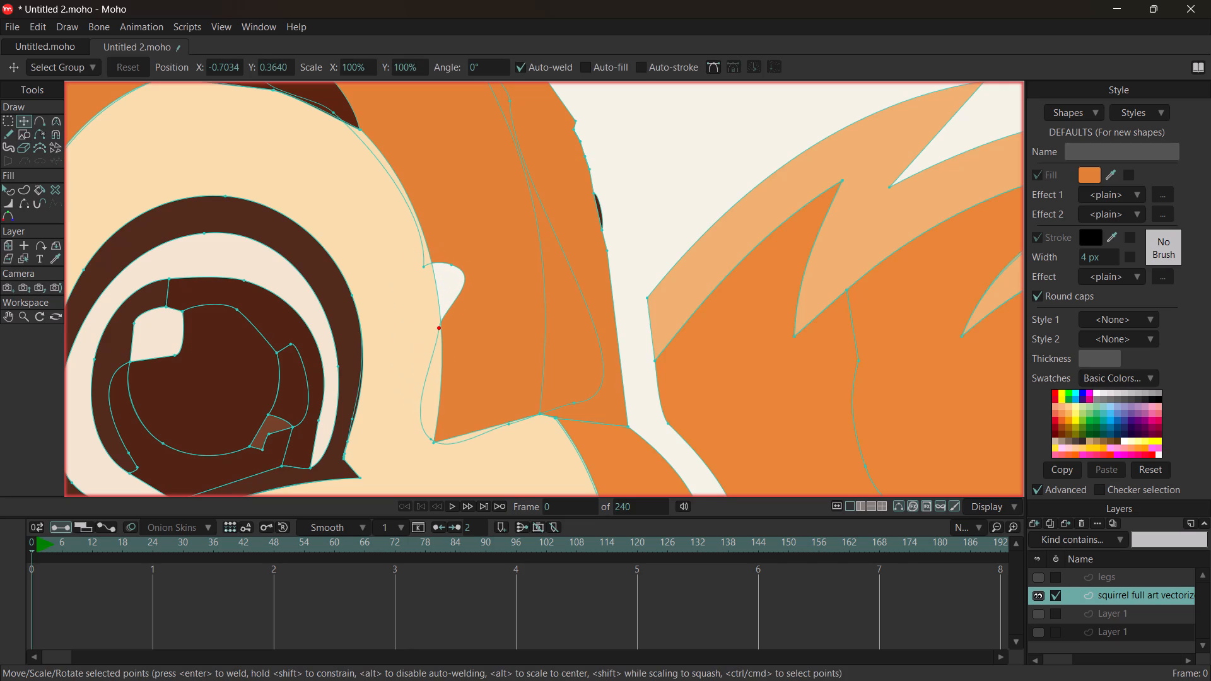
Move the forehead's upper gap point onto the near eye patch's outer edge to close the remaining opening.
left_click(450, 264)
left_click_drag(452, 261, 433, 288)
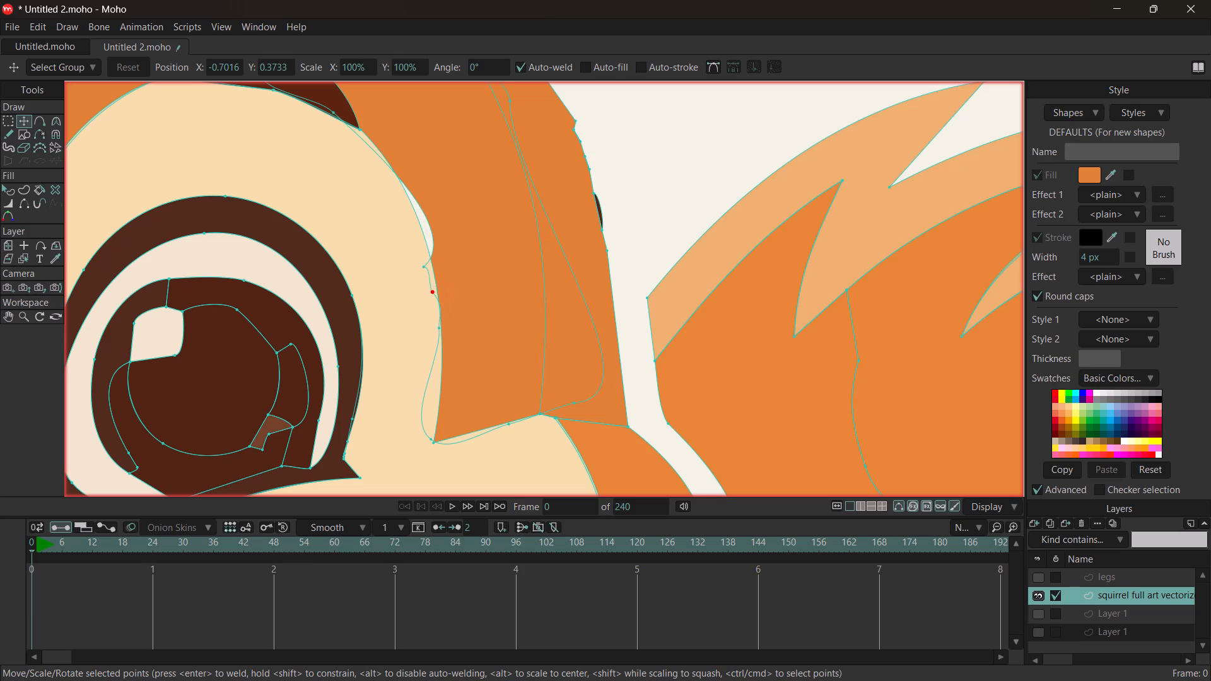
left_click_drag(433, 288, 430, 278)
scroll(483, 262, "down", 7, "ctrl")
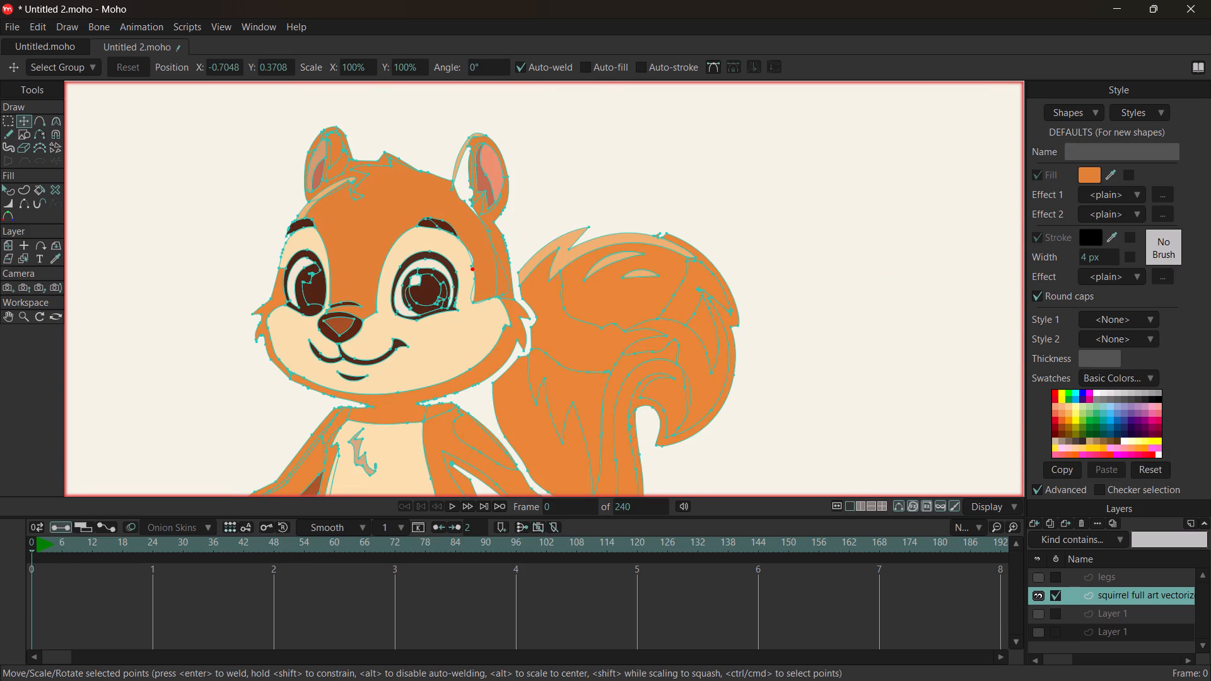
scroll(473, 233, "up", 6, "ctrl")
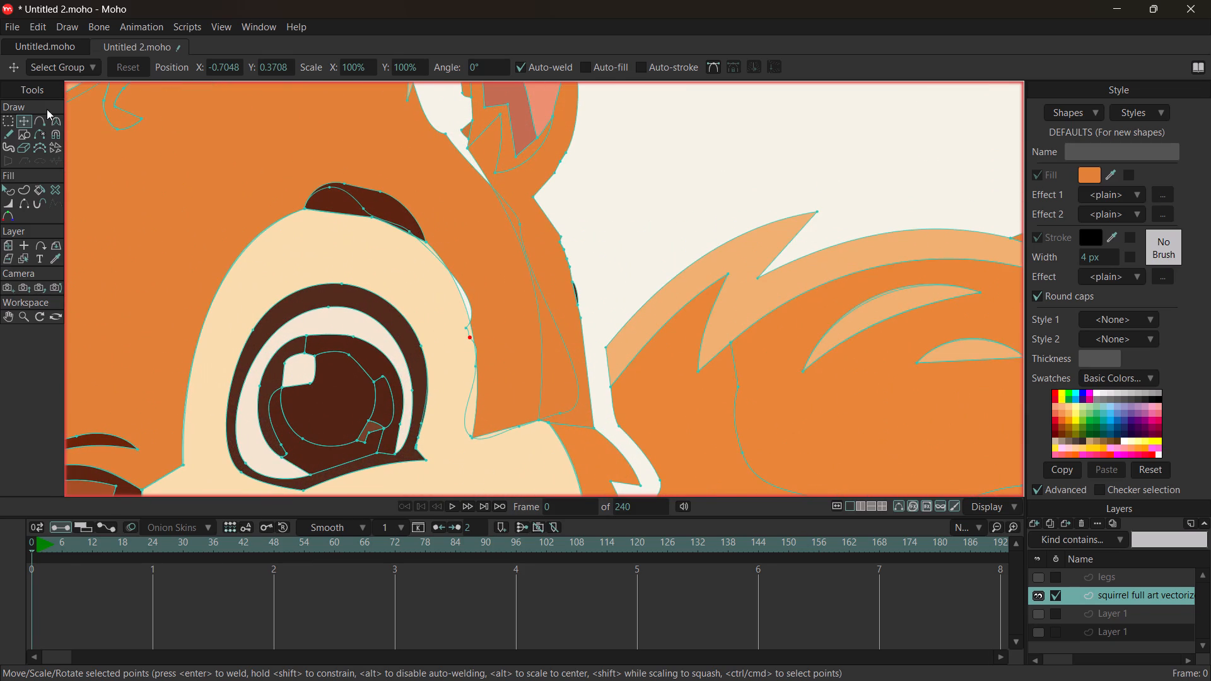
Add a forehead edge point below the near eyebrow and move it under the eye patch to close the thin gap.
left_click(41, 116)
left_click(470, 295)
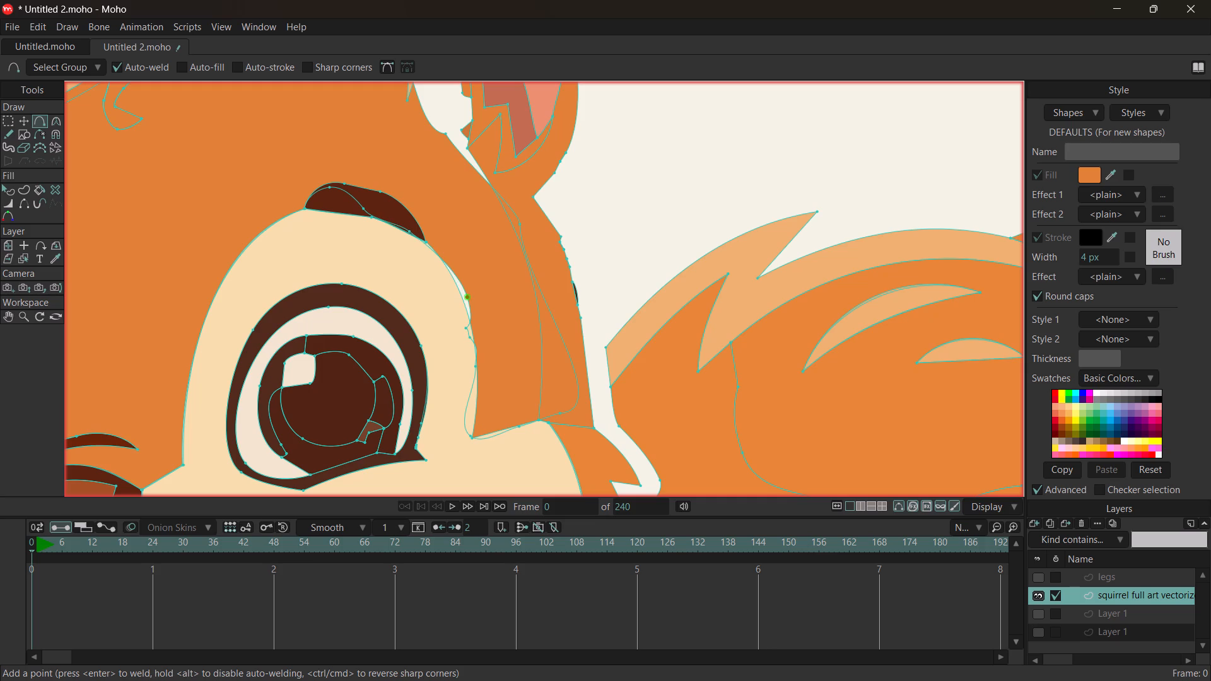
left_click(466, 294)
key("ctrl+z")
left_click(22, 120)
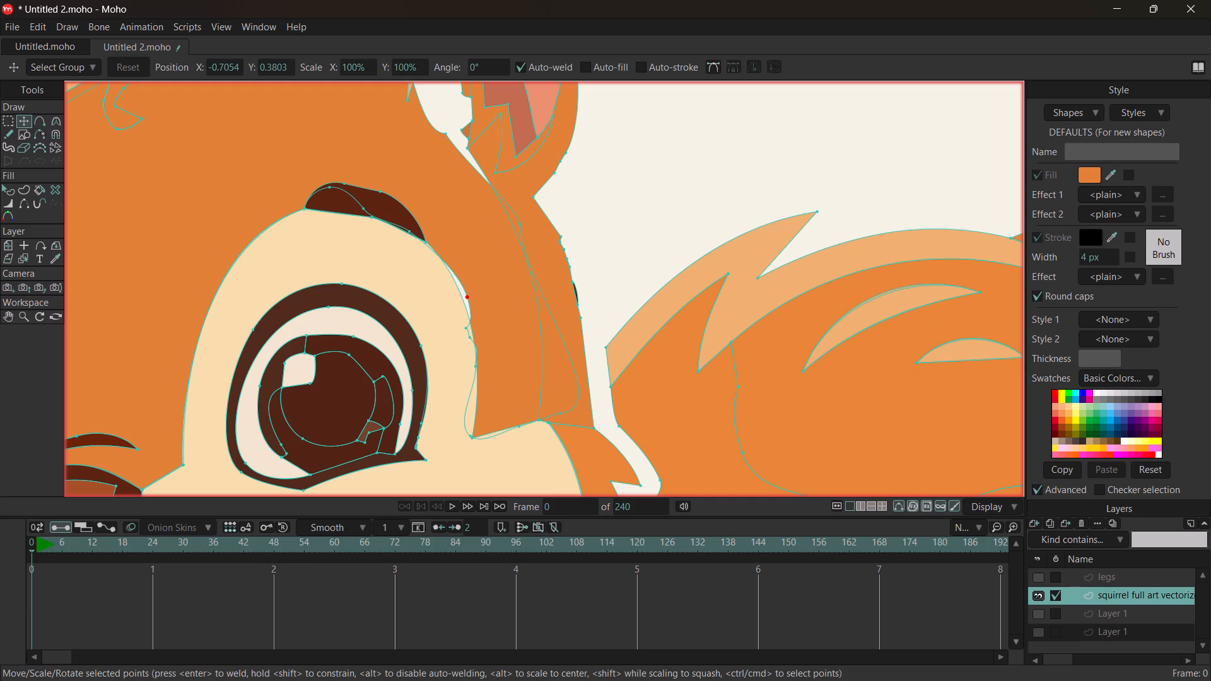
left_click(471, 295)
left_click(468, 298)
left_click_drag(468, 298, 463, 307)
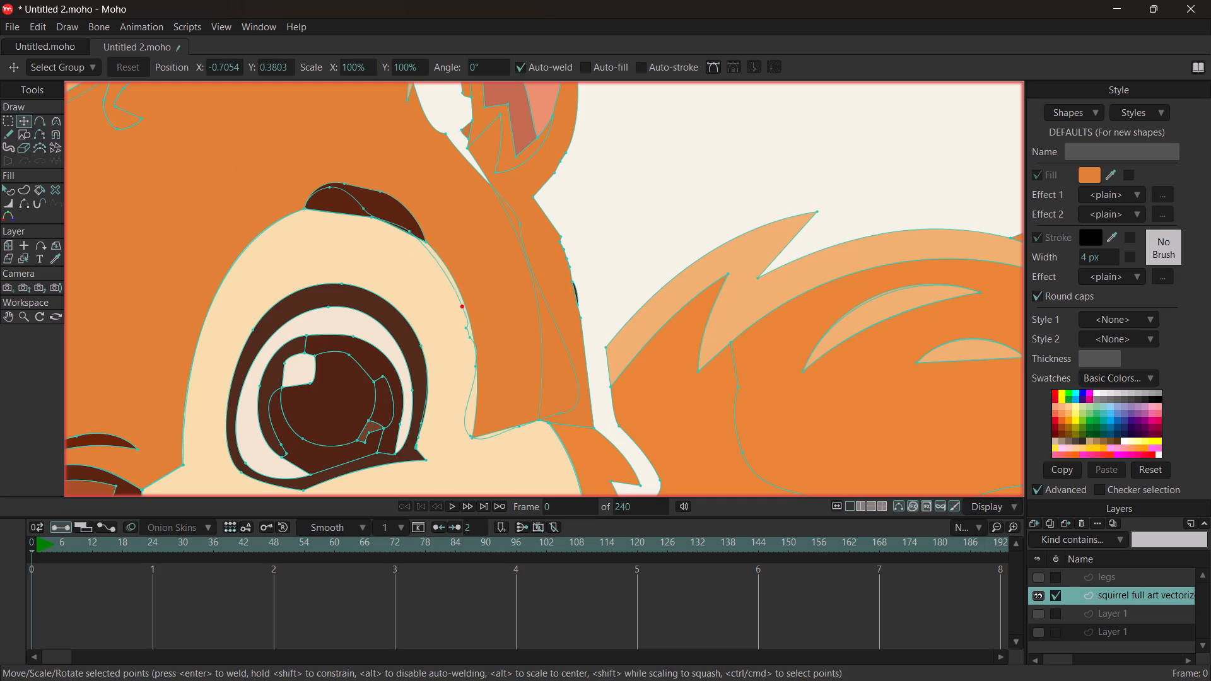
left_click_drag(463, 307, 463, 308)
Delete the small dark sliver on the head's outer edge beside the tail.
scroll(565, 282, "up", 6, "ctrl")
left_click(576, 298)
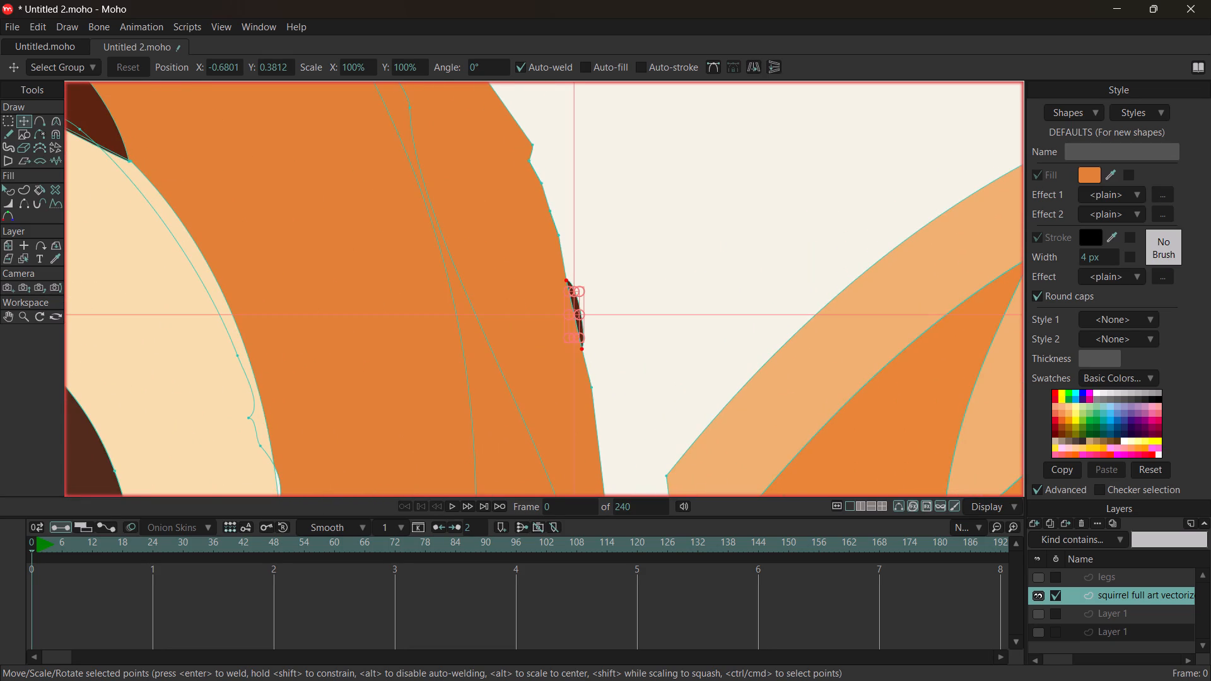
key("Delete")
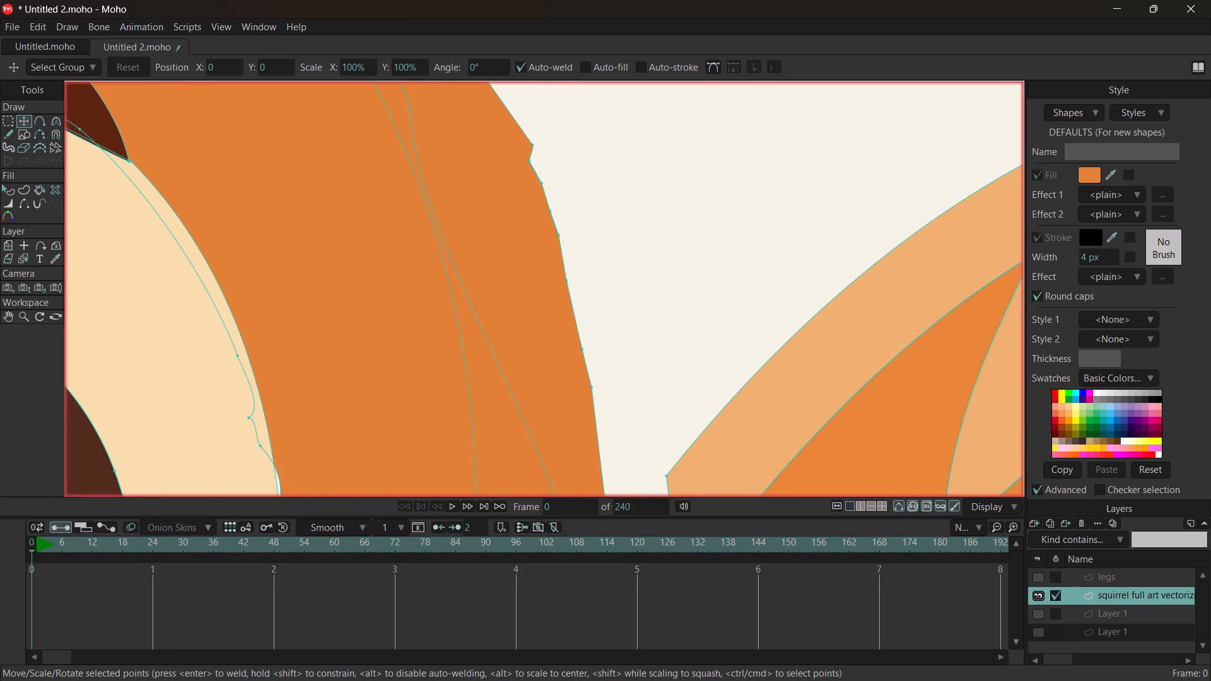
Inspect the near side of the head and the near ear for remaining gaps and stray shapes.
scroll(431, 252, "up", 5, "ctrl")
scroll(401, 214, "down", 9, "ctrl")
scroll(239, 112, "down", 4, "ctrl")
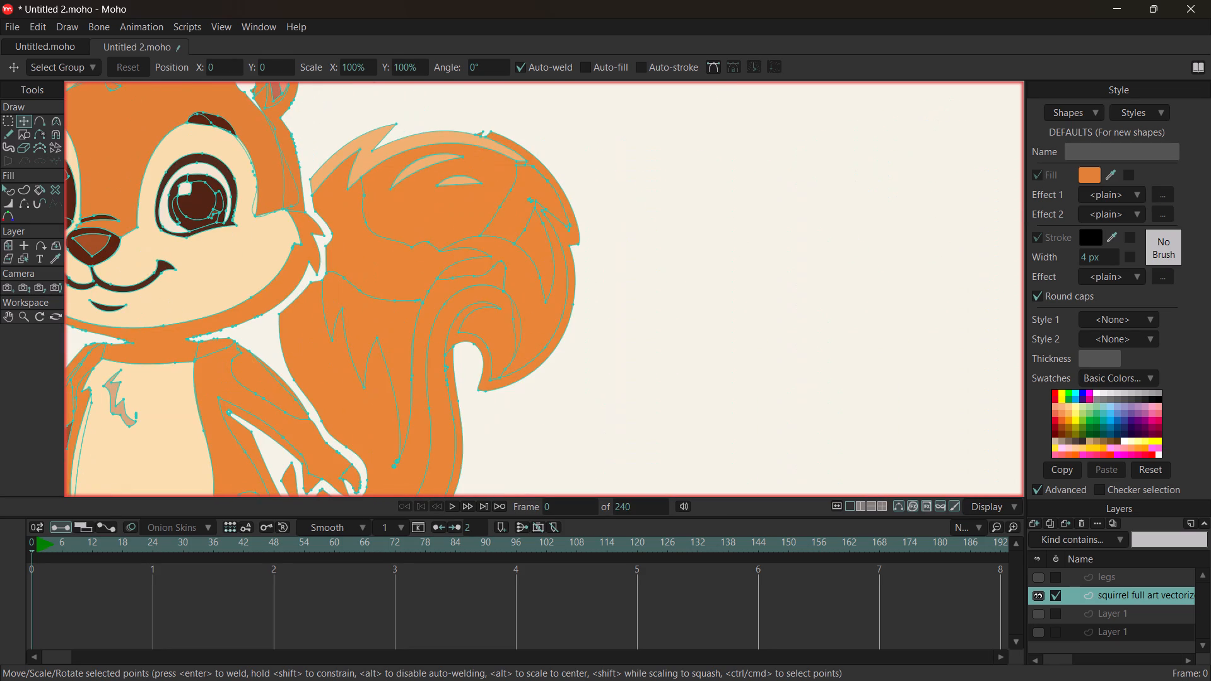
scroll(178, 84, "up", 10, "ctrl")
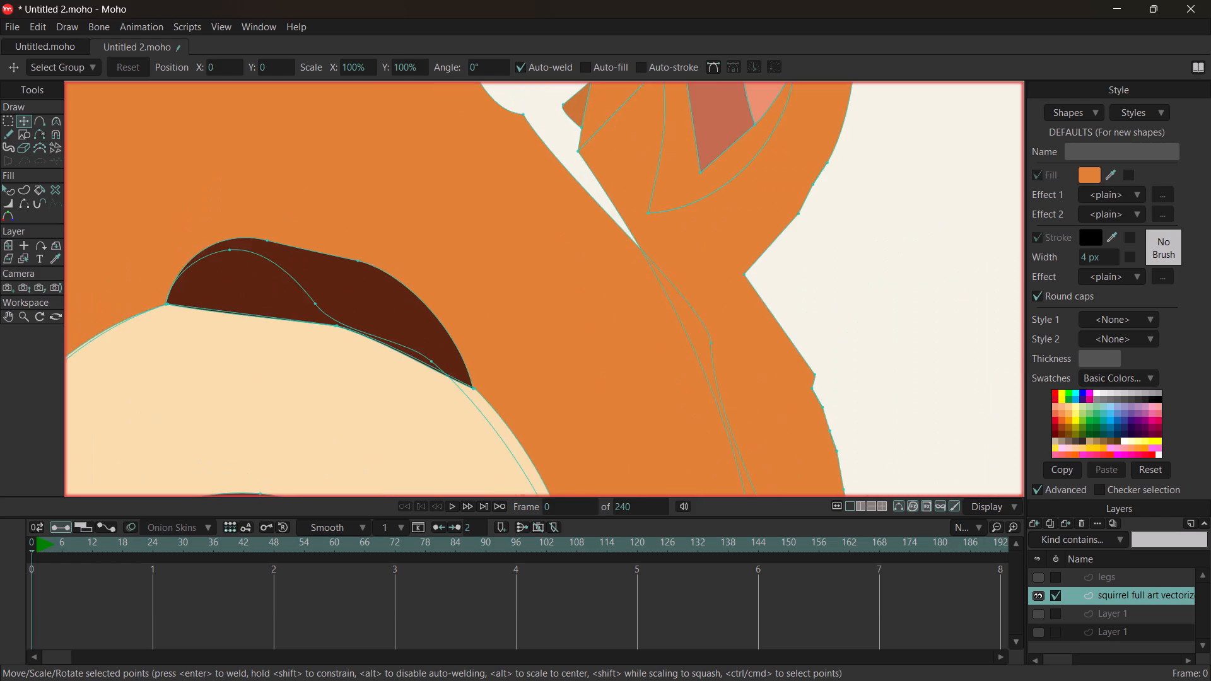
scroll(247, 110, "up", 4, "ctrl")
scroll(266, 132, "down", 11, "ctrl")
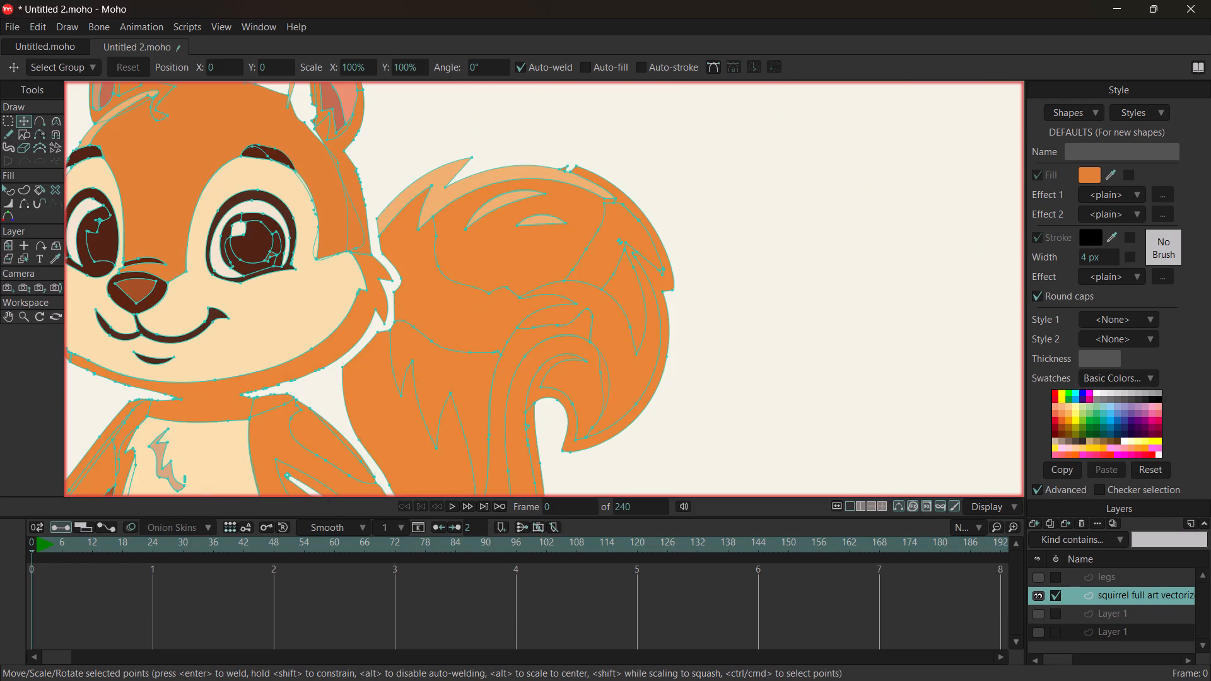
scroll(226, 116, "down", 3, "ctrl")
scroll(211, 74, "up", 9, "ctrl")
scroll(260, 99, "up", 8, "ctrl")
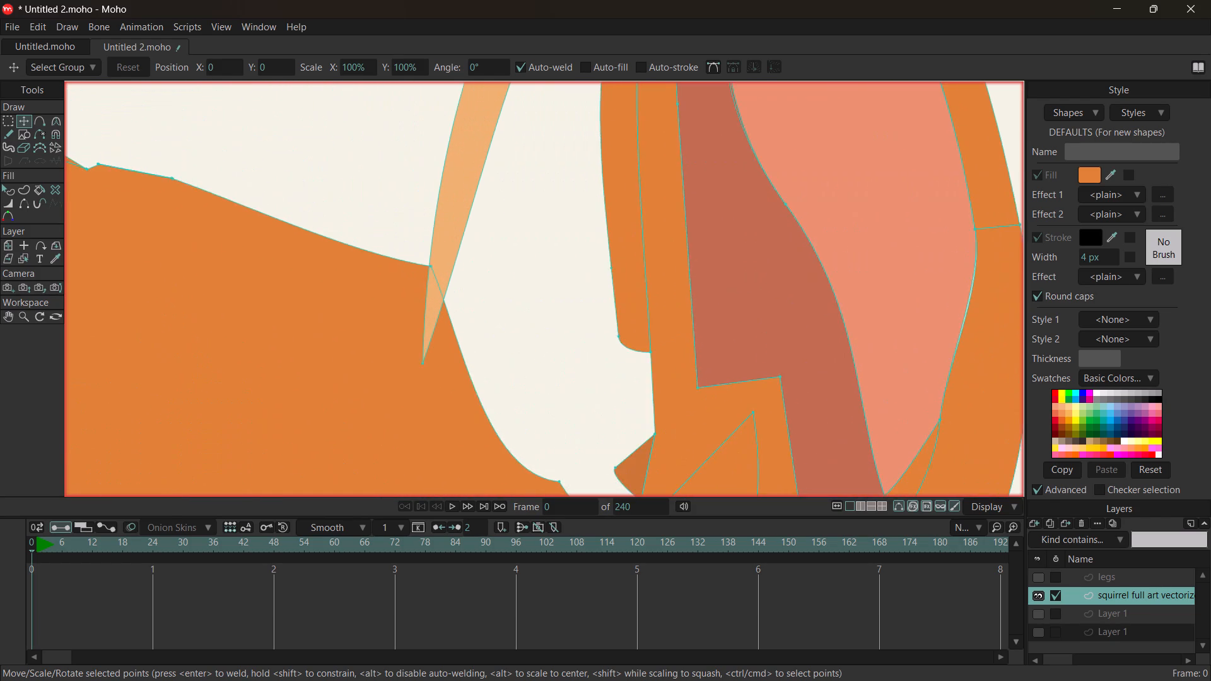
scroll(416, 168, "down", 4, "ctrl")
scroll(397, 132, "up", 2, "ctrl")
scroll(401, 136, "down", 7, "ctrl")
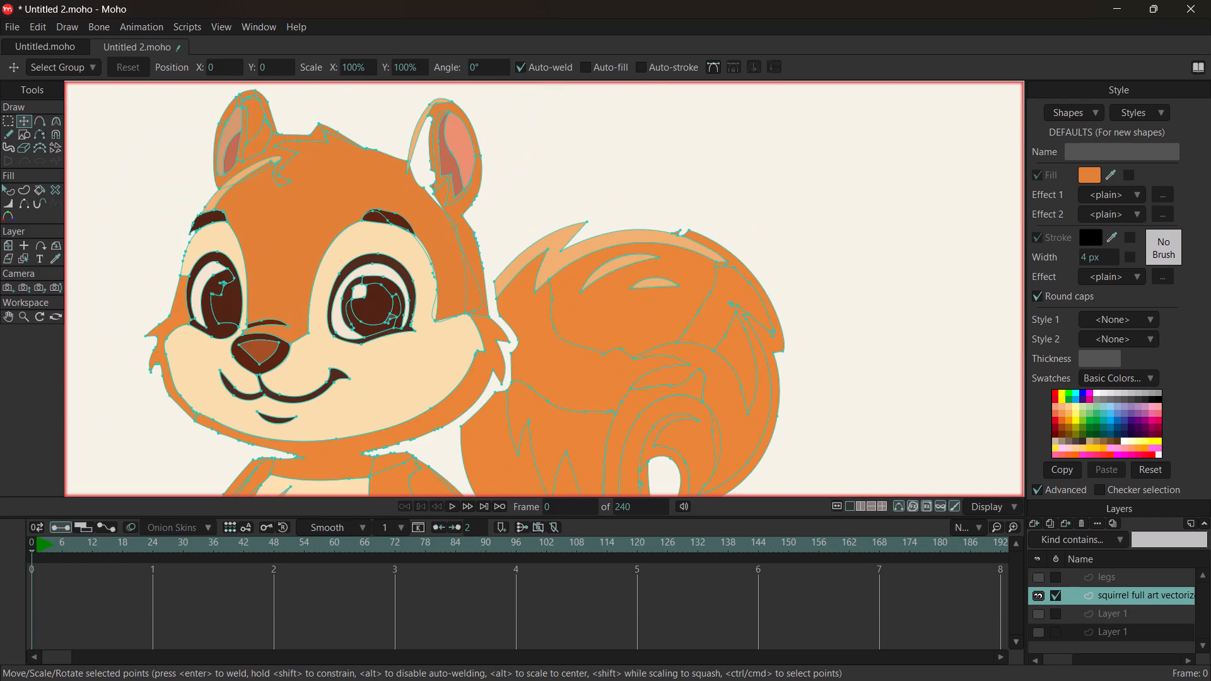
Recolour the pale outer rim of the near ear by filling it as a new orange shape.
left_click_drag(390, 108, 415, 182)
right_click_drag(390, 108, 416, 182)
scroll(436, 208, "up", 2)
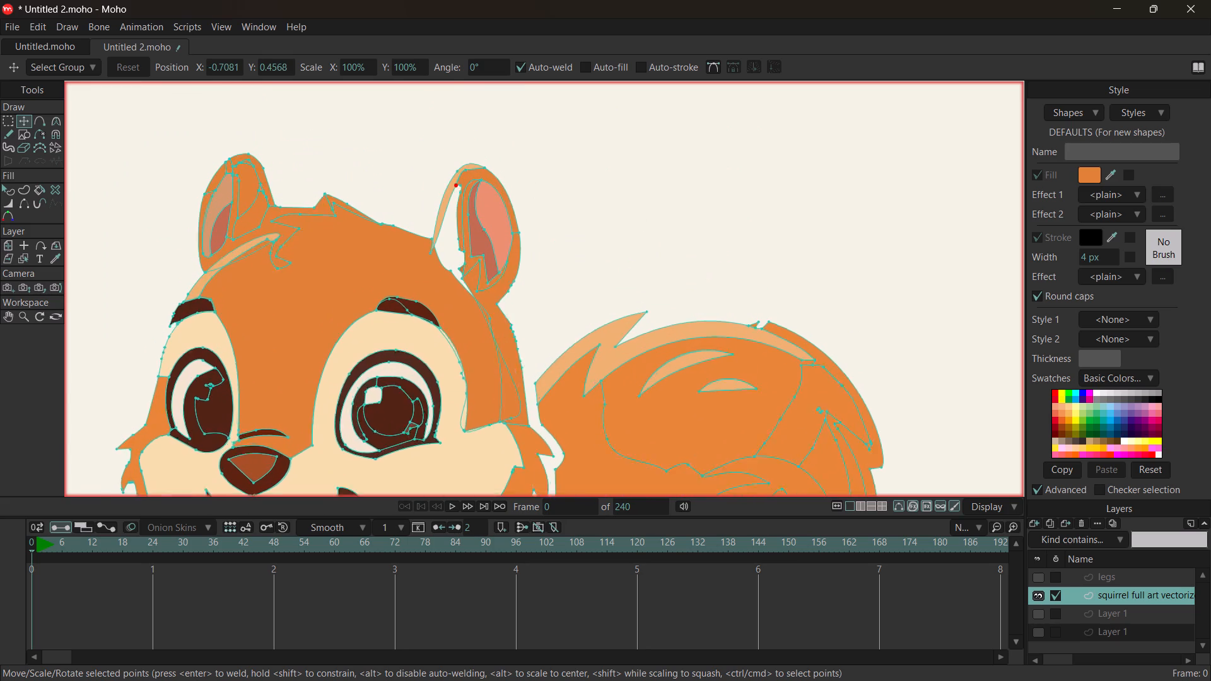
scroll(438, 211, "up", 4)
left_click(464, 204)
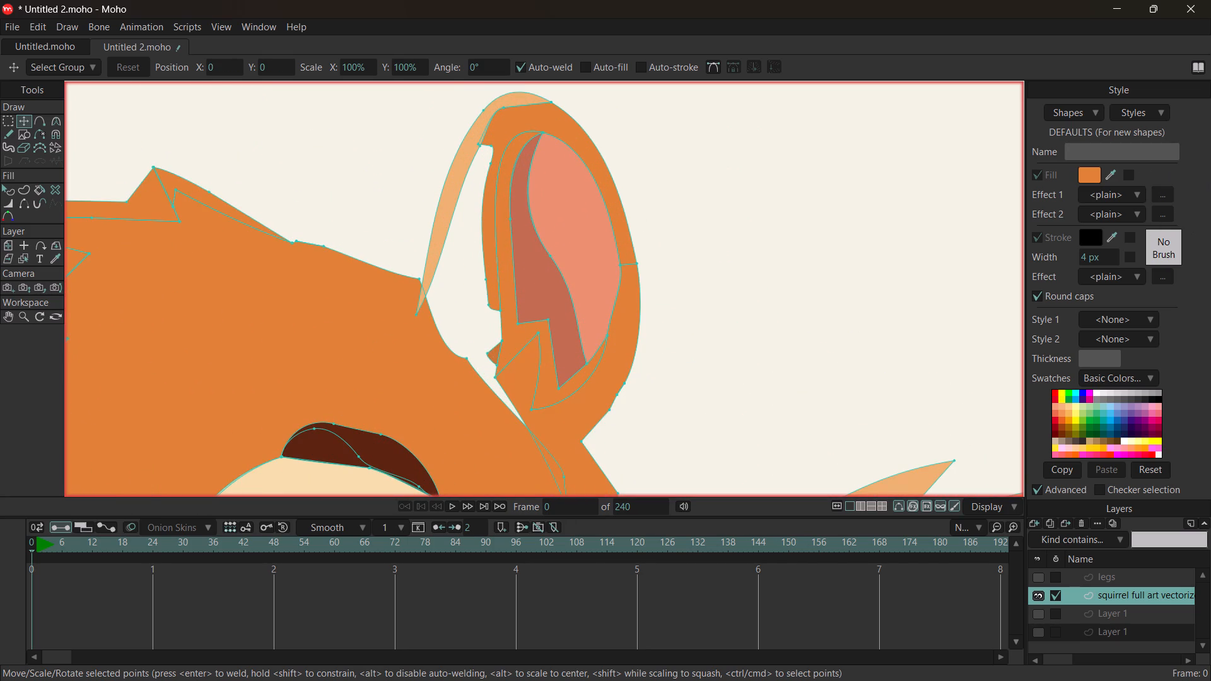
left_click(454, 163)
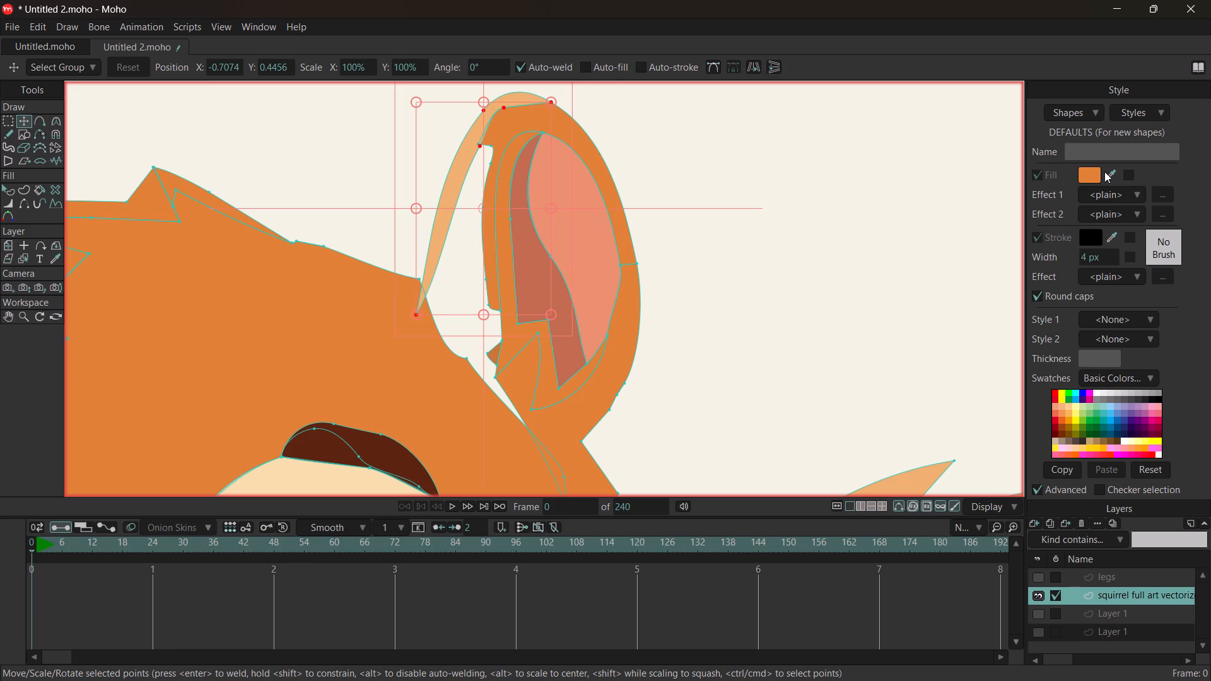
left_click(18, 189)
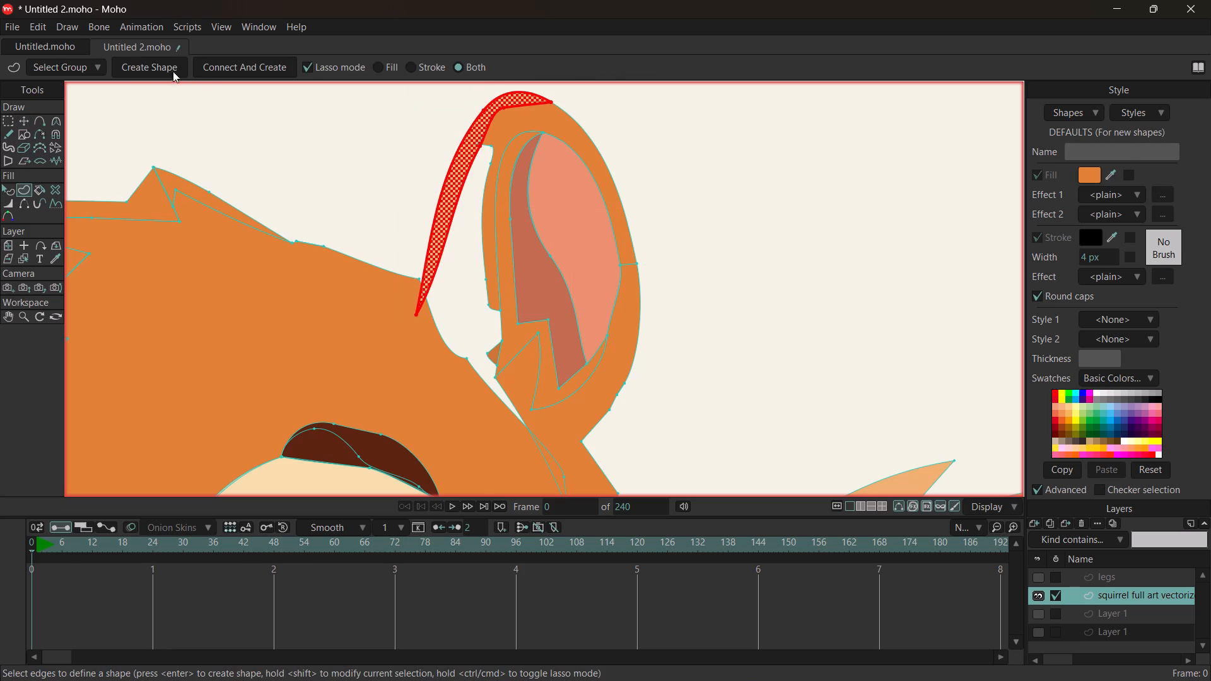
left_click(148, 60)
left_click(283, 153)
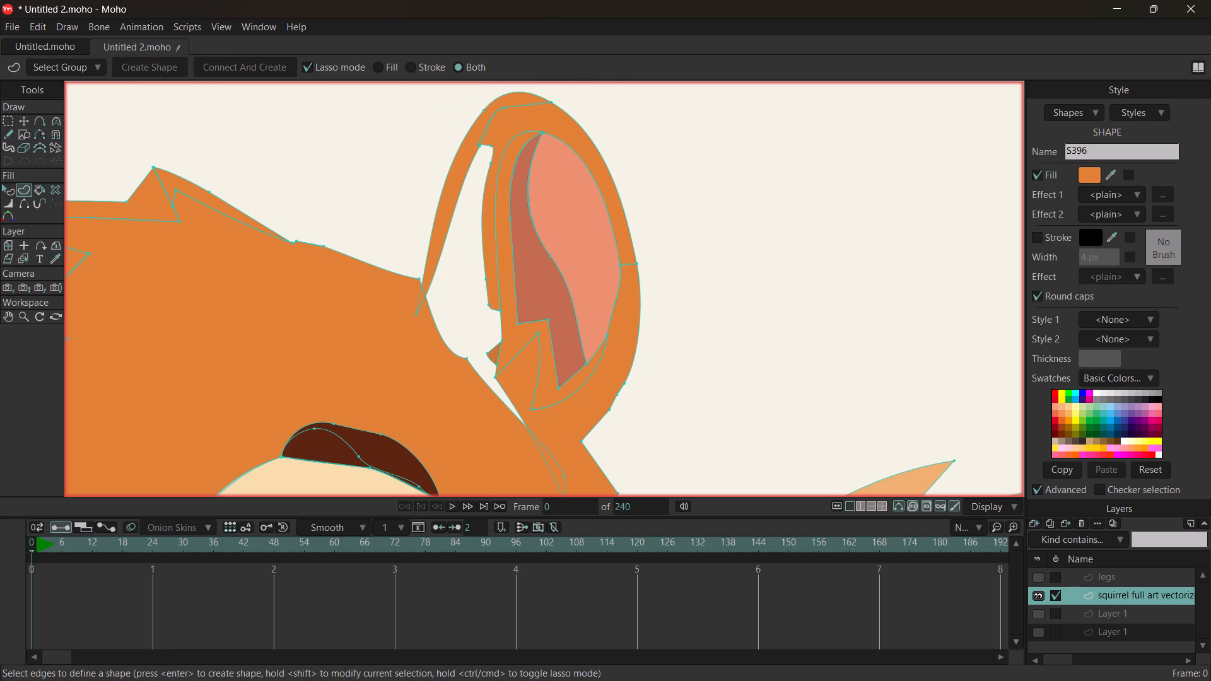
Add three points along the inner edge of the near ear's outer rim, above the head edge.
scroll(454, 224, "up", 4, "ctrl")
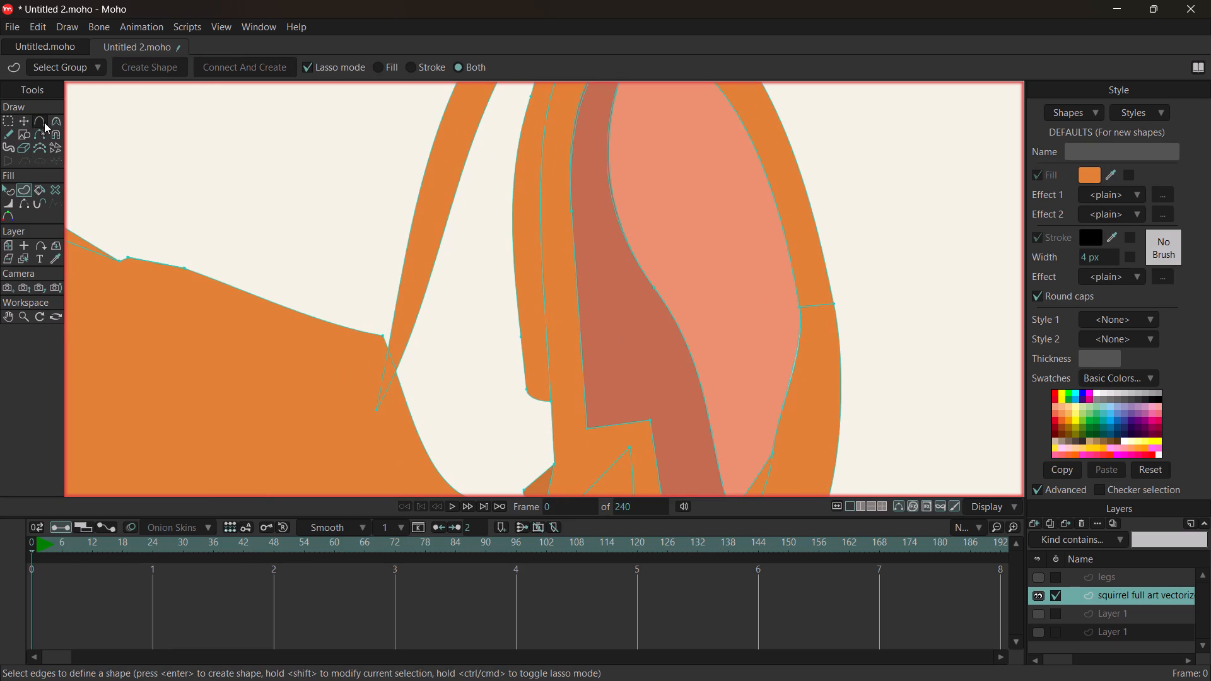
left_click(44, 122)
left_click(478, 123)
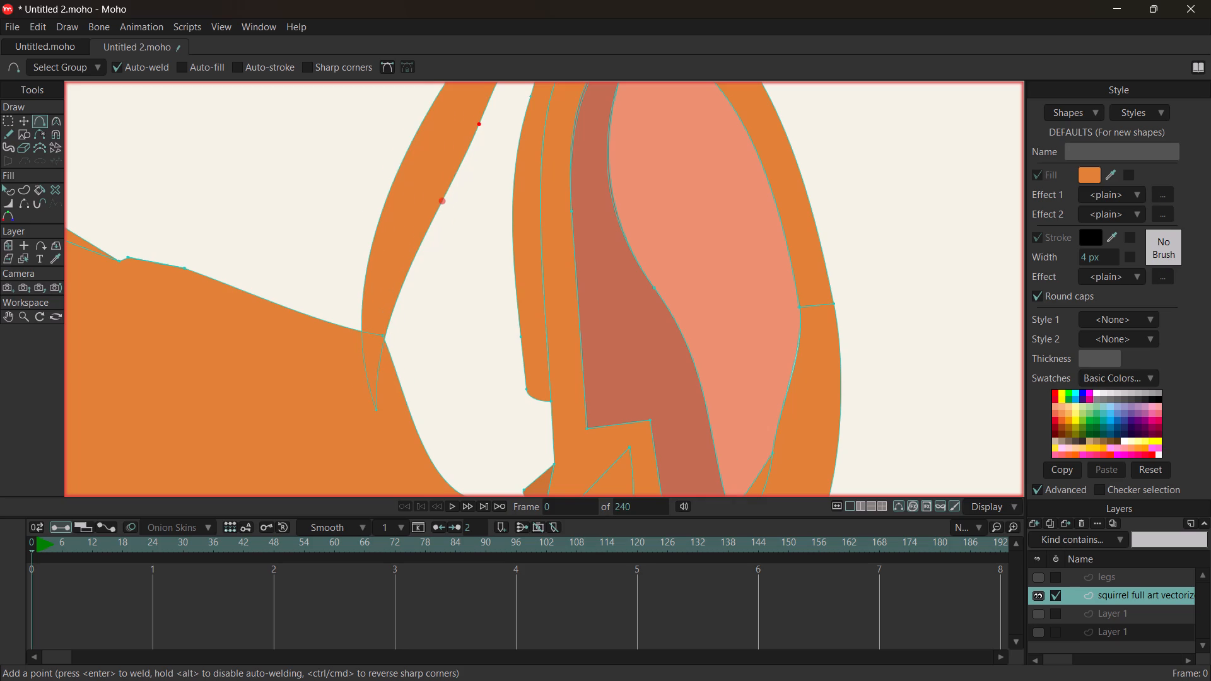
left_click(448, 204)
left_click(404, 284)
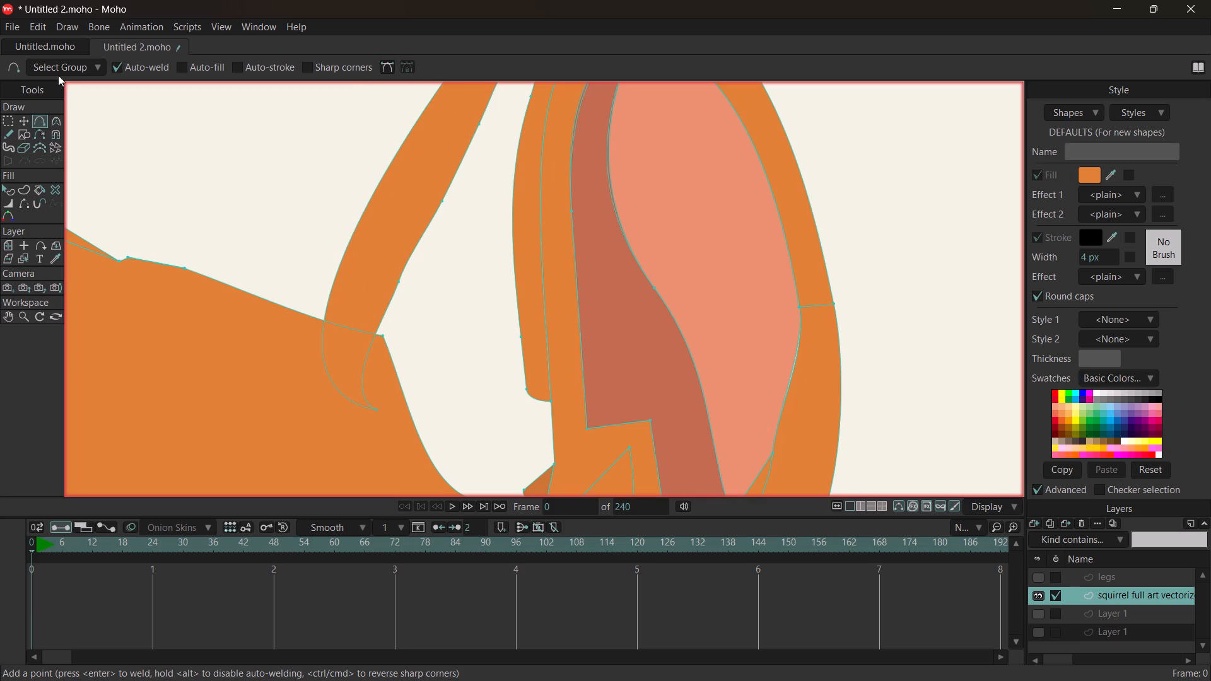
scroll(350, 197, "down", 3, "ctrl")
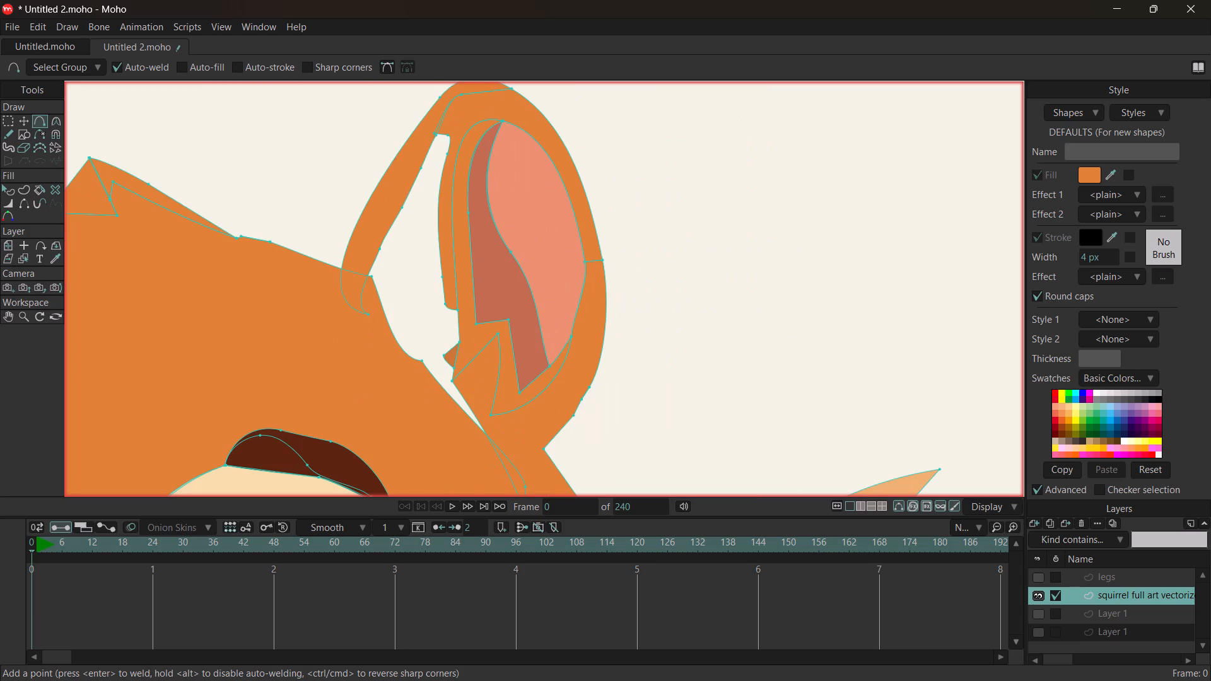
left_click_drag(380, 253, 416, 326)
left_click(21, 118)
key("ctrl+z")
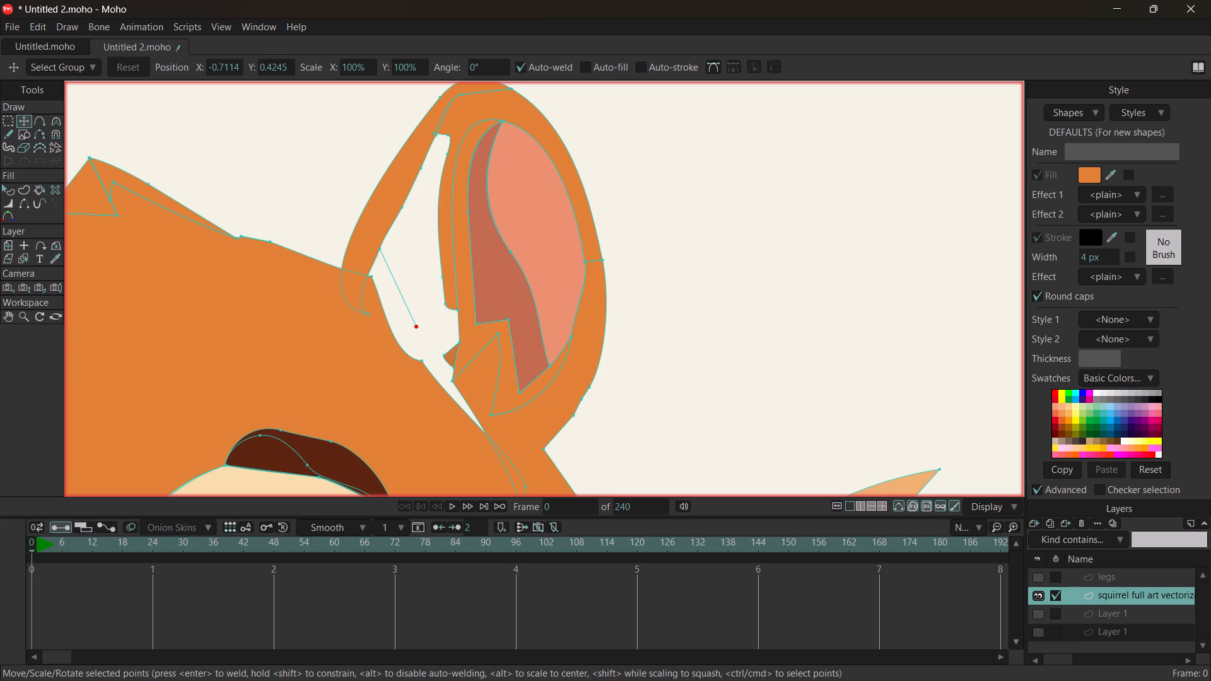
Adjust the lowest added rim point and pull the middle one down onto the head edge at the near ear's base.
left_click(375, 250)
left_click_drag(379, 248, 418, 326)
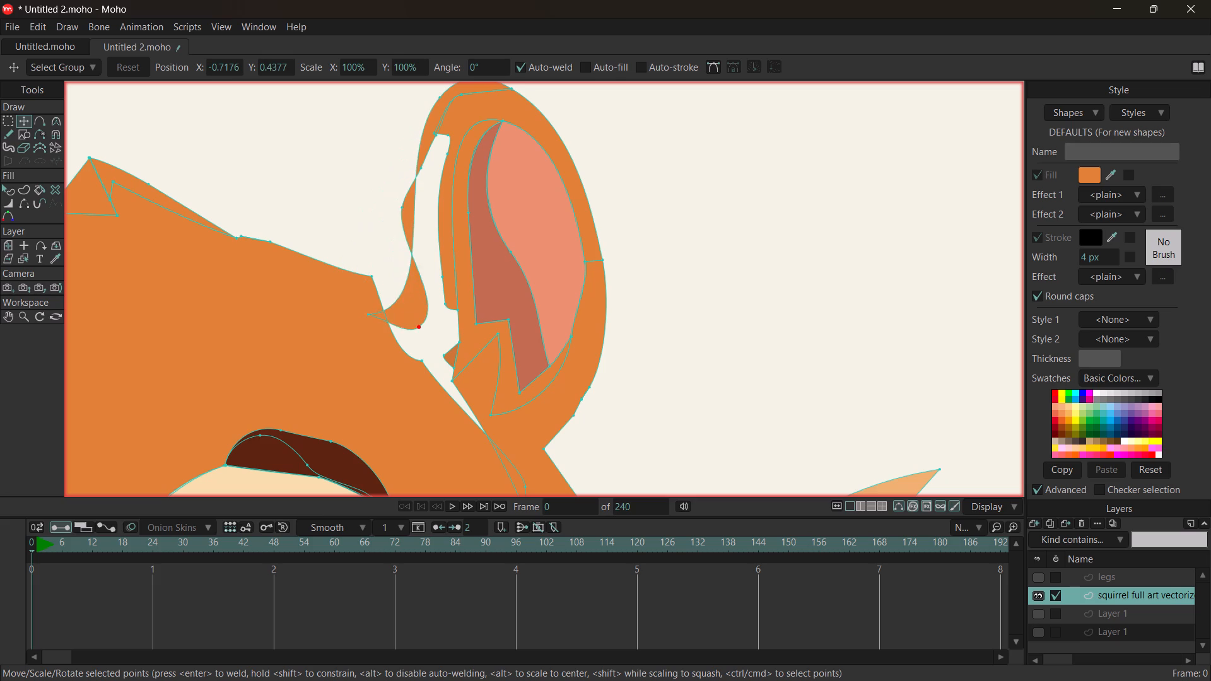
left_click_drag(418, 326, 390, 241)
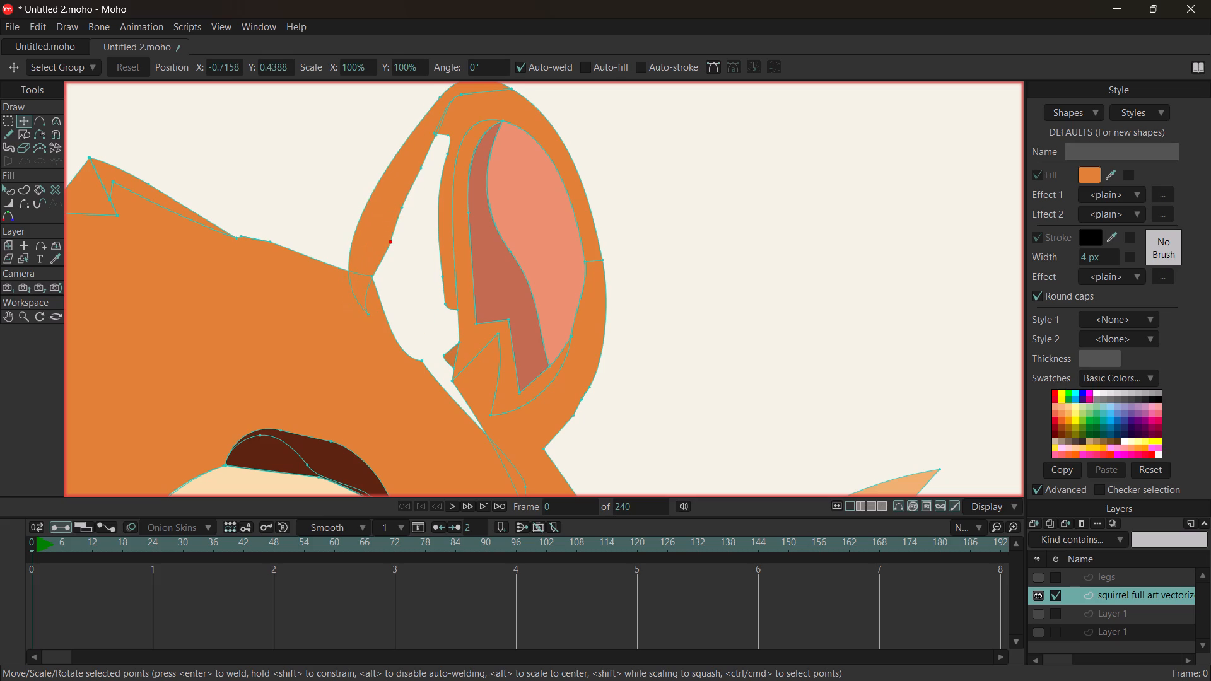
left_click(399, 207)
left_click_drag(401, 205, 428, 276)
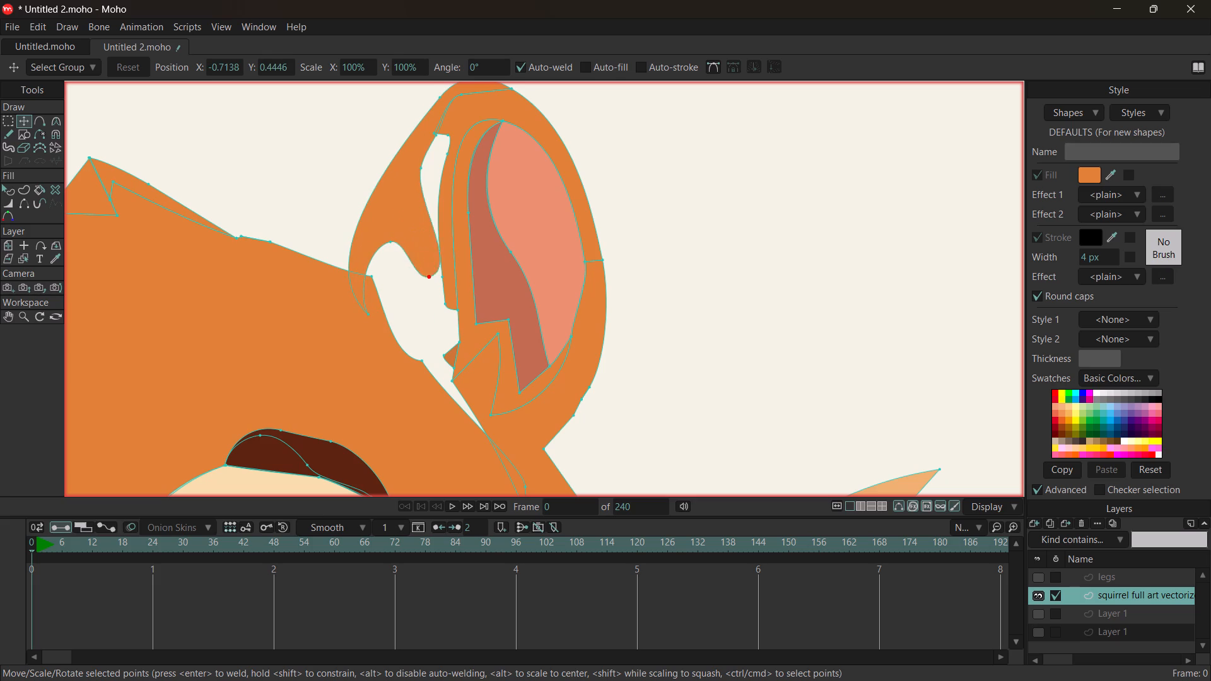
left_click_drag(428, 276, 412, 369)
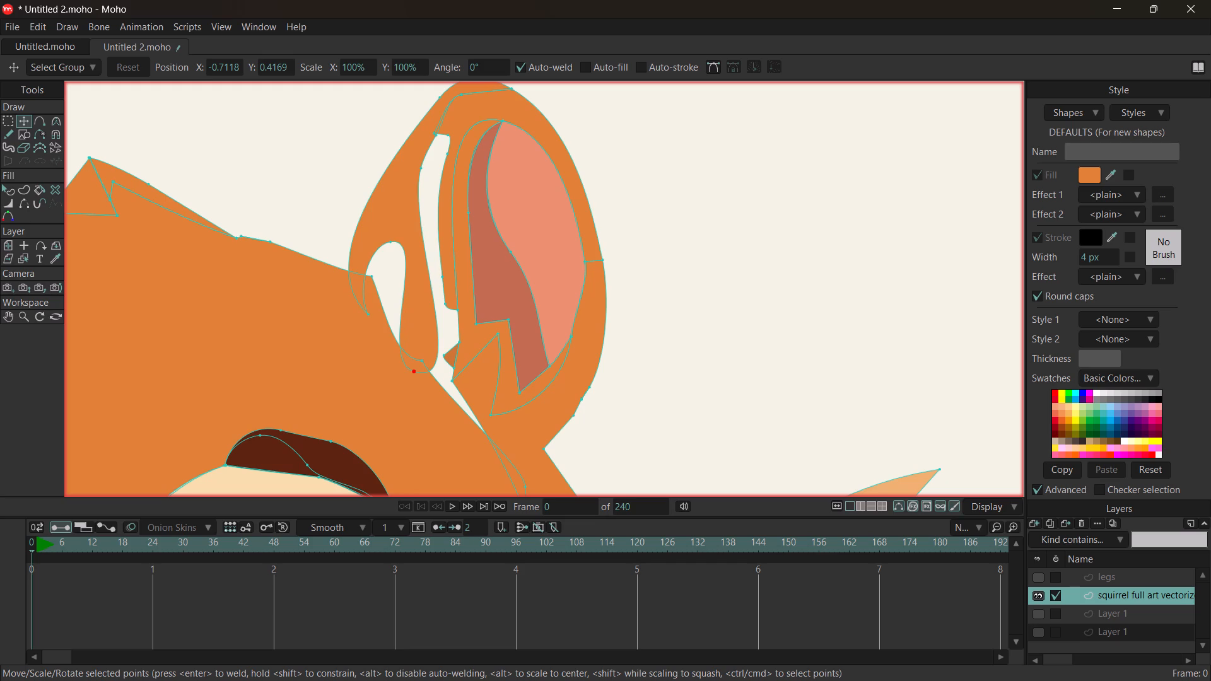
Move the highest added rim point across the gap to the near ear's lower outer edge so the orange fill covers the opening.
left_click(424, 165)
left_click(422, 168)
left_click_drag(420, 165, 452, 182)
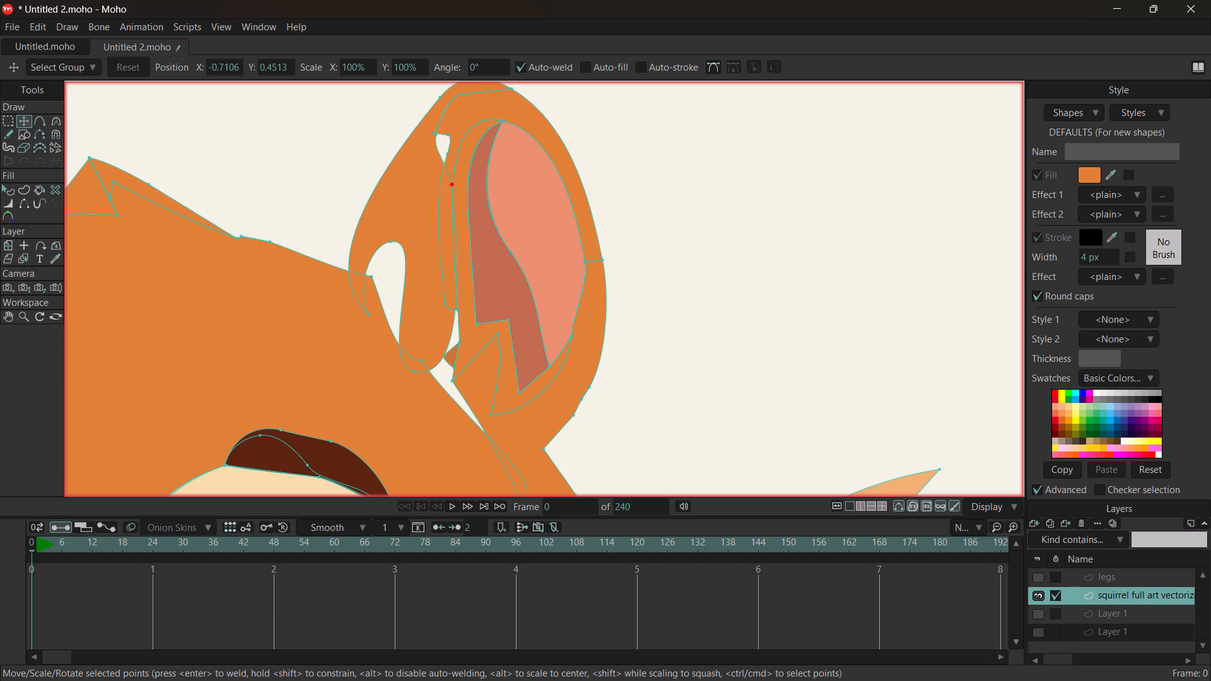
left_click_drag(452, 182, 551, 367)
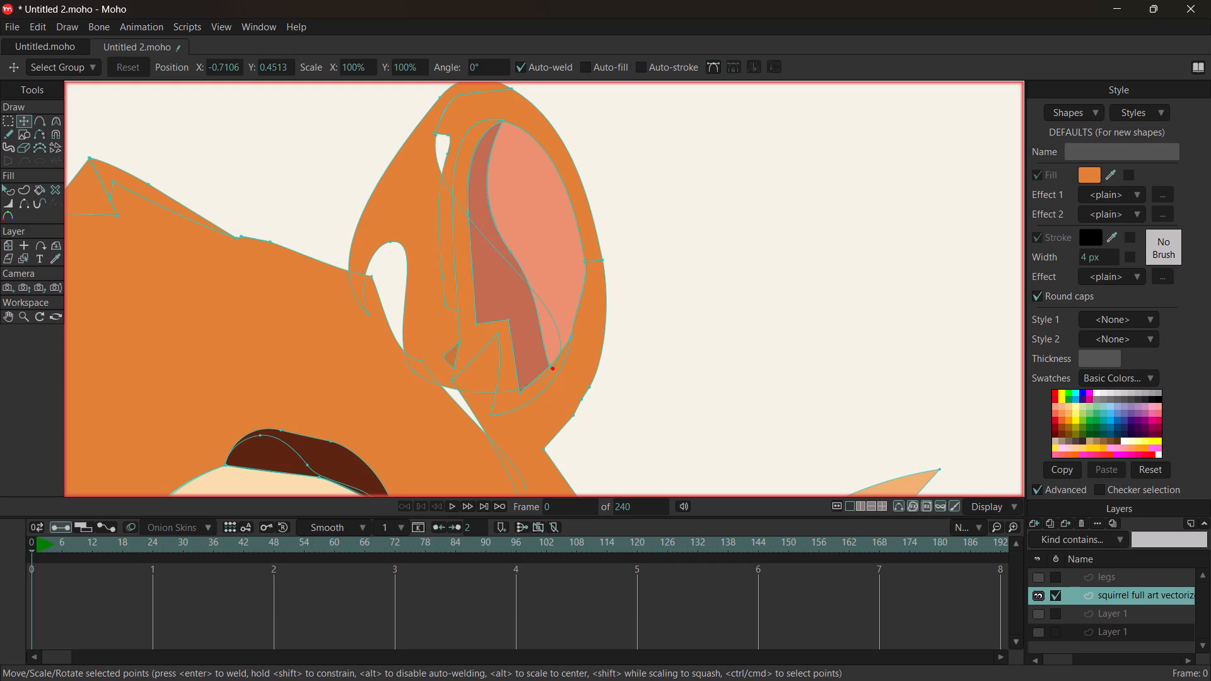
left_click_drag(551, 367, 597, 368)
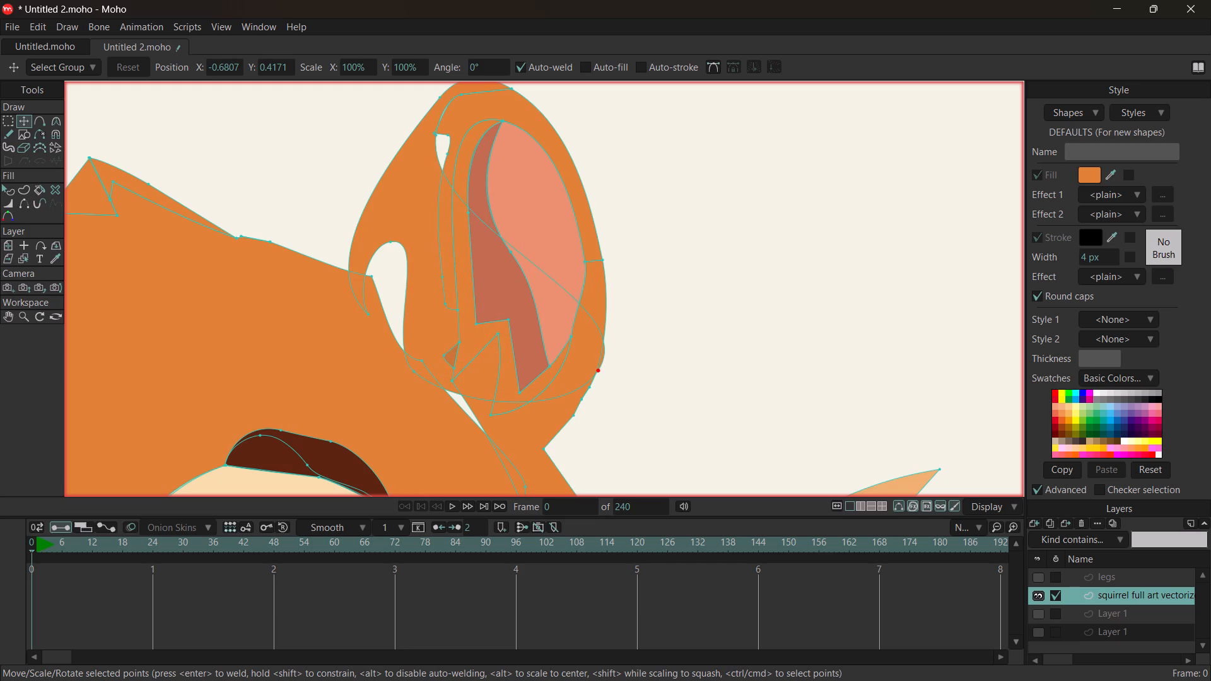
Move the rim's upper inner corner point into the near ear to close the small gap near its top.
left_click(433, 134)
left_click_drag(434, 136, 481, 144)
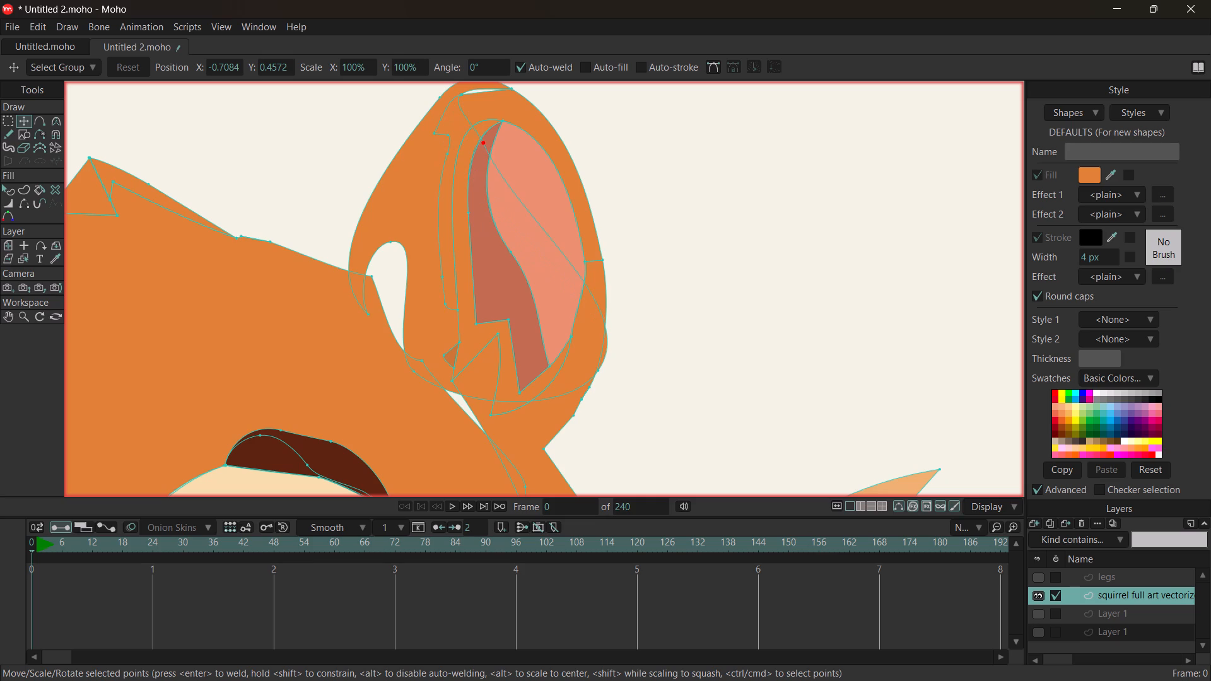
left_click_drag(481, 144, 447, 128)
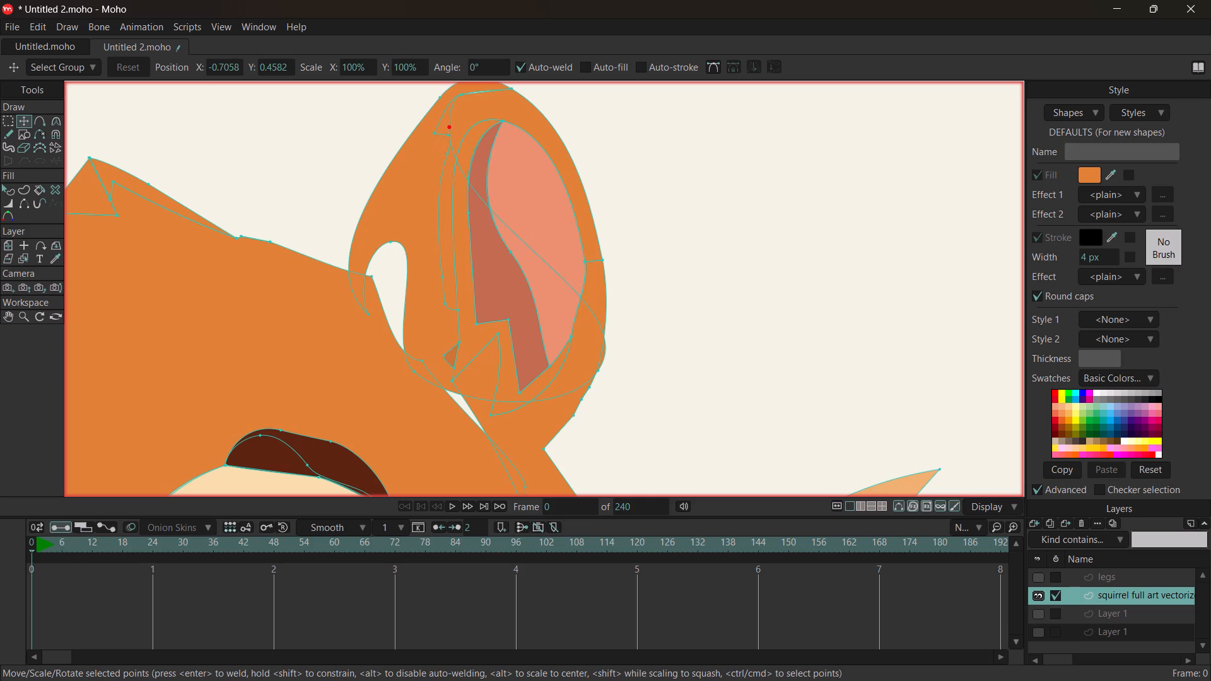
Move the lowest added rim point down into the head to close the opening at the near ear's base.
left_click(387, 244)
left_click_drag(390, 242, 389, 248)
left_click_drag(389, 248, 378, 306)
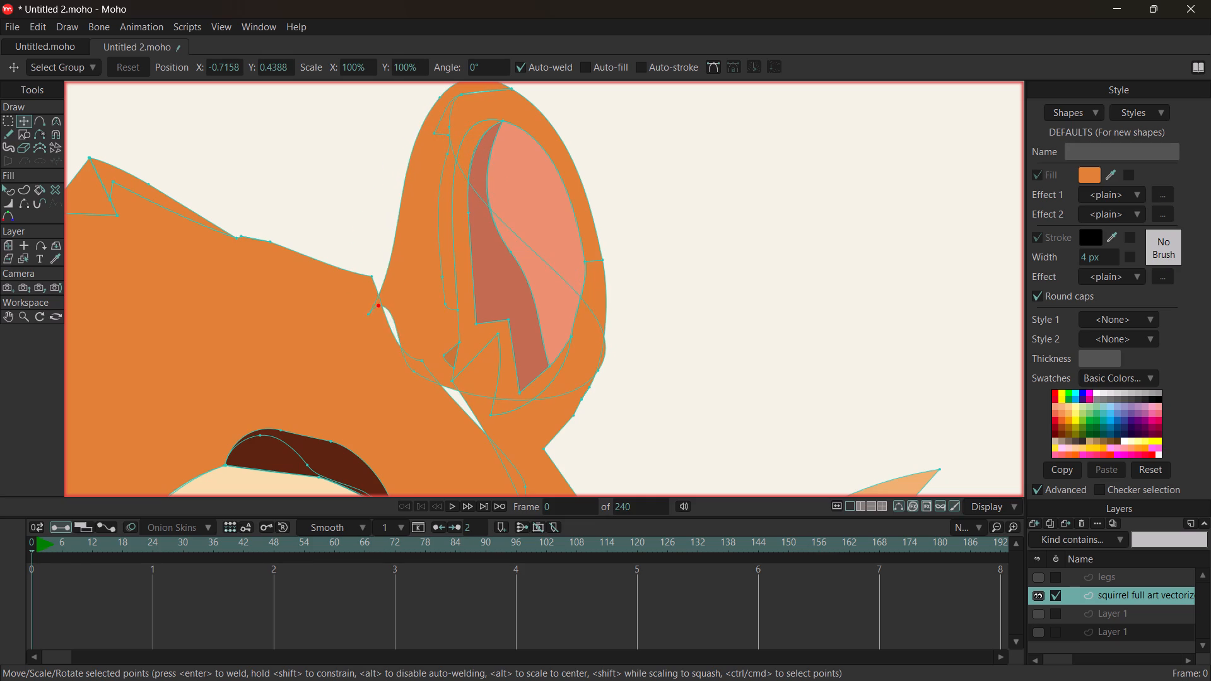
left_click_drag(378, 306, 370, 316)
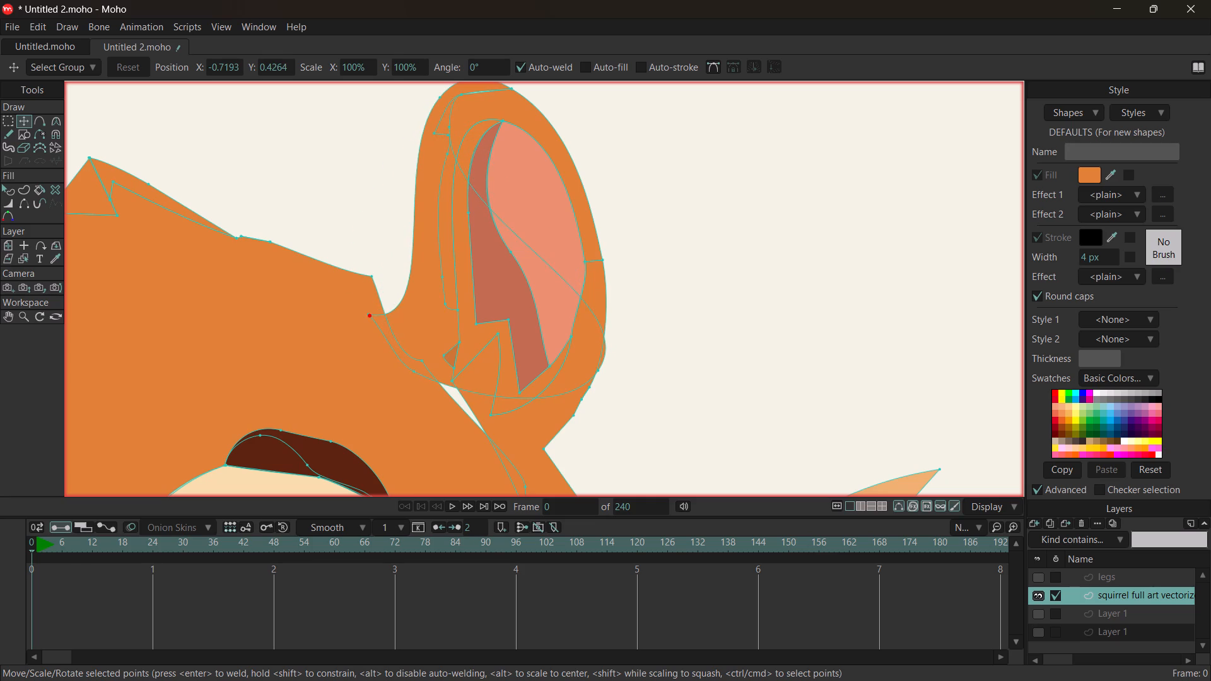
Add a point on the near ear's lower edge and move it into the head to close the triangular gap.
scroll(462, 376, "up", 3, "ctrl")
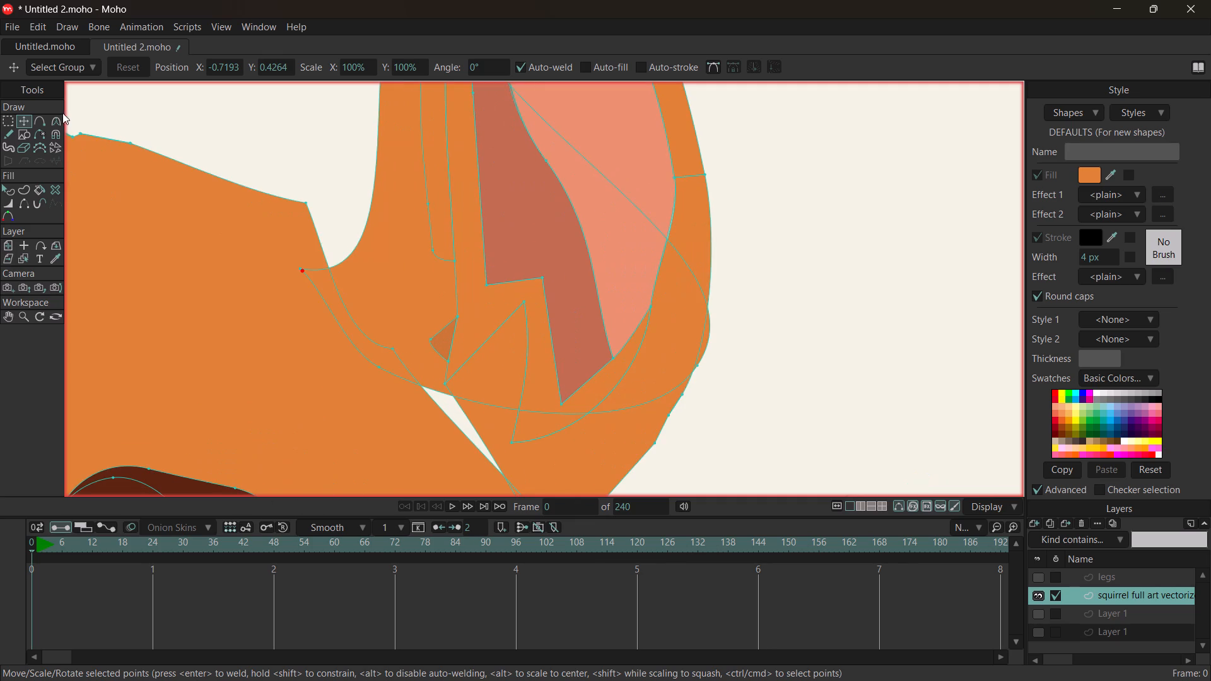
left_click(40, 119)
left_click(469, 419)
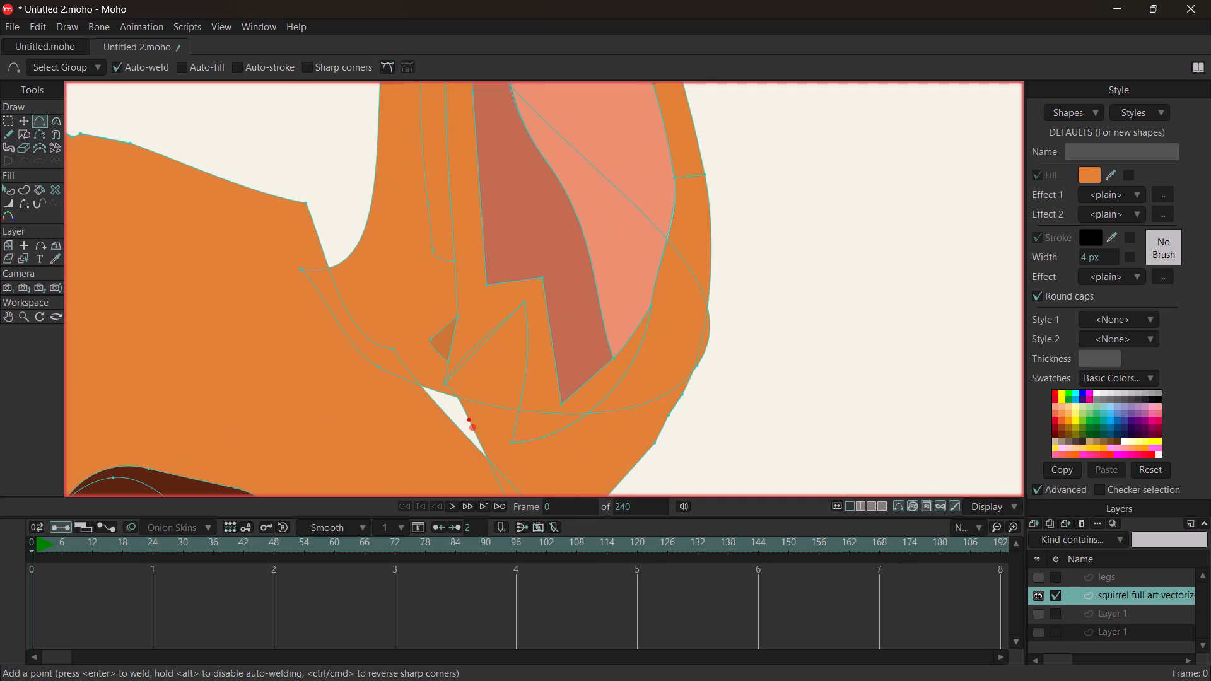
left_click(27, 119)
left_click(467, 419)
left_click_drag(469, 420, 458, 423)
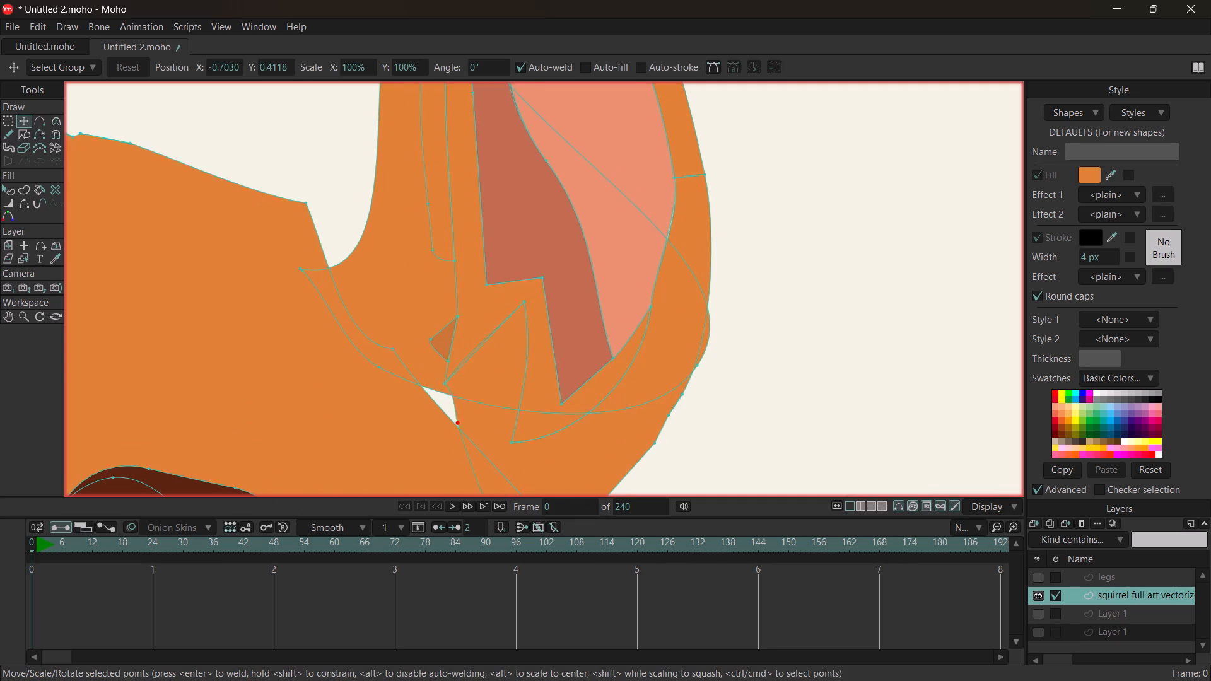
left_click_drag(458, 423, 418, 375)
Examine the whole squirrel, including the body, arms and tail, for remaining areas to clean up.
scroll(450, 337, "down", 8, "ctrl")
scroll(370, 245, "down", 3, "ctrl")
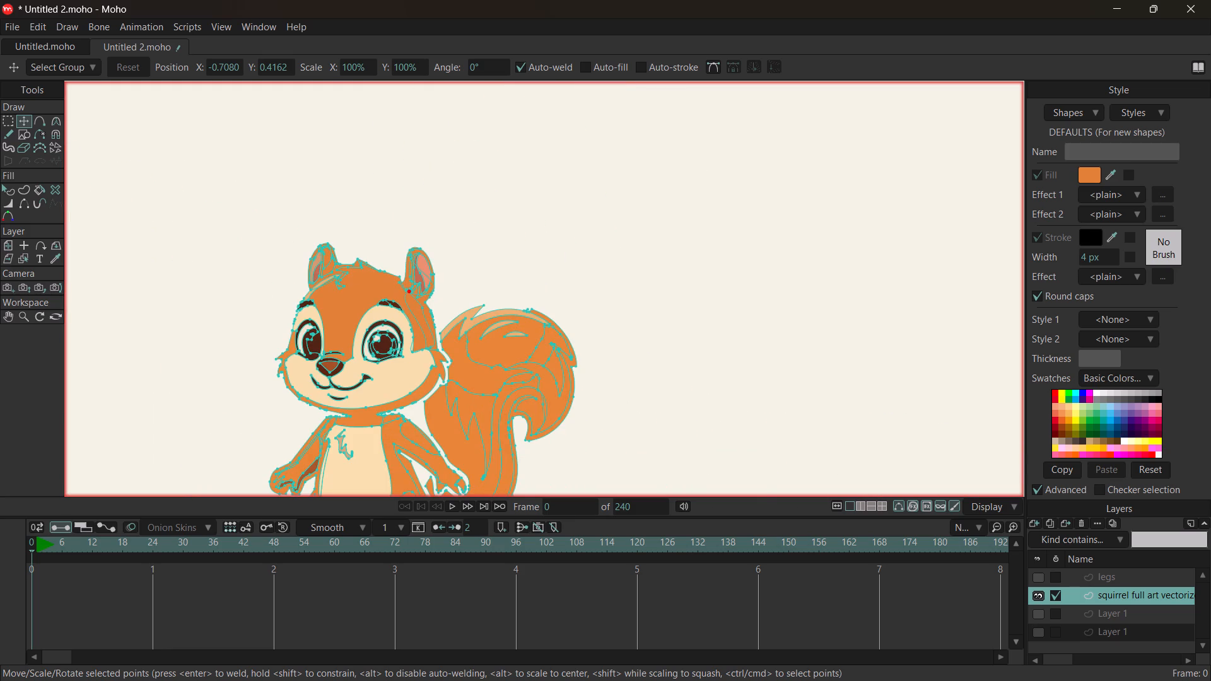
scroll(479, 333, "up", 4, "ctrl")
scroll(477, 326, "down", 7, "ctrl")
scroll(476, 402, "up", 3, "ctrl")
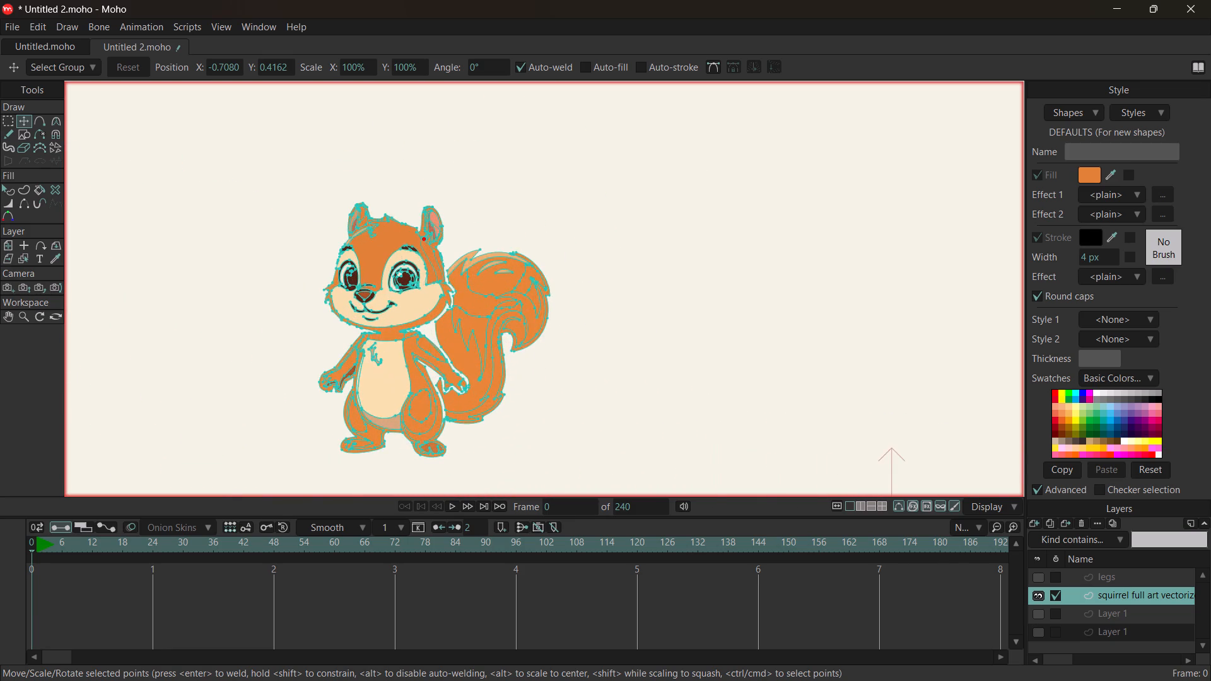
scroll(455, 386, "up", 4, "ctrl")
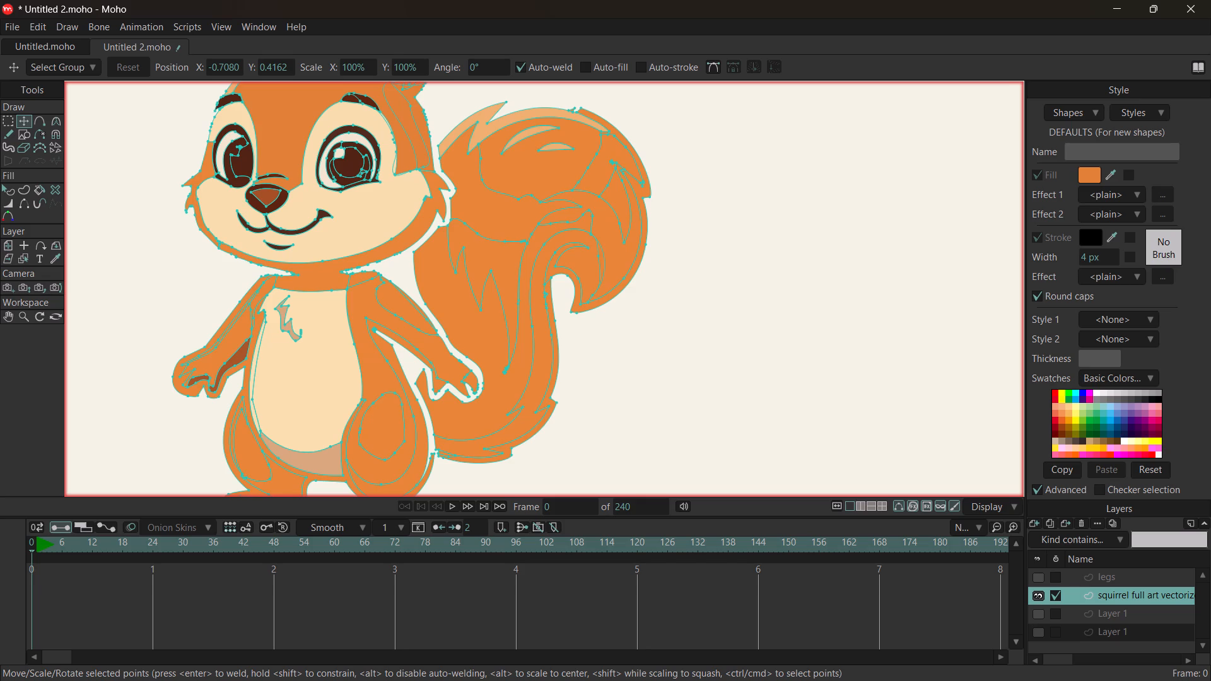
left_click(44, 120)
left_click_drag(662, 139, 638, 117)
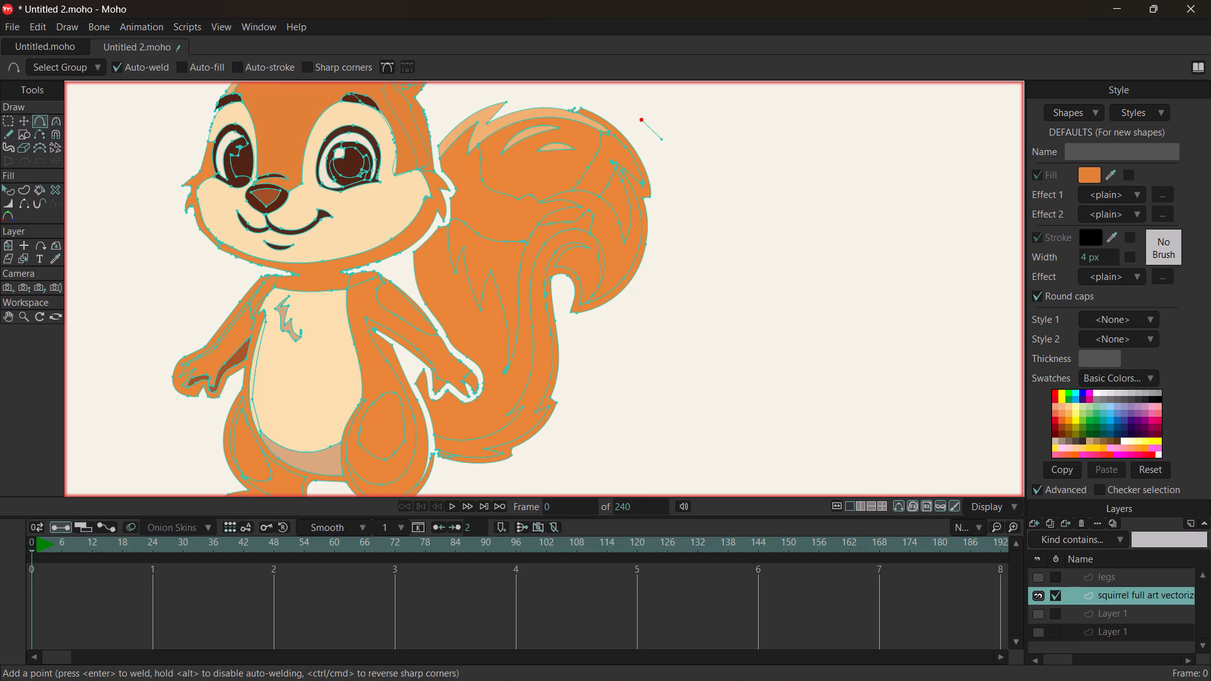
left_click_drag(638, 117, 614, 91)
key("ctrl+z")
Lasso-select the whole tail's points, tracing along the cheek, arm and hand gap, and copy them.
left_click(8, 110)
left_click(9, 119)
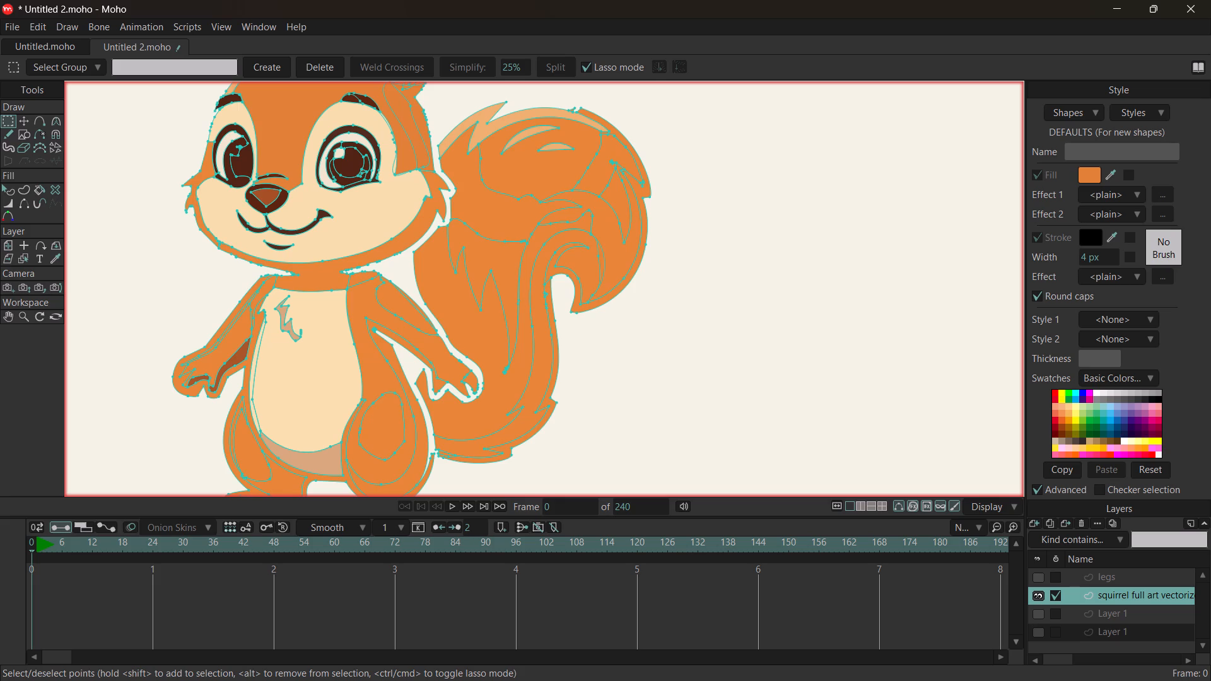
left_click_drag(411, 359, 407, 381, "ctrl")
left_click(580, 67)
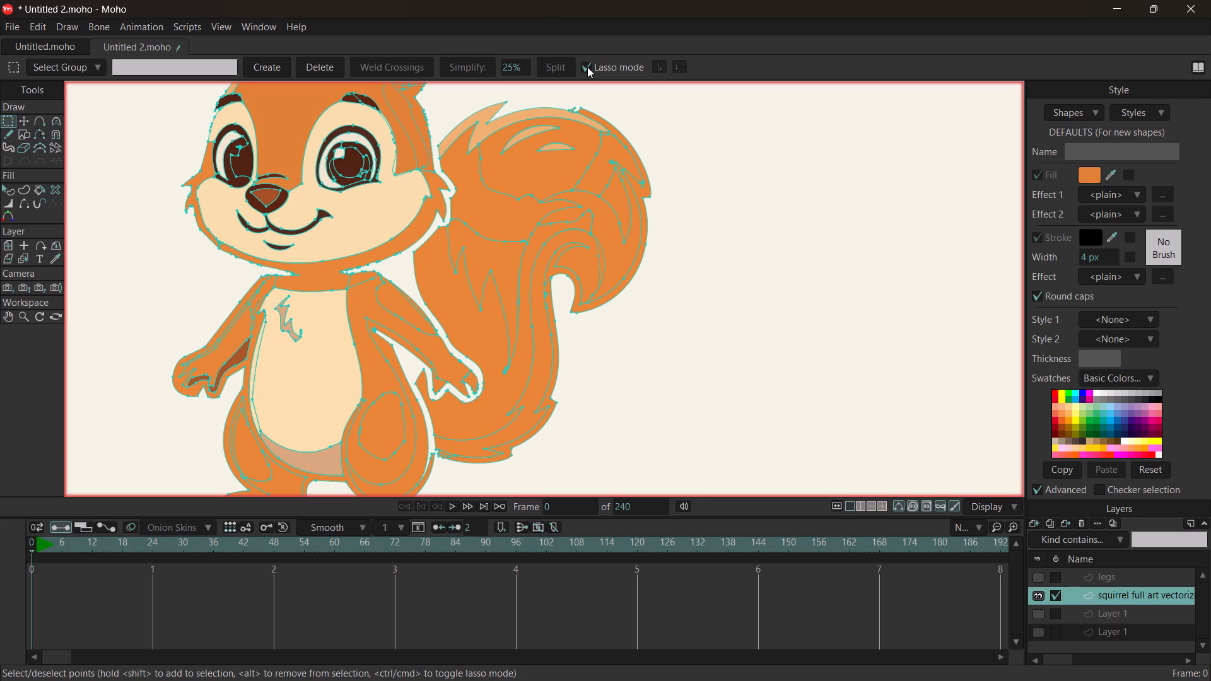
double_click(587, 67)
left_click(401, 260)
left_click_drag(401, 260, 469, 368)
left_click_drag(469, 368, 430, 368)
left_click_drag(430, 368, 493, 478)
left_click_drag(493, 478, 442, 119)
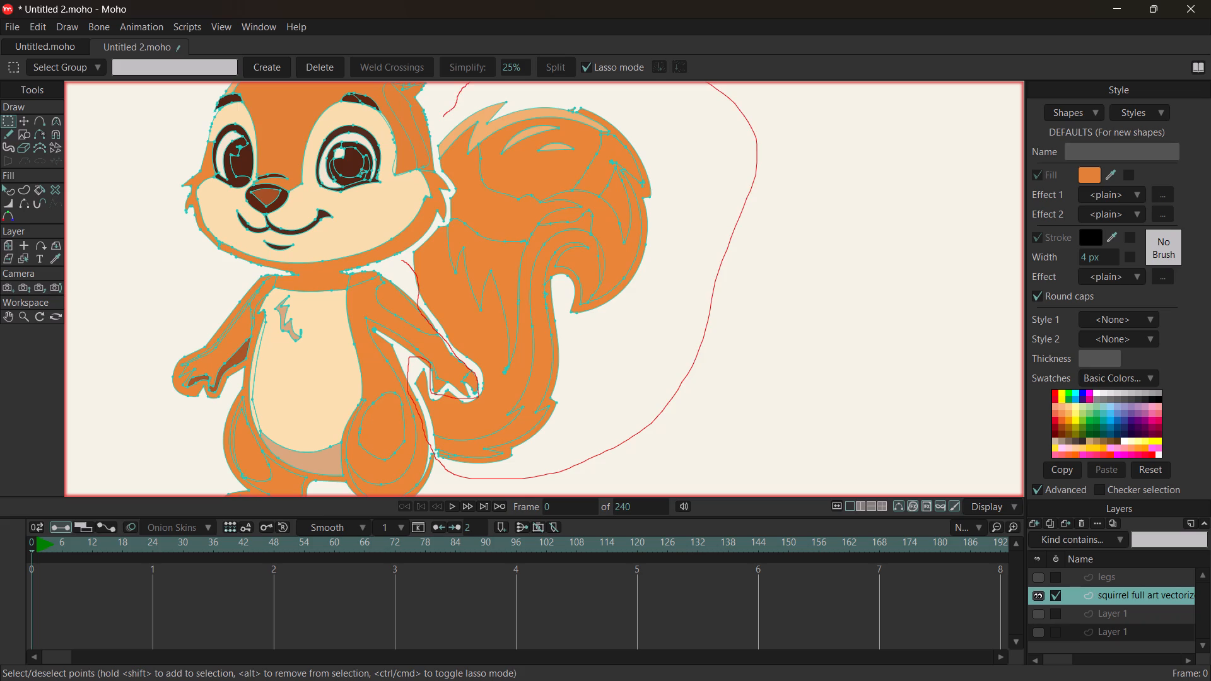
left_click_drag(442, 119, 446, 183)
left_click_drag(446, 183, 447, 217)
left_click_drag(447, 217, 410, 270)
left_click_drag(410, 270, 409, 271)
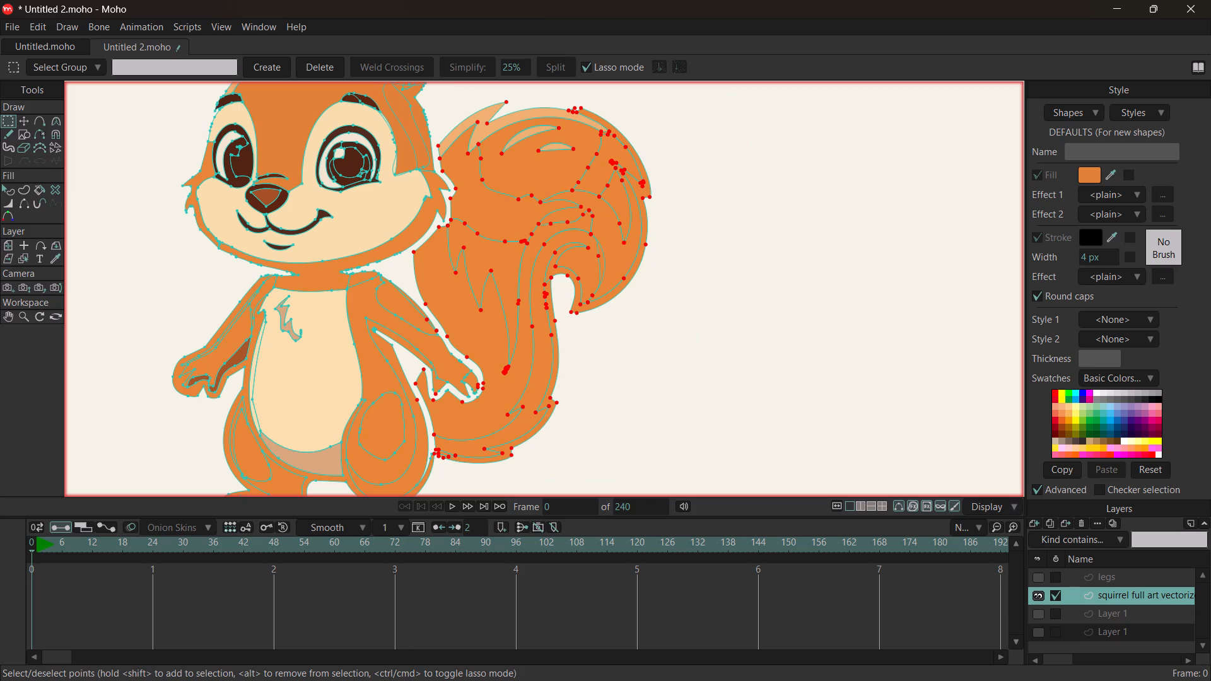
key("ctrl+c")
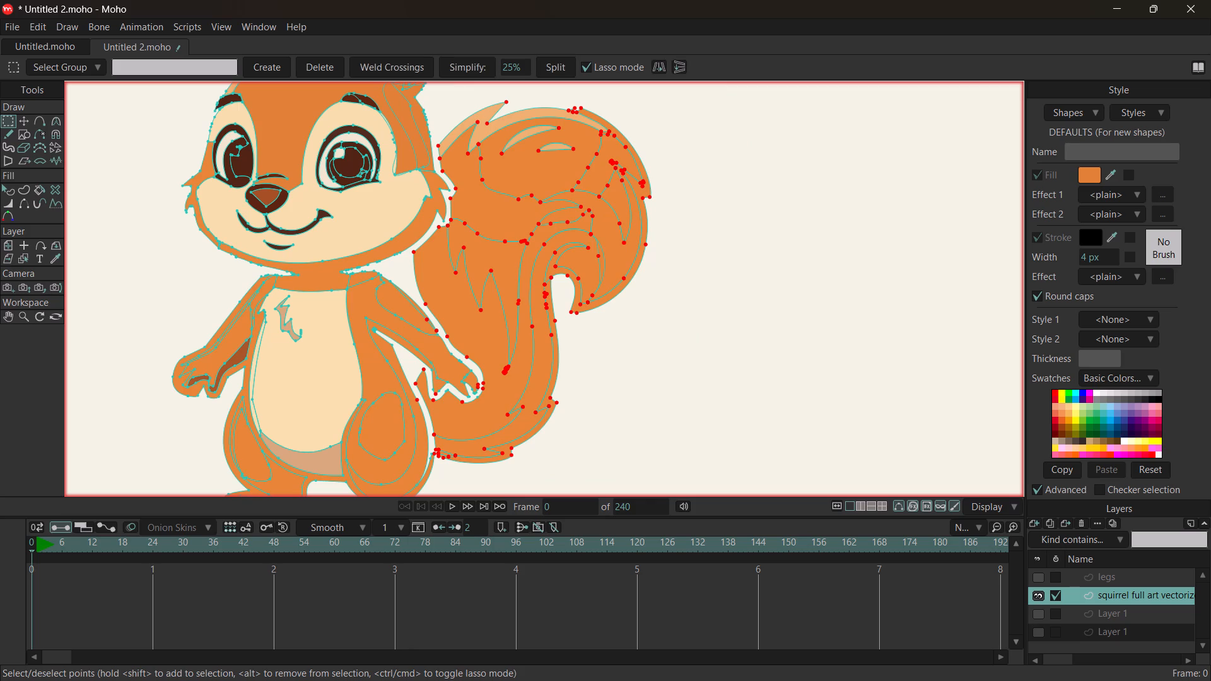
key("ctrl+c")
key("ctrl+c")
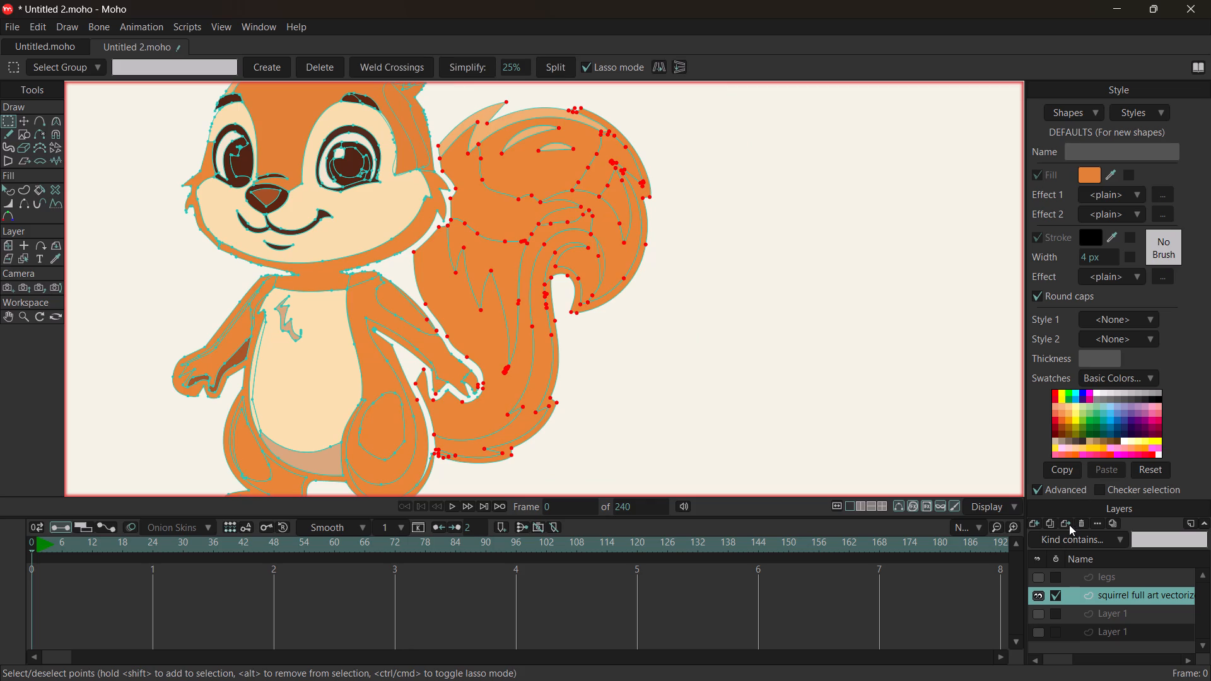
Create a copy of the squirrel full art vectorized layer and name it tail.
left_click(1067, 525)
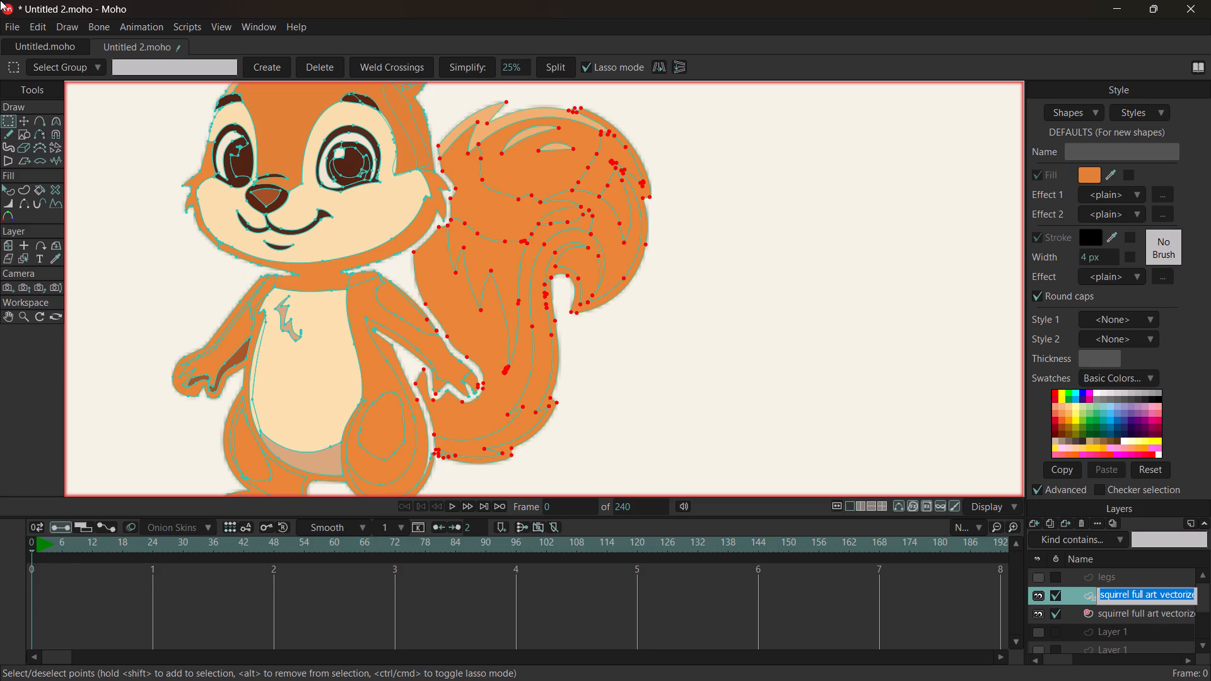
key("BackSpace")
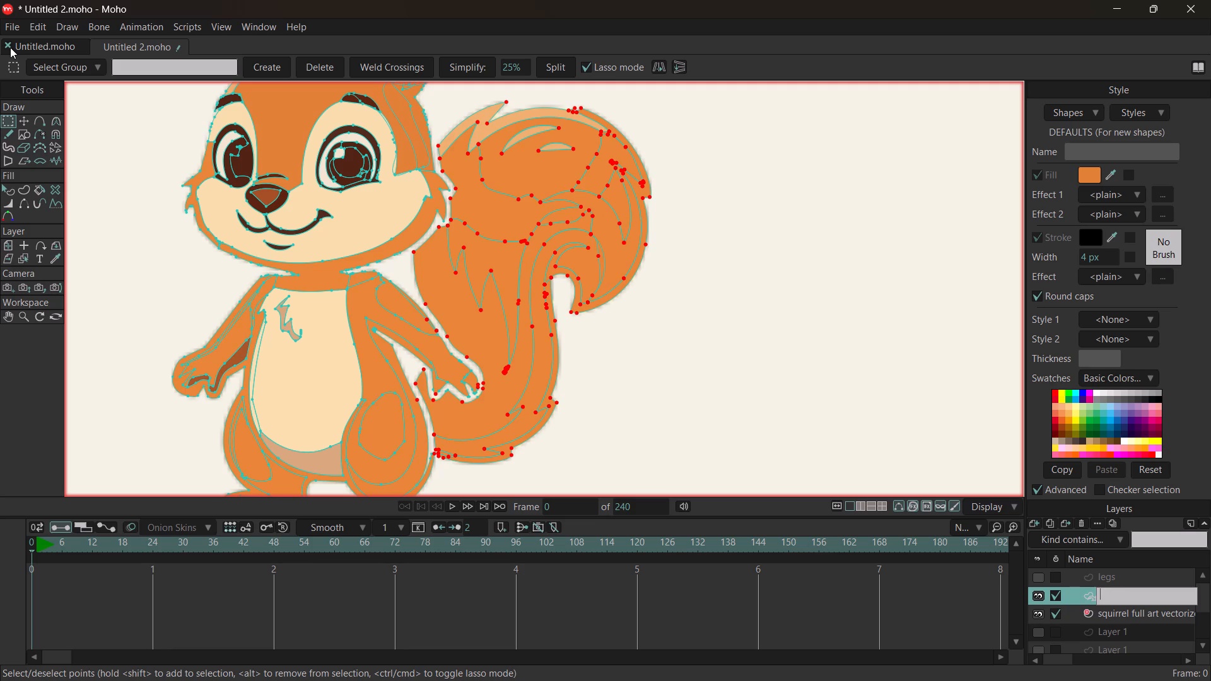
type("tail")
key("Return")
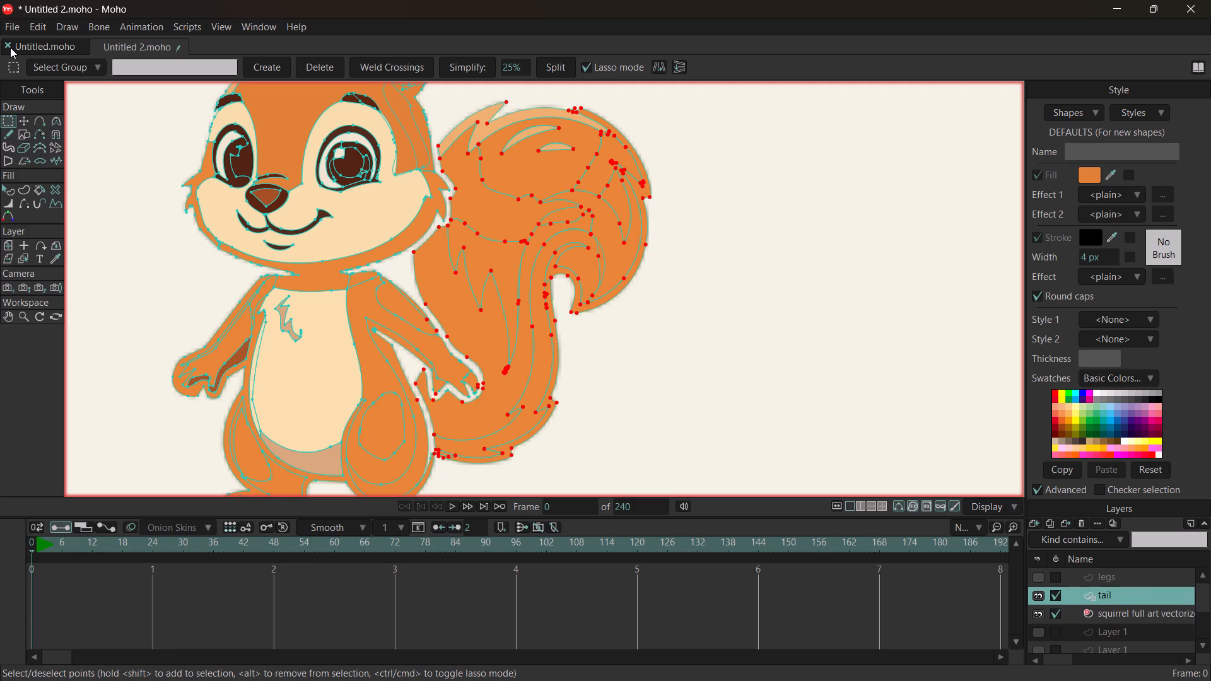
Erase the blurry grey fringe along the tail's inner edge in the gap below the head beside the arm.
left_click(898, 335)
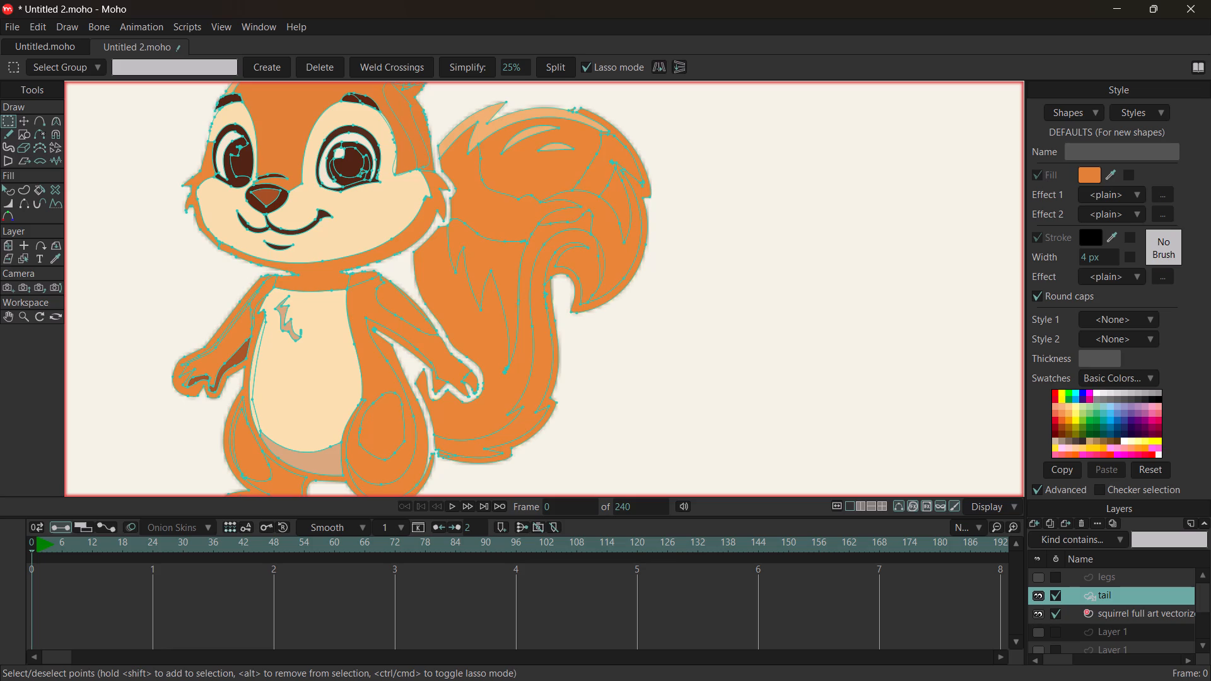
scroll(428, 271, "up", 7, "shift")
scroll(385, 174, "up", 3, "shift")
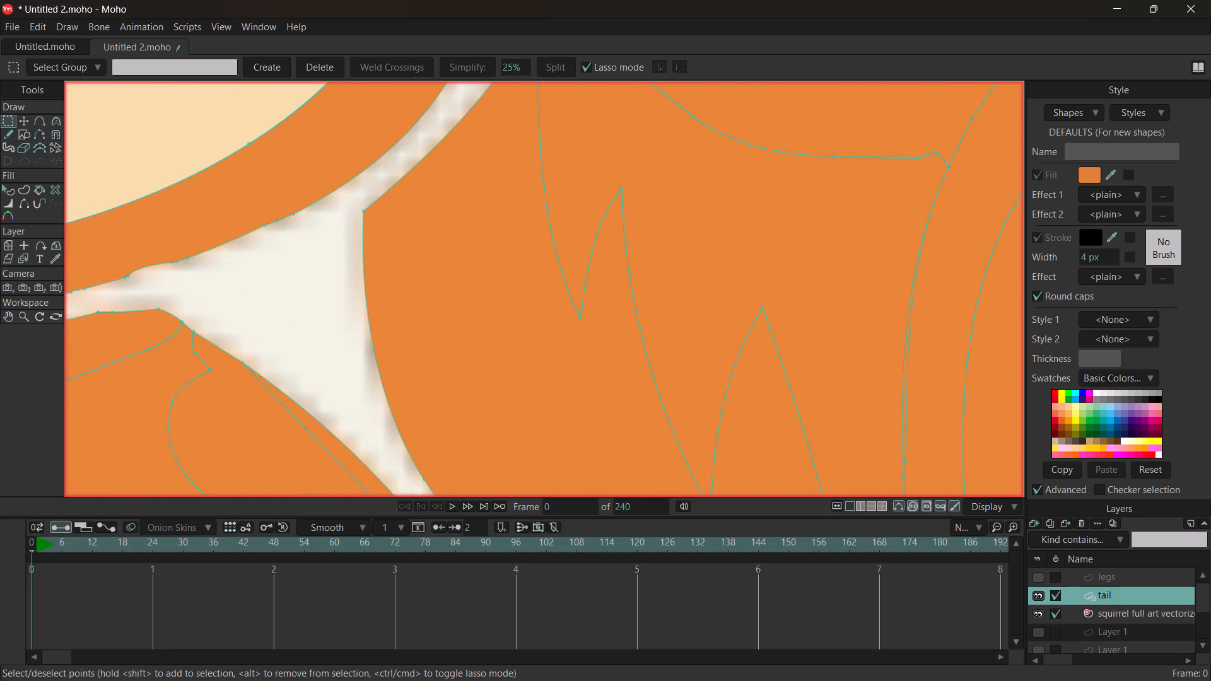
scroll(336, 237, "down", 10, "shift")
scroll(156, 221, "up", 3, "shift")
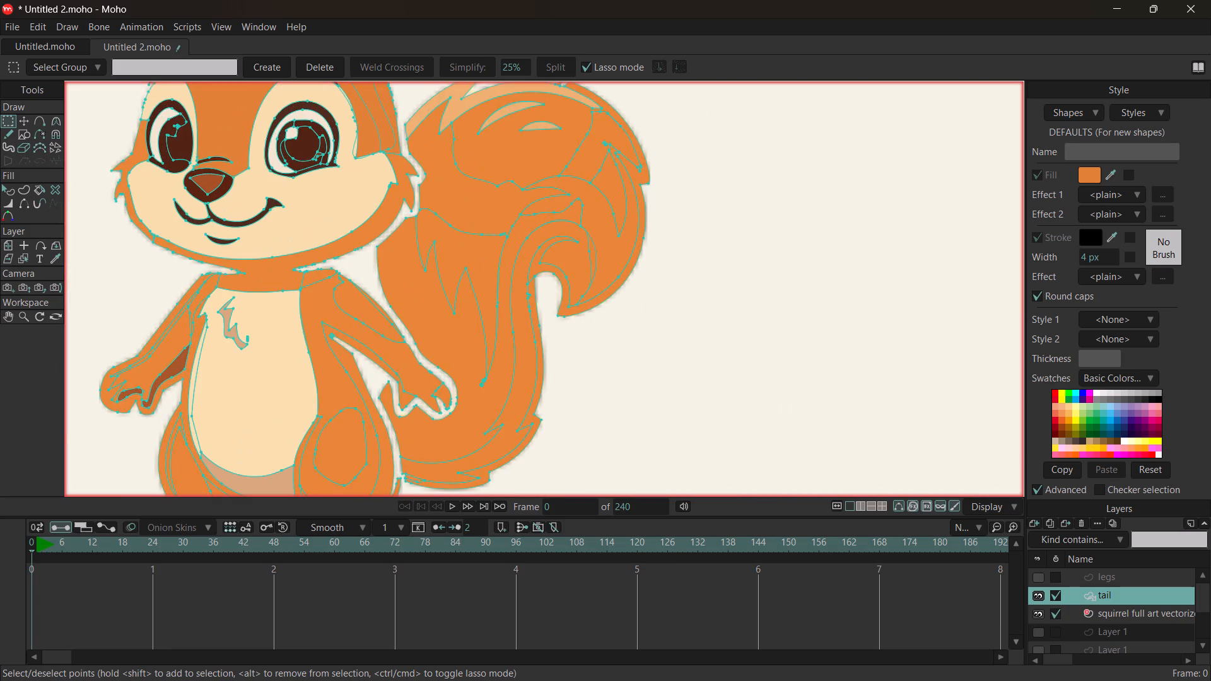
scroll(431, 306, "up", 4, "shift")
scroll(374, 223, "up", 3, "shift")
scroll(205, 267, "up", 4, "shift")
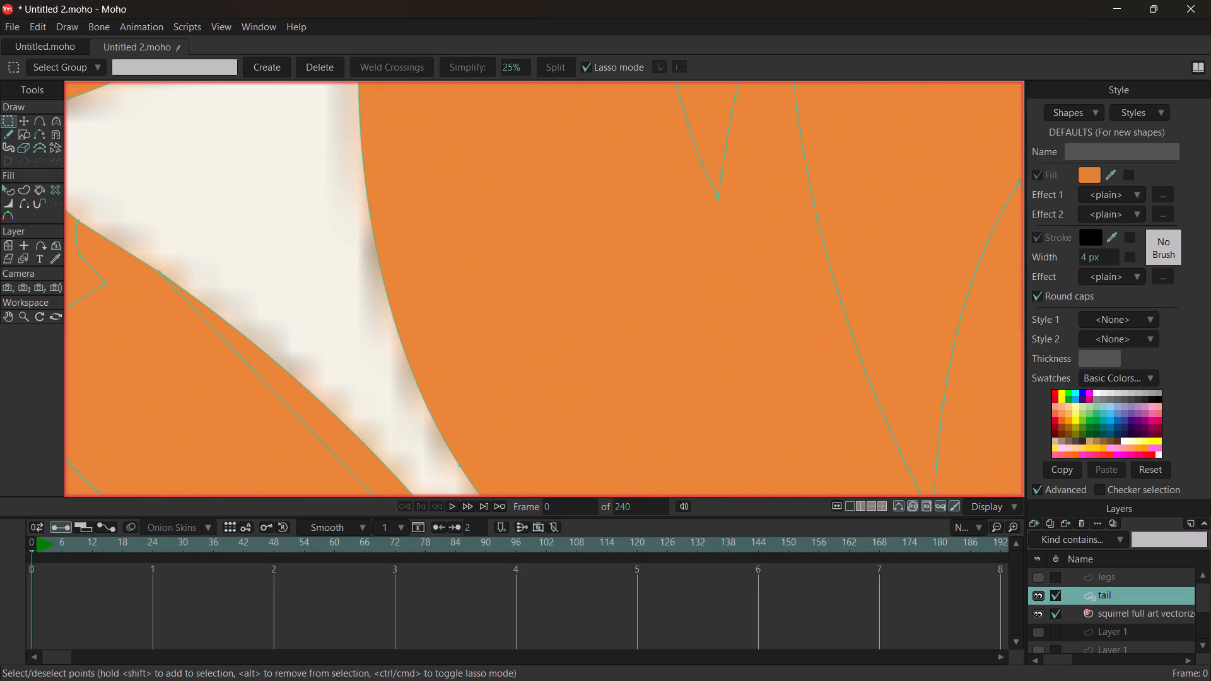
left_click(218, 285, "shift")
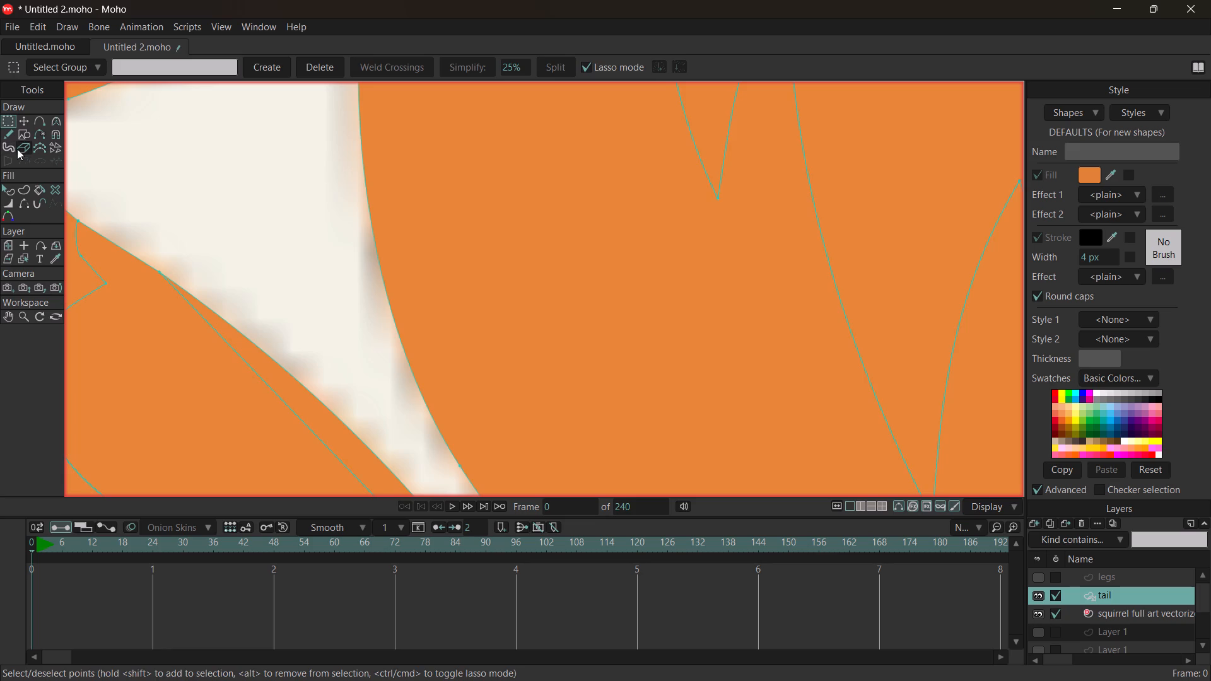
left_click(18, 148)
left_click_drag(127, 199, 105, 207)
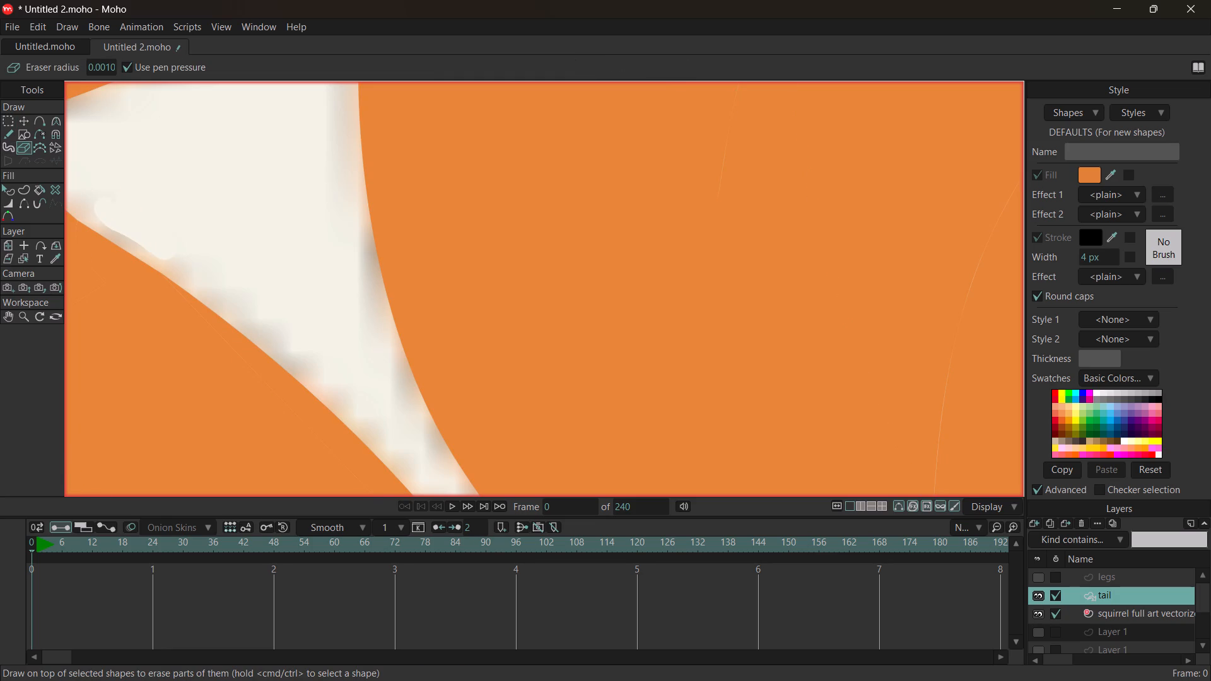
left_click_drag(105, 207, 329, 97)
left_click_drag(329, 97, 342, 99)
left_click_drag(342, 99, 329, 221)
left_click_drag(329, 221, 349, 150)
left_click_drag(349, 150, 351, 206)
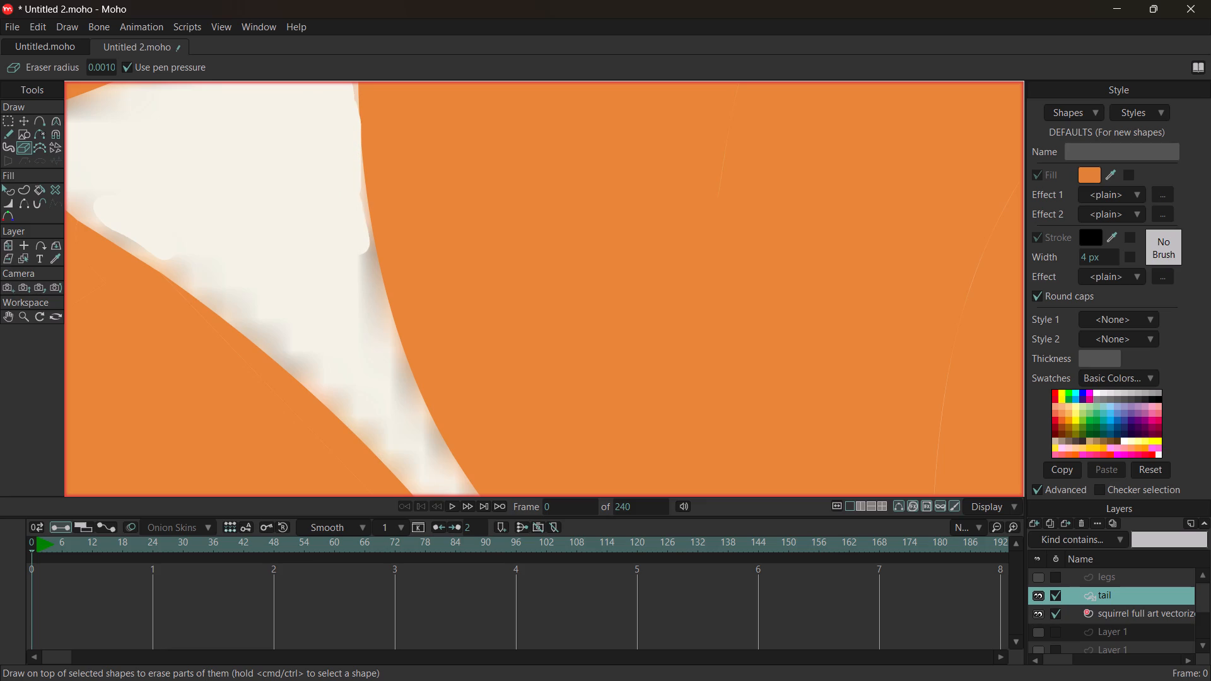
left_click_drag(351, 206, 300, 330)
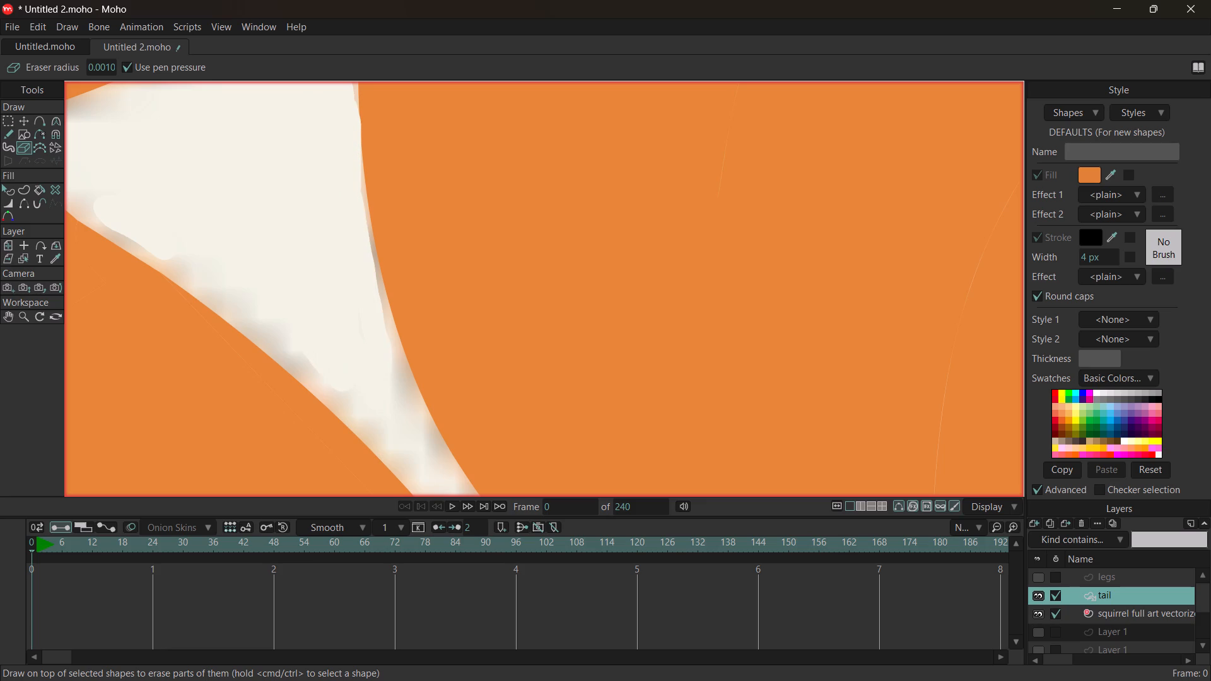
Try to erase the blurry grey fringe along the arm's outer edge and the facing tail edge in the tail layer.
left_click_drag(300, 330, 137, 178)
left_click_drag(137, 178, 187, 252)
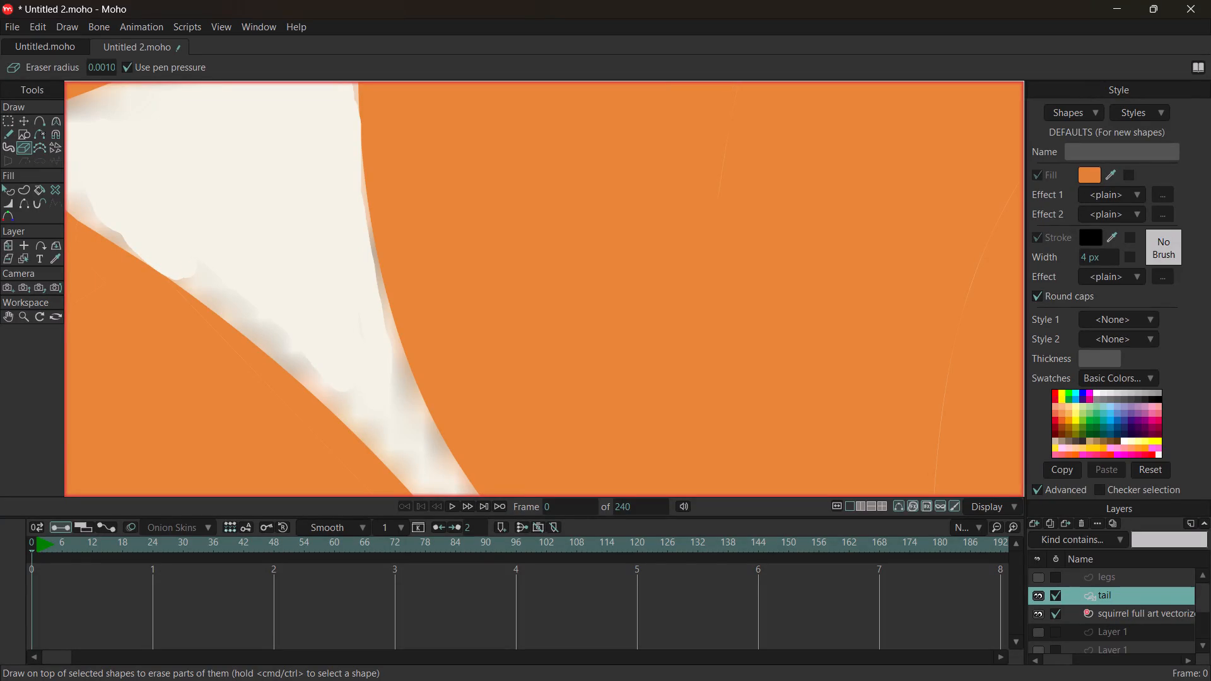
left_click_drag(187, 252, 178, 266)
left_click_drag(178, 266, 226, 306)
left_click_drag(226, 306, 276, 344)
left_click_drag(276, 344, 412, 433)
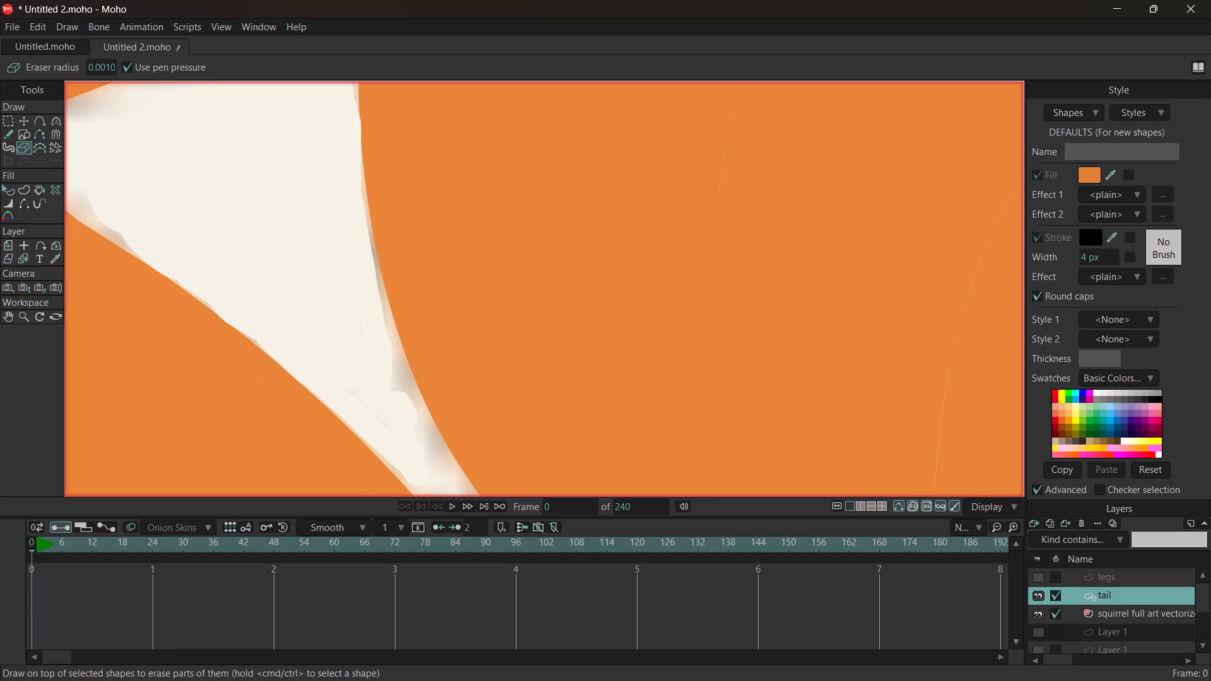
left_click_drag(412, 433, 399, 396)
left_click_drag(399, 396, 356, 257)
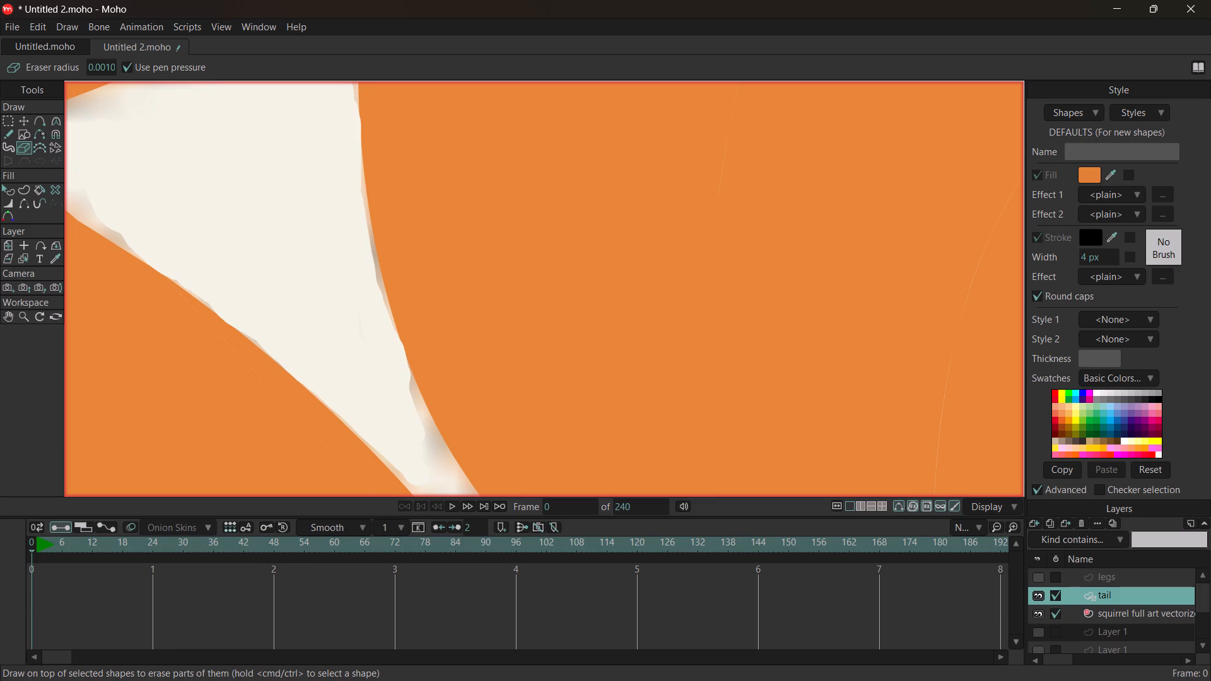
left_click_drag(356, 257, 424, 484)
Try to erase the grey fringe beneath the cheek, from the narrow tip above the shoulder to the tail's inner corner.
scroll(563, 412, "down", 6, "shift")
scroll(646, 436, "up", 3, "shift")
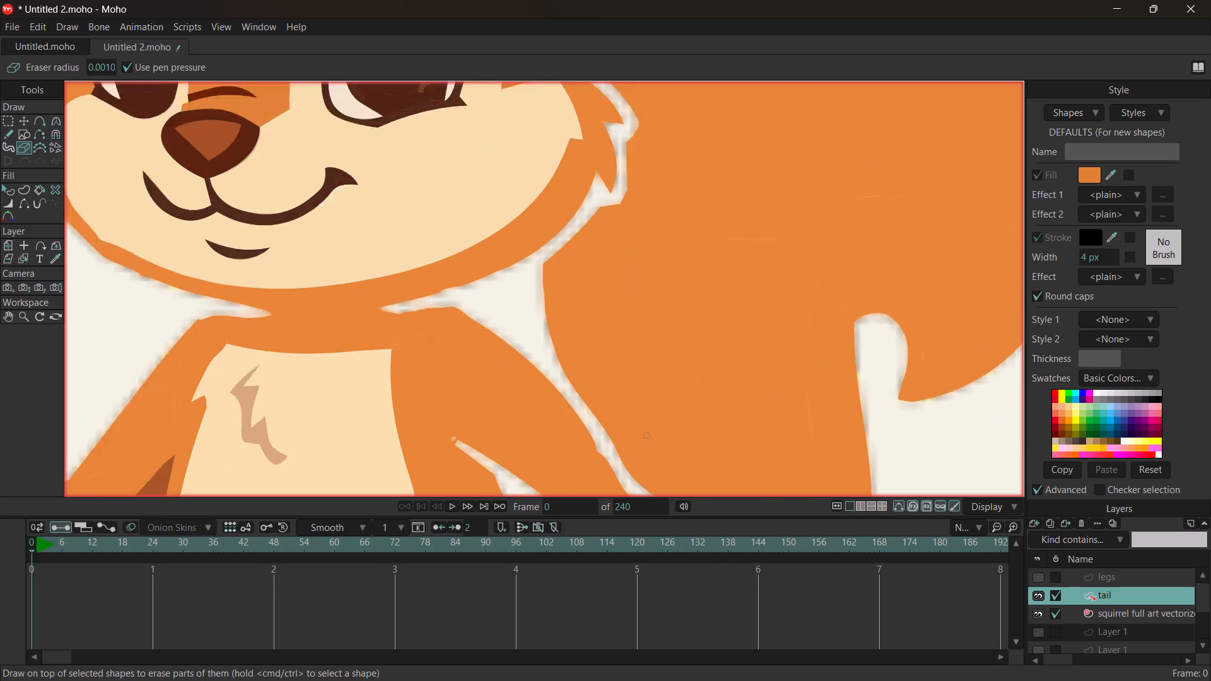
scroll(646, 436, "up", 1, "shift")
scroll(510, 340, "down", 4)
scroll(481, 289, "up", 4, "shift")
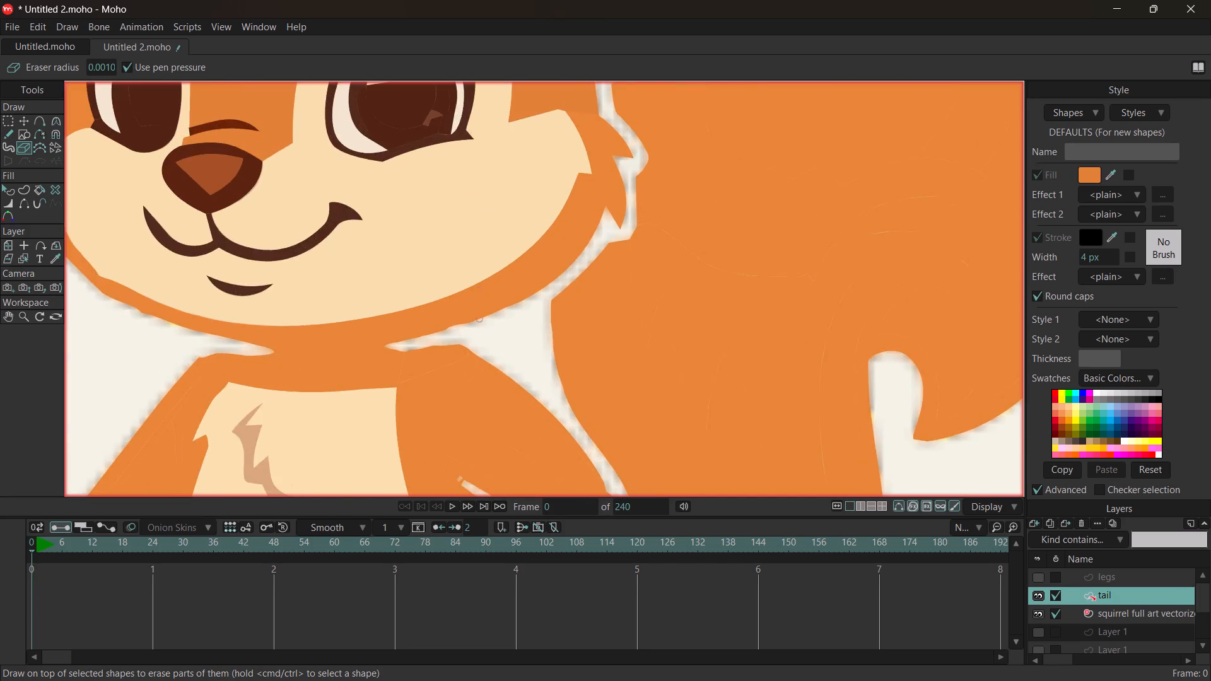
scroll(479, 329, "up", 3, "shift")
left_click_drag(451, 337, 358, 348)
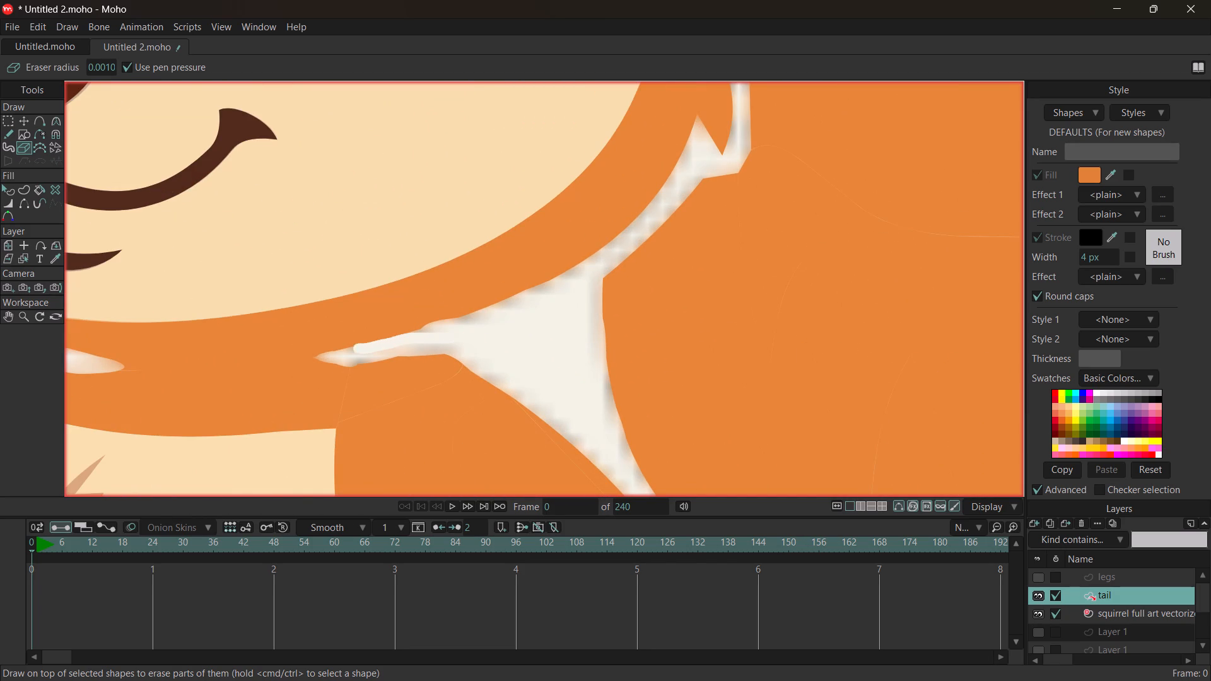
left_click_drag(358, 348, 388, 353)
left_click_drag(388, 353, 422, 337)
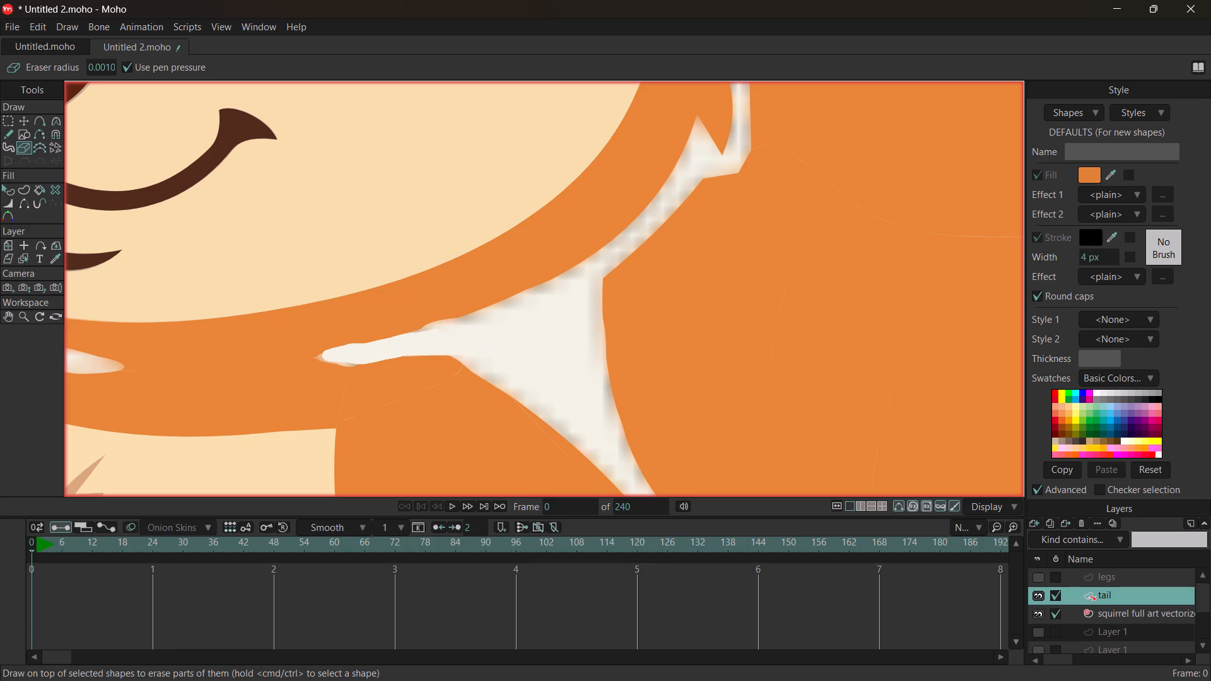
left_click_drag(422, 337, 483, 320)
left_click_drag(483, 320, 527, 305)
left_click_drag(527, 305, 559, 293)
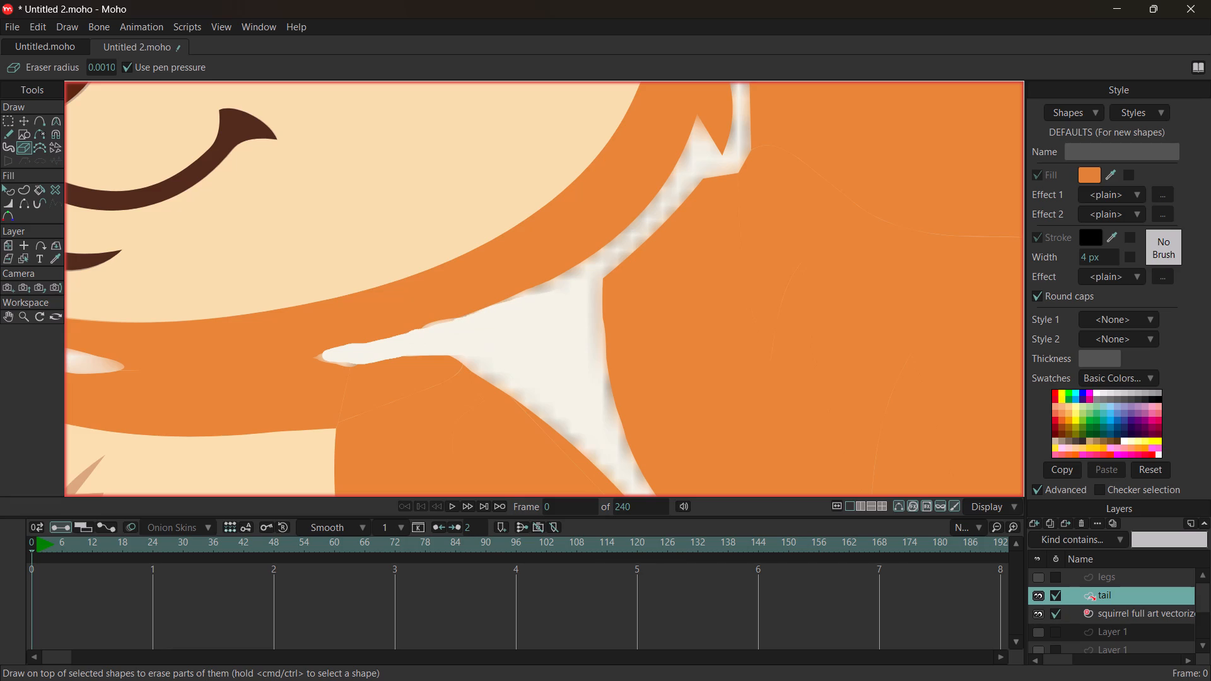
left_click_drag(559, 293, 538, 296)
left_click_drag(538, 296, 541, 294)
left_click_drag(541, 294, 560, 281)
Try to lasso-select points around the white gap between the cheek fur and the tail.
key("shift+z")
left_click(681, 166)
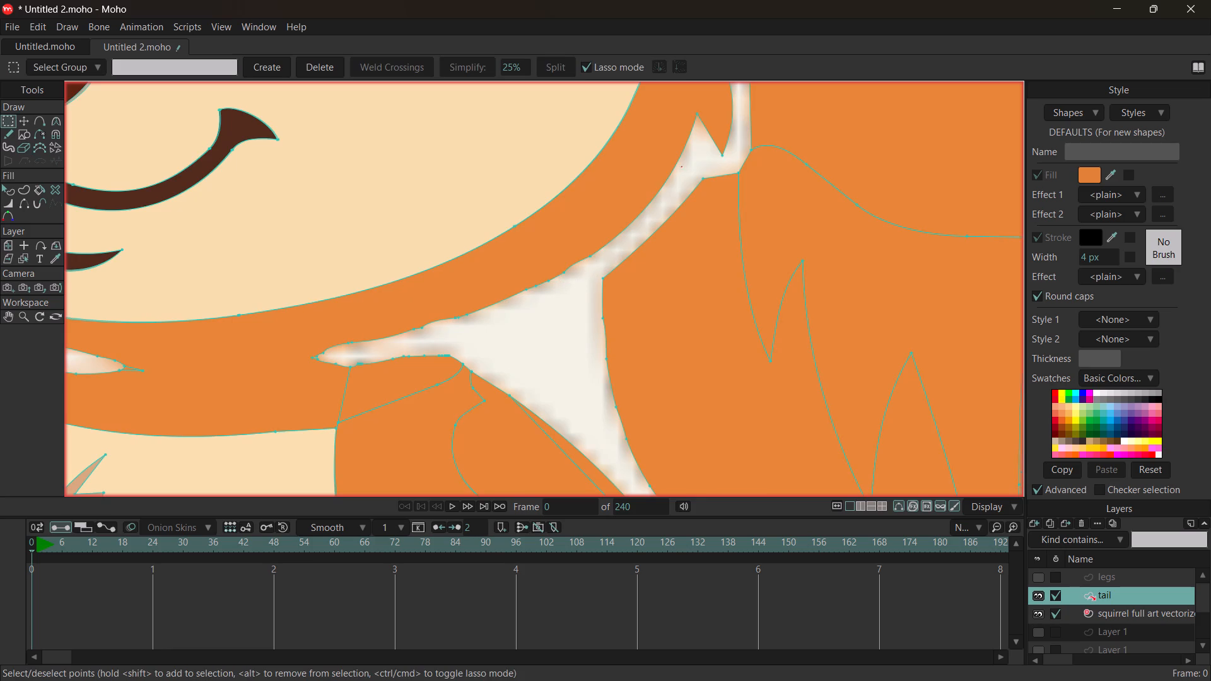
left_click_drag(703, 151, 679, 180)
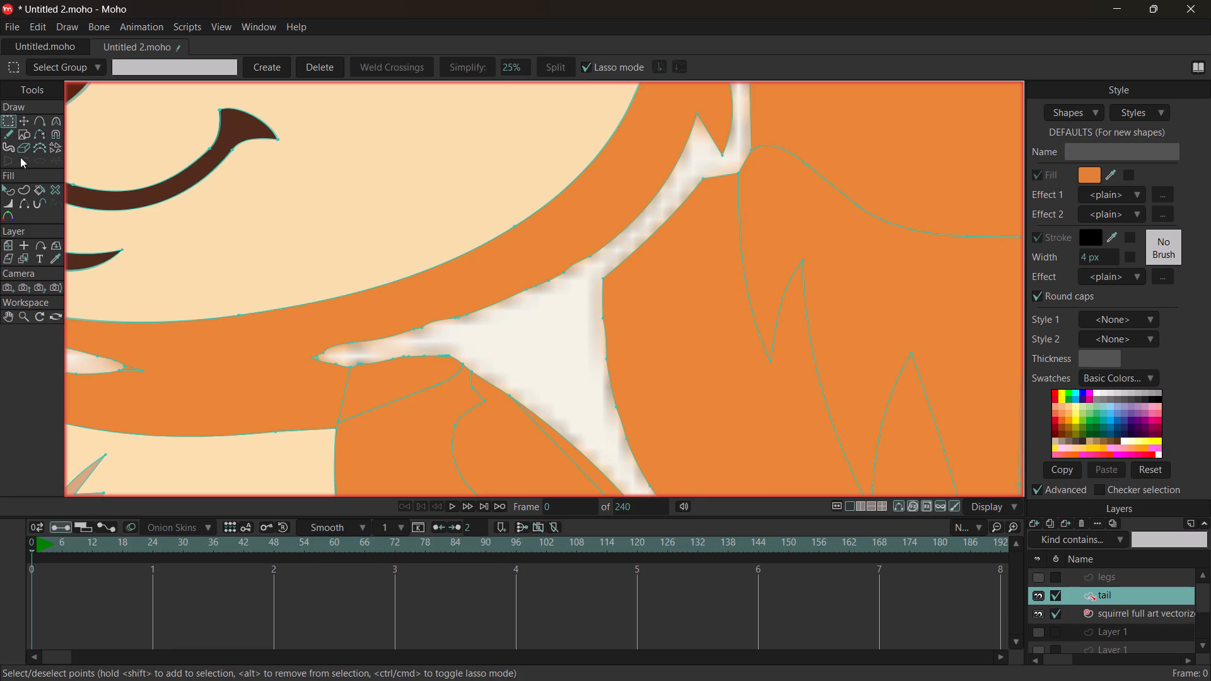
Hide the tail layer and make the squirrel full art vectorized layer active.
left_click(22, 144)
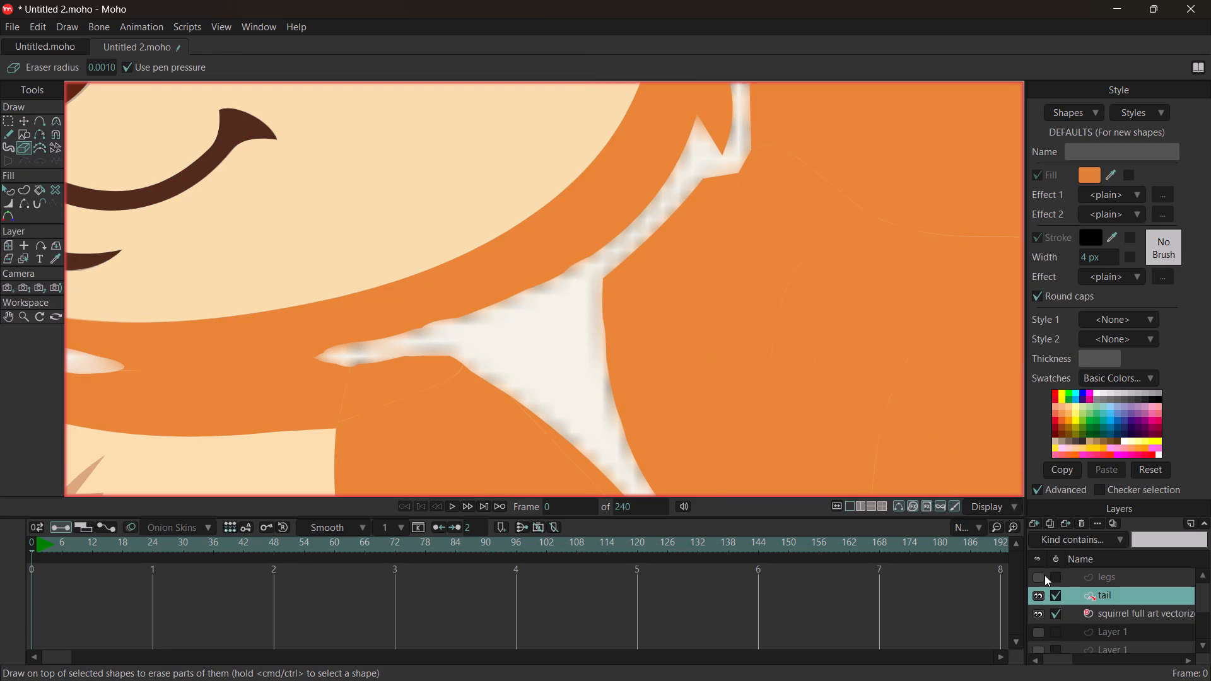
left_click(1054, 593)
left_click(1060, 591)
left_click(1039, 595)
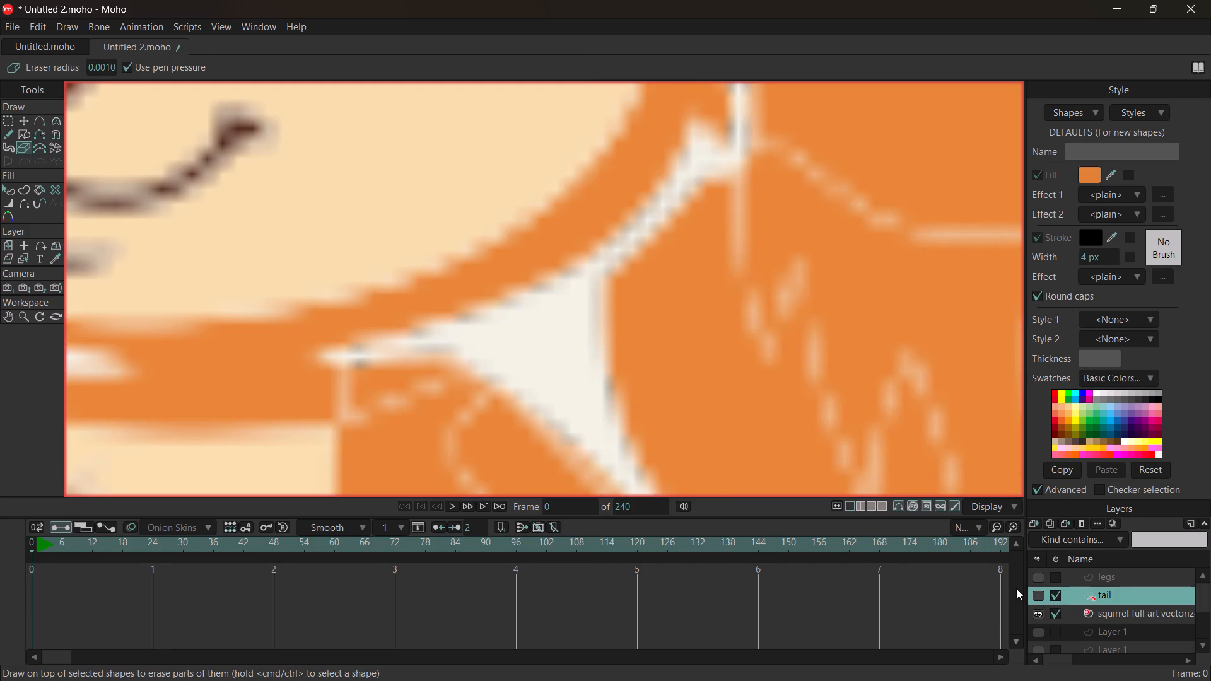
left_click(1037, 613)
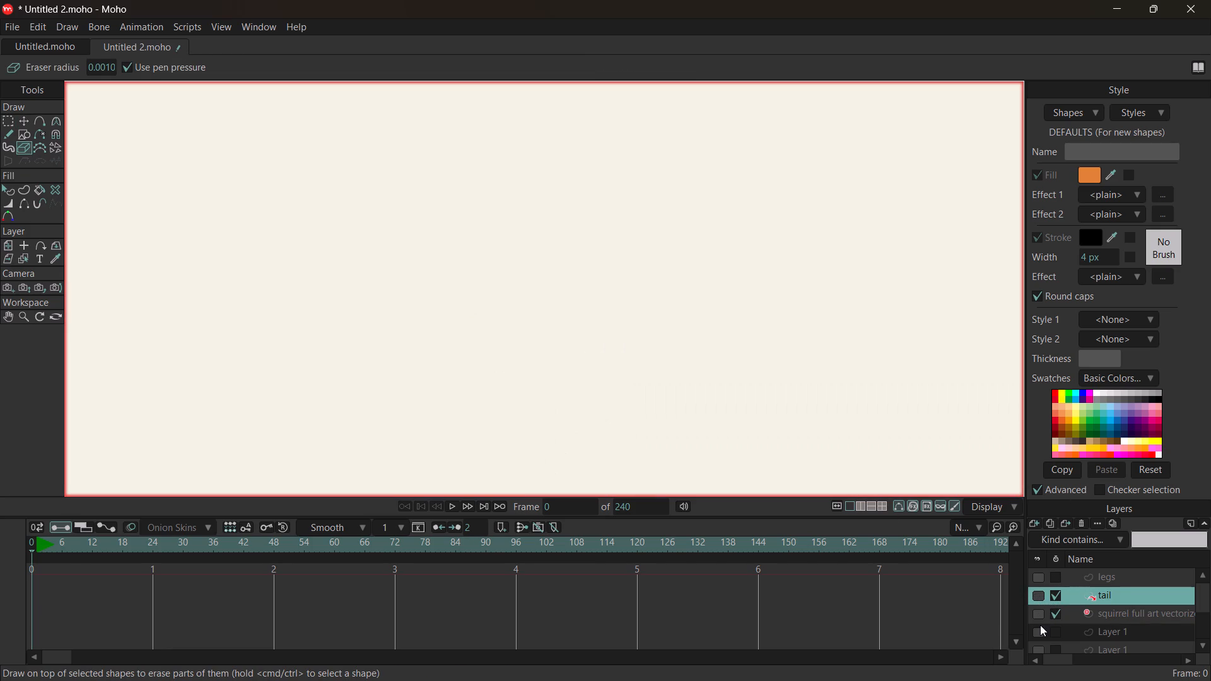
left_click(1034, 614)
scroll(559, 405, "down", 5, "shift")
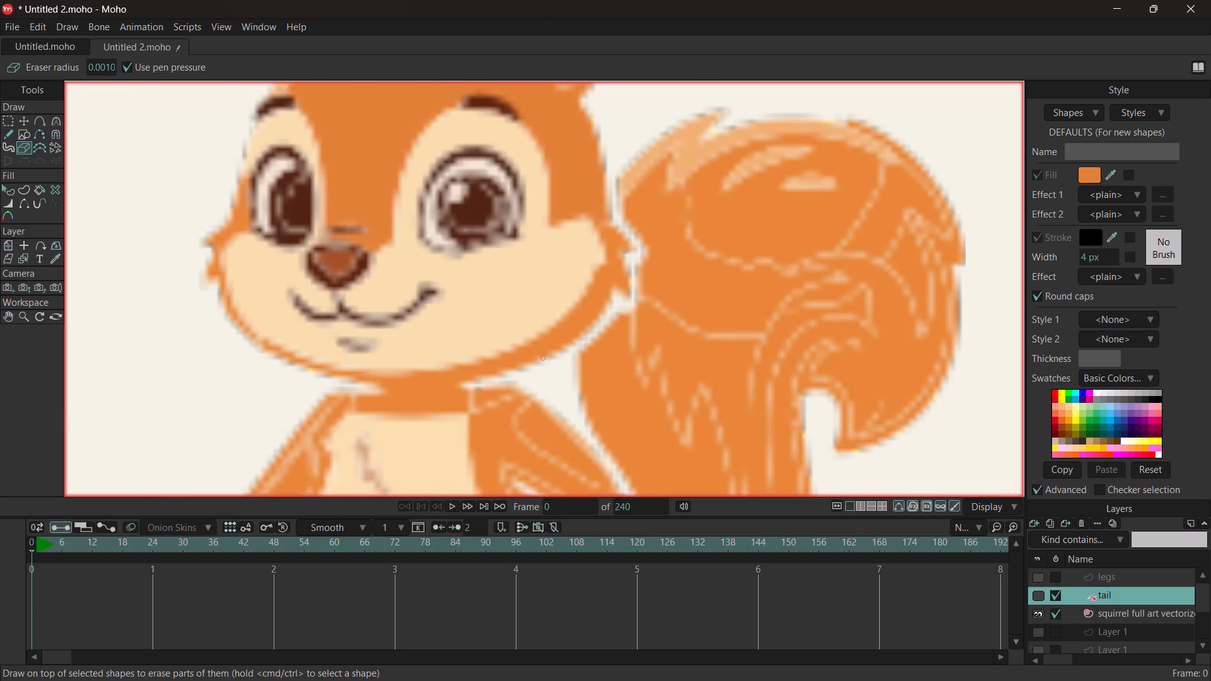
scroll(543, 358, "down", 7, "shift")
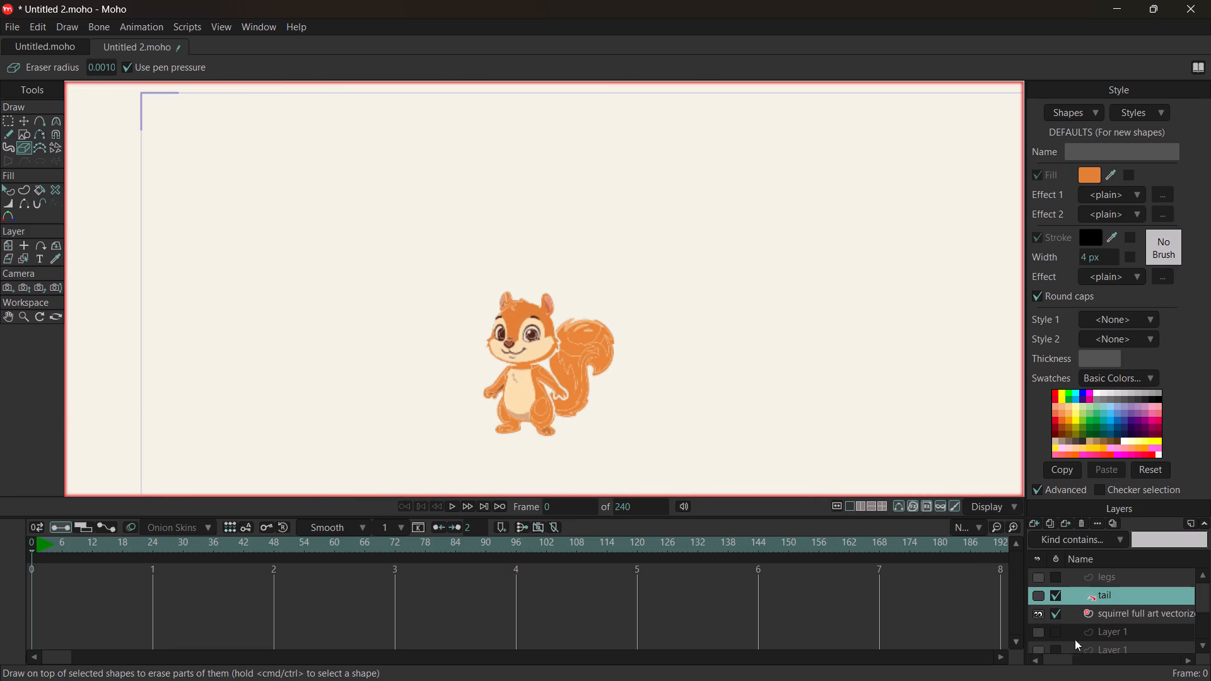
scroll(1114, 624, "down", 3)
left_click(1111, 602)
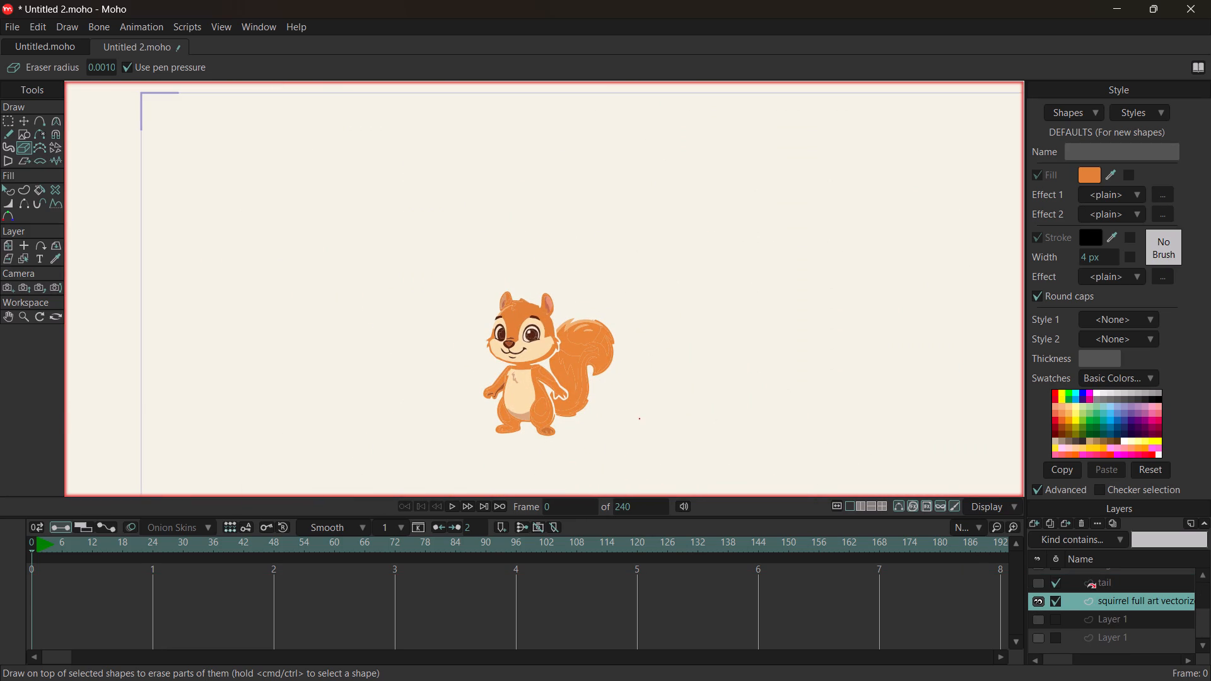
Examine the full vectorized squirrel's head, body and tail with the tail layer hidden.
scroll(521, 429, "up", 3, "shift")
scroll(543, 241, "up", 3, "shift")
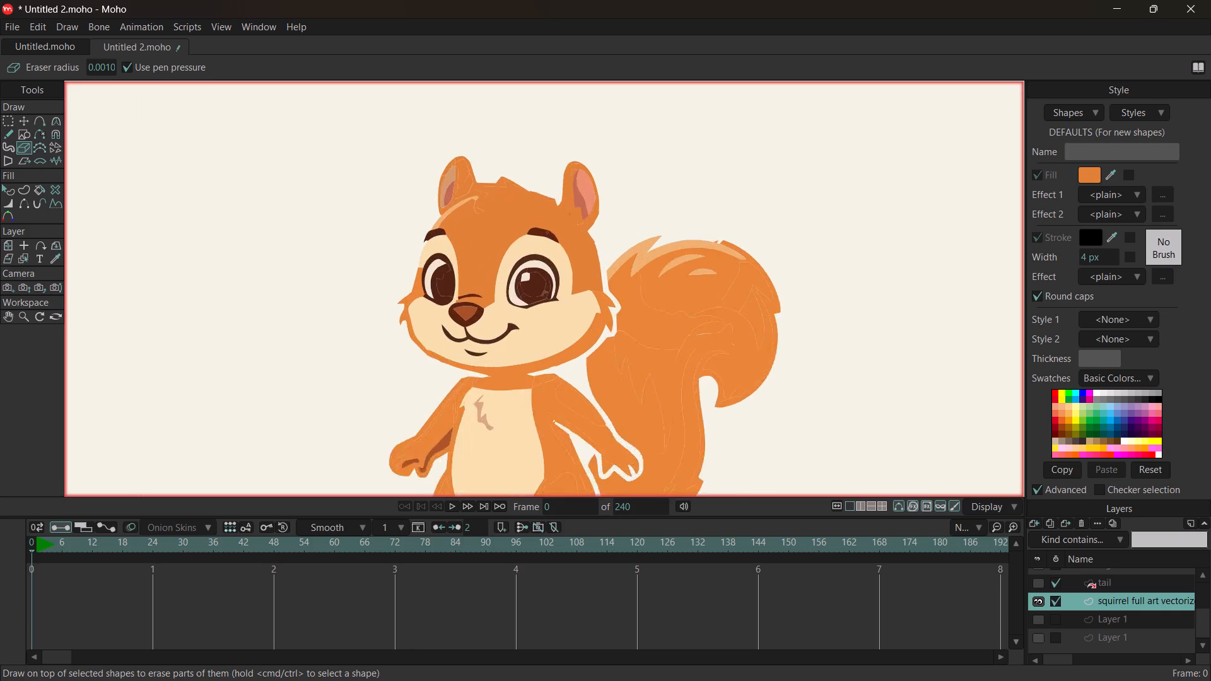
scroll(548, 231, "up", 4, "shift")
scroll(589, 405, "up", 3, "shift")
scroll(500, 410, "down", 8, "shift")
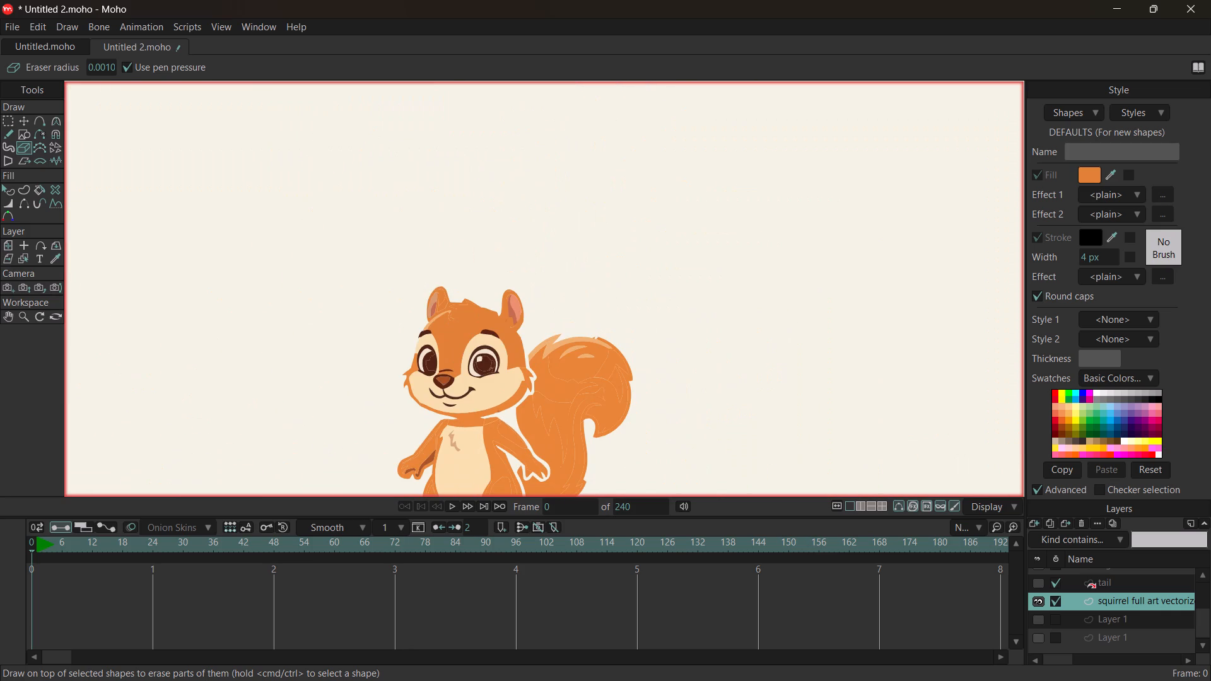
scroll(450, 392, "up", 3)
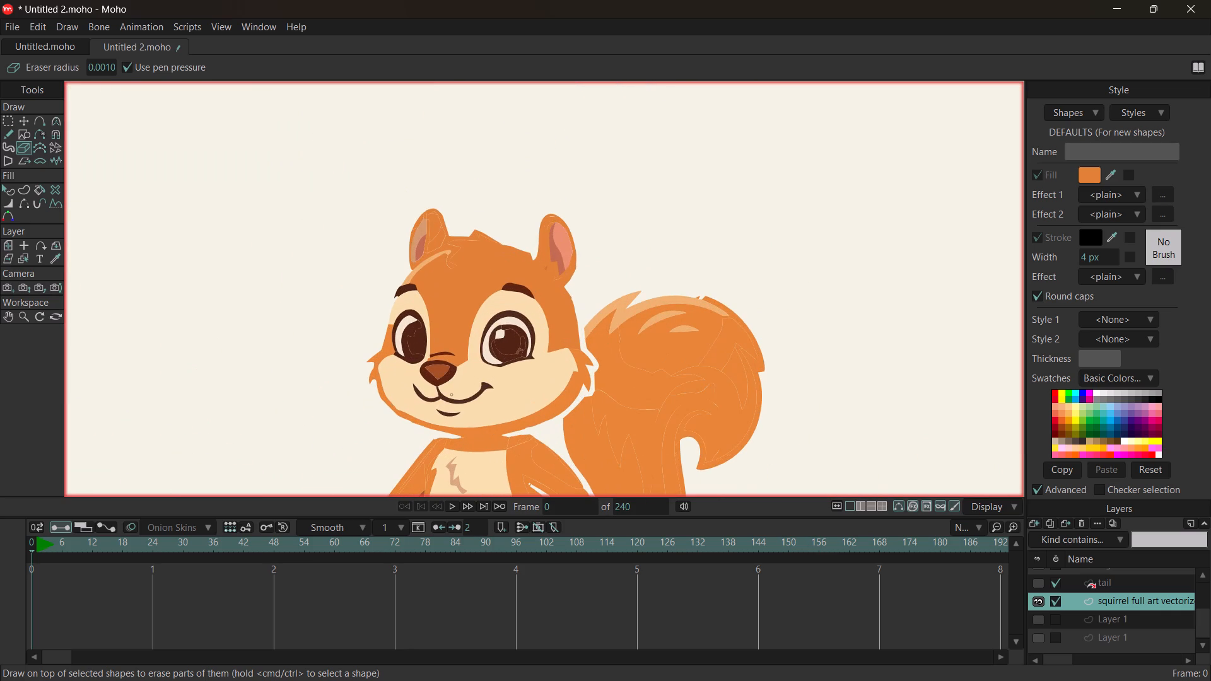
scroll(393, 378, "down", 3, "shift")
scroll(377, 368, "up", 3, "shift")
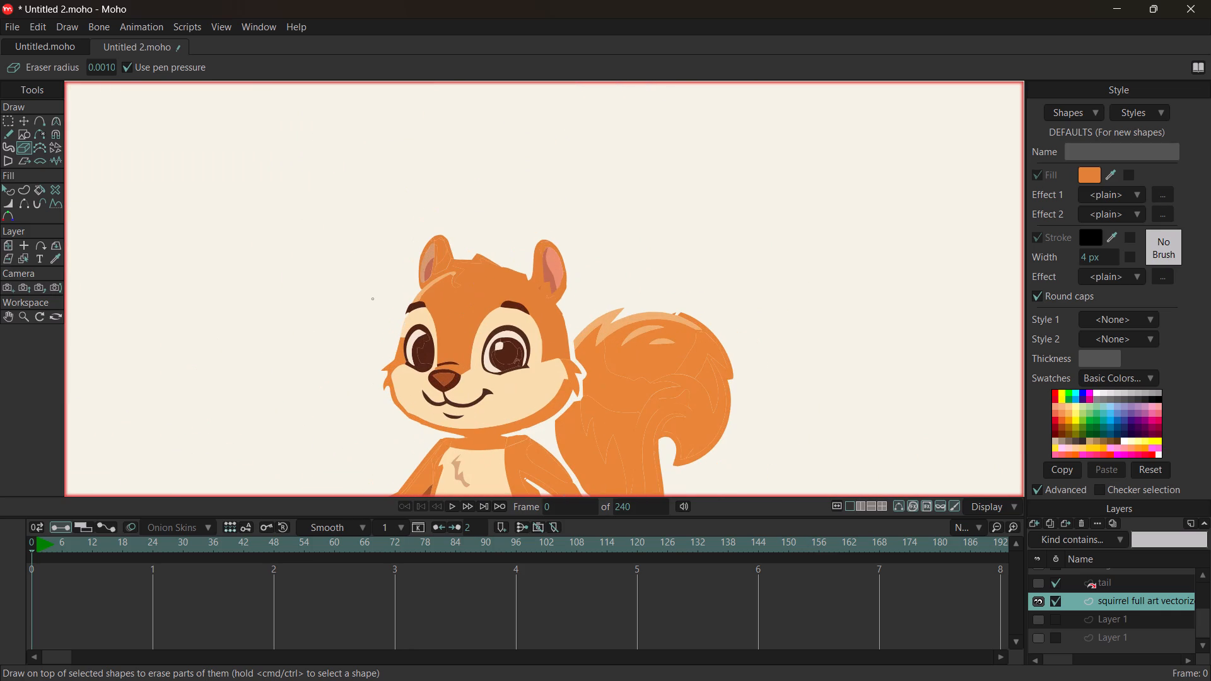
Deselect all points of the squirrel full art vectorized layer.
left_click(2, 115)
left_click_drag(197, 199, 236, 208)
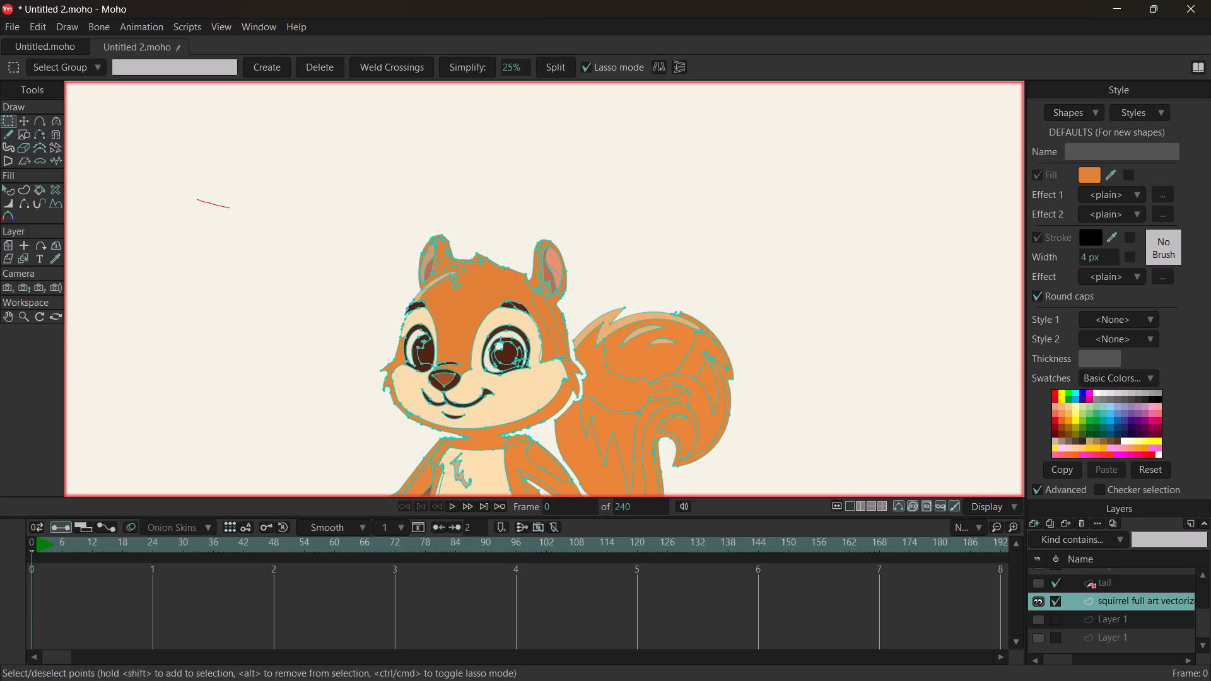
left_click_drag(236, 208, 274, 213)
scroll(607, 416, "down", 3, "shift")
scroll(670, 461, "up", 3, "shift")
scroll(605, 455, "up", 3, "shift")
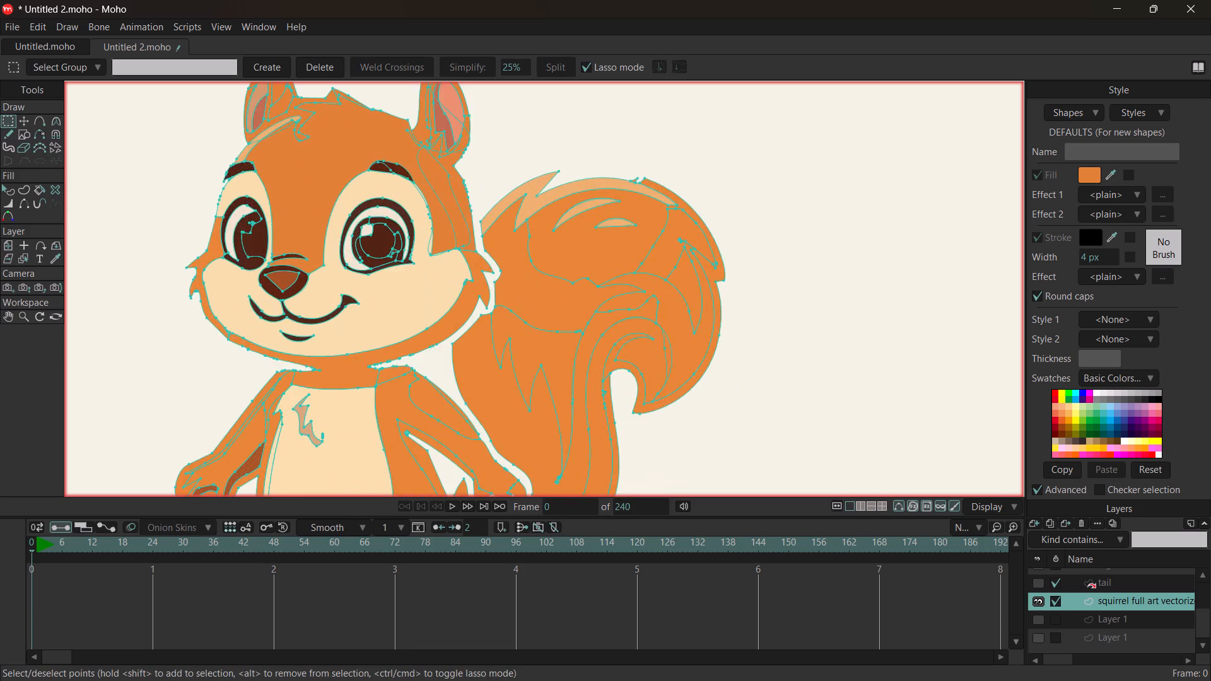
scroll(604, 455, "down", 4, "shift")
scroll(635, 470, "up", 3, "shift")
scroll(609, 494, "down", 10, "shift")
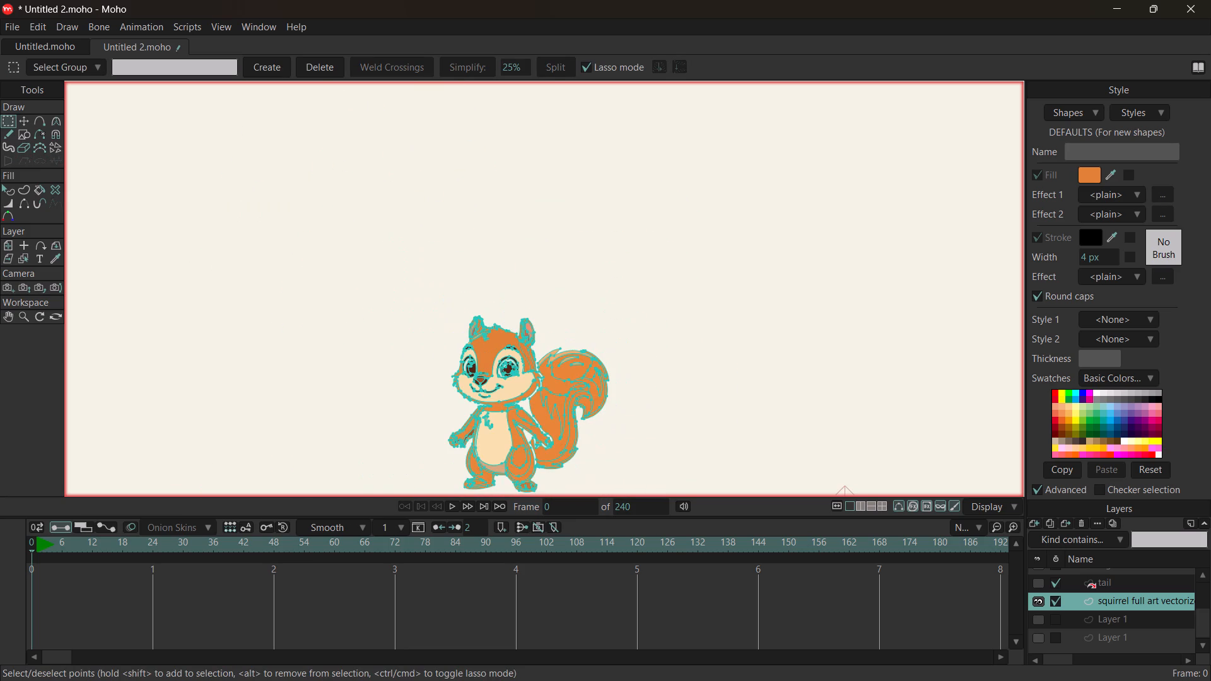
Move the connected orange outline shape around the arm, belly and legs off the body into the empty area beside the tail.
scroll(558, 462, "up", 5, "shift")
scroll(504, 358, "up", 2, "shift")
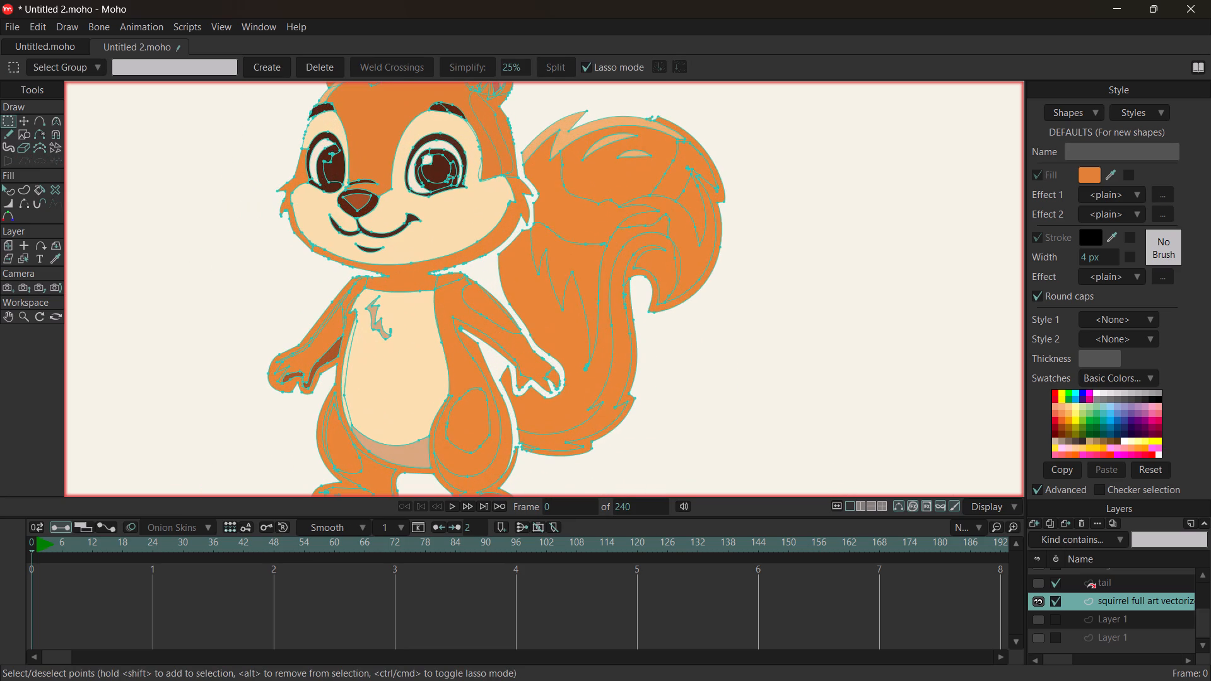
scroll(527, 413, "up", 2, "shift")
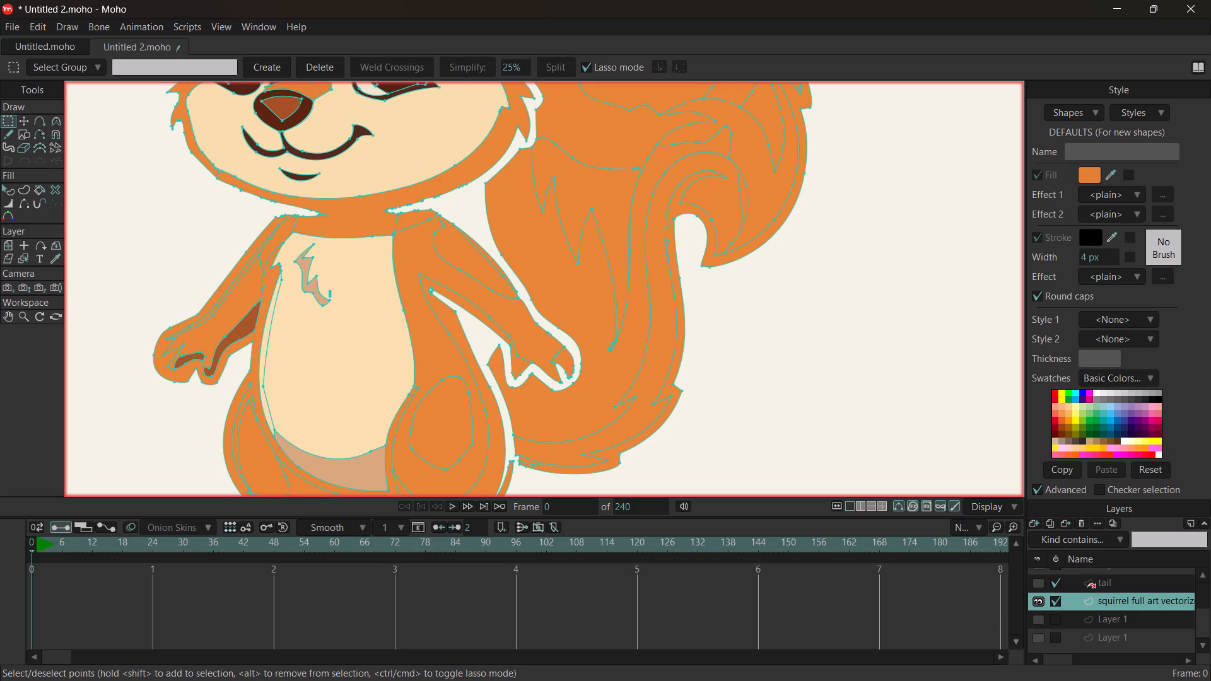
double_click(215, 293)
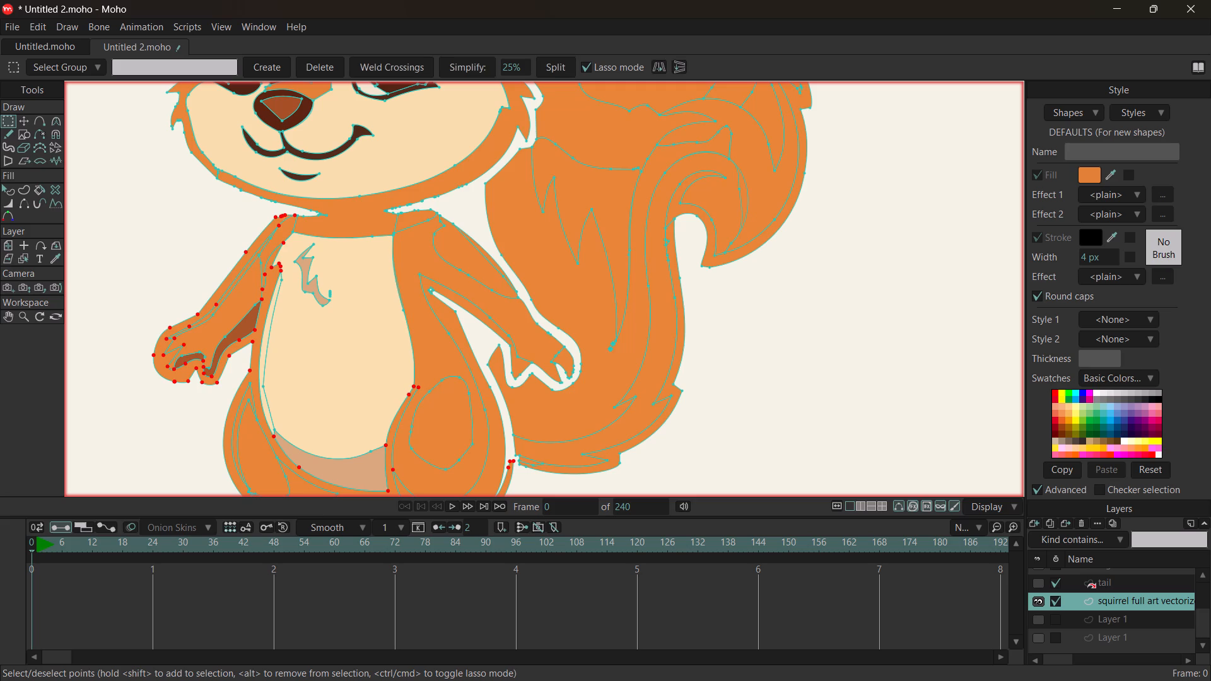
left_click(216, 294)
left_click_drag(216, 294, 177, 302)
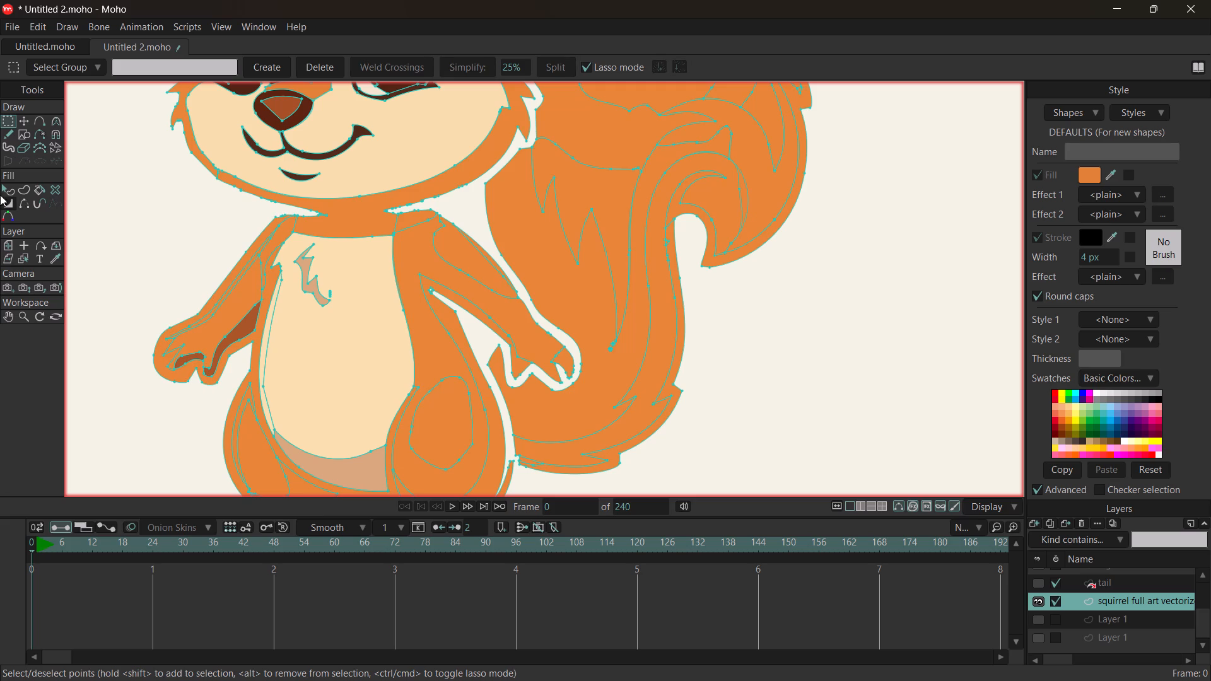
left_click(22, 119)
left_click(238, 261)
left_click(239, 264)
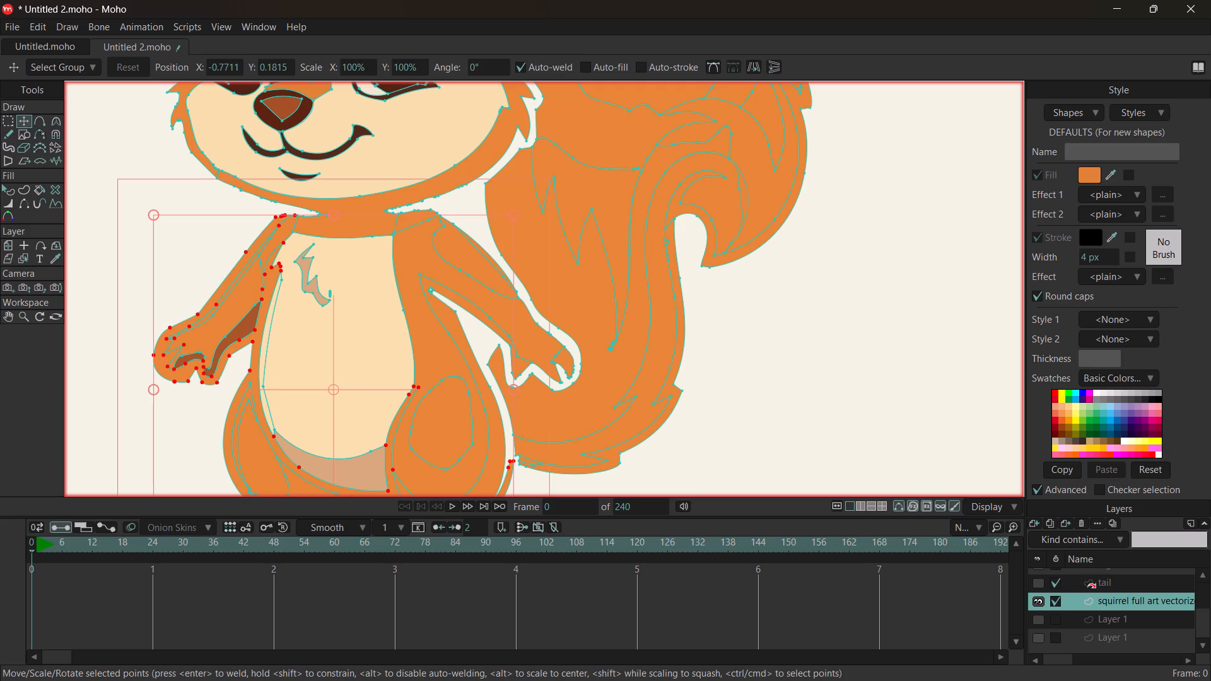
left_click_drag(239, 264, 185, 146)
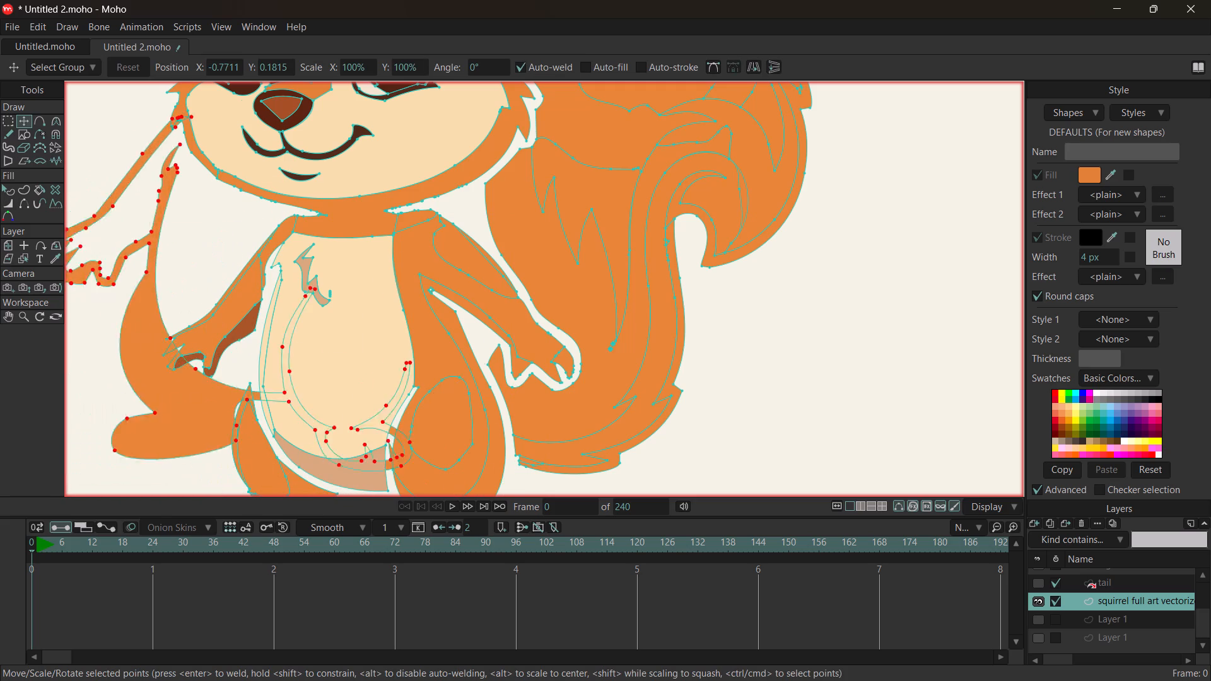
left_click_drag(185, 146, 874, 125)
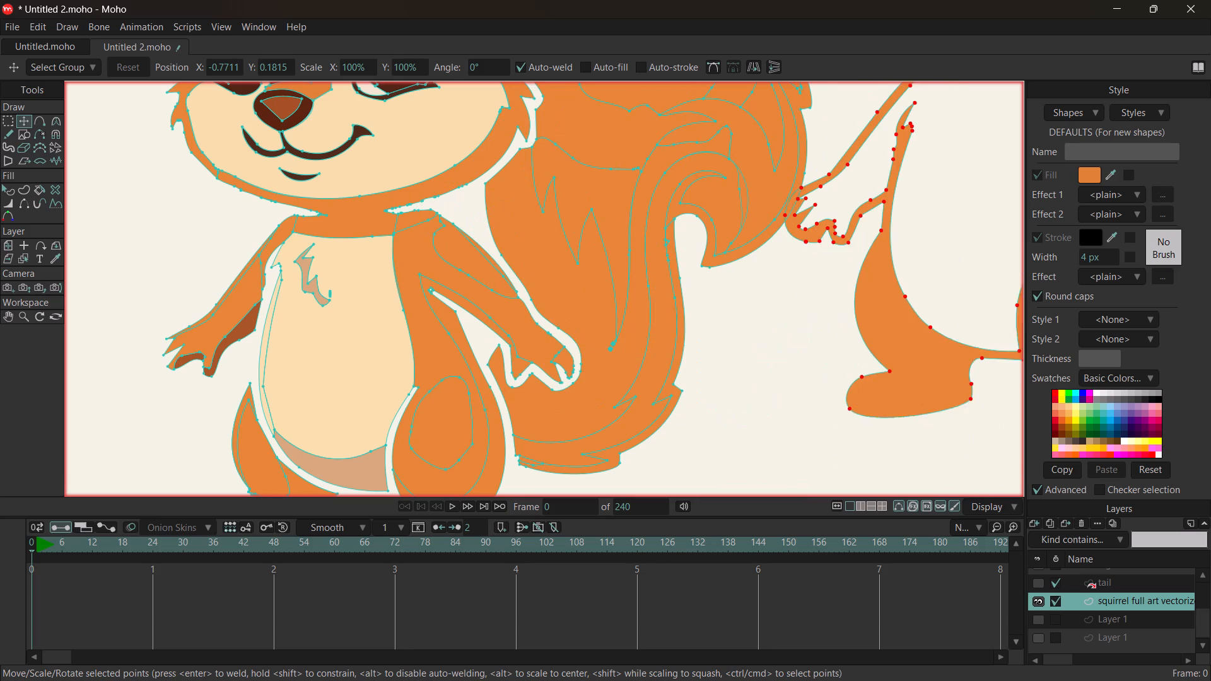
left_click_drag(874, 125, 870, 146)
scroll(617, 300, "down", 3, "ctrl")
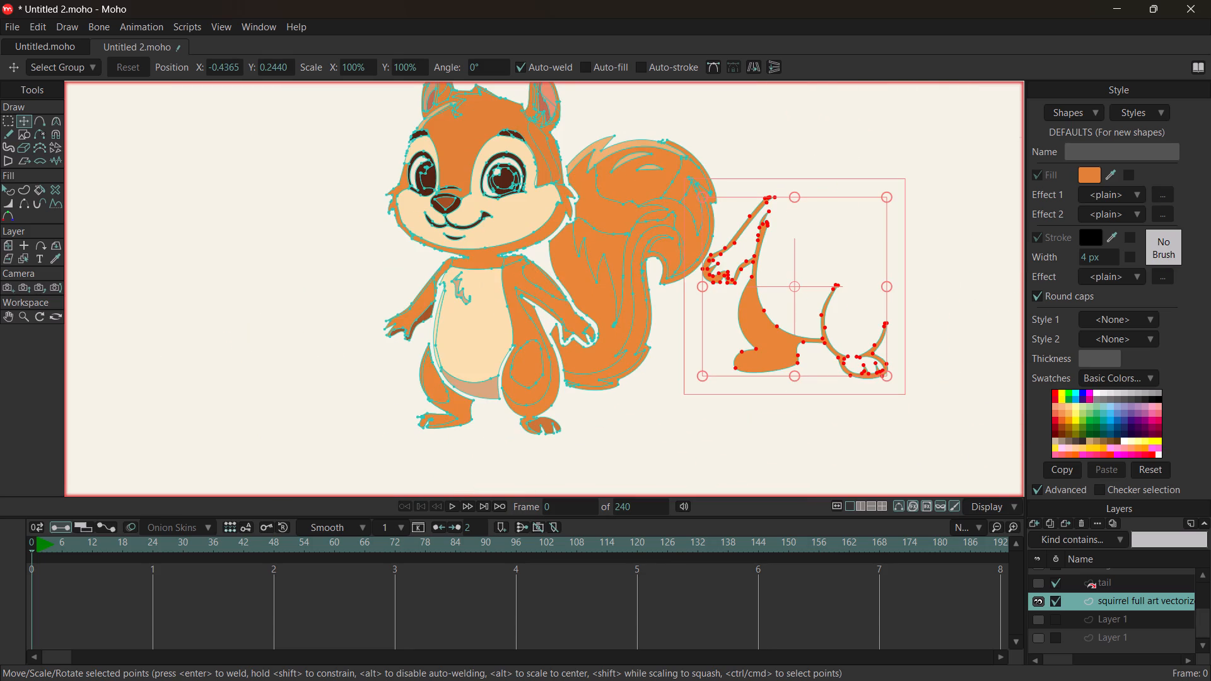
scroll(489, 448, "up", 2, "ctrl")
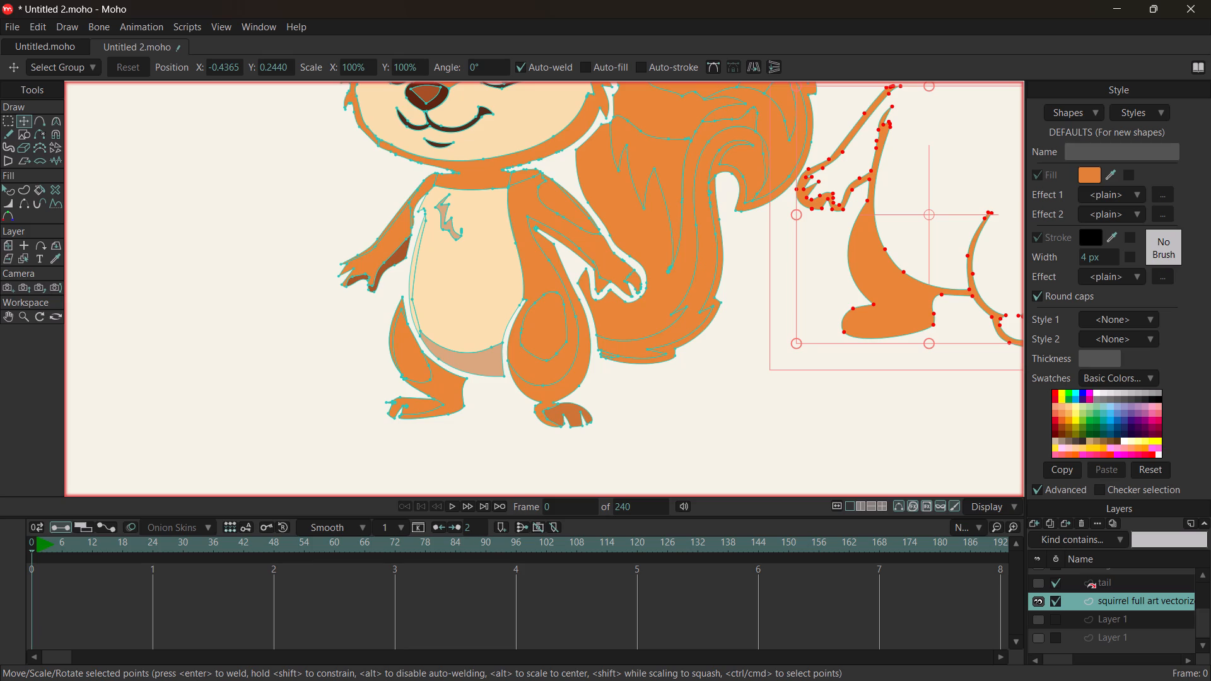
left_click(822, 457)
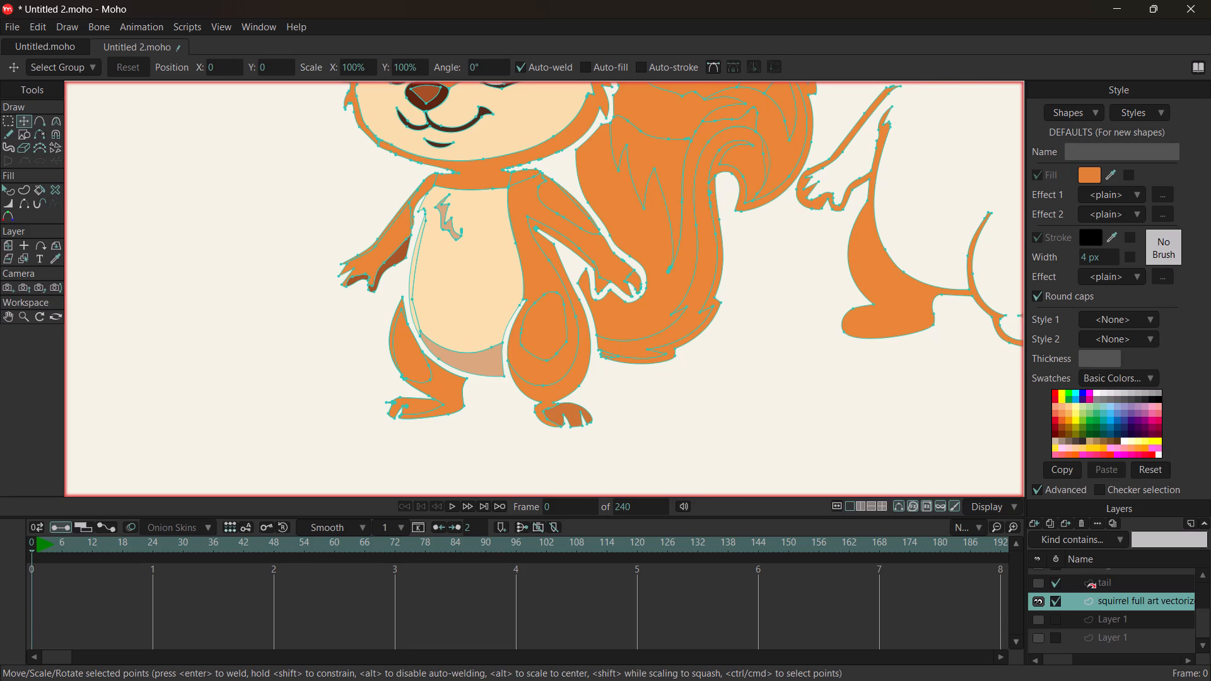
Pull the two outer toe points of the foot opposite the tail downward and bring them together into one claw tip.
scroll(328, 422, "up", 6, "ctrl")
left_click_drag(465, 362, 467, 361)
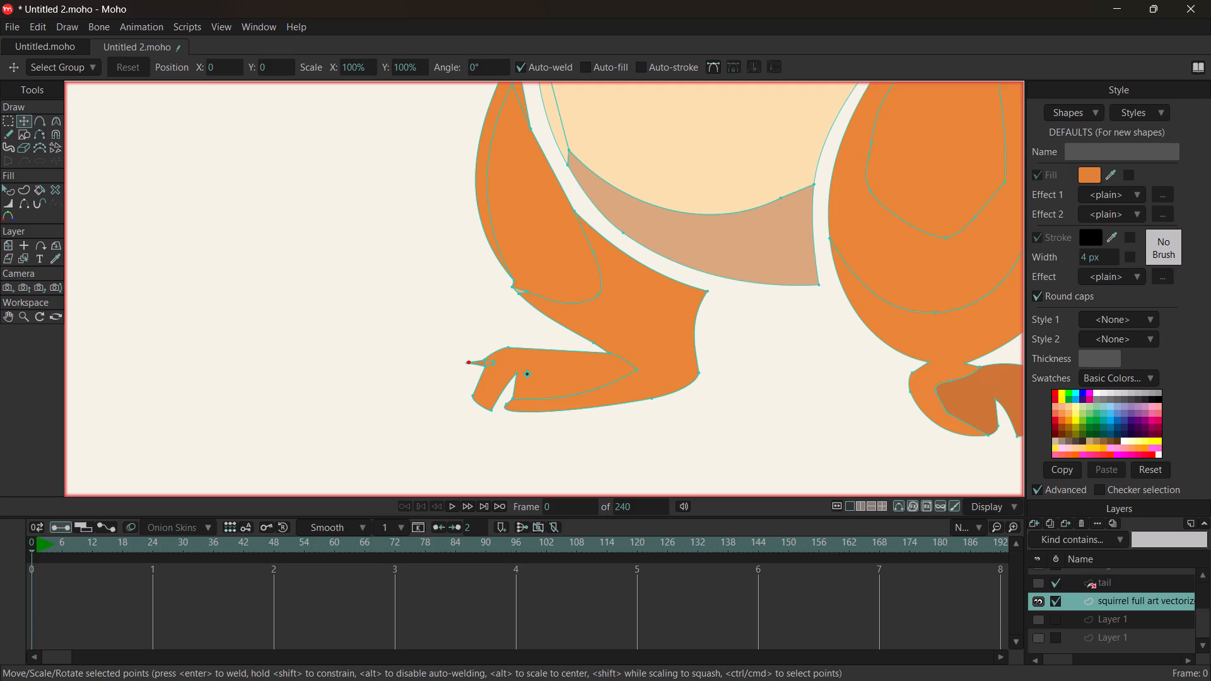
left_click_drag(467, 361, 464, 388)
left_click_drag(466, 362, 467, 391)
left_click_drag(467, 391, 466, 387)
scroll(463, 386, "up", 6, "ctrl")
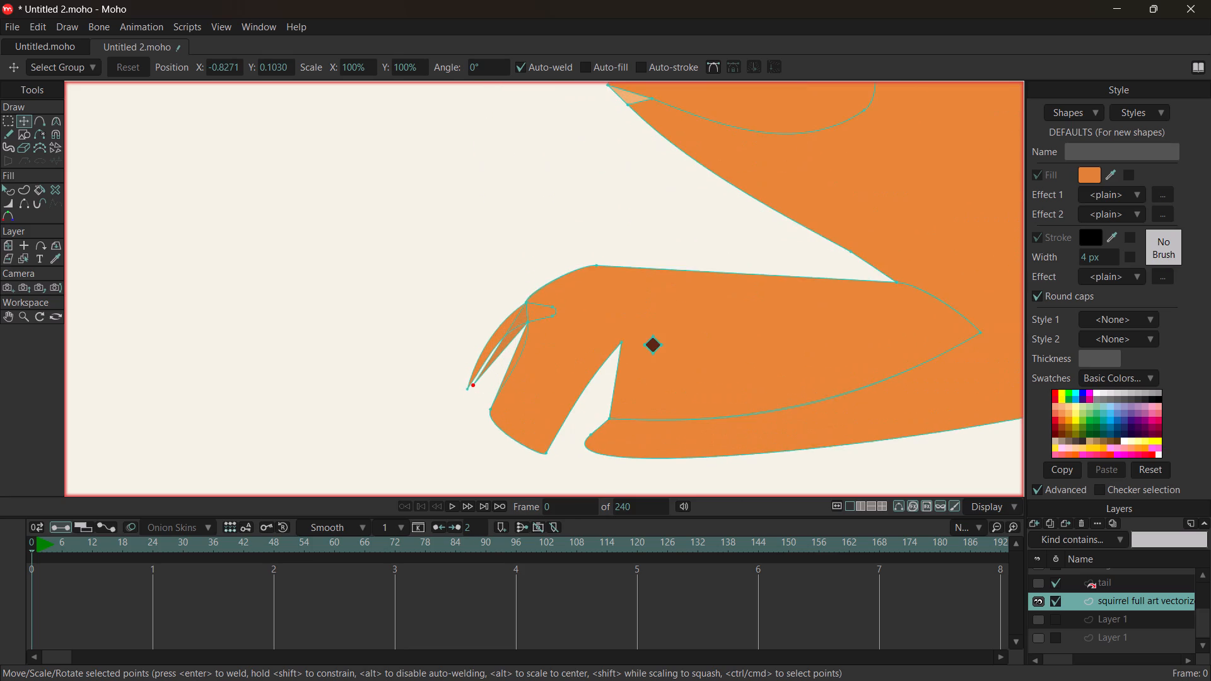
scroll(475, 393, "up", 3, "ctrl")
left_click_drag(470, 376, 460, 383)
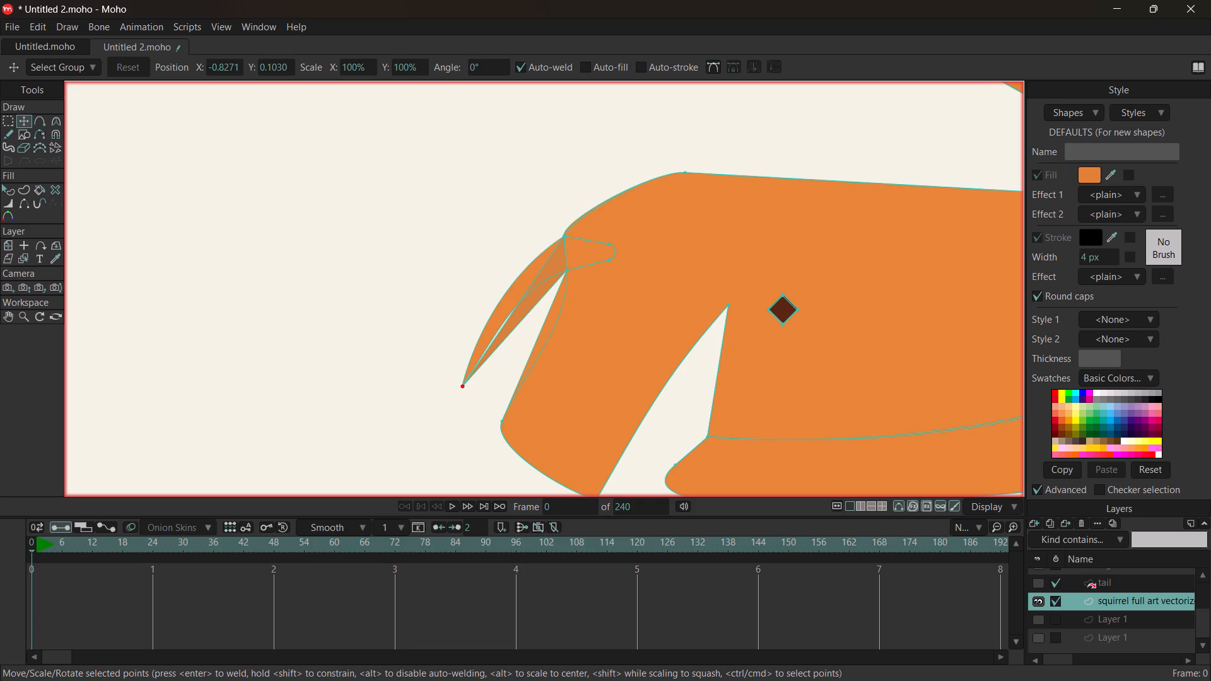
left_click_drag(460, 383, 460, 381)
Delete the detached orange arm-and-leg outline shape beside the tail.
scroll(416, 394, "down", 7, "ctrl")
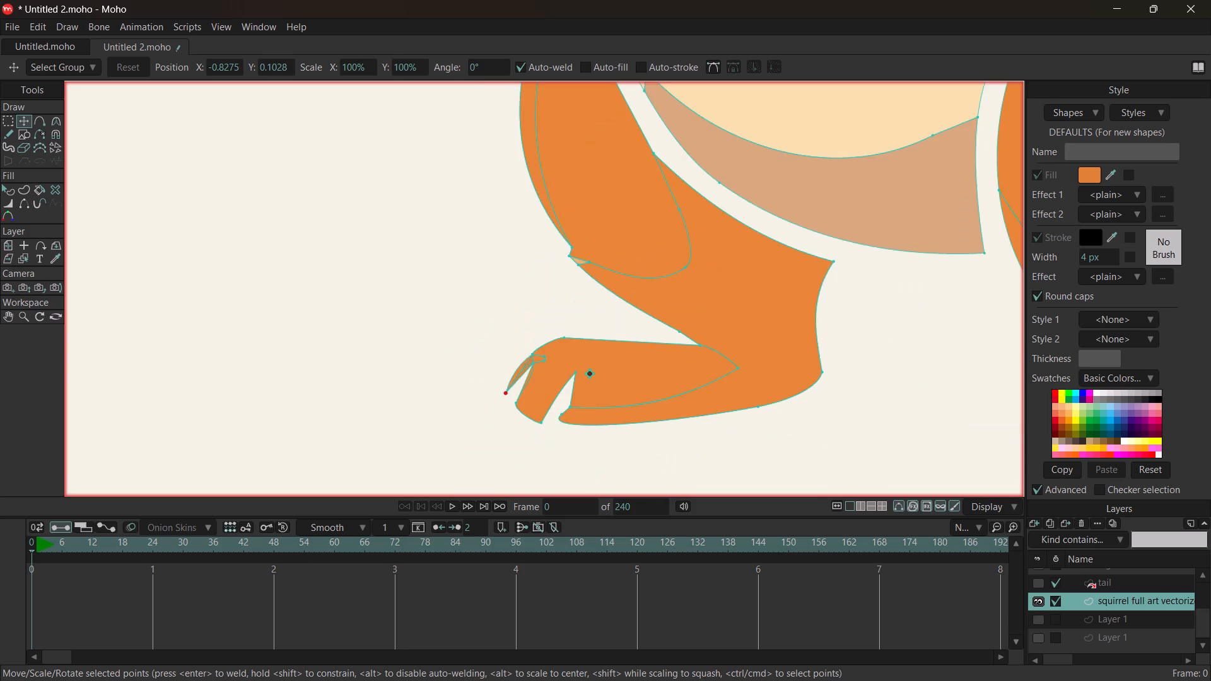
scroll(630, 392, "down", 4, "ctrl")
scroll(862, 355, "down", 3, "ctrl")
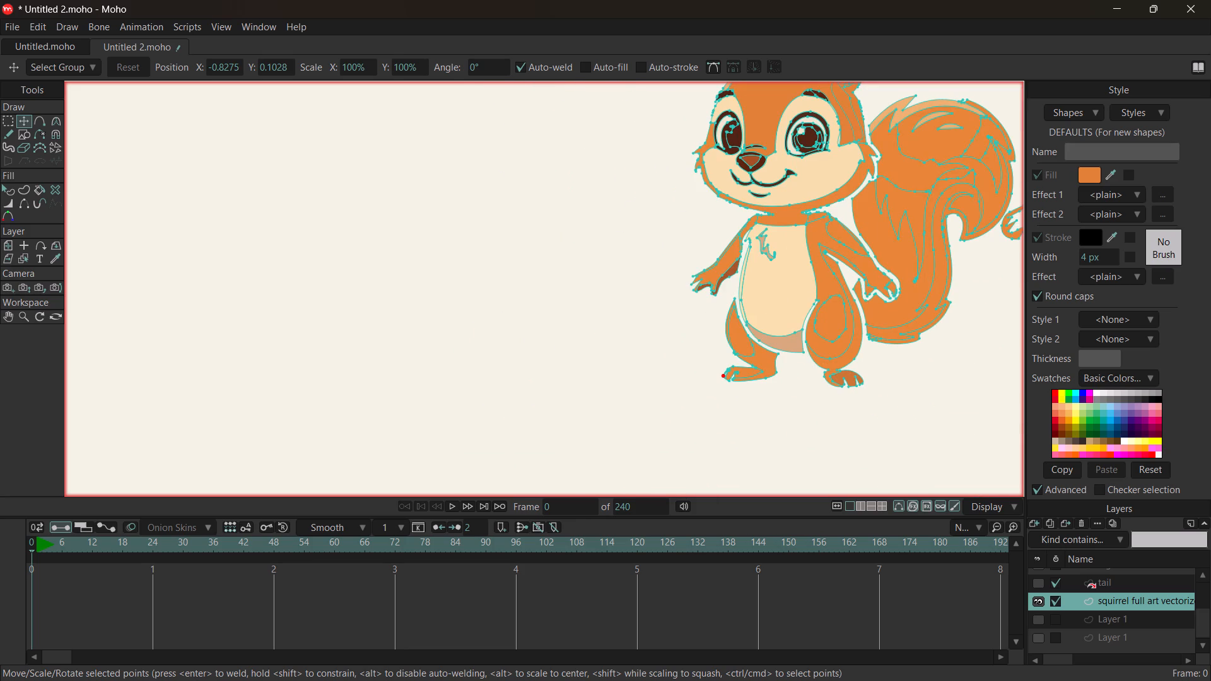
scroll(905, 363, "down", 4, "ctrl")
scroll(959, 291, "up", 5, "ctrl")
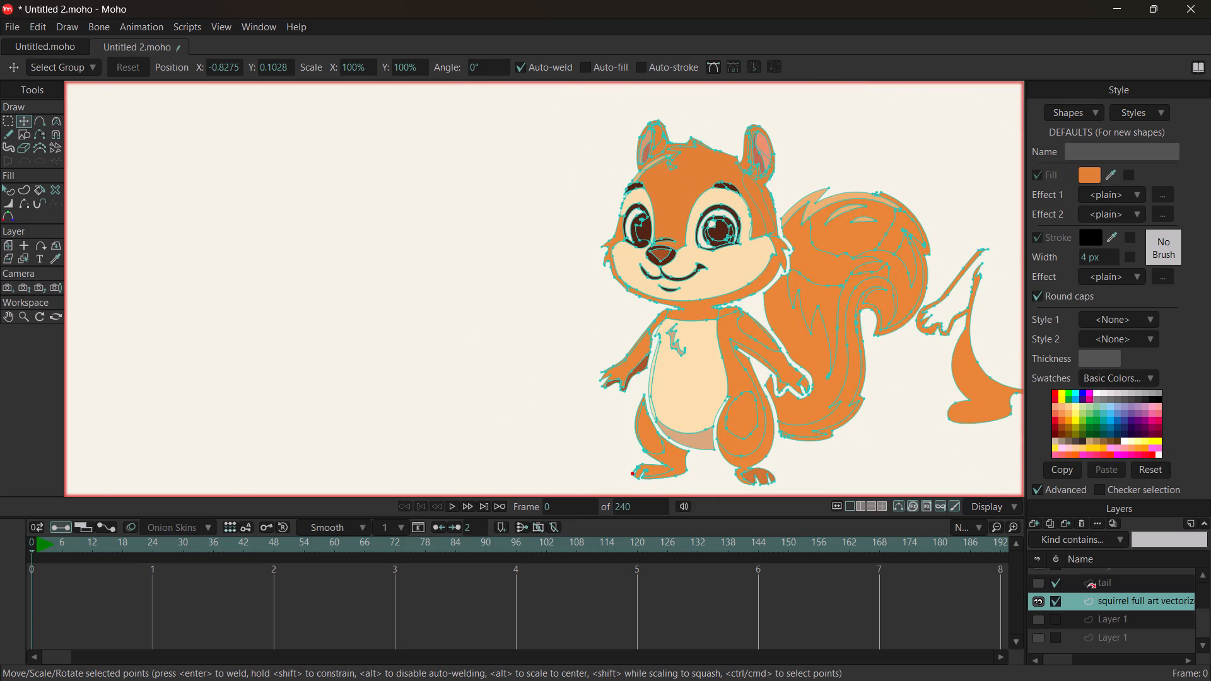
scroll(957, 351, "down", 4, "ctrl")
scroll(999, 314, "up", 3, "ctrl")
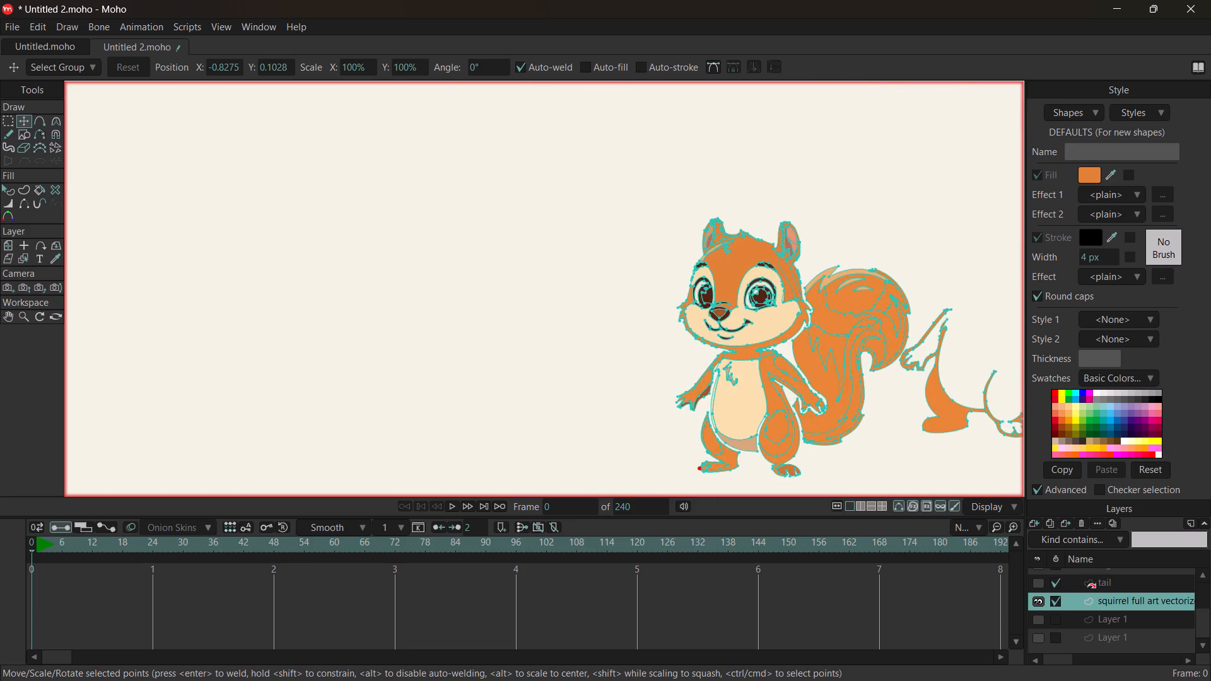
scroll(978, 346, "down", 2, "ctrl")
left_click_drag(961, 291, 952, 306)
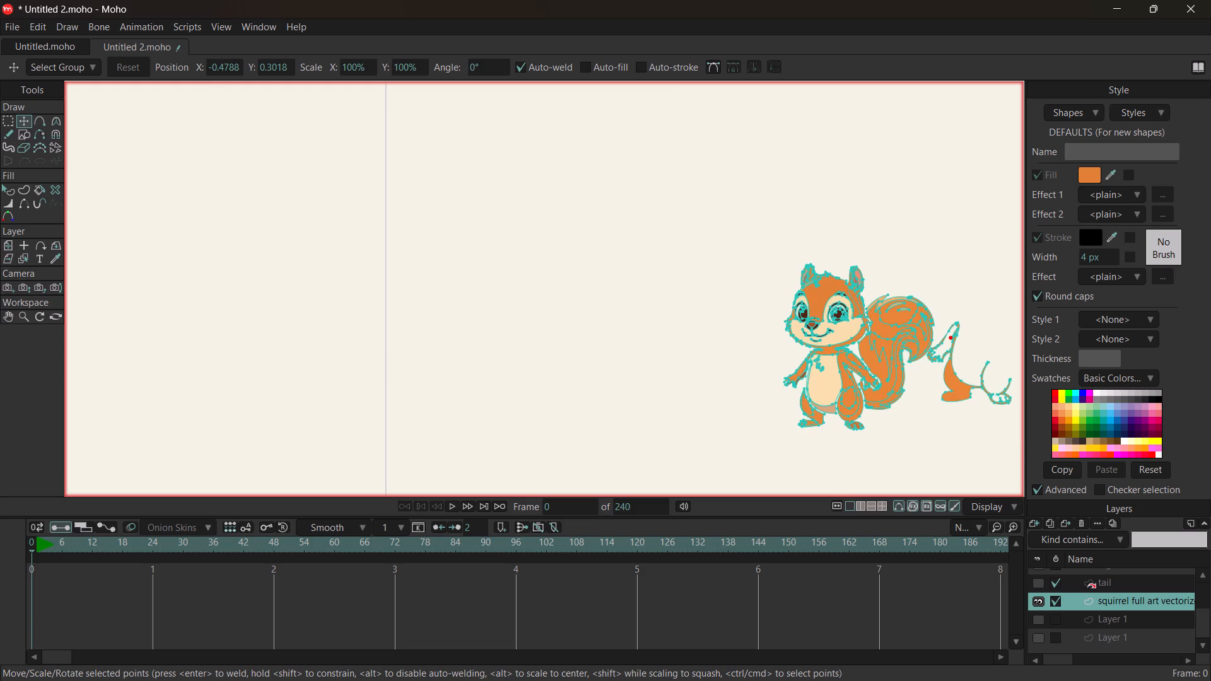
double_click(961, 383)
left_click(964, 370)
left_click(10, 119)
left_click(977, 314)
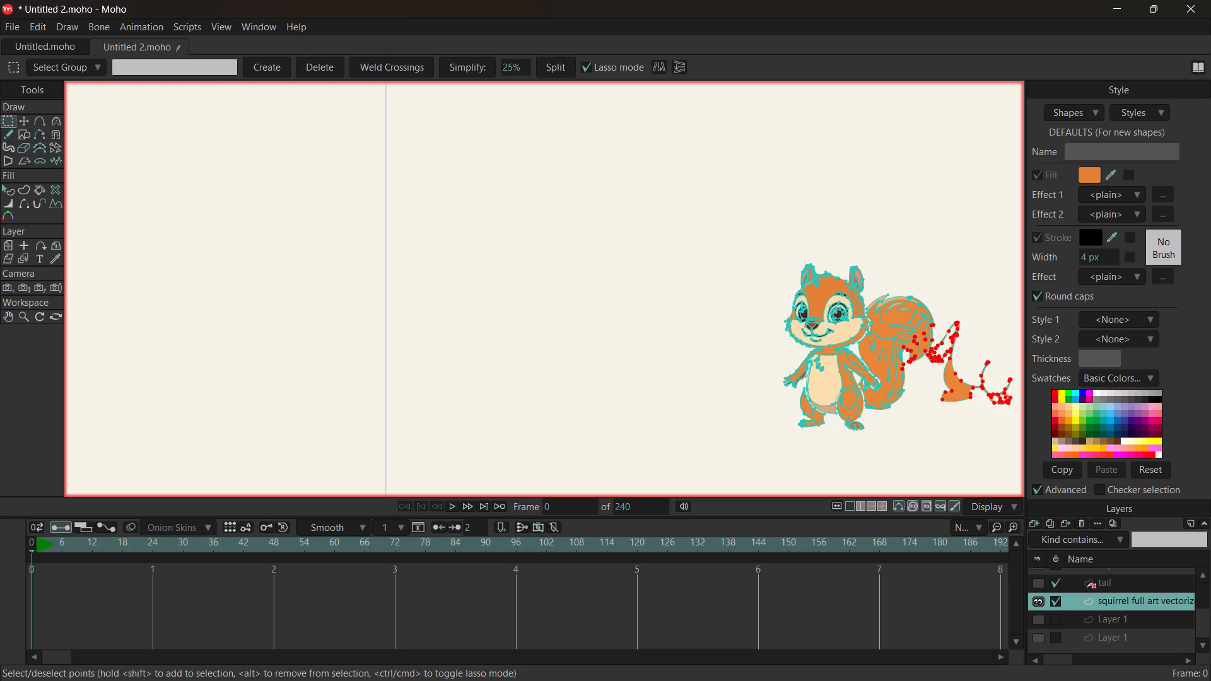
left_click(949, 419, "ctrl")
scroll(979, 344, "up", 6)
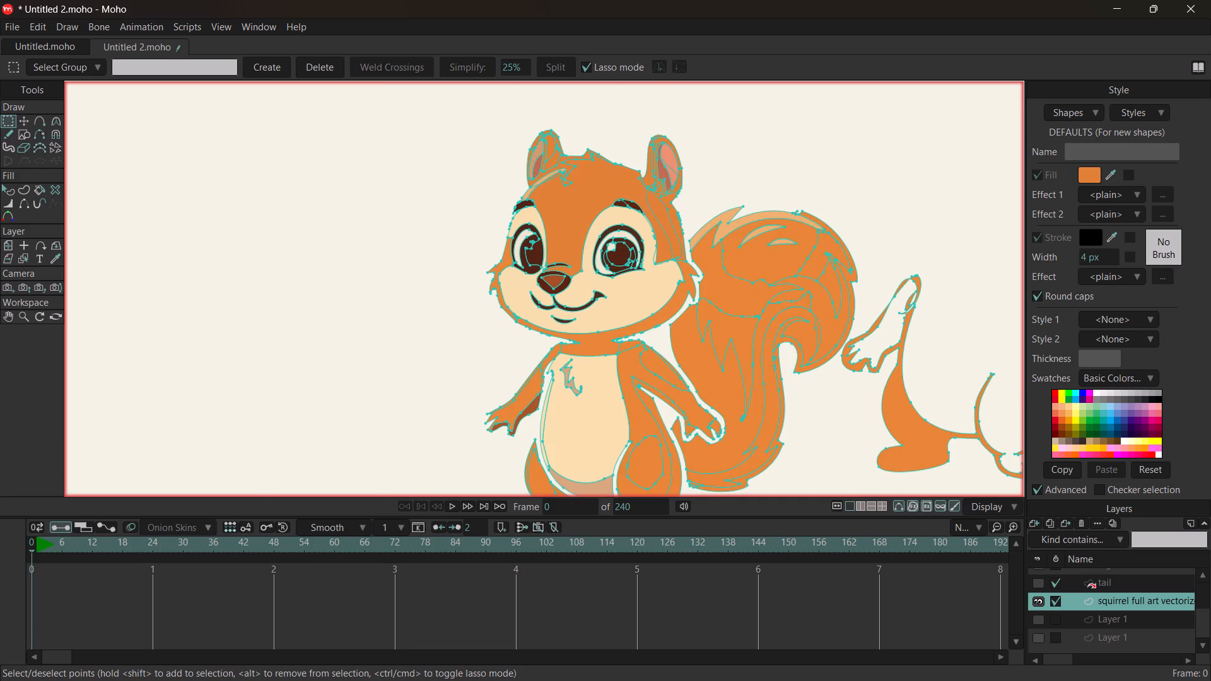
double_click(887, 414)
key("Delete")
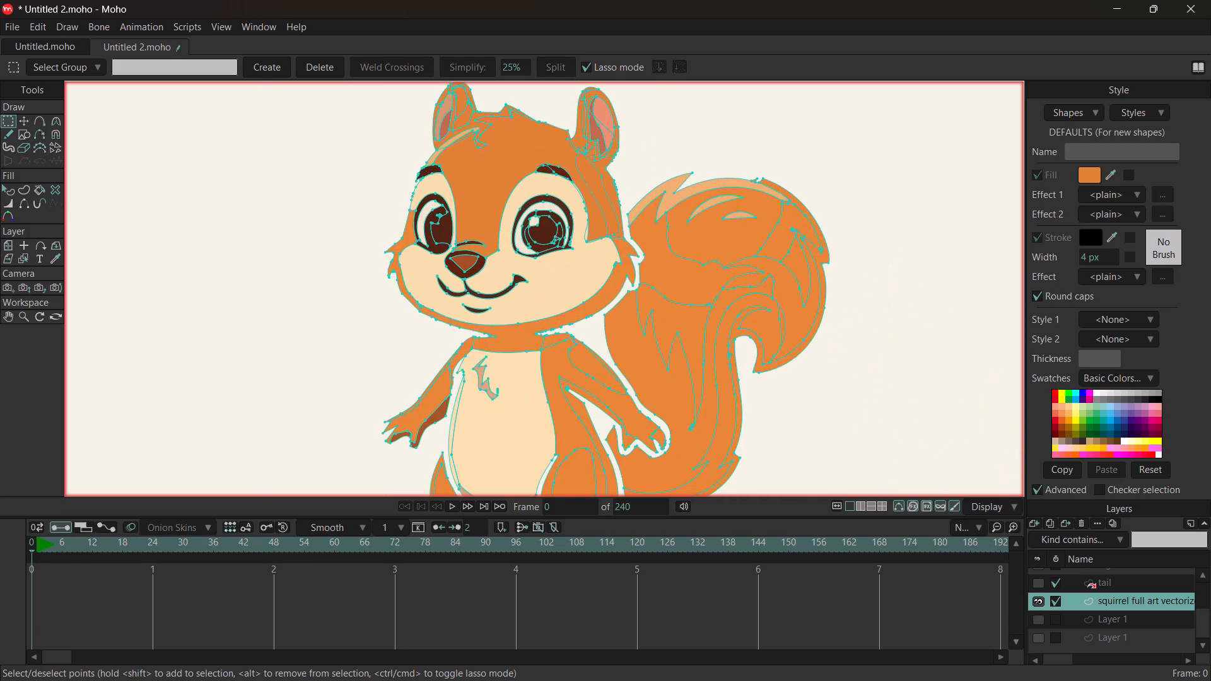
Delete the two dark brown shading shapes under the forearm and hand opposite the tail.
scroll(790, 410, "down", 2, "ctrl")
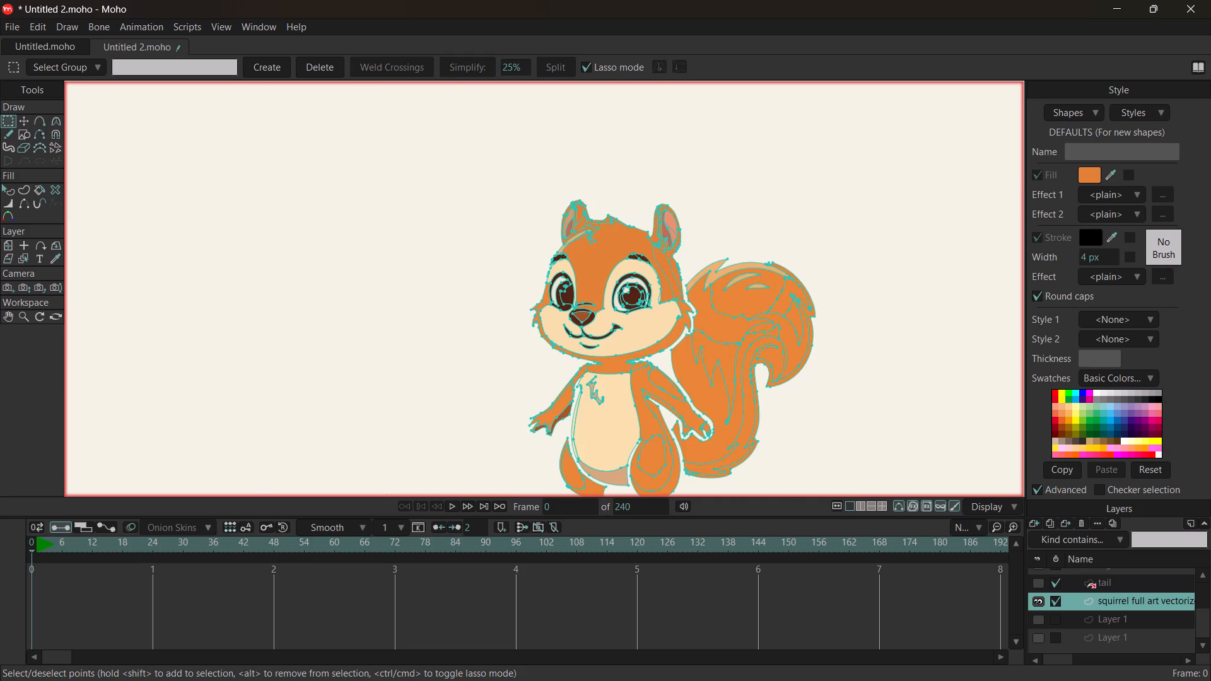
scroll(575, 415, "up", 6, "ctrl")
left_click(547, 411)
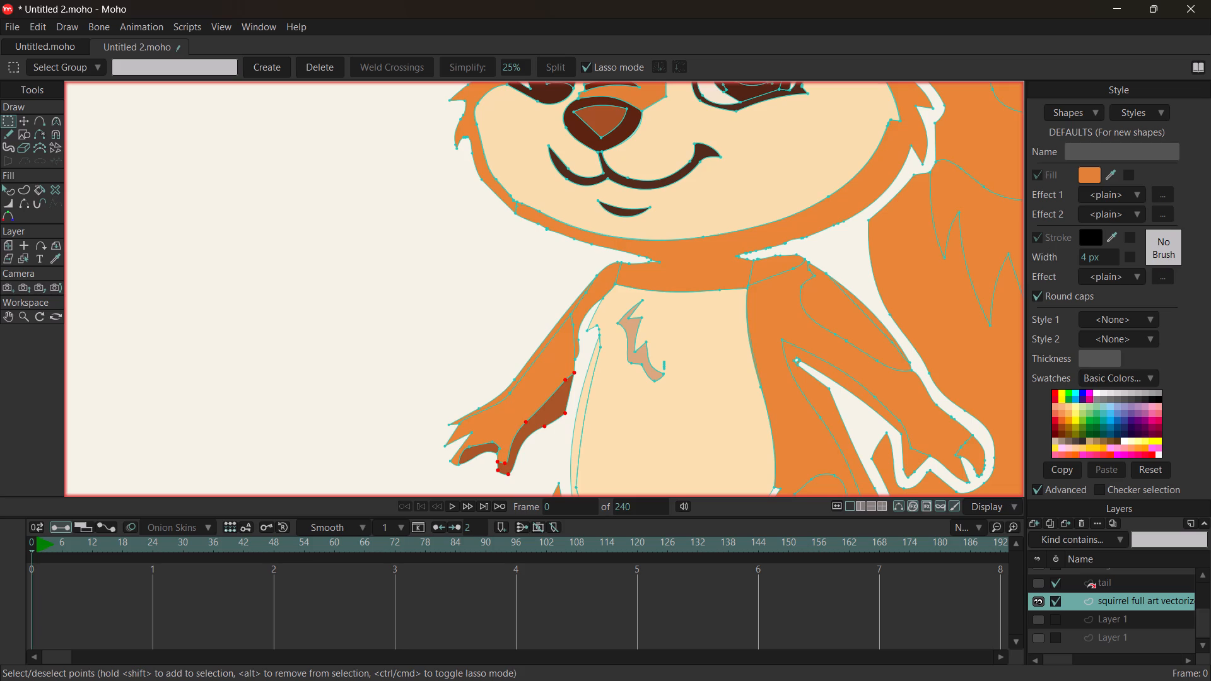
key("Delete")
left_click(472, 455)
key("Delete")
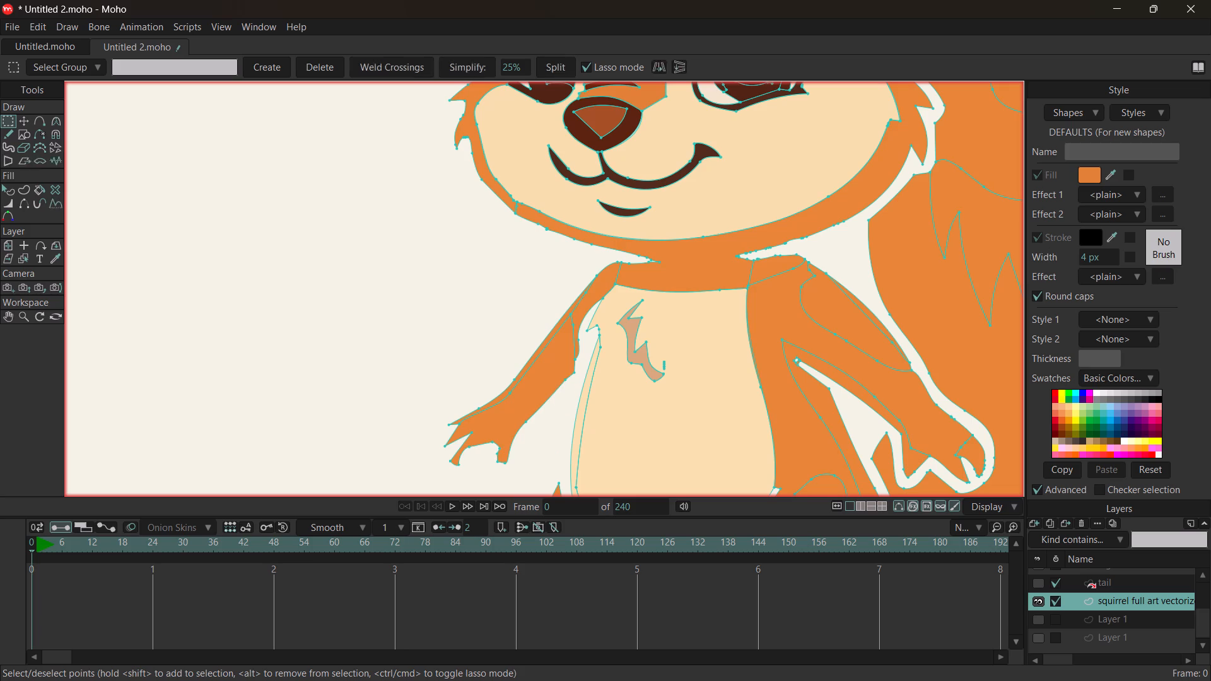
Remove the excess outline points from the two lower fingers of the hand opposite the tail to taper their tips.
scroll(475, 457, "up", 3, "ctrl")
left_click(466, 442)
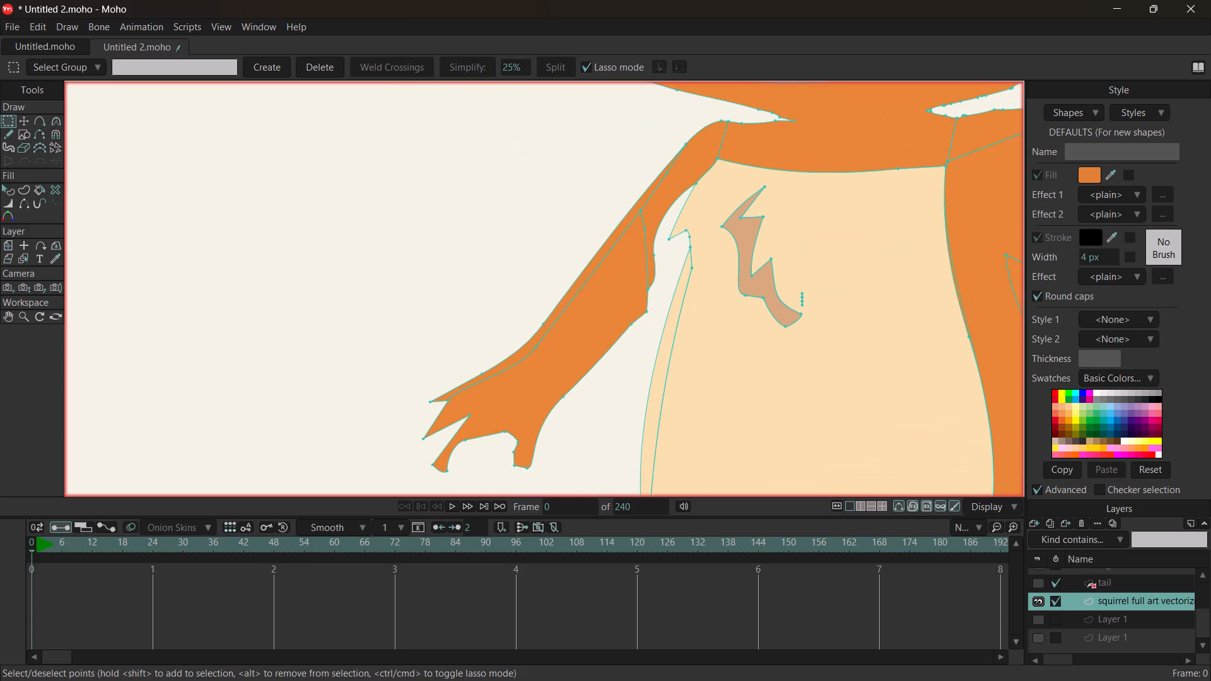
left_click_drag(466, 441, 472, 446)
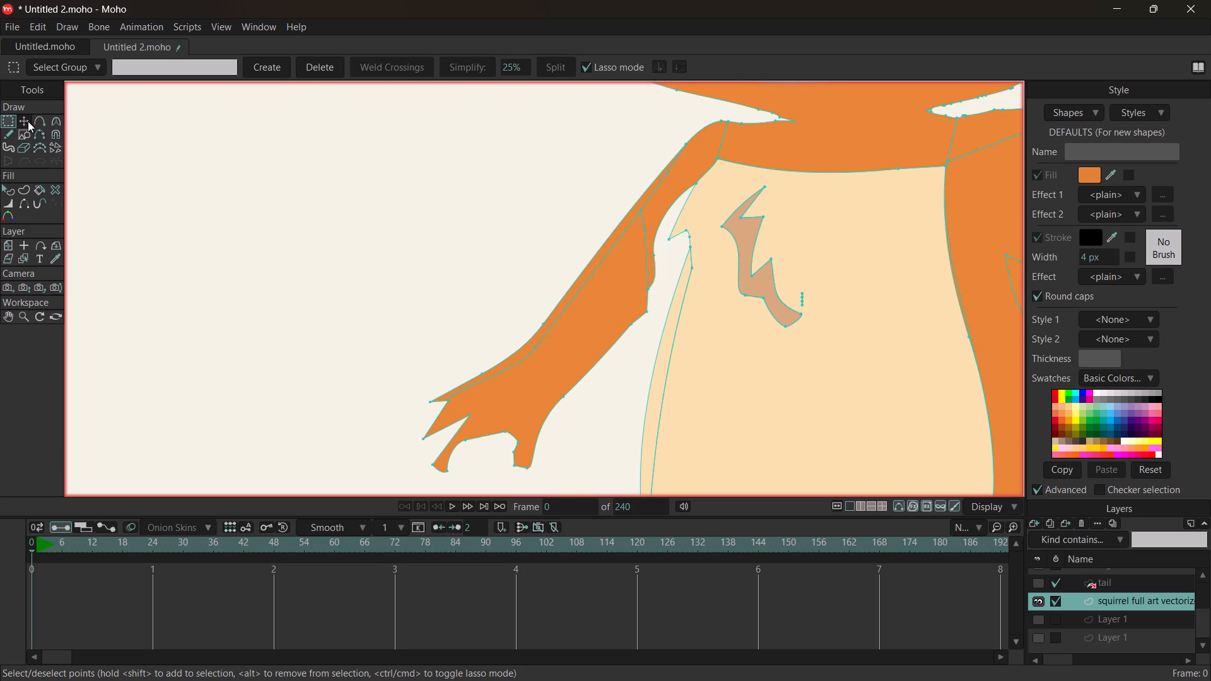
left_click(25, 120)
scroll(477, 446, "up", 3, "ctrl")
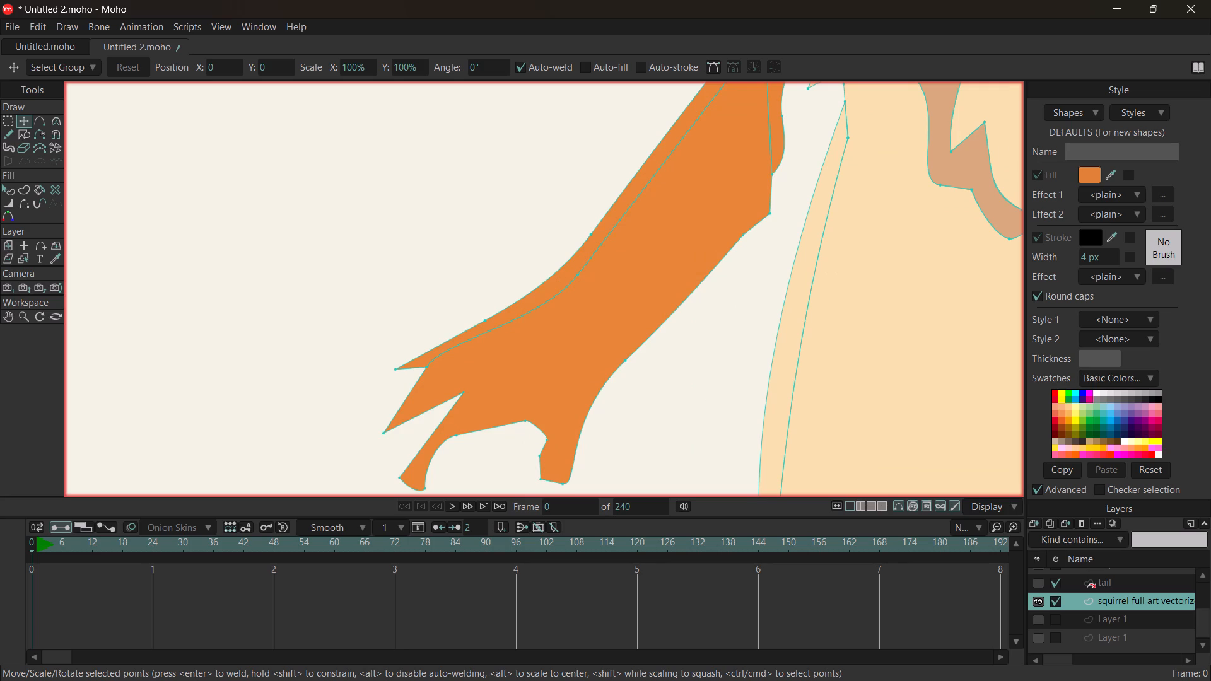
left_click_drag(424, 491, 416, 471)
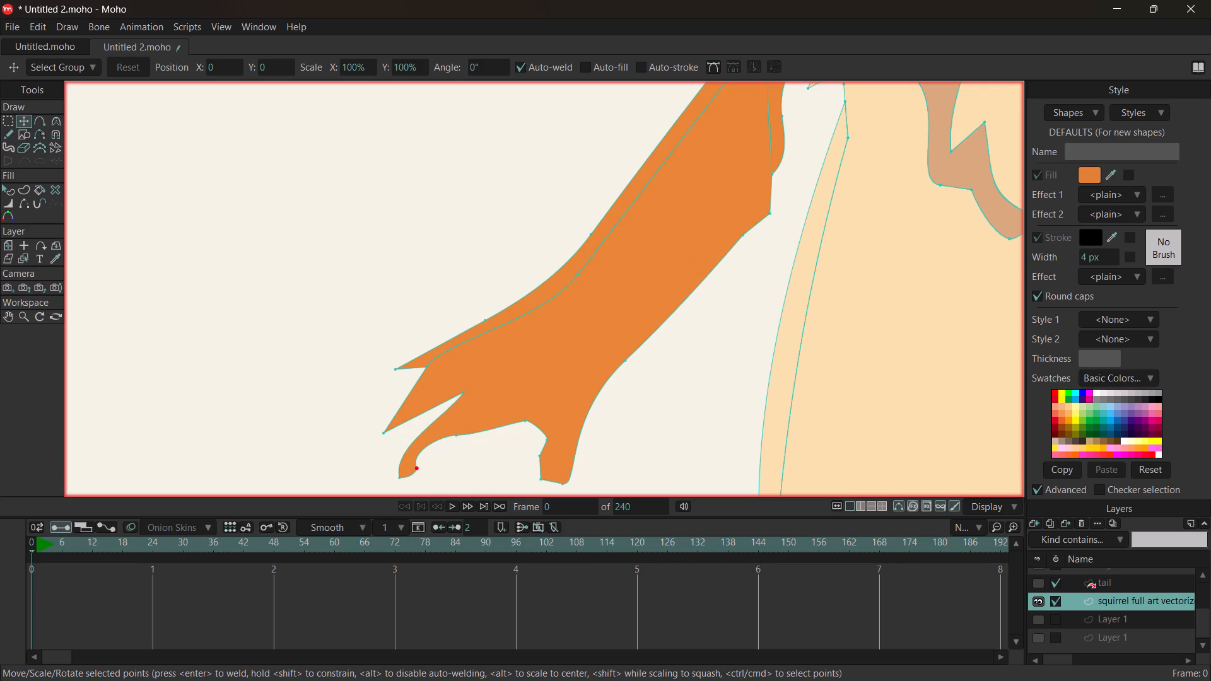
left_click_drag(416, 471, 418, 475)
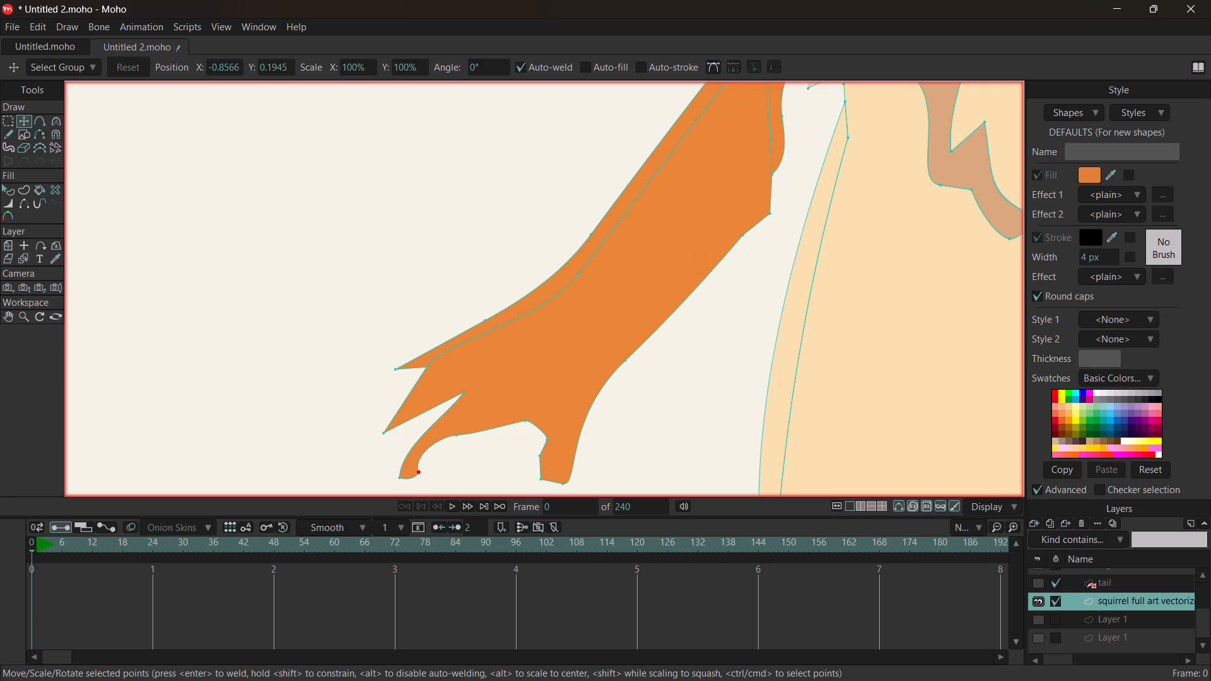
key("Delete")
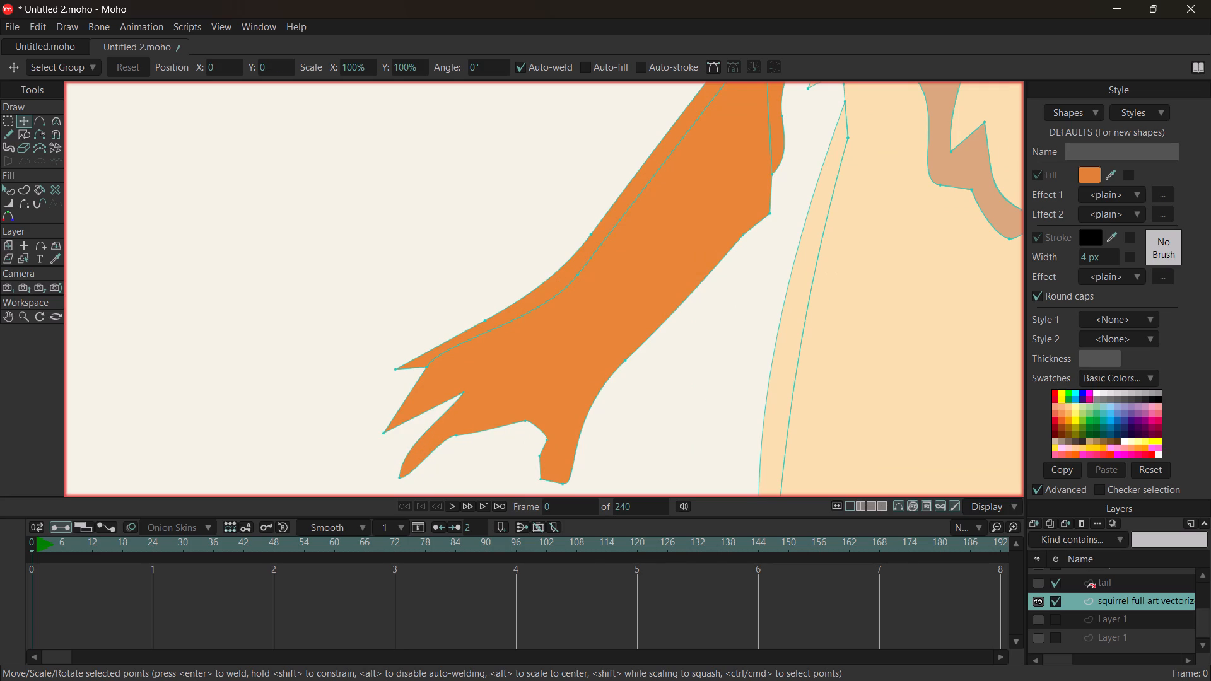
left_click(541, 455)
key("Delete")
left_click(542, 475)
key("Delete")
Delete the two points forming the notch in the belly outline beside the upper arm opposite the tail.
scroll(634, 443, "down", 7, "ctrl")
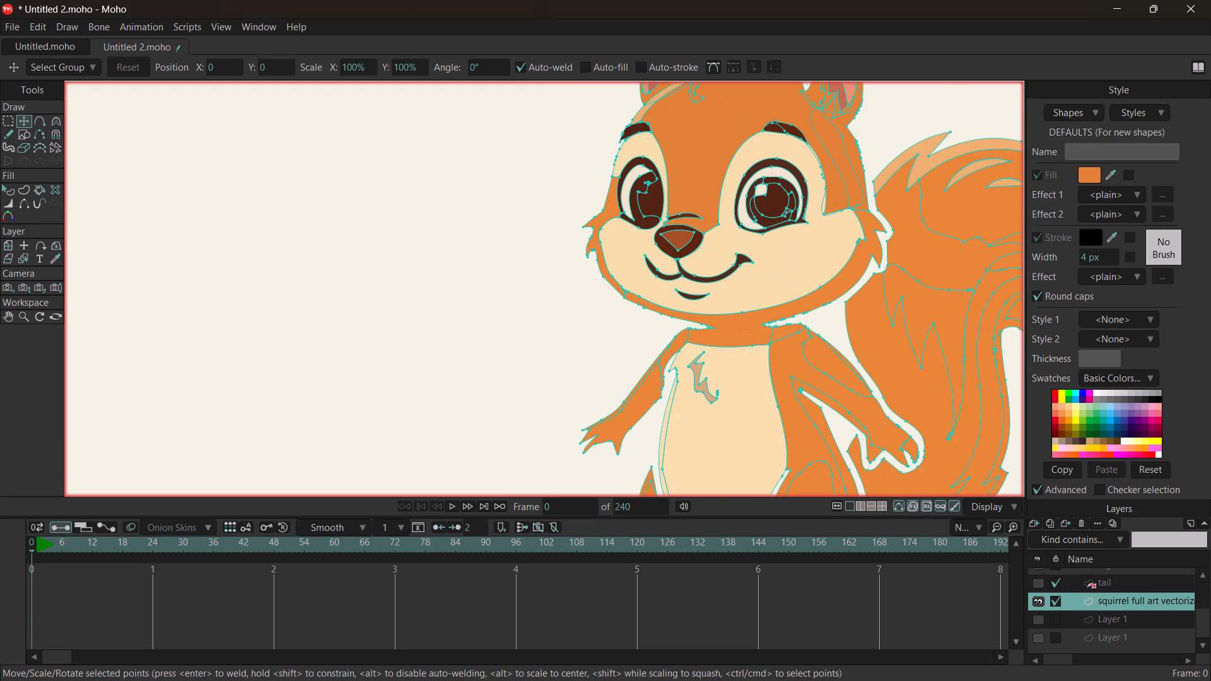
scroll(877, 395, "up", 3, "ctrl")
scroll(604, 398, "up", 4, "ctrl")
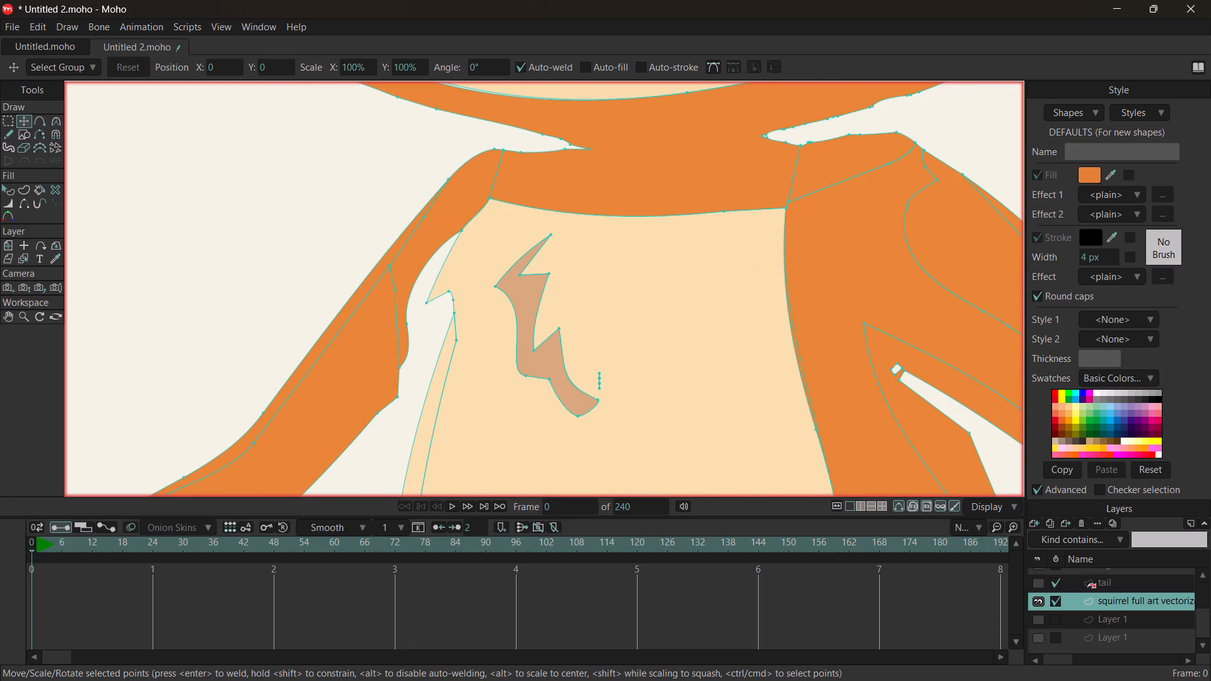
left_click(424, 302)
left_click_drag(422, 303, 431, 294)
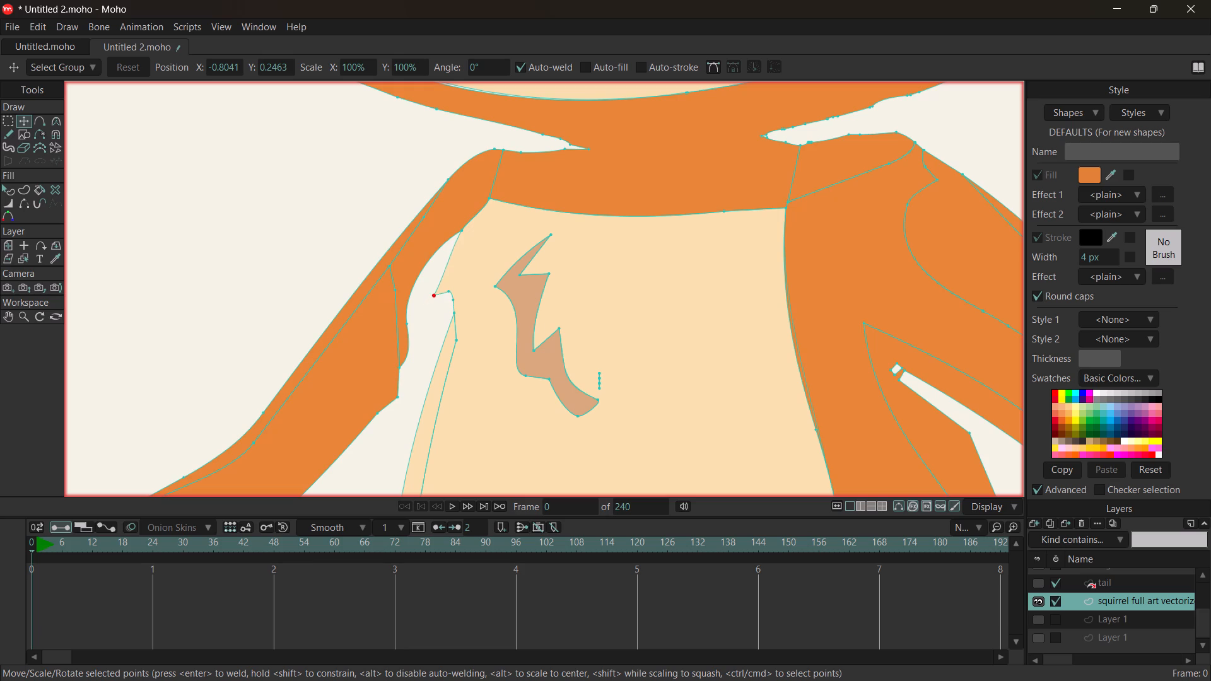
left_click_drag(431, 294, 447, 288)
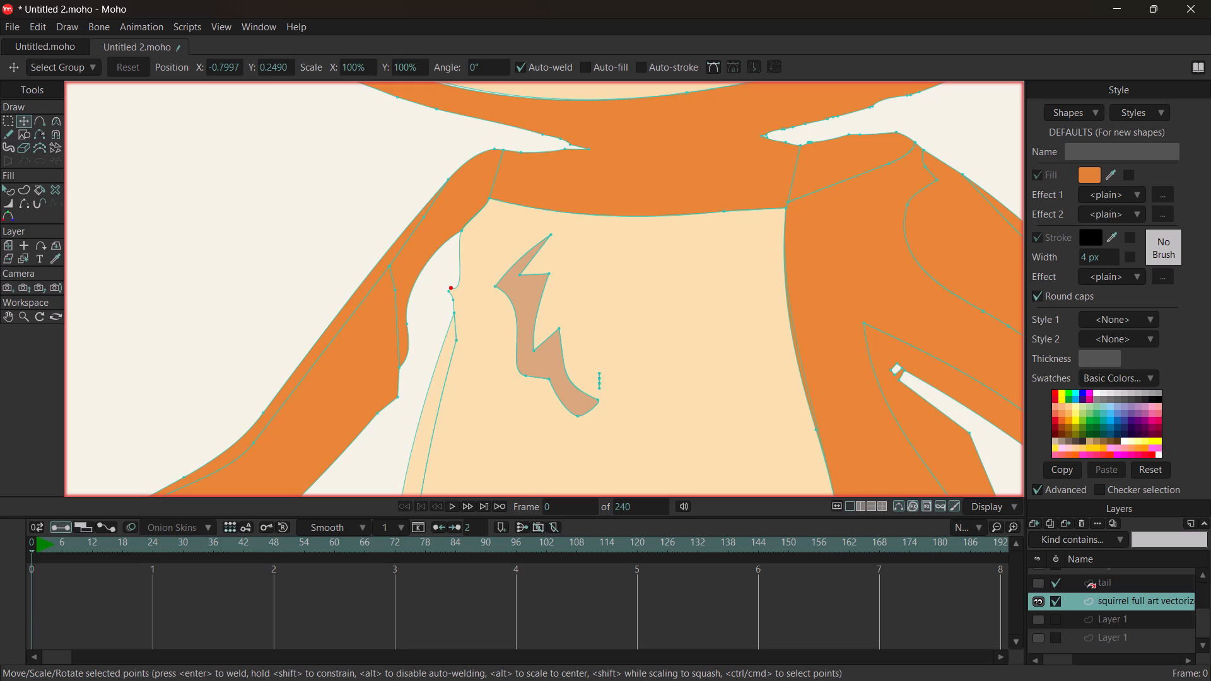
key("Delete")
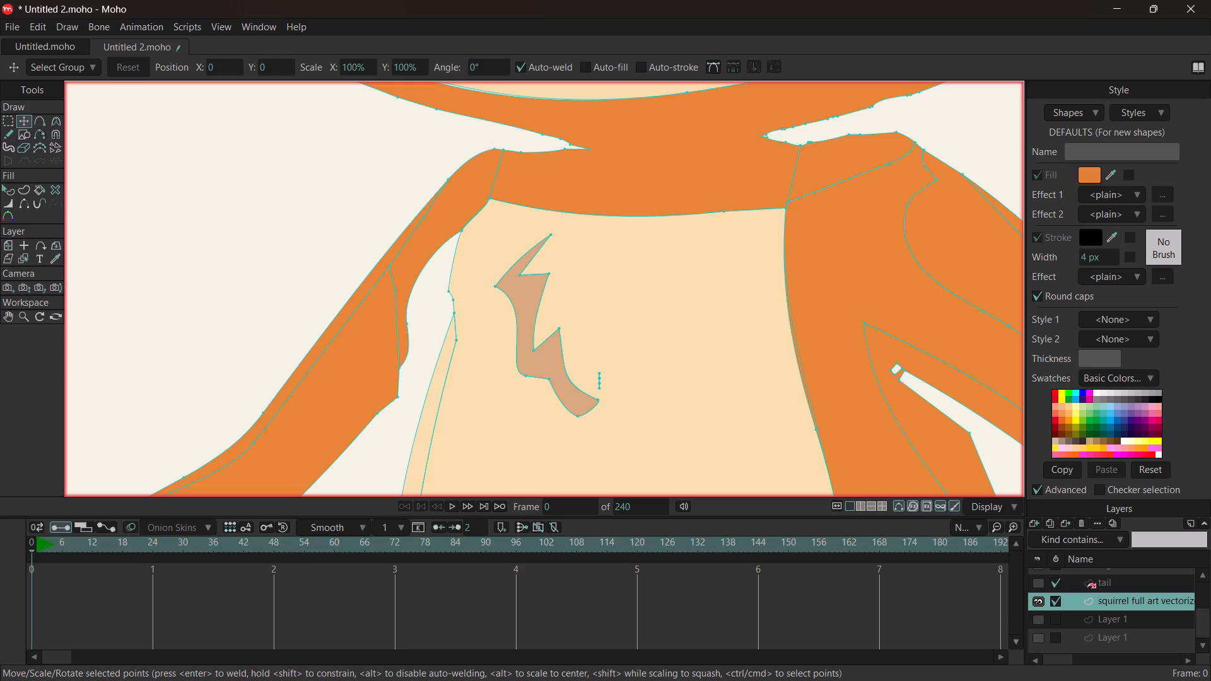
left_click(450, 291)
key("Delete")
Add two points near the lower end of the upper arm opposite the tail, including one on its inner edge above the elbow.
left_click(404, 342)
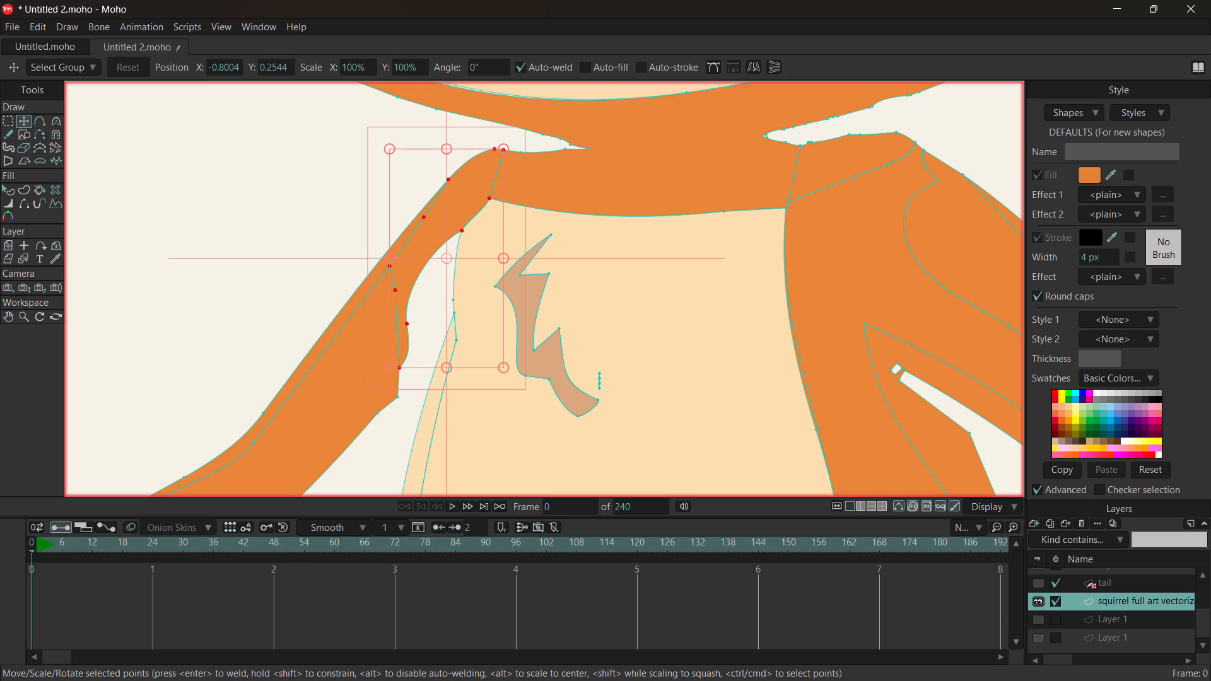
left_click(298, 337)
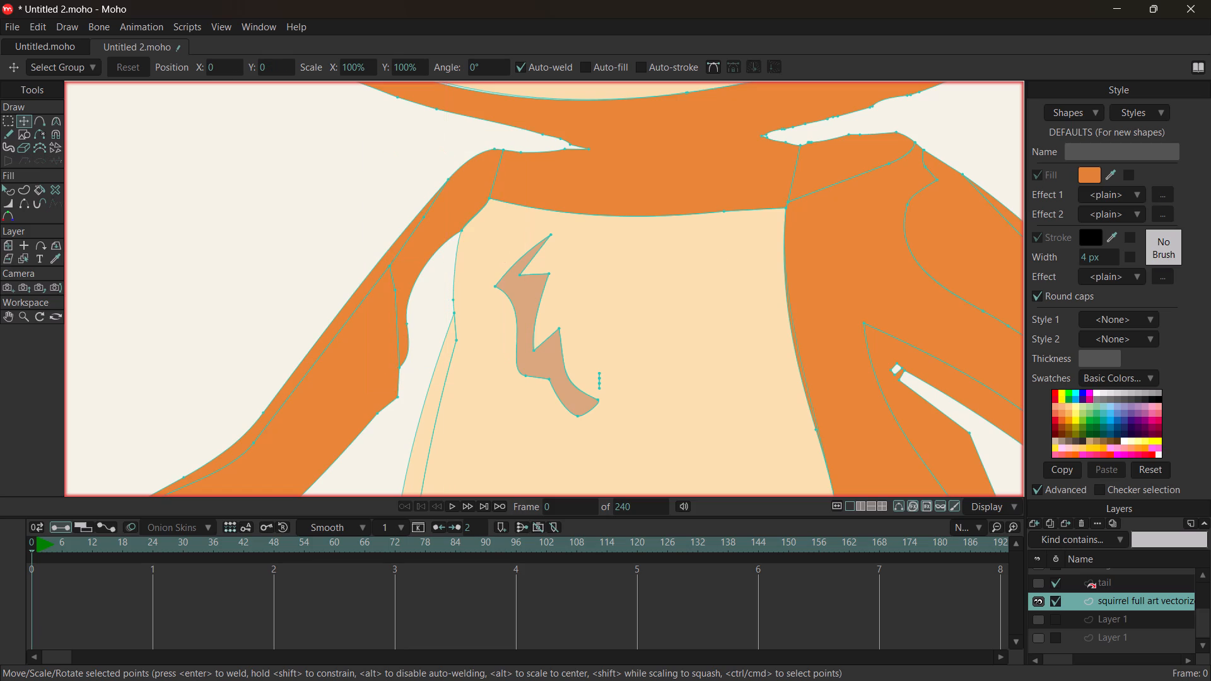
left_click(397, 395)
left_click(400, 363)
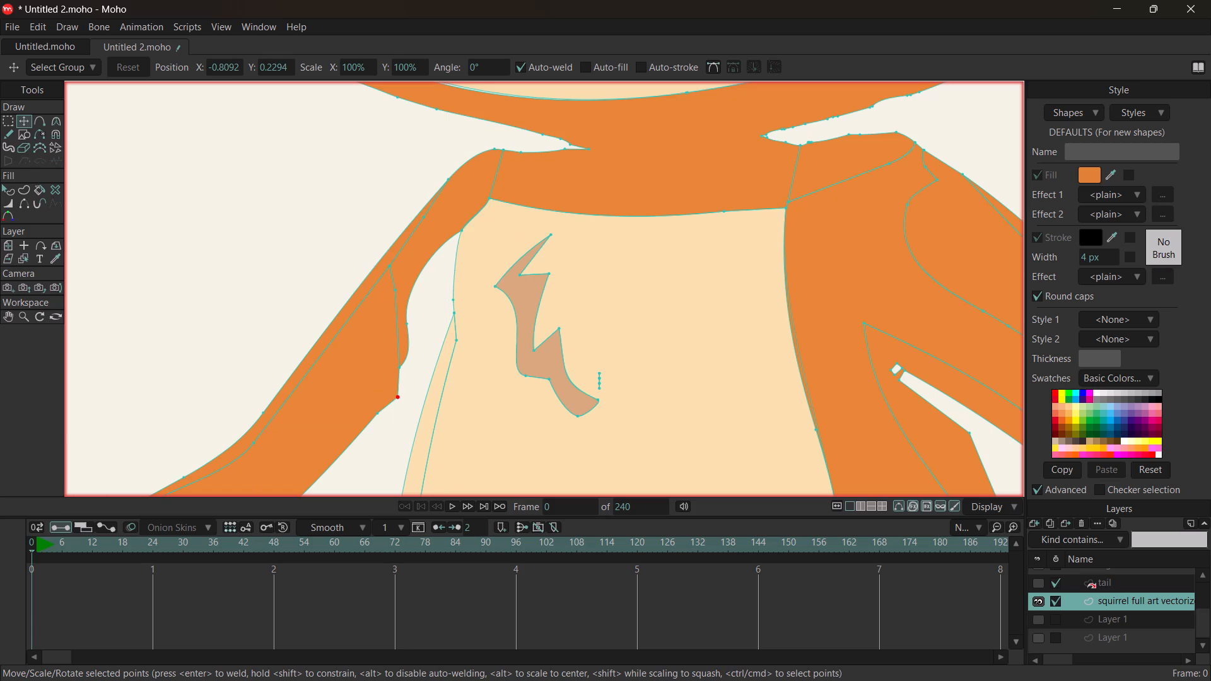
left_click(399, 352)
left_click(402, 349)
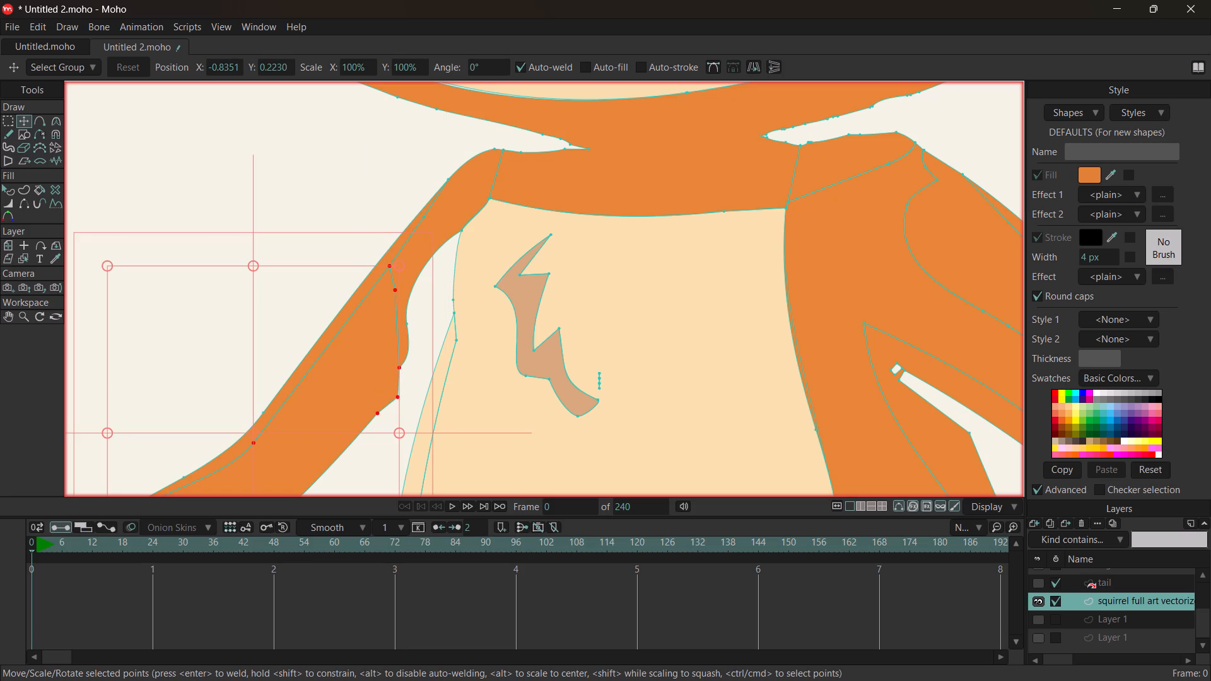
double_click(407, 349)
scroll(406, 366, "up", 5, "ctrl")
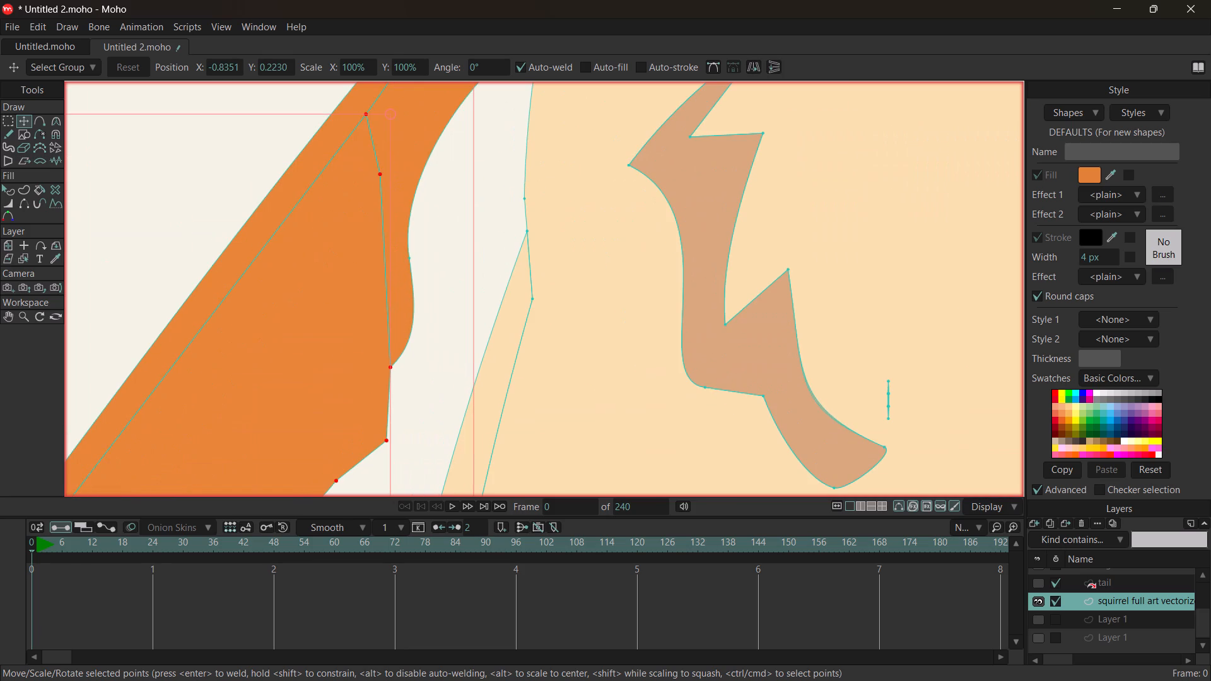
left_click(391, 365)
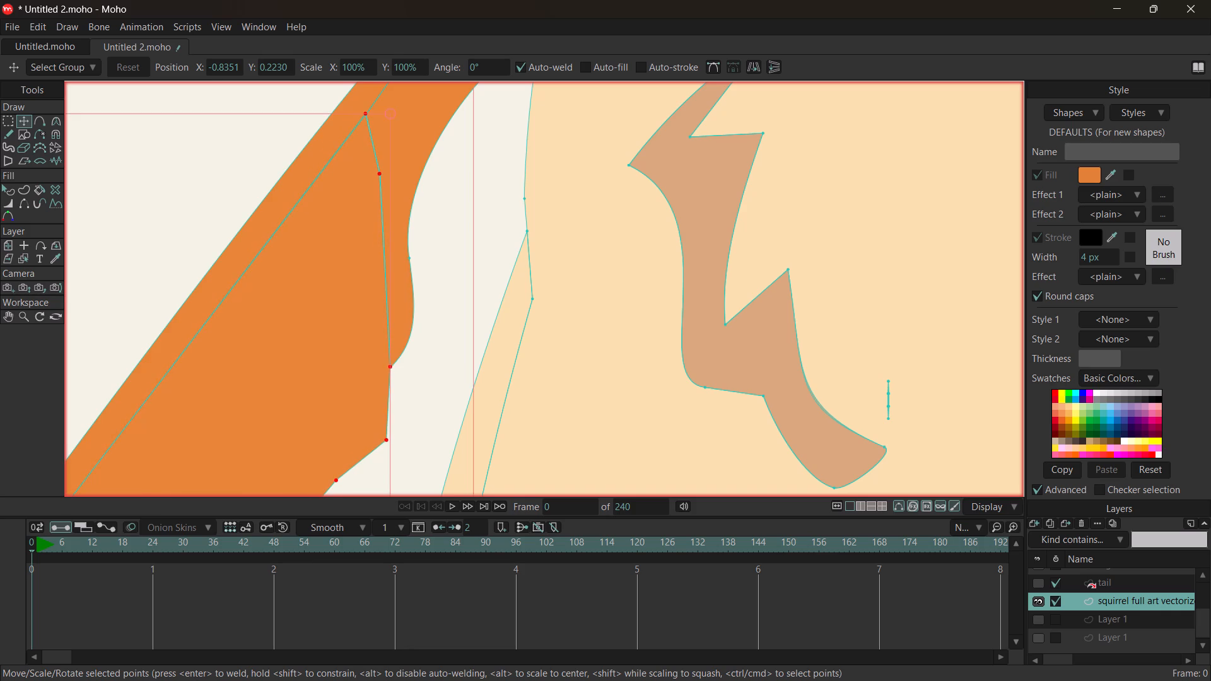
left_click(402, 339)
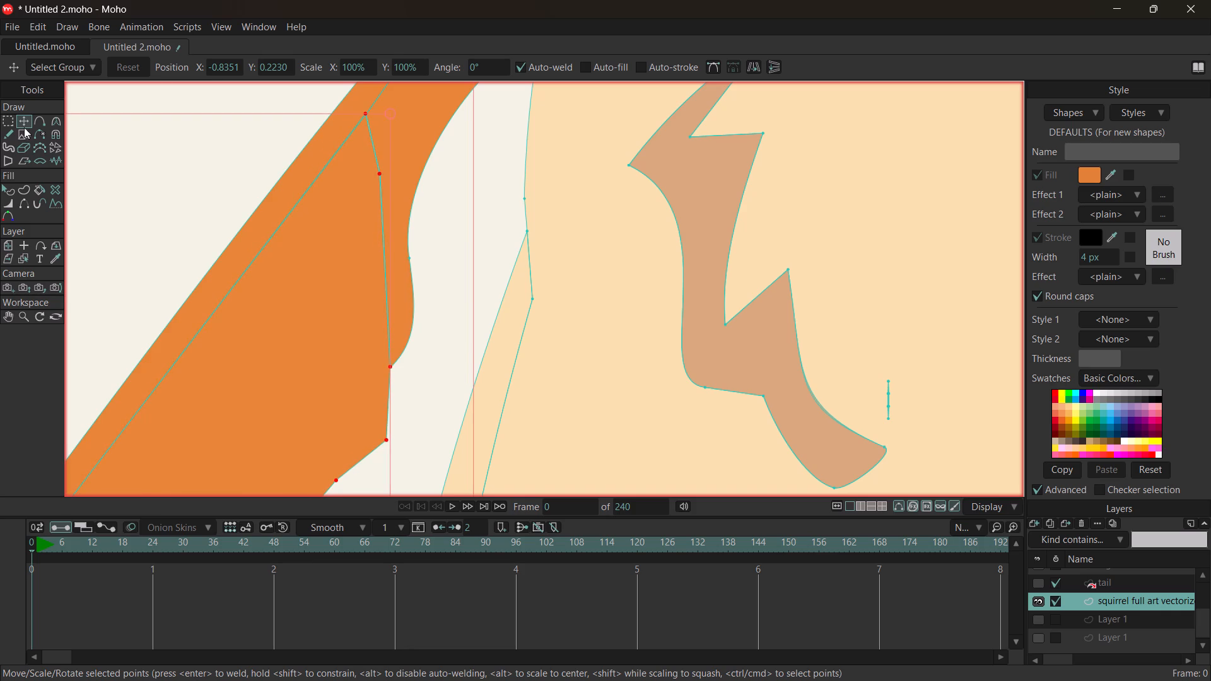
scroll(33, 120, "up", 1)
left_click(33, 120)
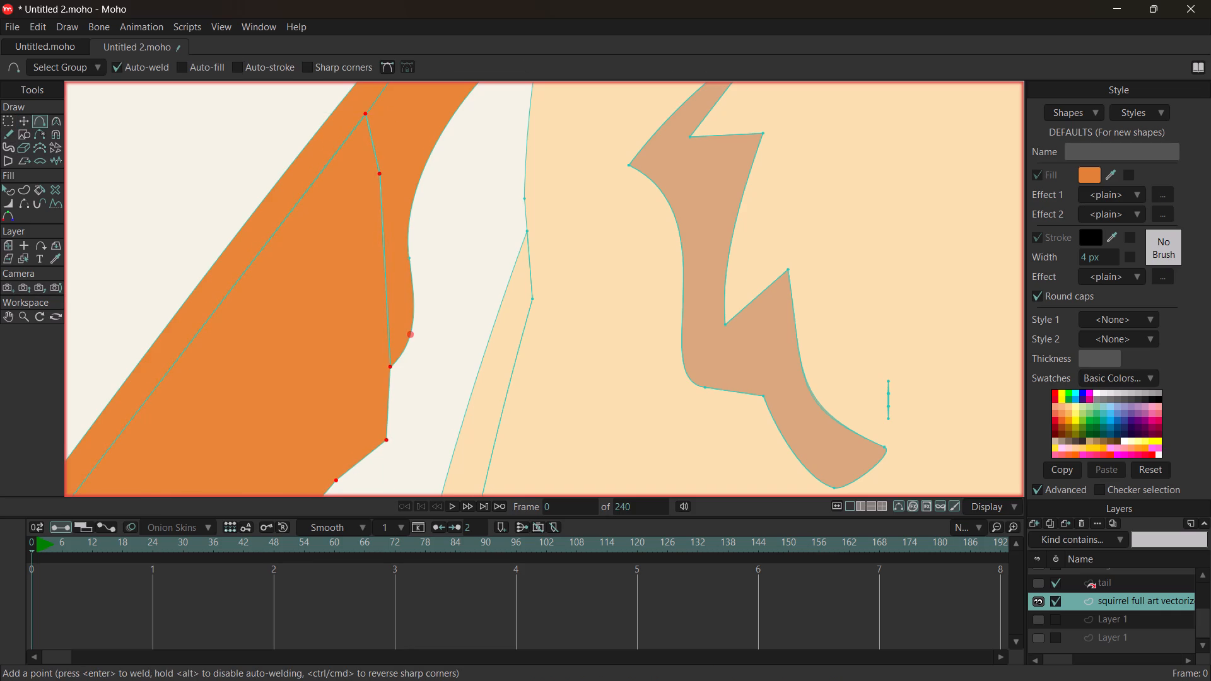
left_click(412, 334)
left_click(394, 357)
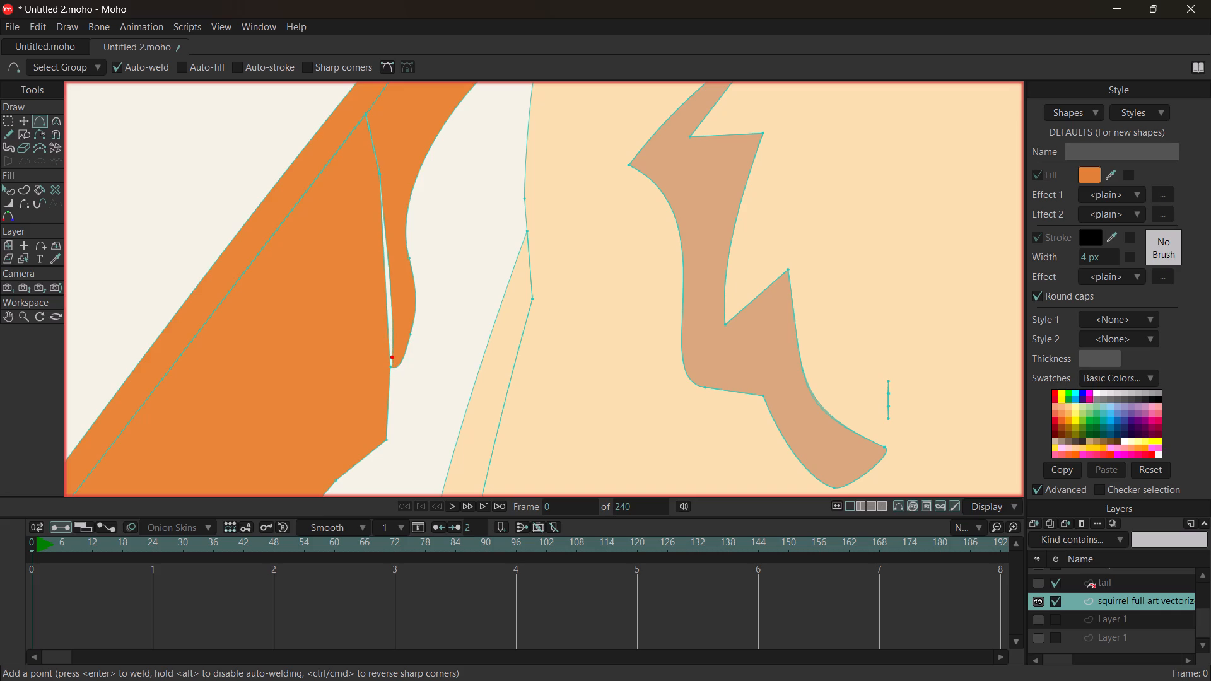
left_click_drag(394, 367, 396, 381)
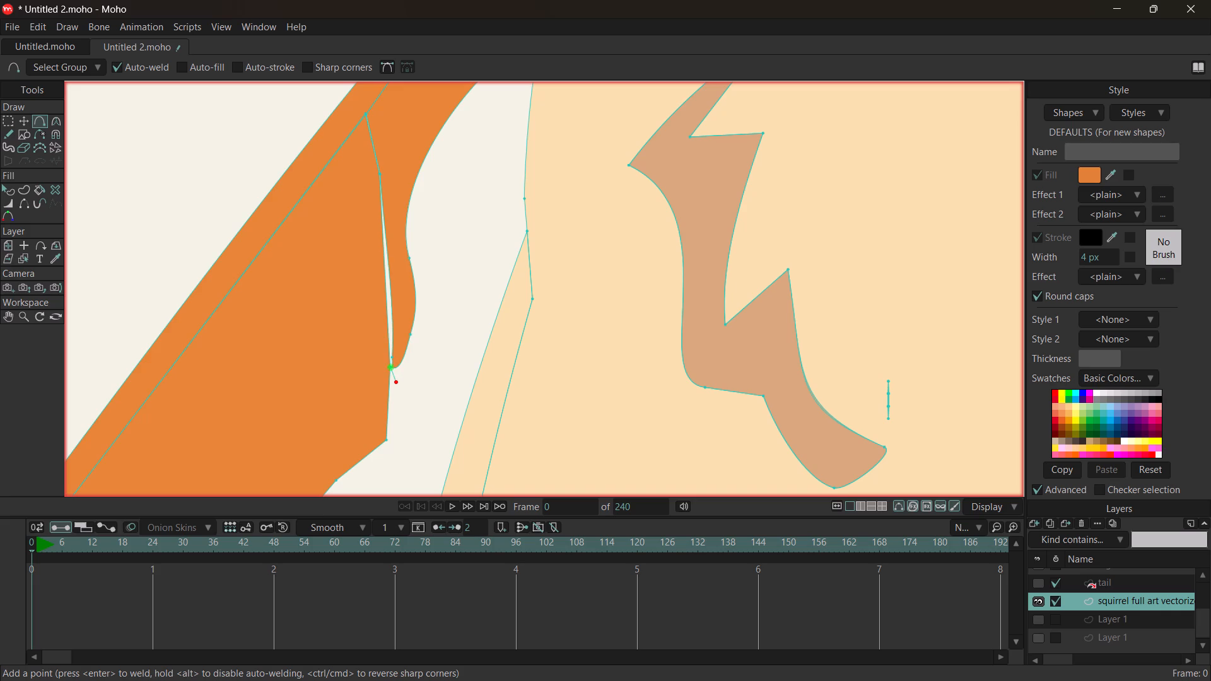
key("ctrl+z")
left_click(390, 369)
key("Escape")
Move the forearm's inner outline point at the elbow joint slightly downward.
left_click(15, 121)
left_click(30, 125)
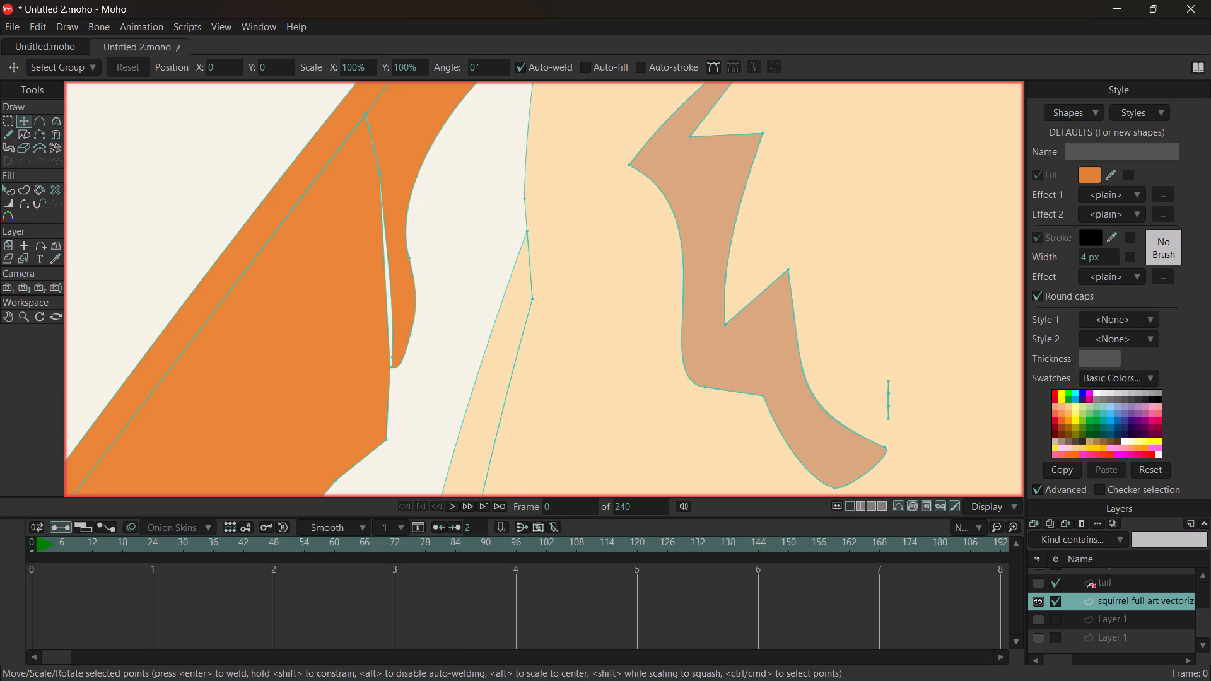
left_click(393, 367)
left_click_drag(389, 367, 391, 383)
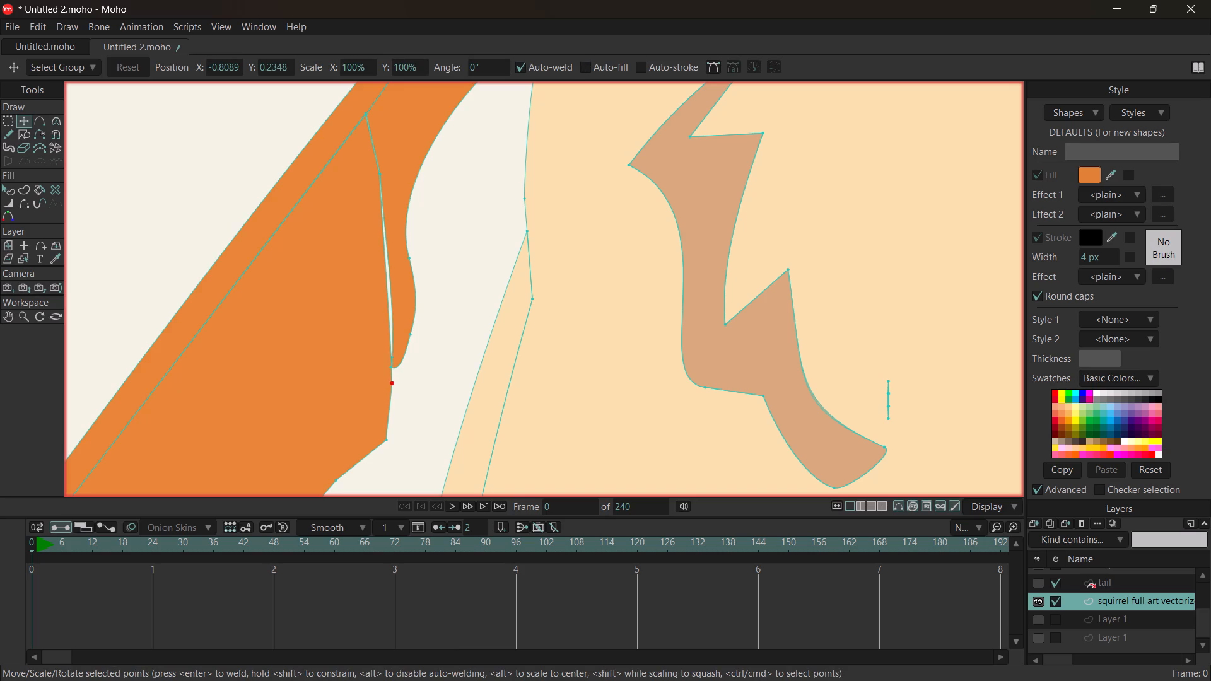
left_click_drag(391, 383, 394, 387)
left_click(402, 359)
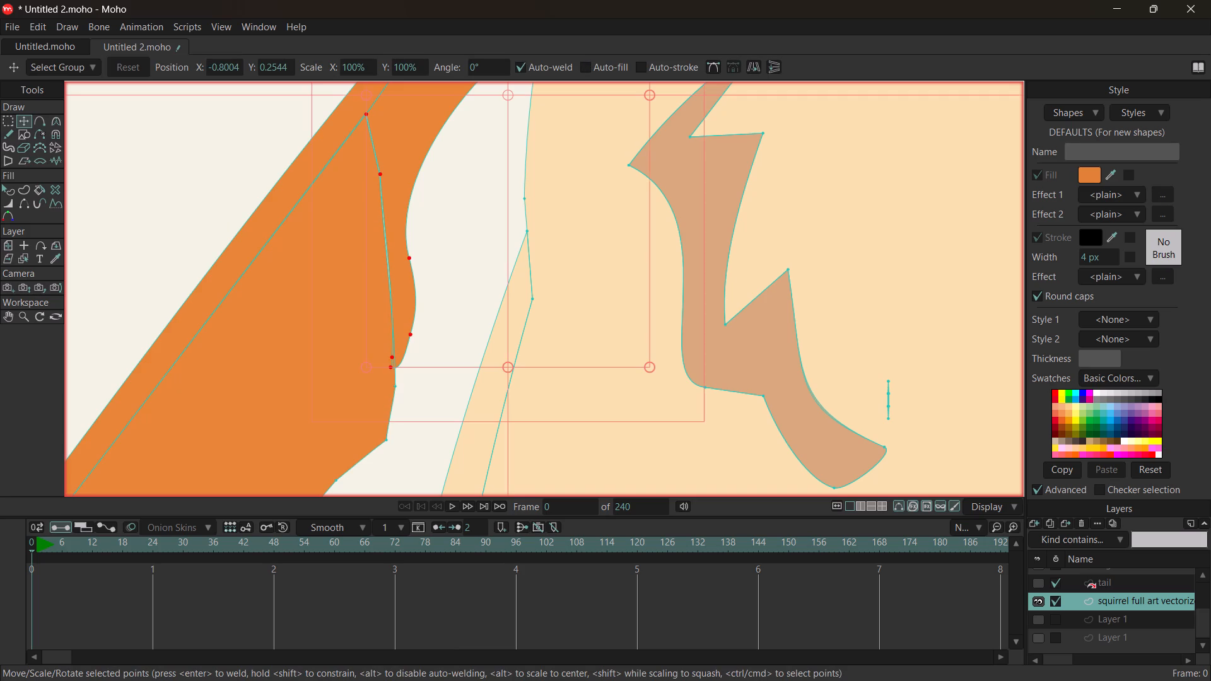
Widen the upper arm by moving its added inner-edge point to the elbow corner and the point above it to the belly outline.
left_click(409, 334)
left_click_drag(412, 334, 433, 376)
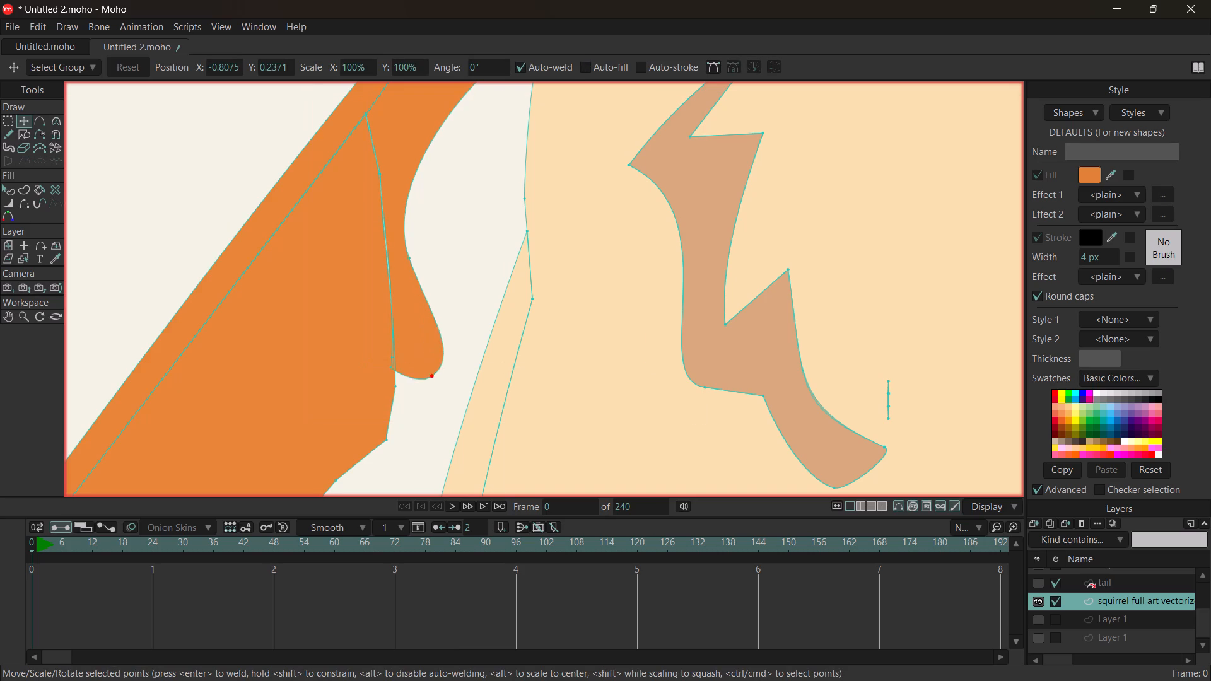
left_click_drag(433, 376, 398, 439)
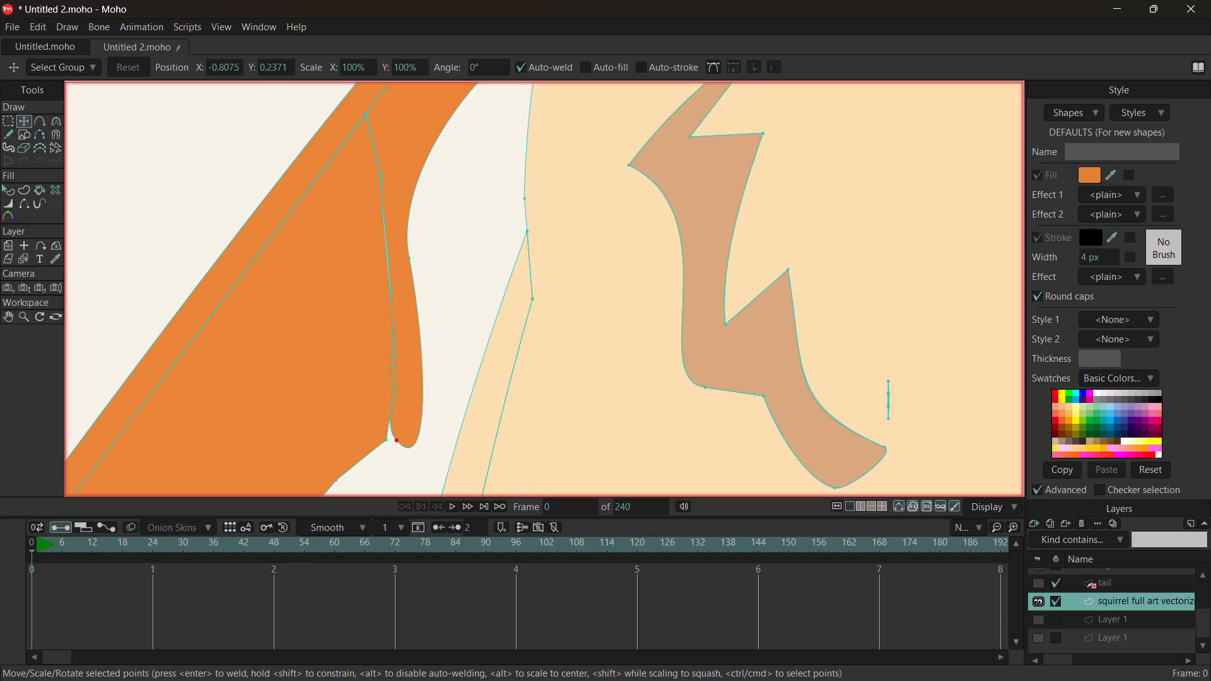
left_click_drag(398, 439, 390, 428)
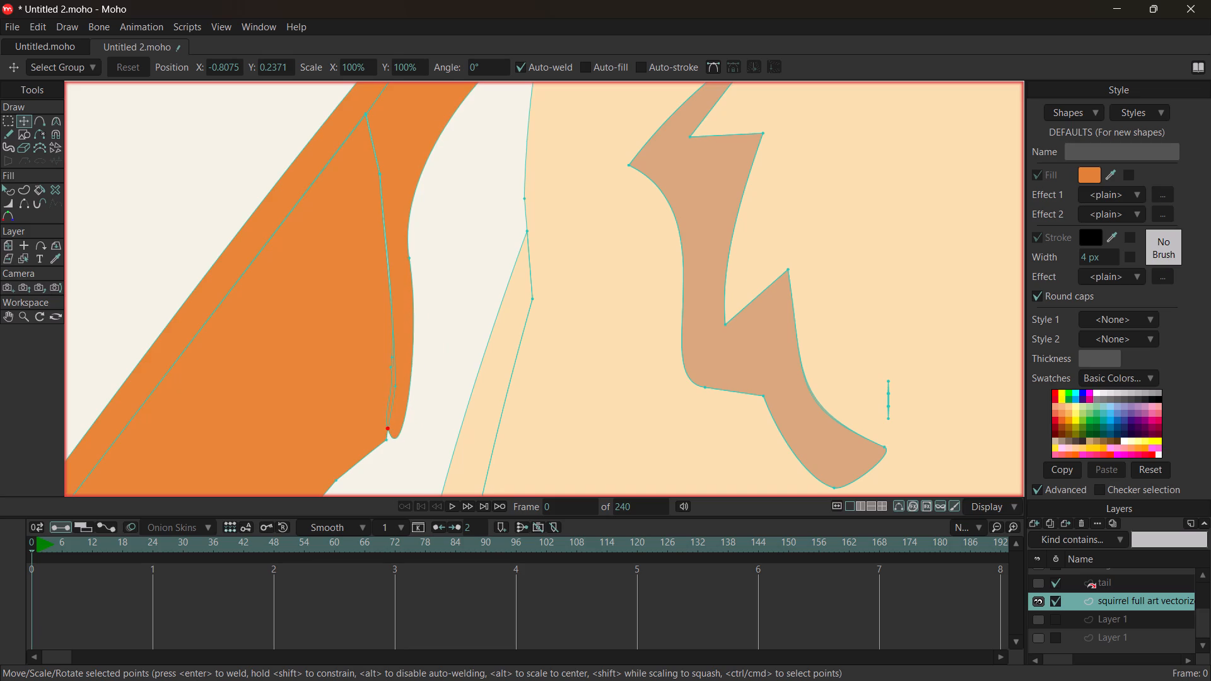
left_click_drag(408, 255, 508, 228)
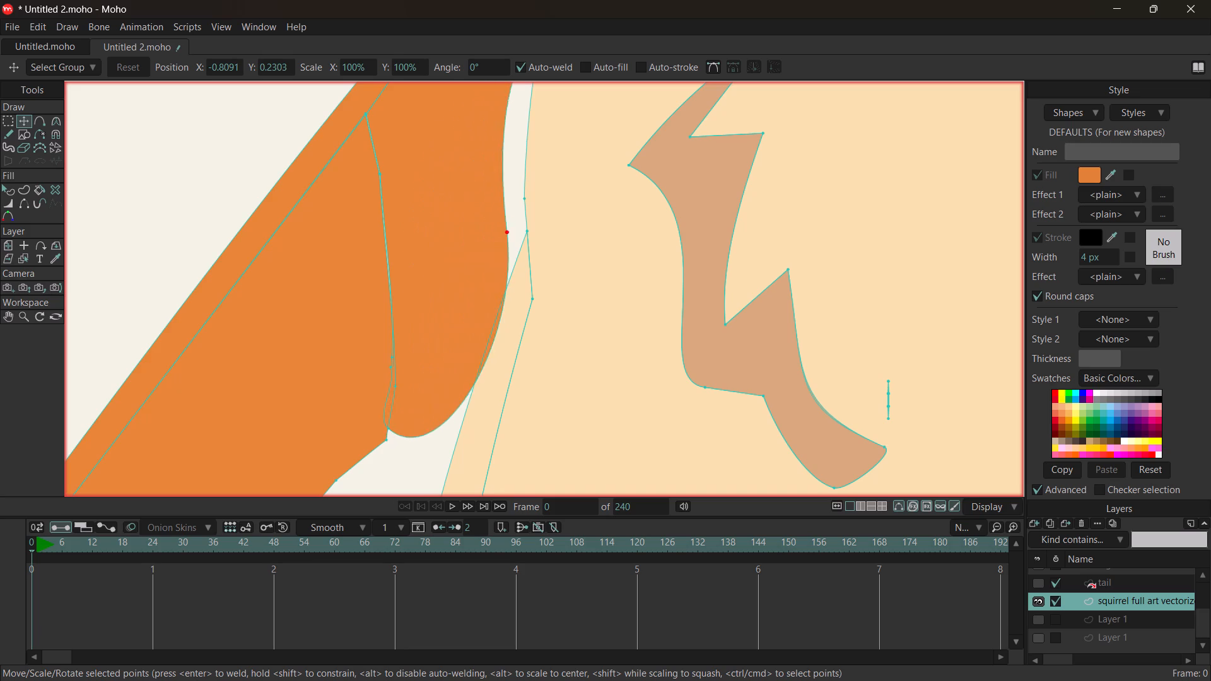
left_click_drag(508, 228, 527, 199)
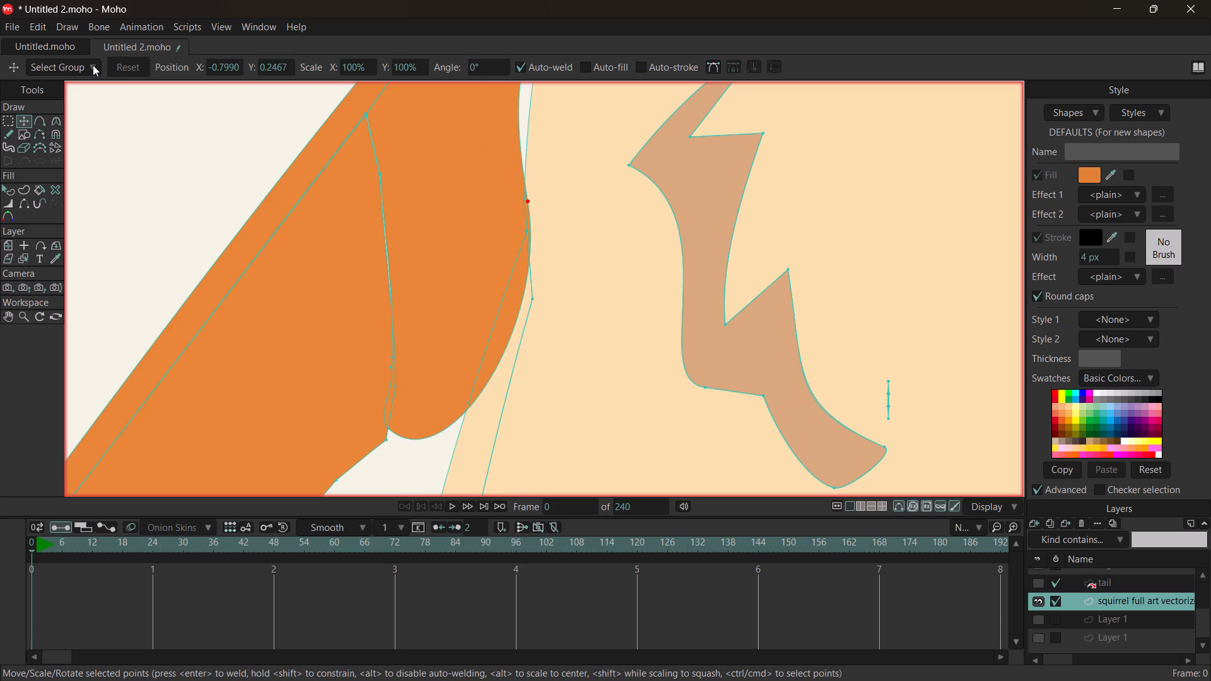
Add a point on the upper arm's bulging lower inner edge and pull it inward toward the elbow.
left_click(33, 119)
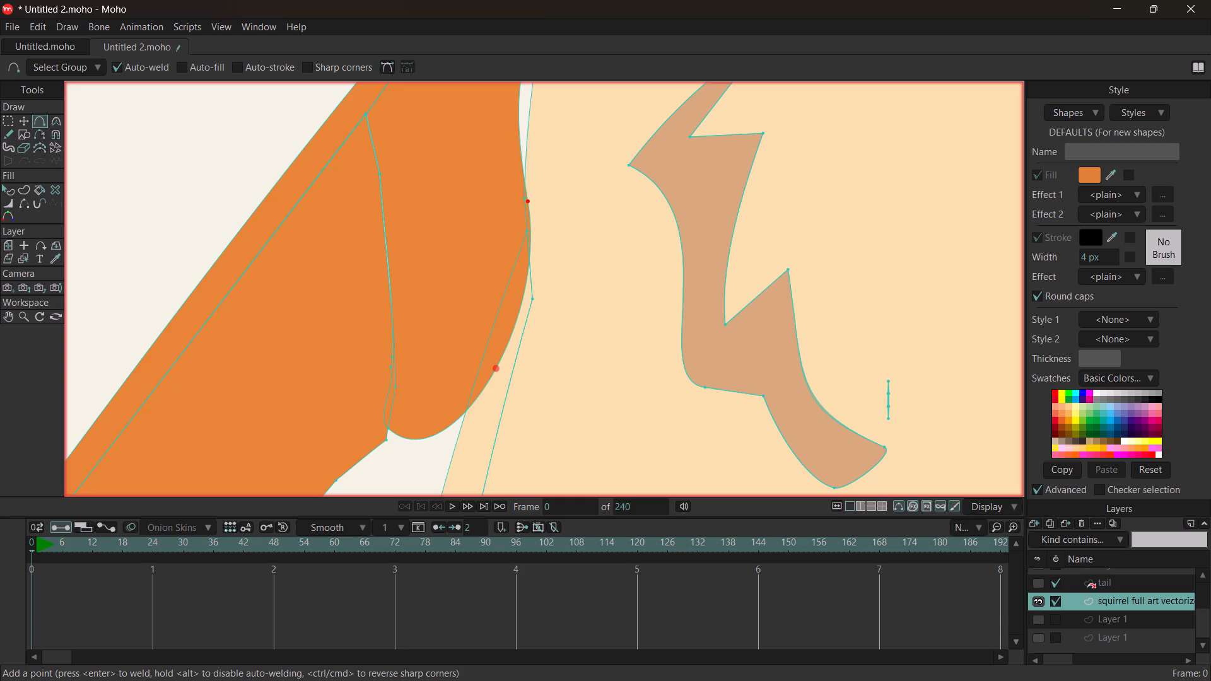
left_click(499, 370)
left_click_drag(496, 373, 491, 360)
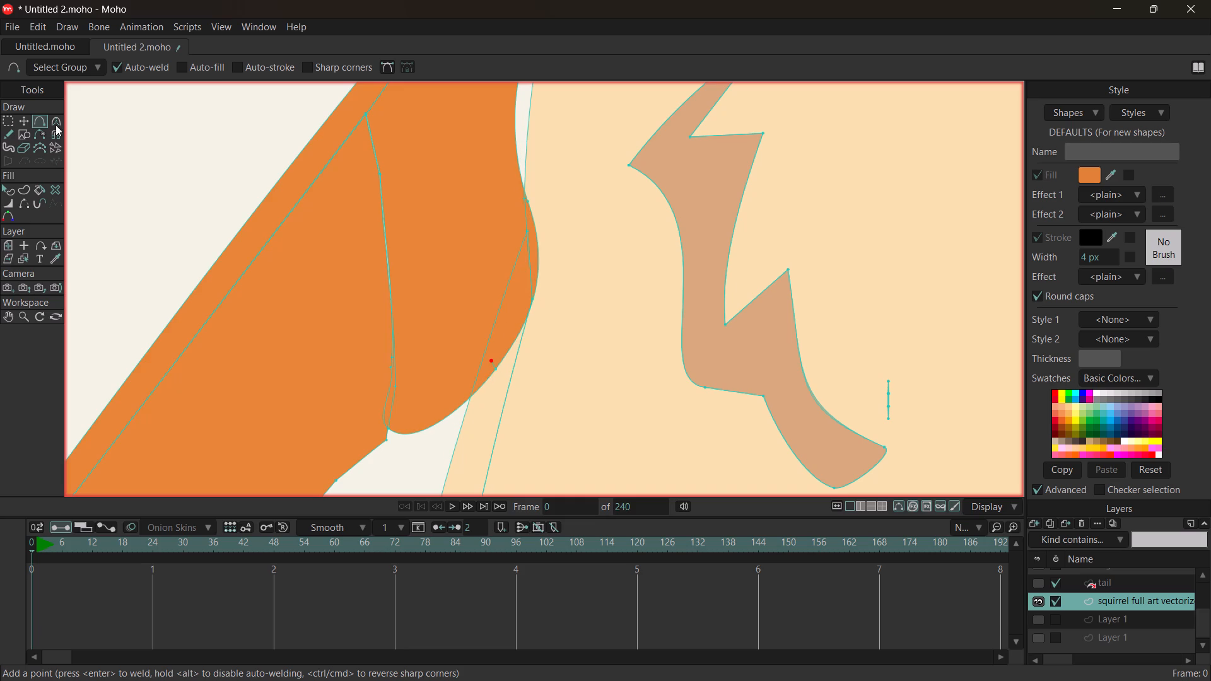
key("ctrl+z")
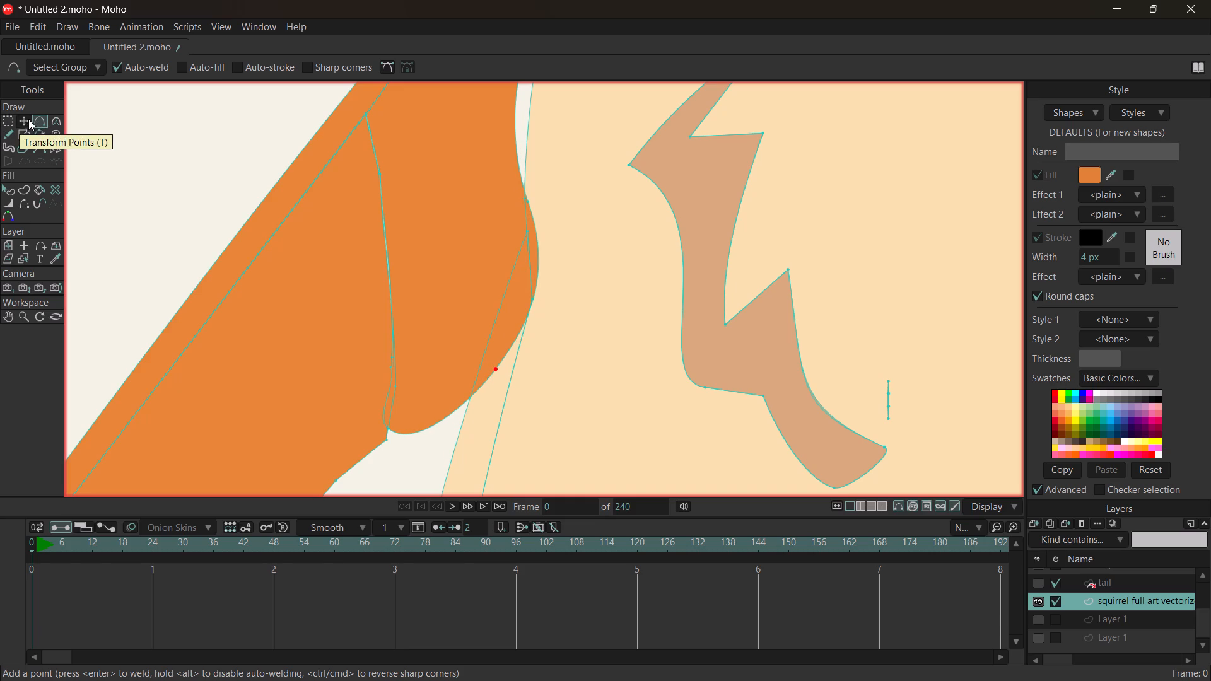
left_click(24, 123)
left_click(495, 368)
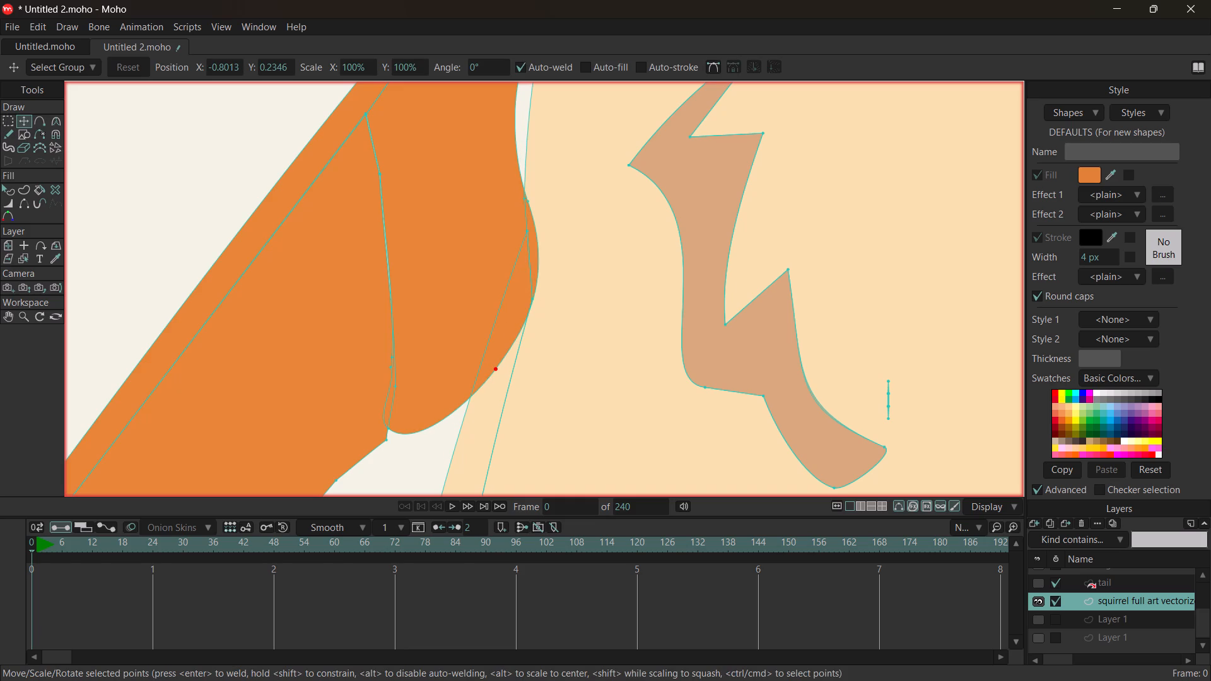
left_click_drag(496, 368, 462, 327)
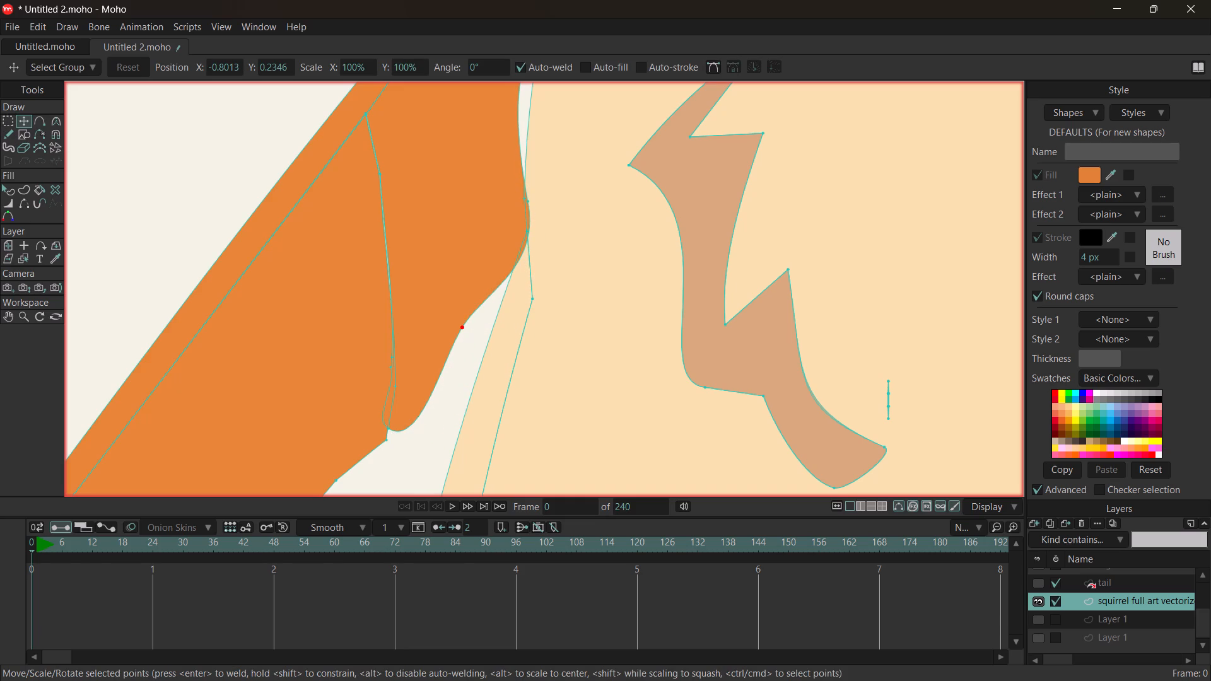
left_click_drag(462, 327, 505, 262)
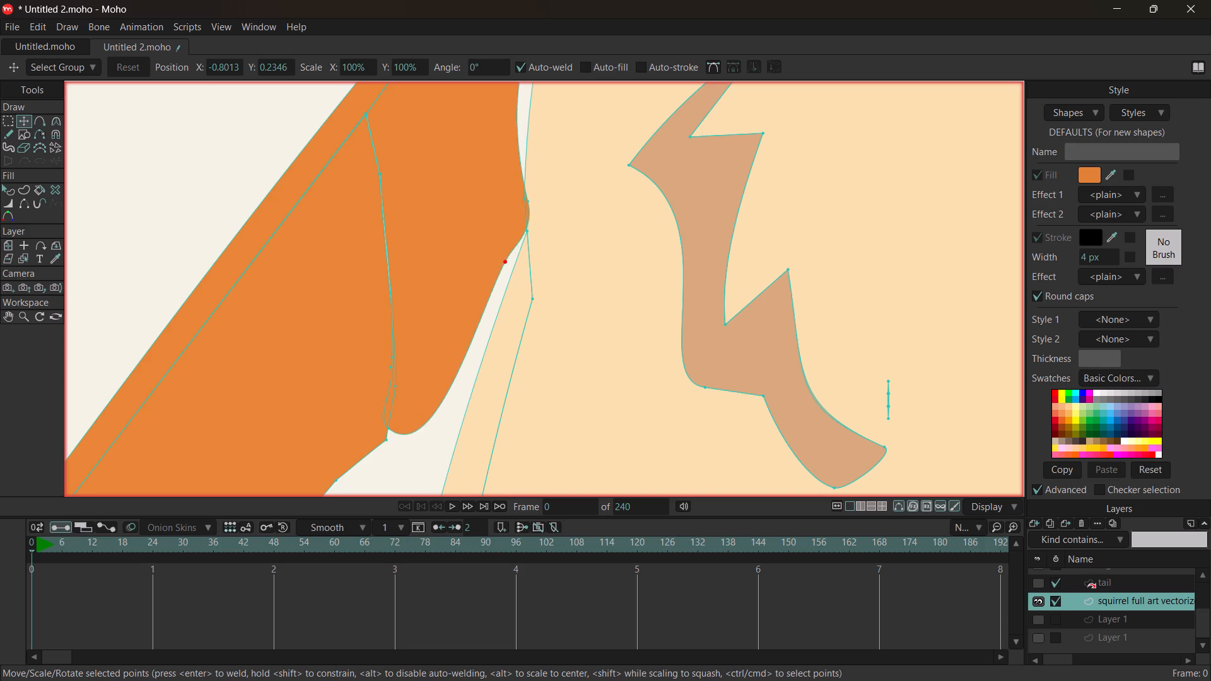
left_click_drag(505, 262, 437, 378)
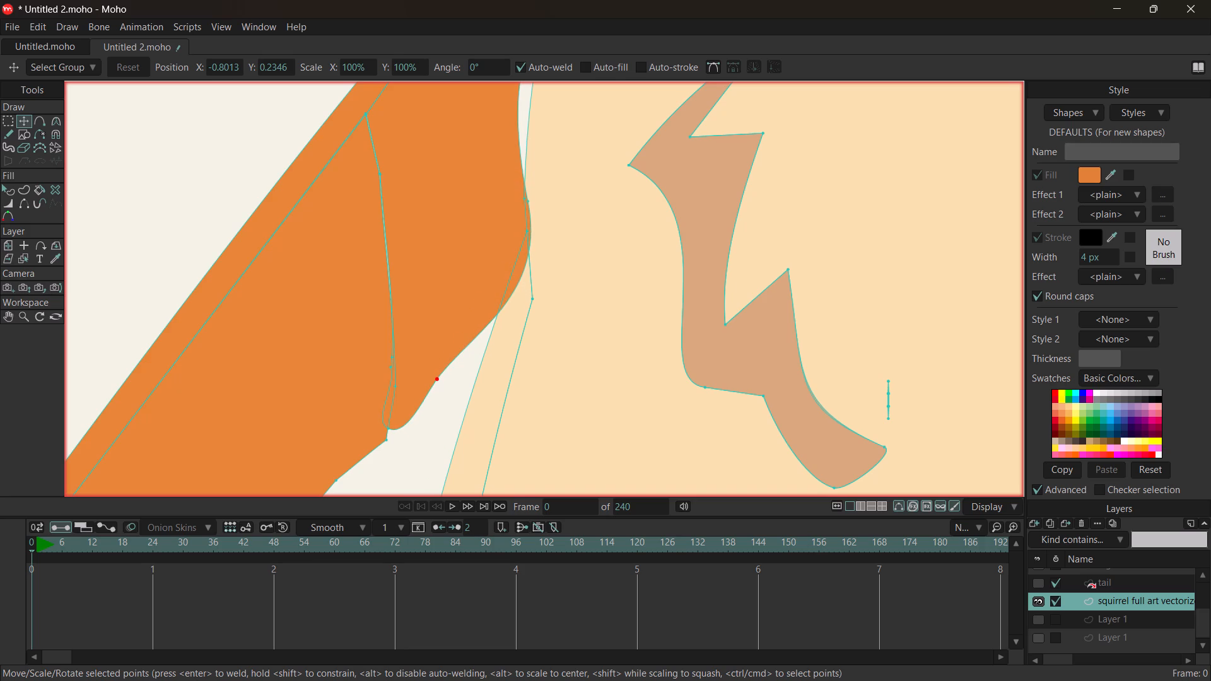
left_click_drag(437, 378, 437, 377)
Add a point on the upper arm's lower inner edge beside the belly outline and pull it slightly inward into the arm.
left_click(40, 114)
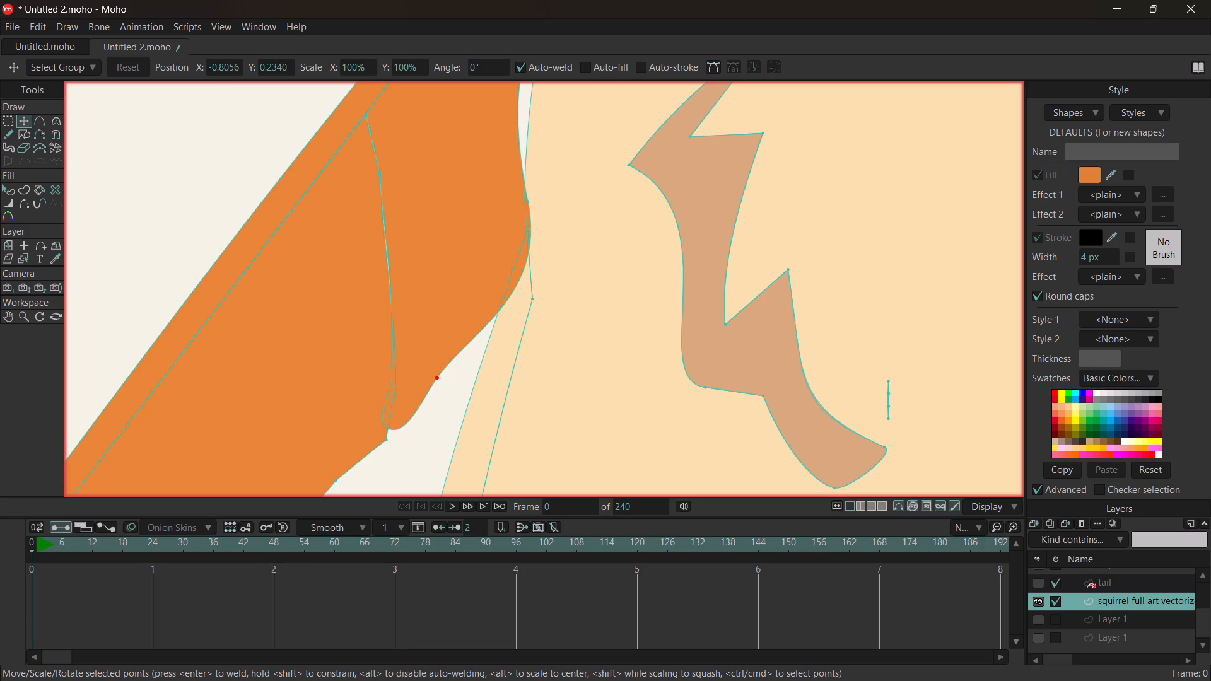
left_click(495, 317)
left_click(486, 311)
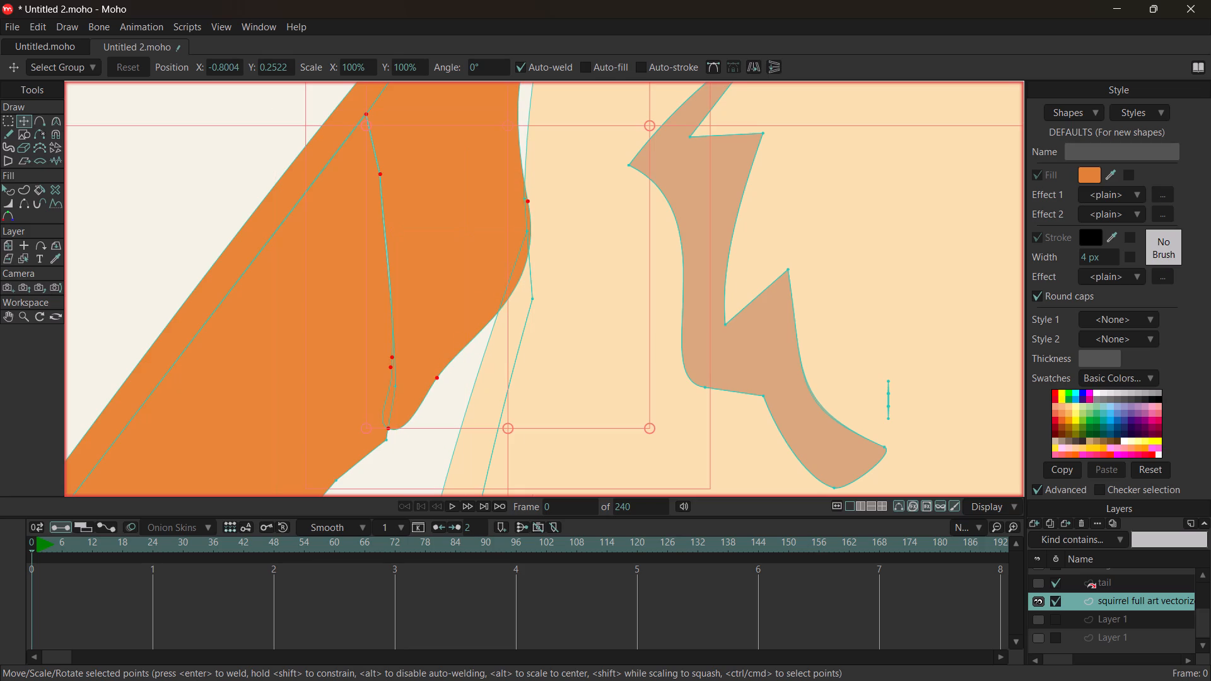
left_click(40, 124)
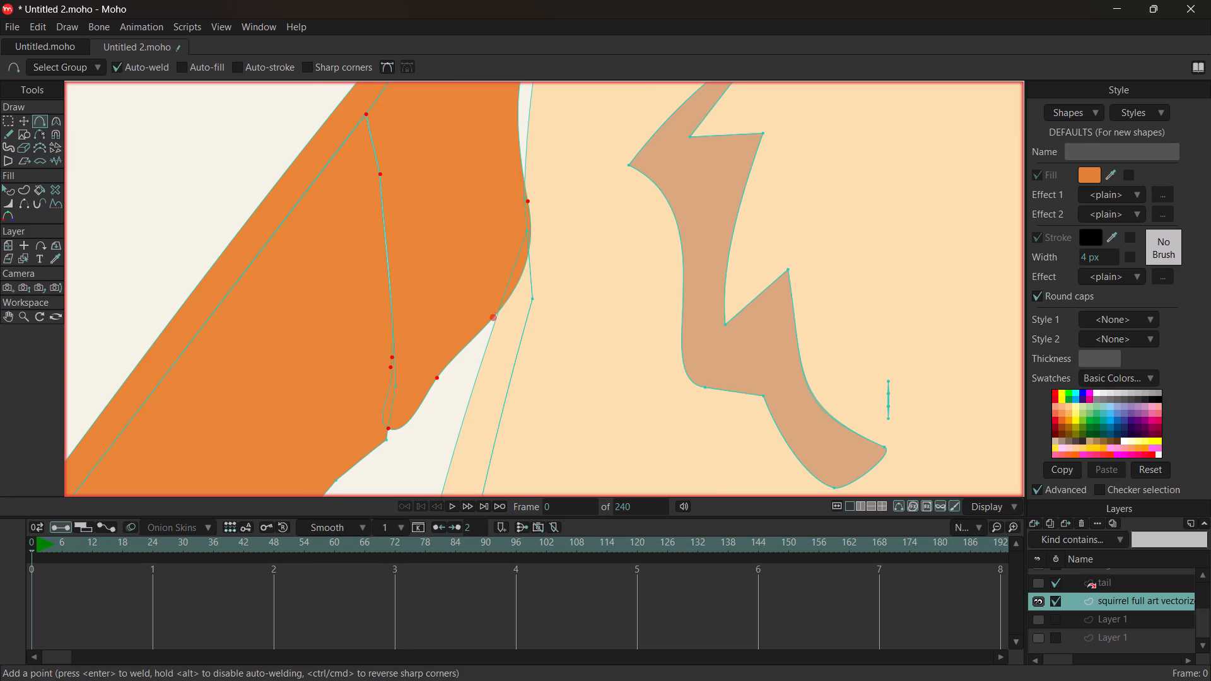
left_click(492, 316)
left_click(23, 120)
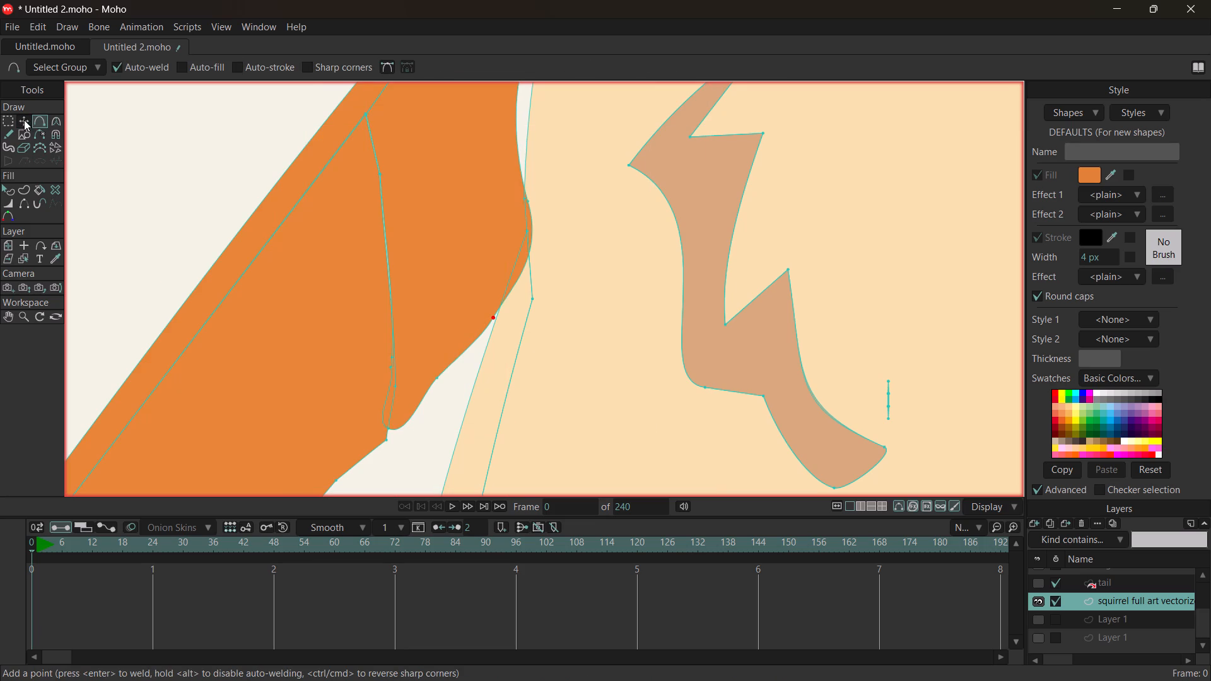
left_click(493, 316)
left_click_drag(496, 319, 493, 317)
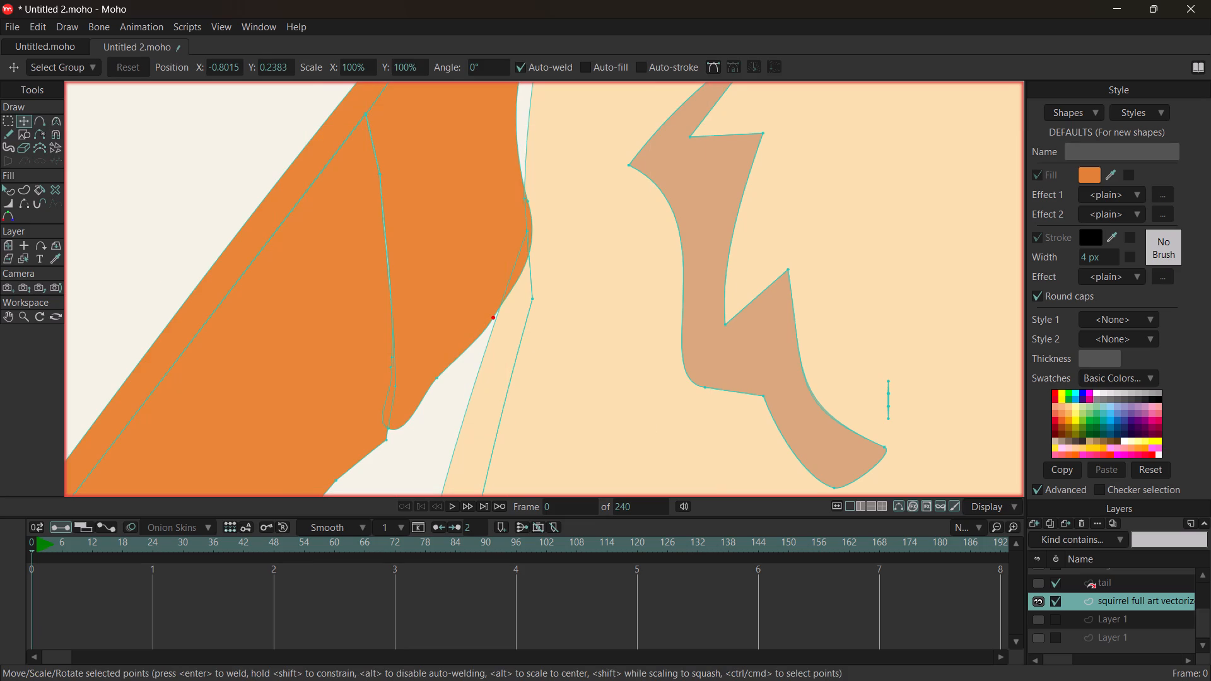
left_click_drag(493, 317, 487, 307)
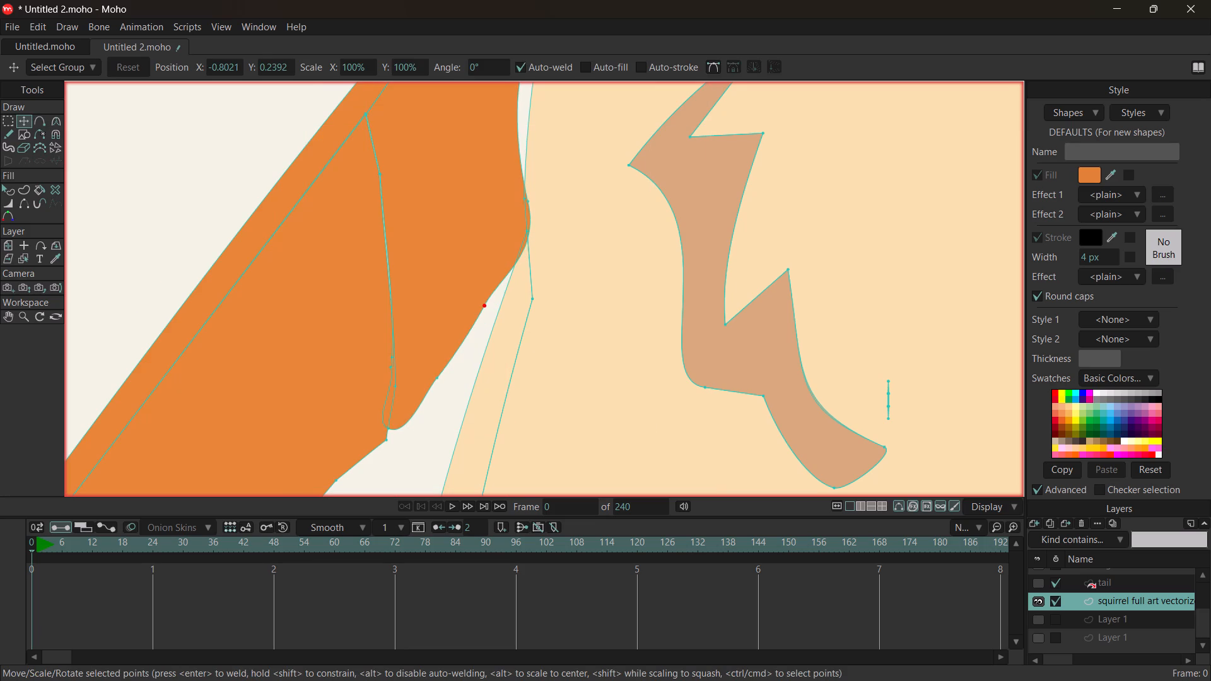
Move the upper arm's lower corner point at the elbow inward so it sits inside the forearm.
left_click(393, 422)
left_click(389, 426)
left_click_drag(389, 428, 372, 438)
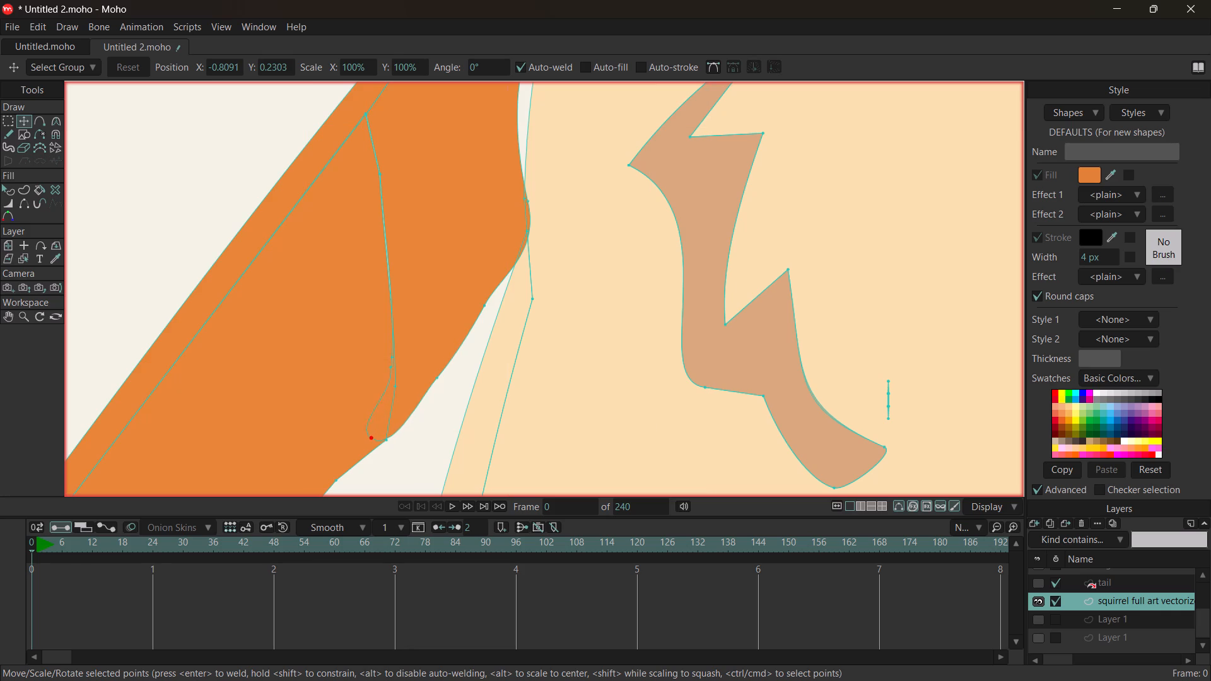
left_click_drag(372, 438, 365, 438)
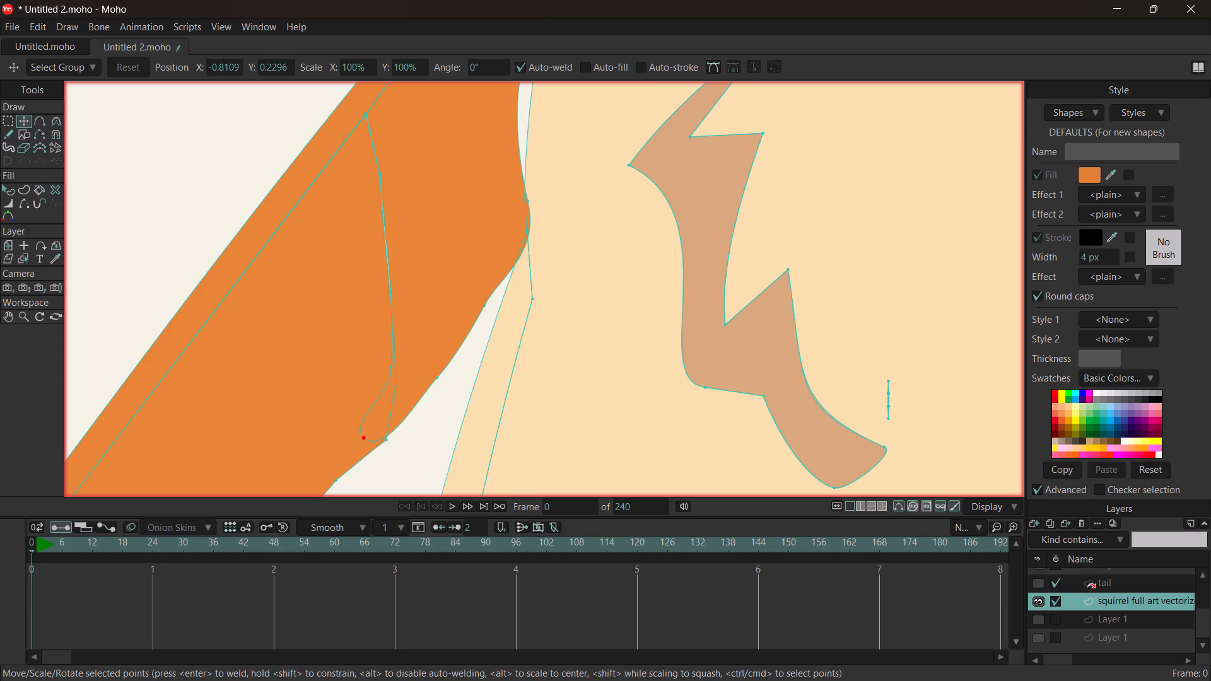
Add a point on the upper arm's inner edge below the armpit and pull it outward over the belly outline.
scroll(443, 188, "down", 4, "ctrl")
scroll(467, 173, "up", 3, "ctrl")
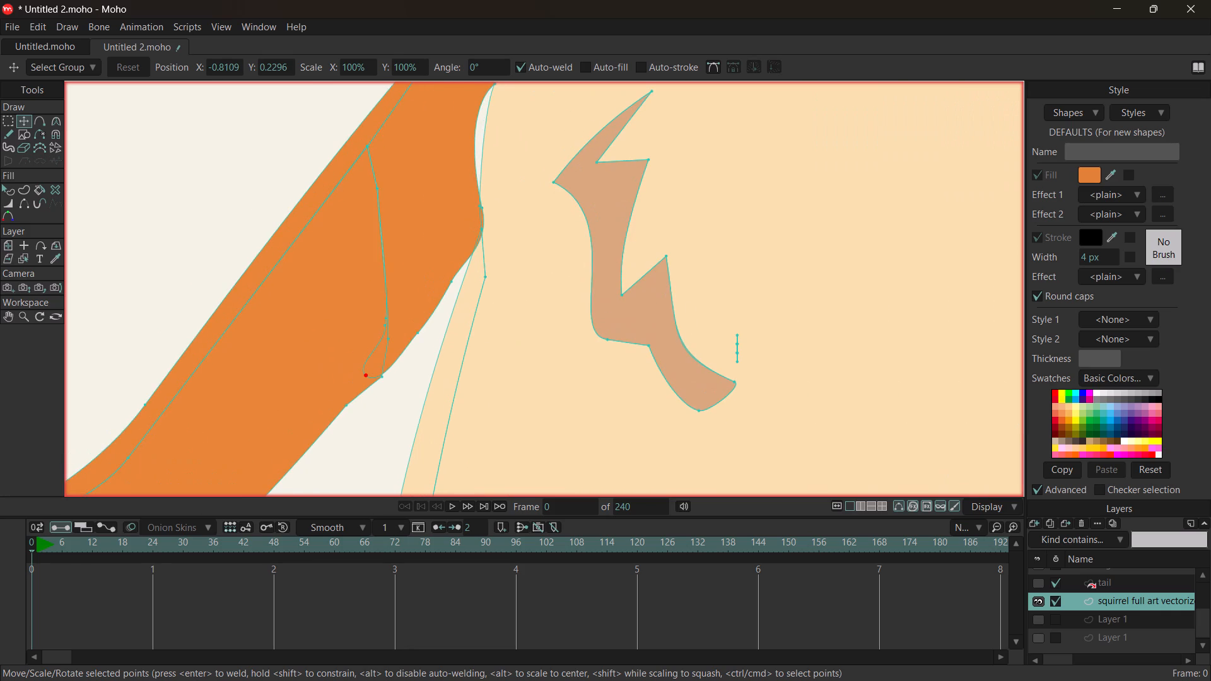
left_click(40, 124)
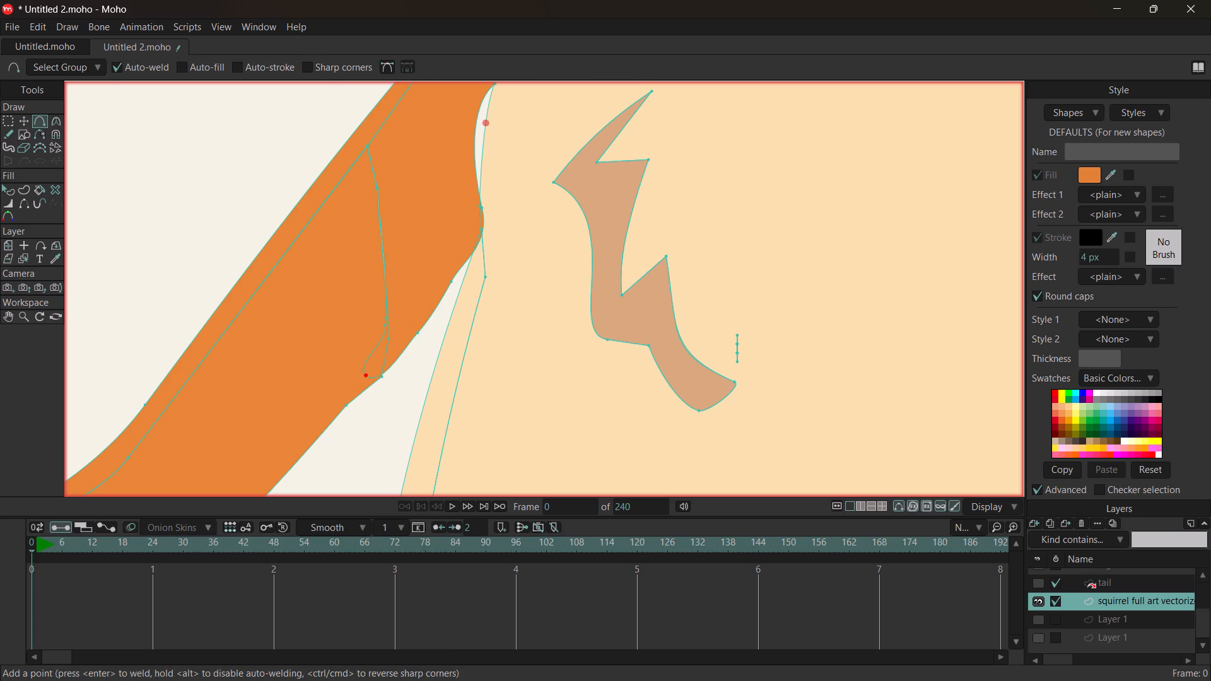
left_click(474, 130)
left_click(24, 123)
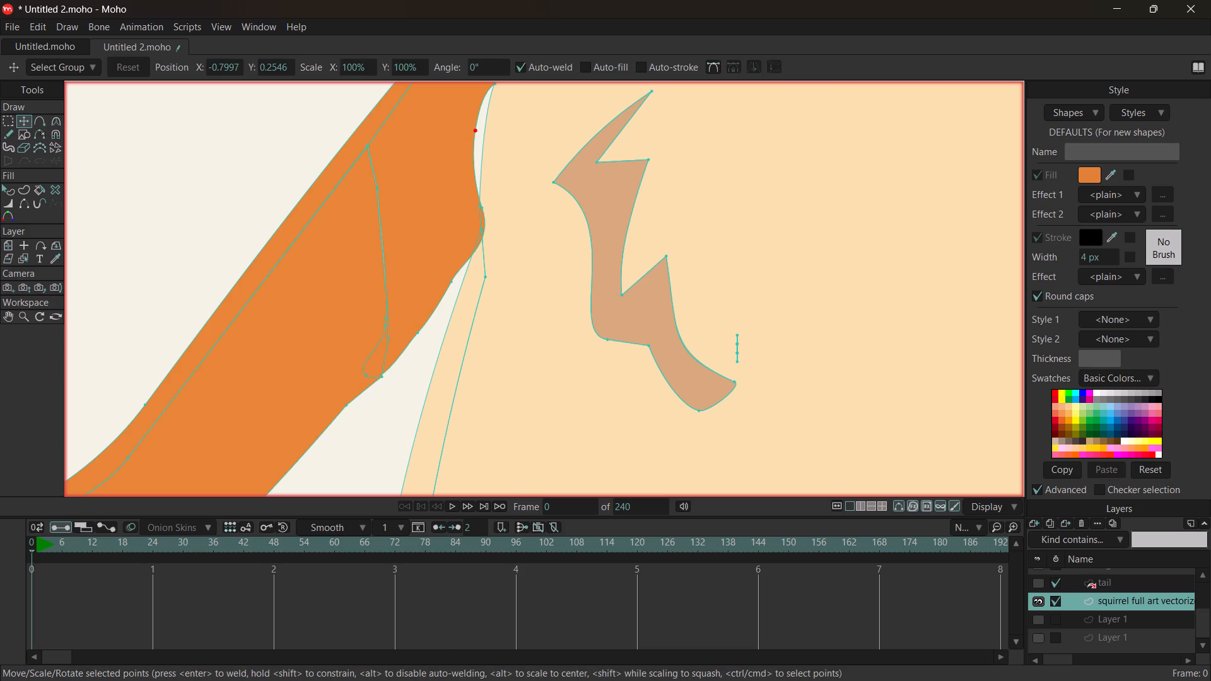
left_click(475, 129)
left_click(473, 130)
left_click_drag(473, 131, 491, 124)
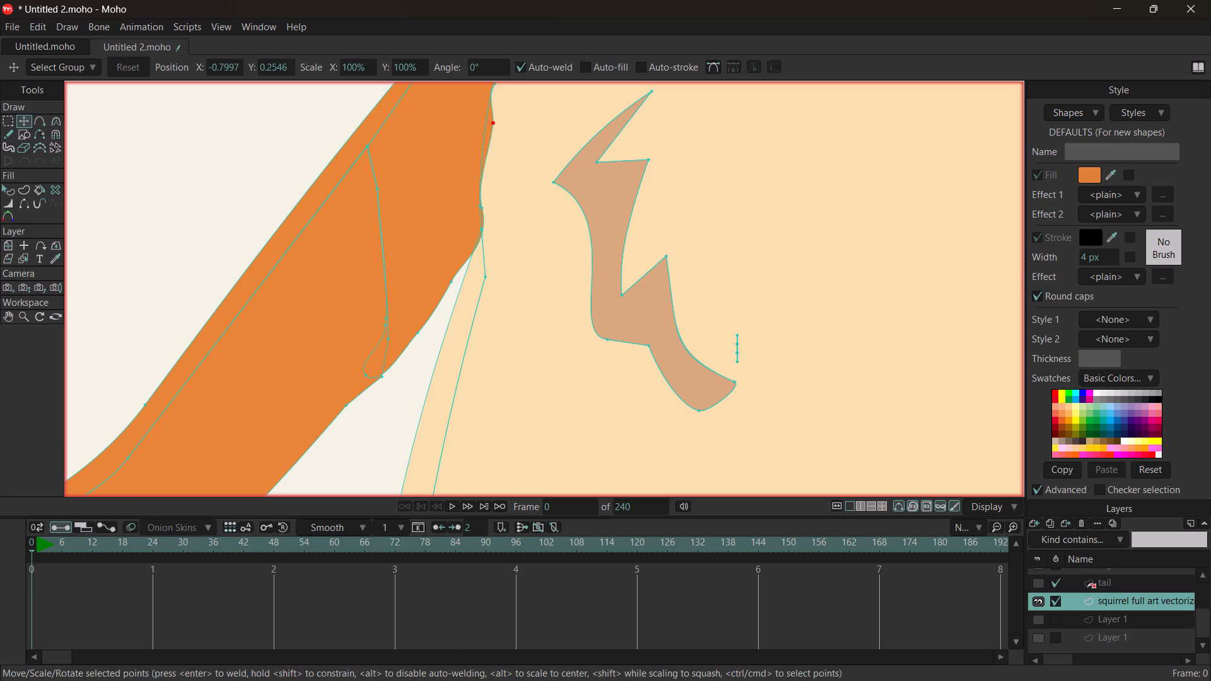
Nudge the forearm outline's top point, near the outer edge of the arm, slightly downward.
scroll(510, 137, "down", 5, "ctrl")
scroll(536, 91, "down", 1, "ctrl")
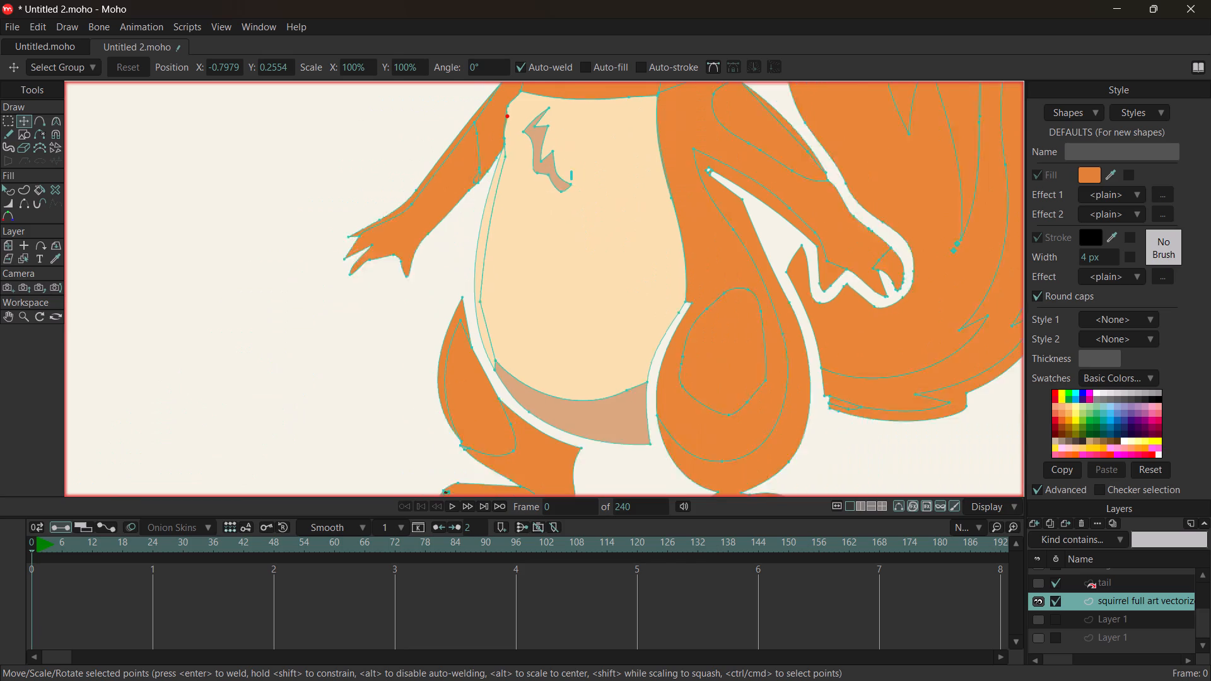
scroll(536, 91, "down", 6, "ctrl")
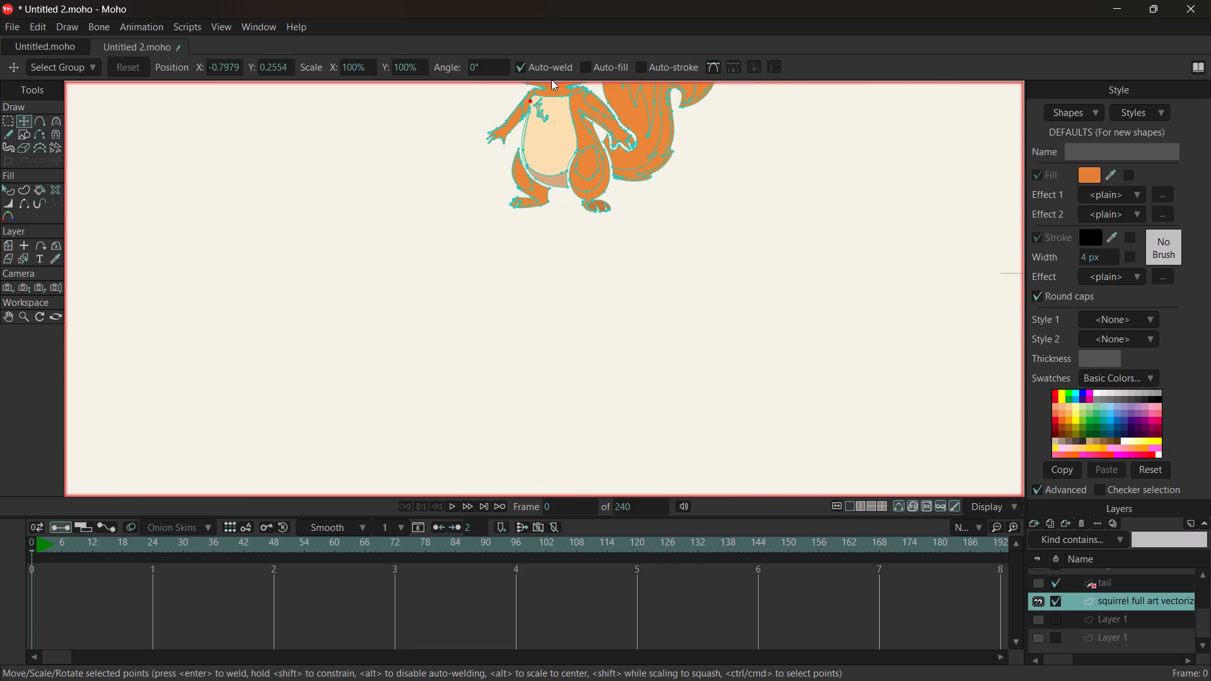
scroll(553, 78, "up", 3, "ctrl")
scroll(486, 88, "up", 9, "ctrl")
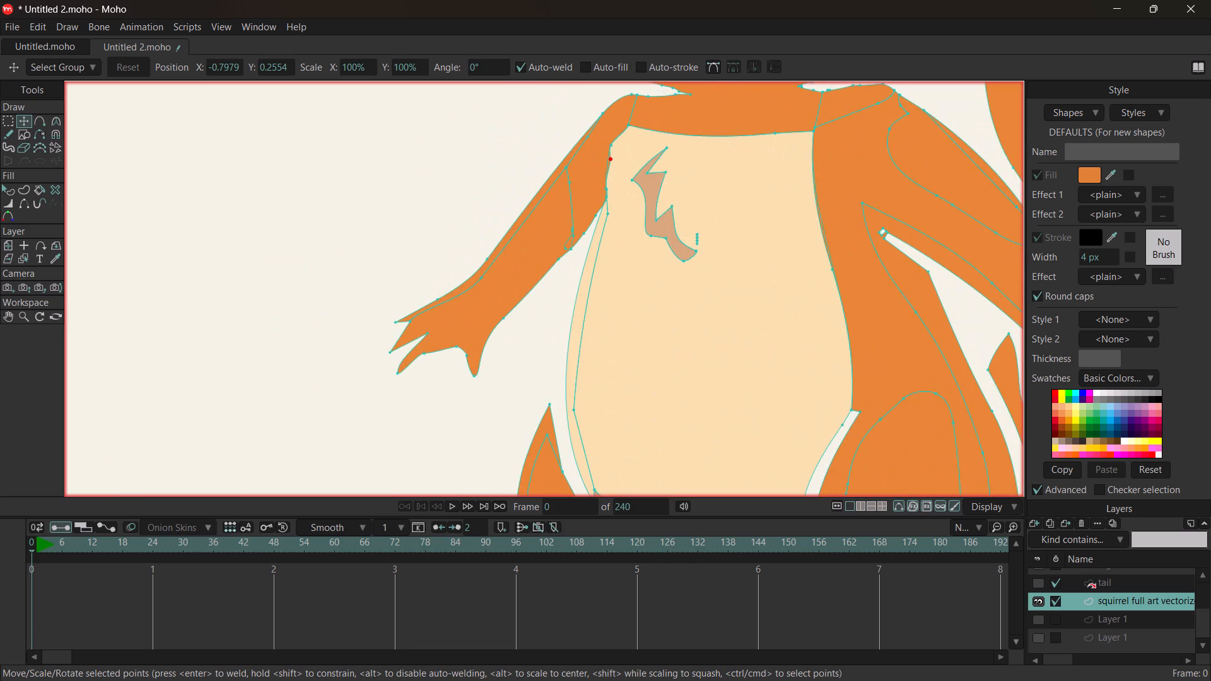
scroll(541, 88, "up", 3, "ctrl")
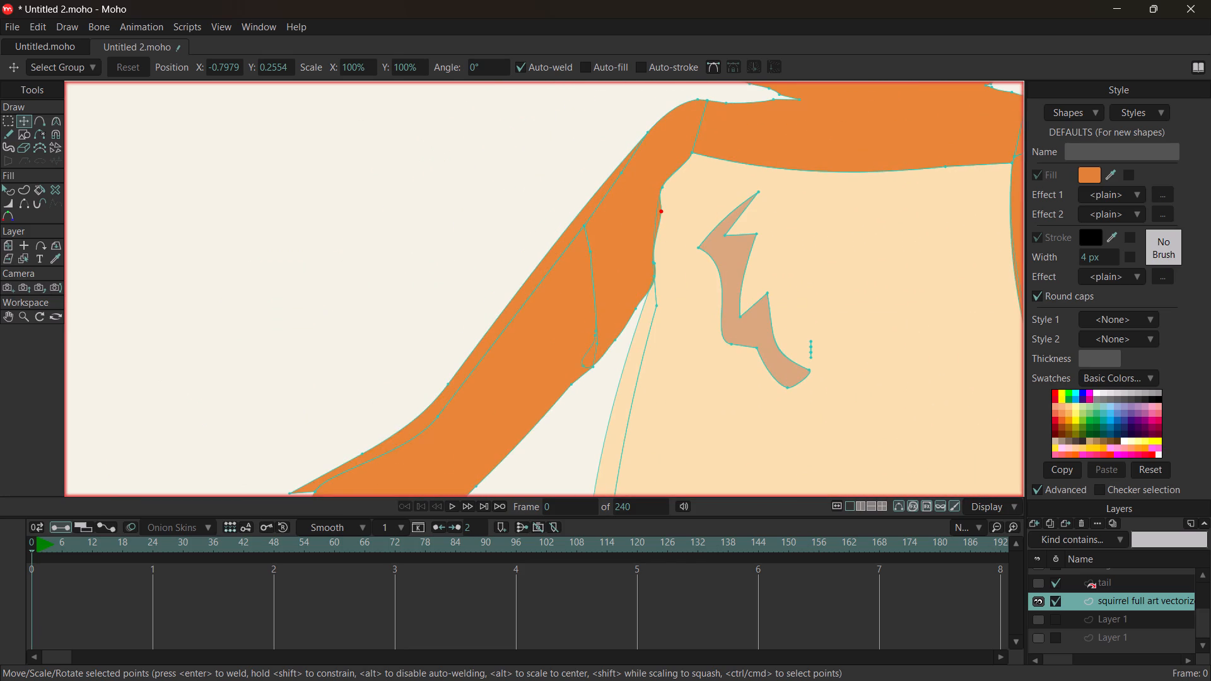
scroll(623, 291, "up", 3, "ctrl")
scroll(585, 358, "down", 6, "ctrl")
scroll(582, 372, "up", 4, "ctrl")
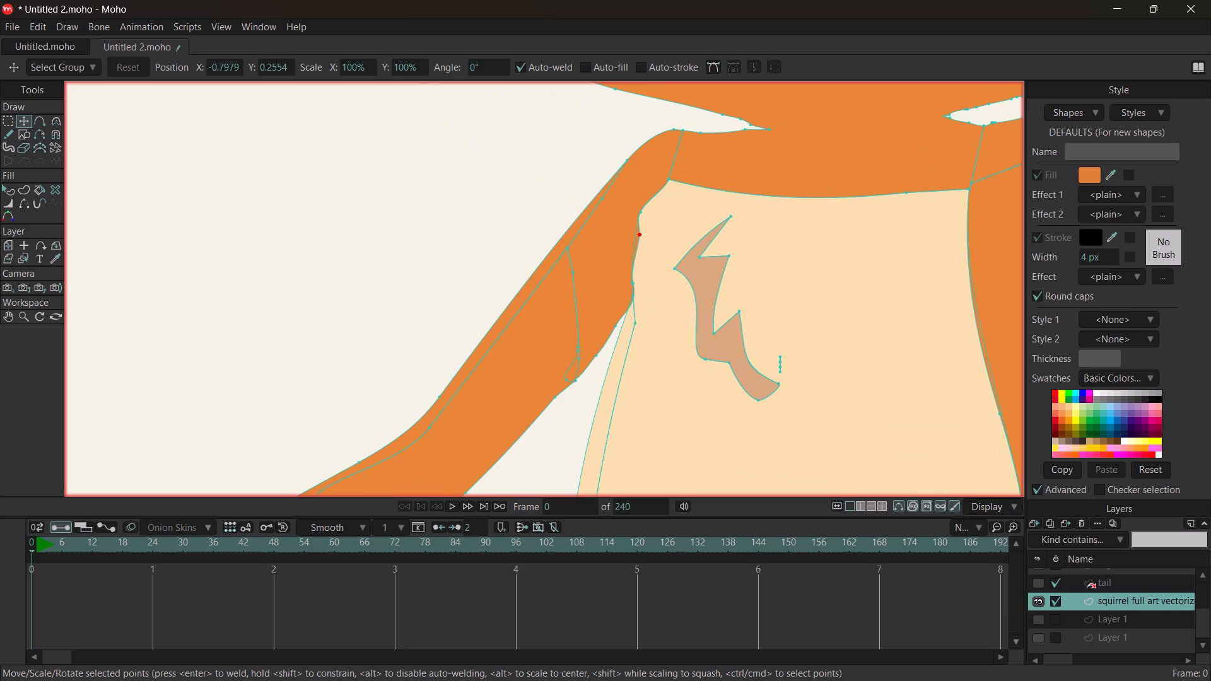
left_click(566, 248, "ctrl")
left_click(568, 248)
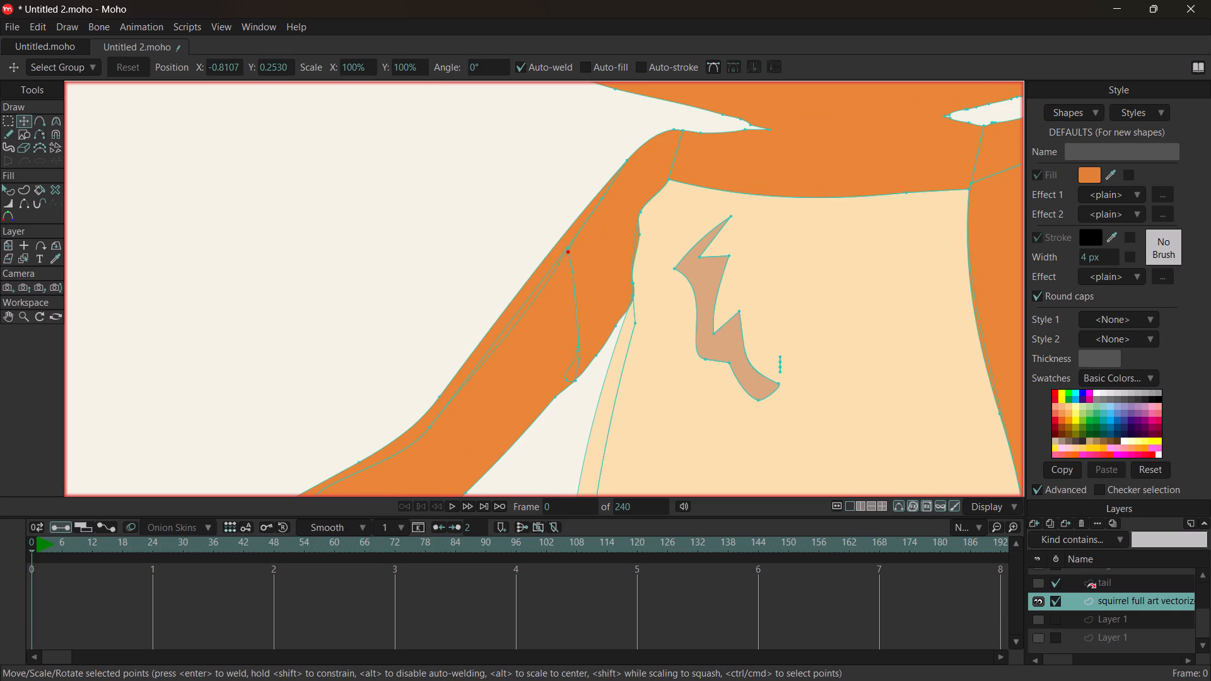
left_click(435, 240)
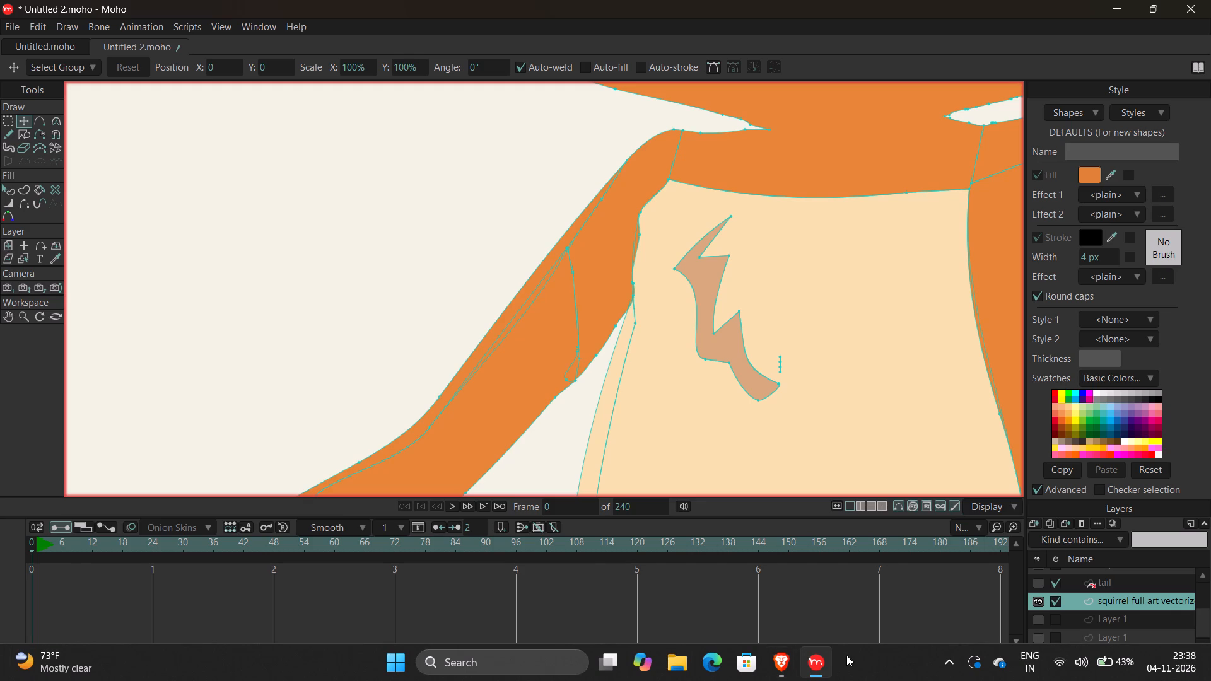
Uncheck the tail layer, inspect its outlines, and return to the squirrel full art layer.
left_click(1051, 581)
left_click(1053, 581)
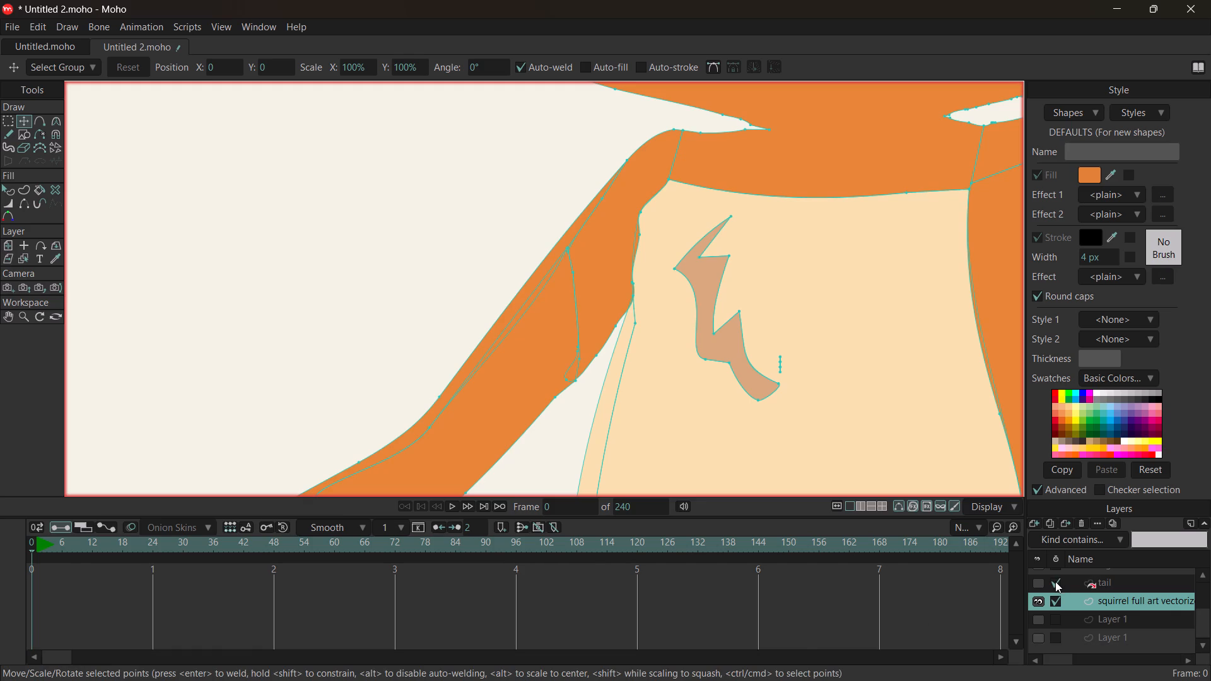
left_click(1053, 583)
left_click(1136, 581)
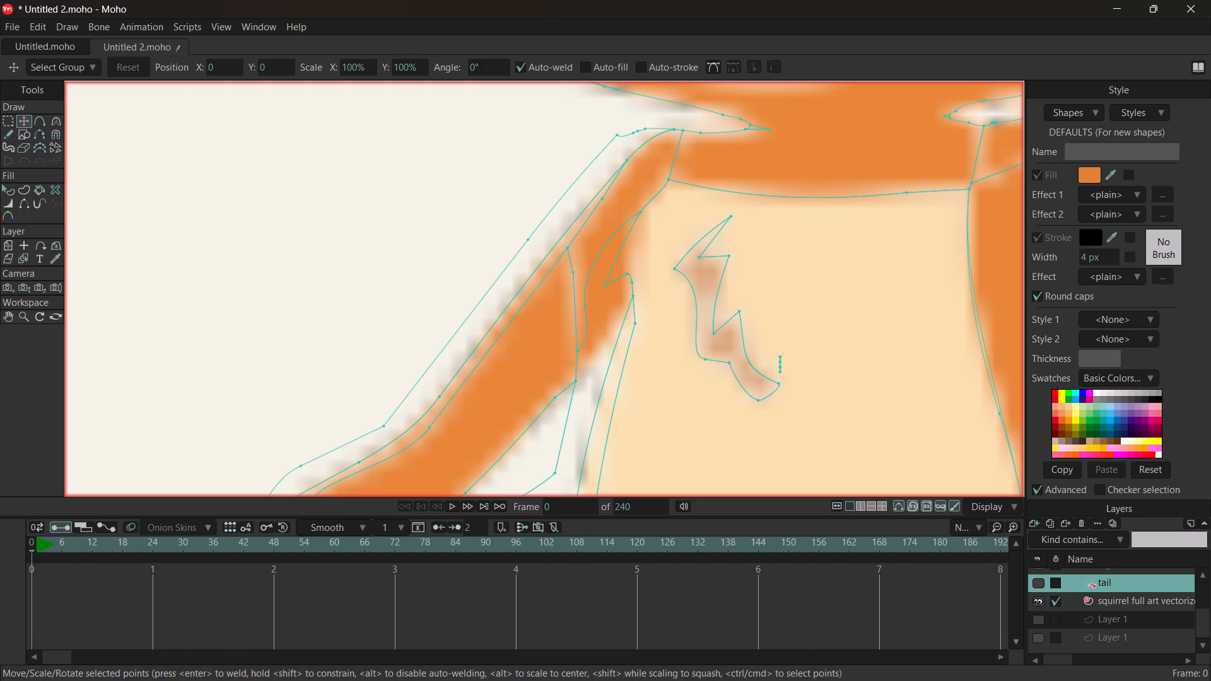
scroll(788, 417, "down", 7, "ctrl")
scroll(912, 434, "down", 3, "ctrl")
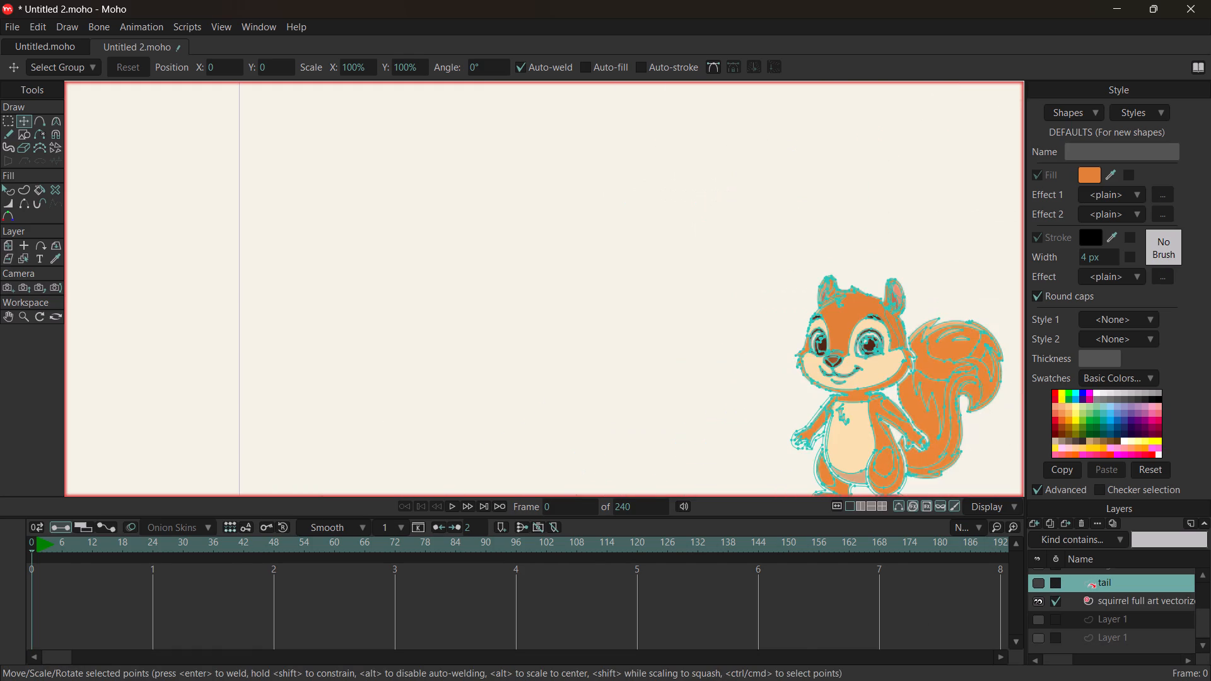
scroll(978, 438, "up", 2, "ctrl")
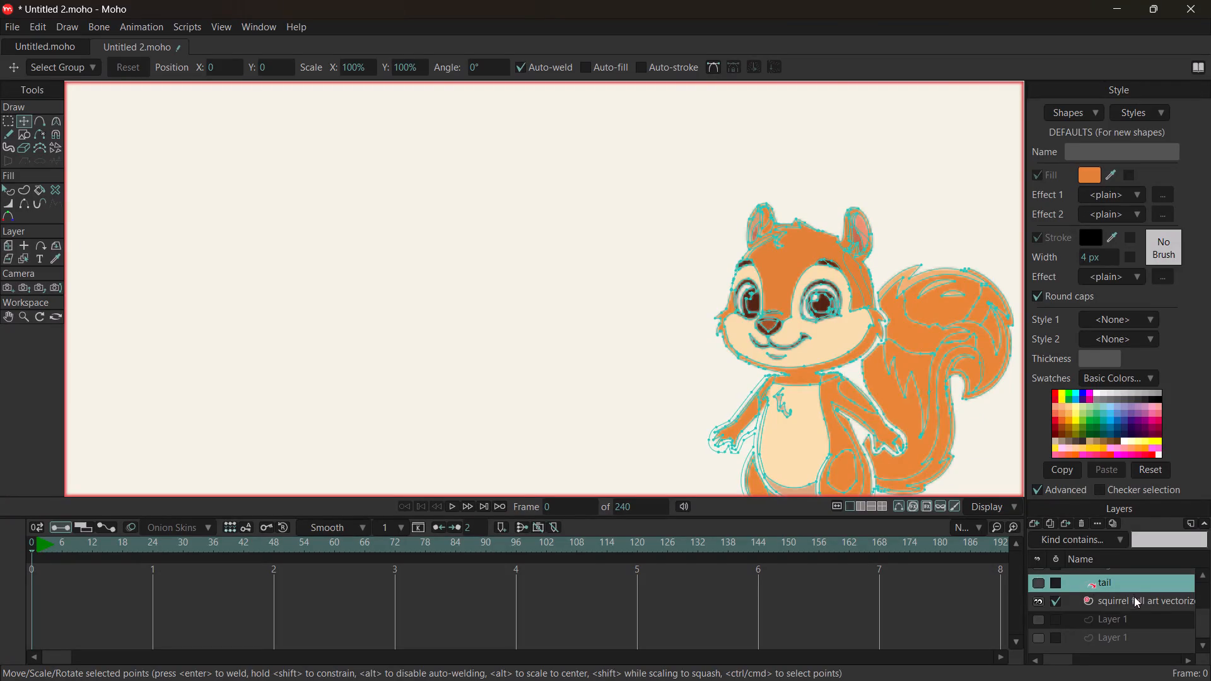
left_click(1135, 599)
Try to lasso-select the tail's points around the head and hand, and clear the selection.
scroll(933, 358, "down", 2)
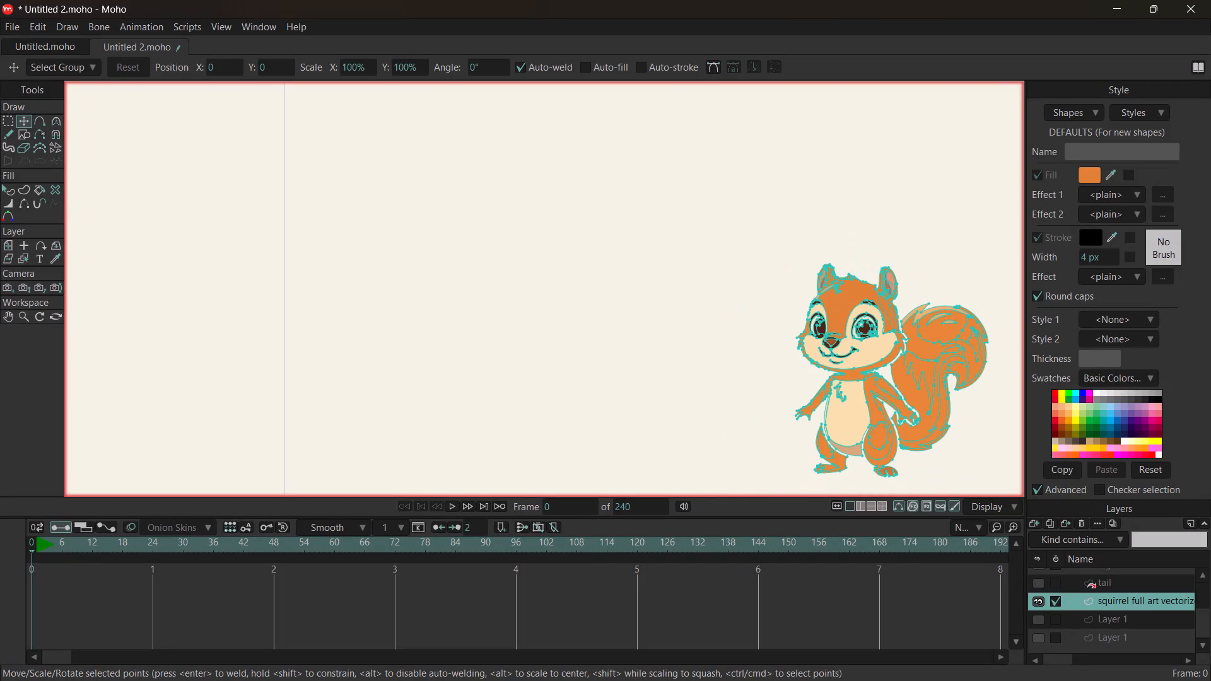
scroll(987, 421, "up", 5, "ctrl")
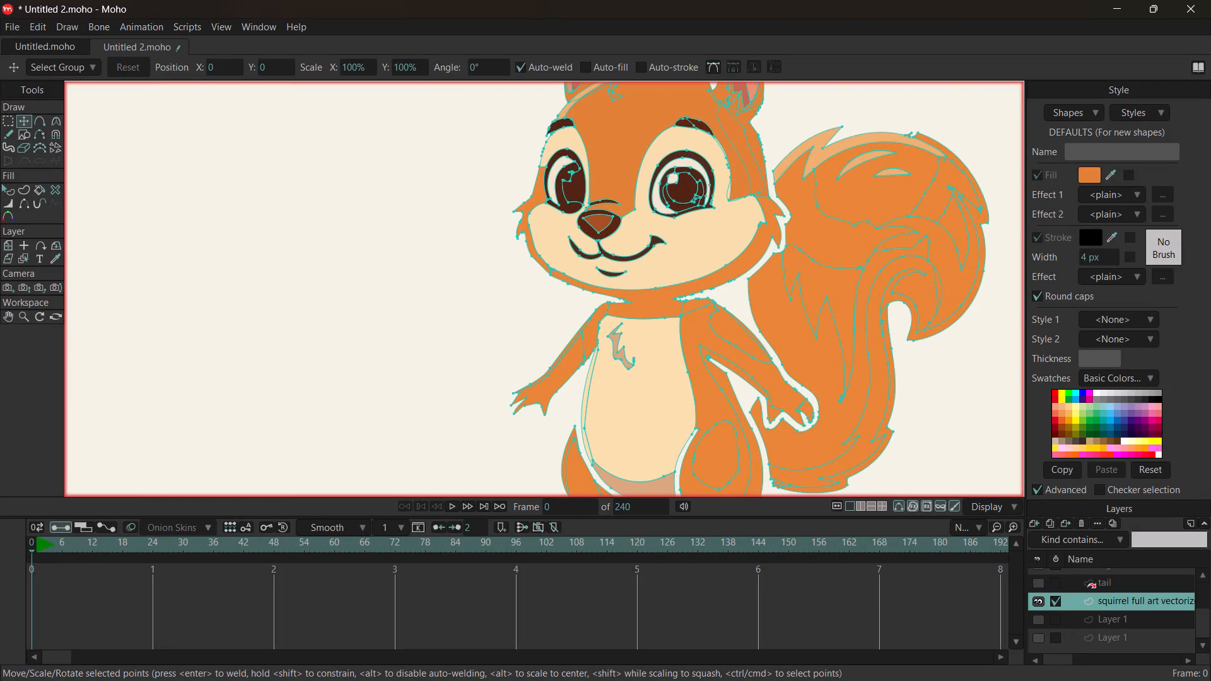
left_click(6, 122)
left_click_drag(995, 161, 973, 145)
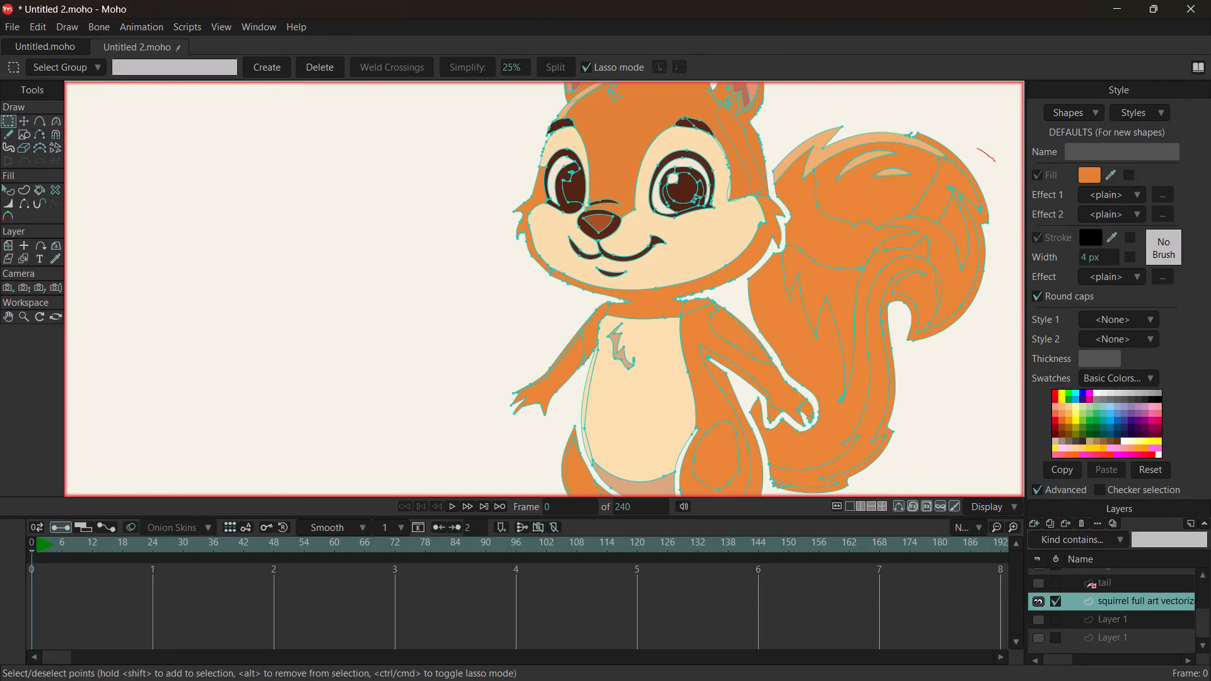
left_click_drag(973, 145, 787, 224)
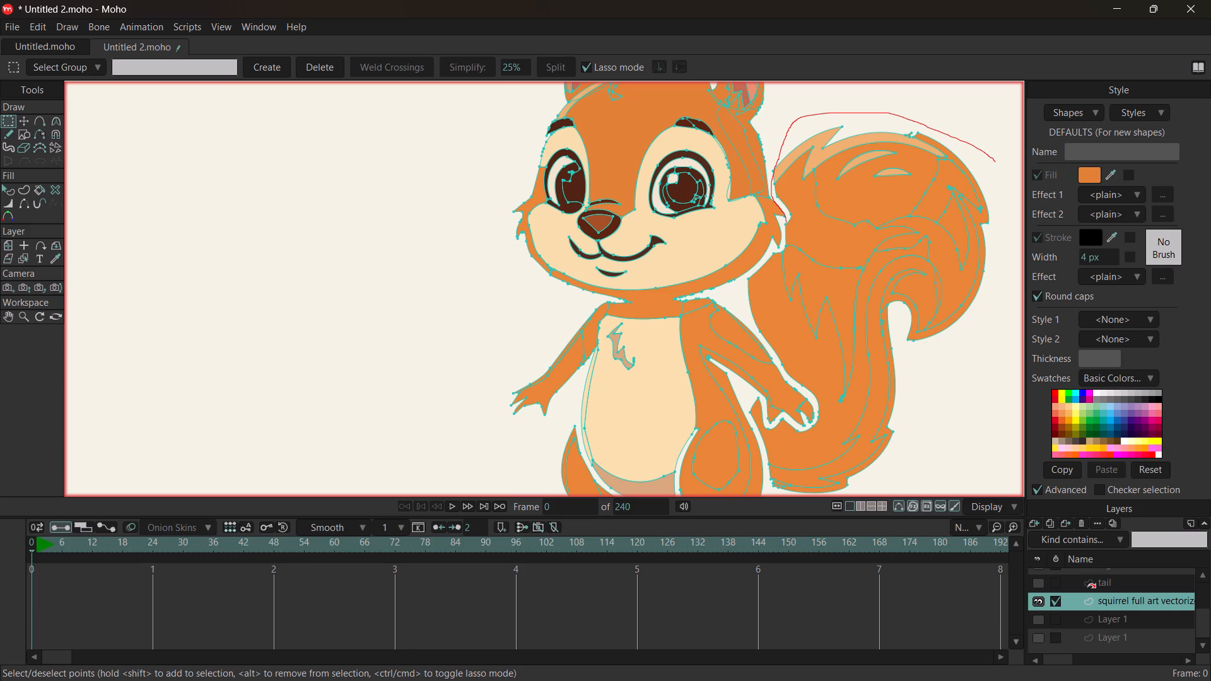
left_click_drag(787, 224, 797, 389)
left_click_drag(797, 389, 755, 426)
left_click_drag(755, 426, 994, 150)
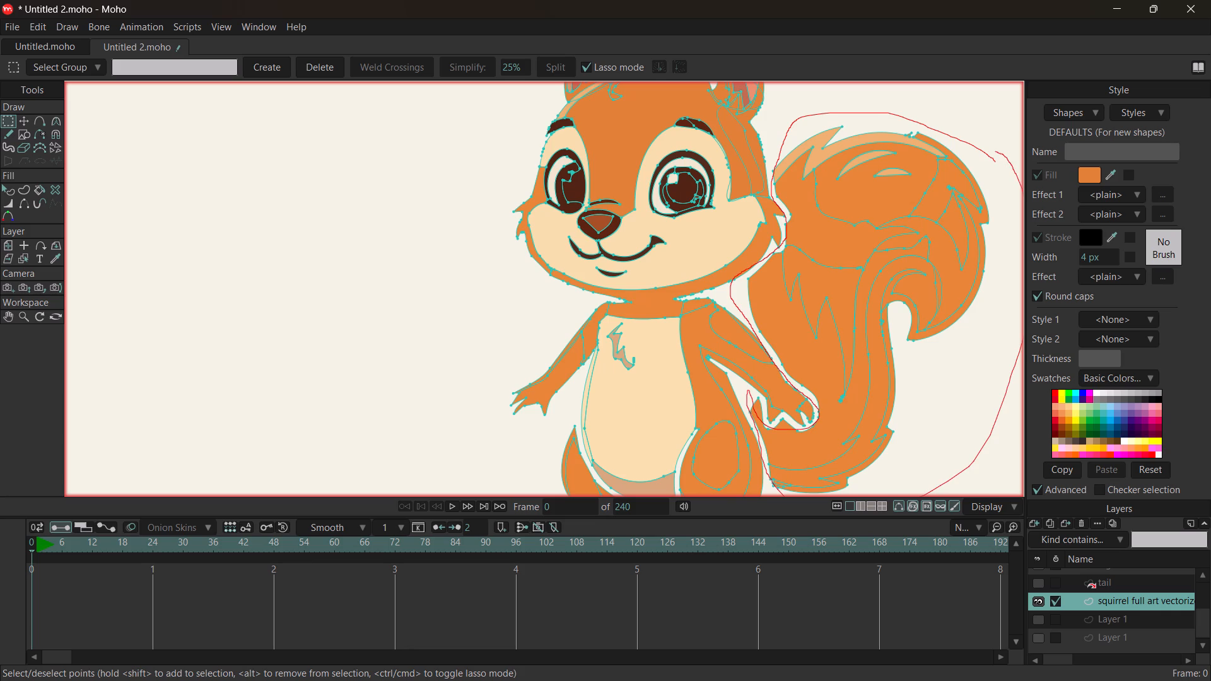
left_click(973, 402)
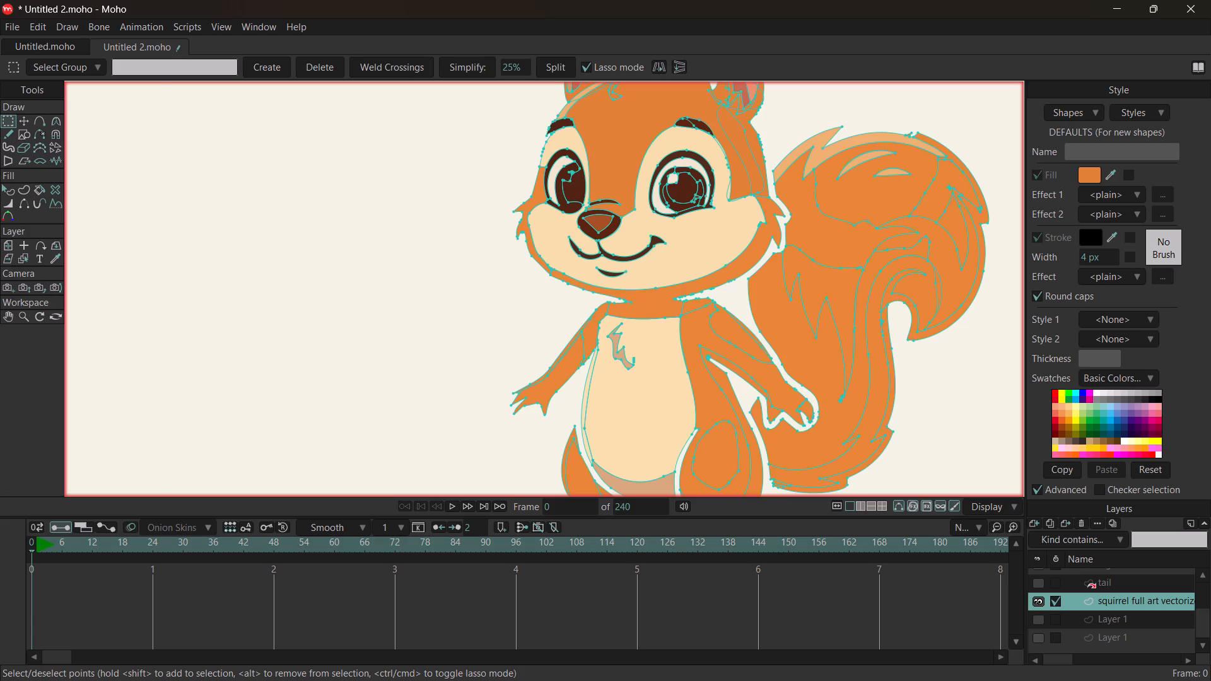
Lasso-select the whole tail together with the adjoining head, arm and hand points on the full art layer, and copy the selection.
scroll(801, 429, "down", 4, "ctrl")
scroll(884, 455, "up", 4, "ctrl")
left_click_drag(971, 127, 741, 117)
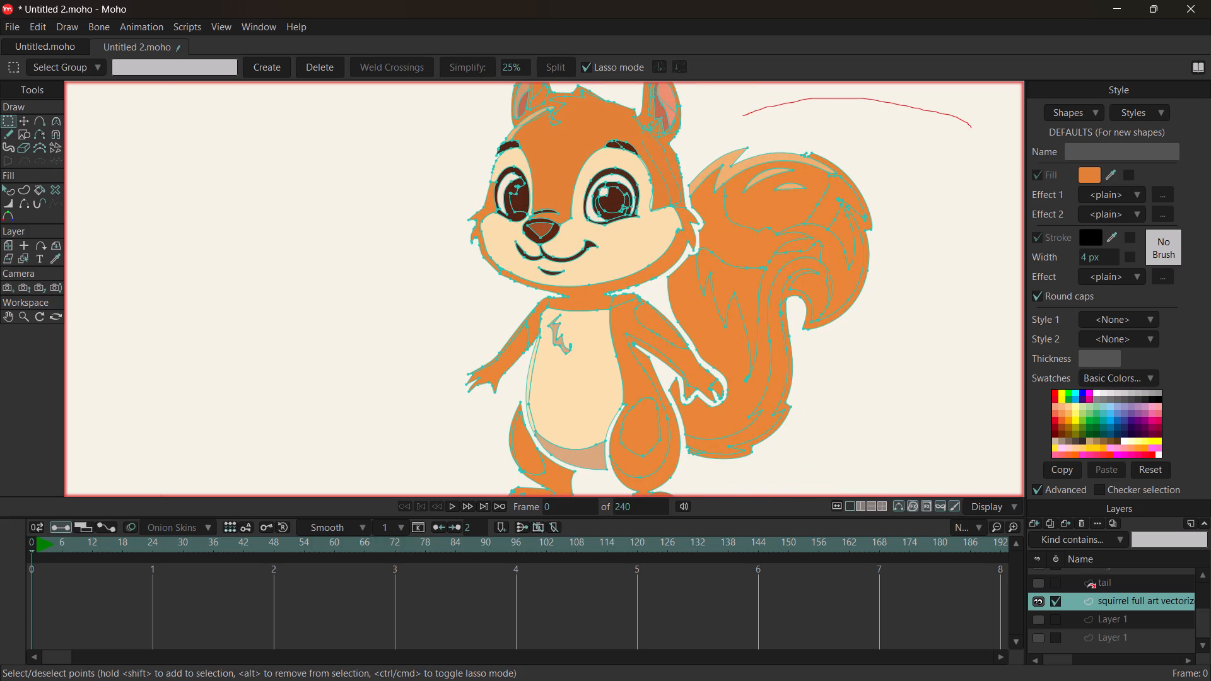
left_click_drag(741, 117, 720, 157)
left_click(831, 128)
left_click_drag(831, 127, 657, 195)
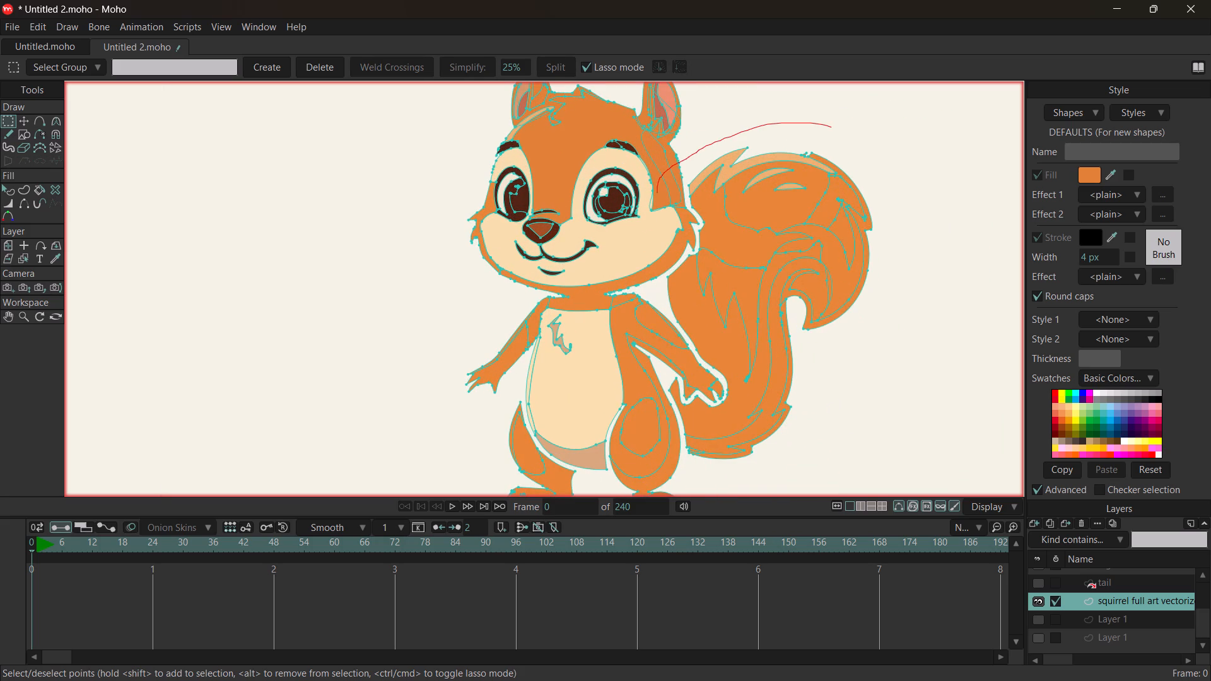
left_click_drag(657, 195, 785, 112)
left_click(928, 190)
left_click_drag(914, 151, 645, 368)
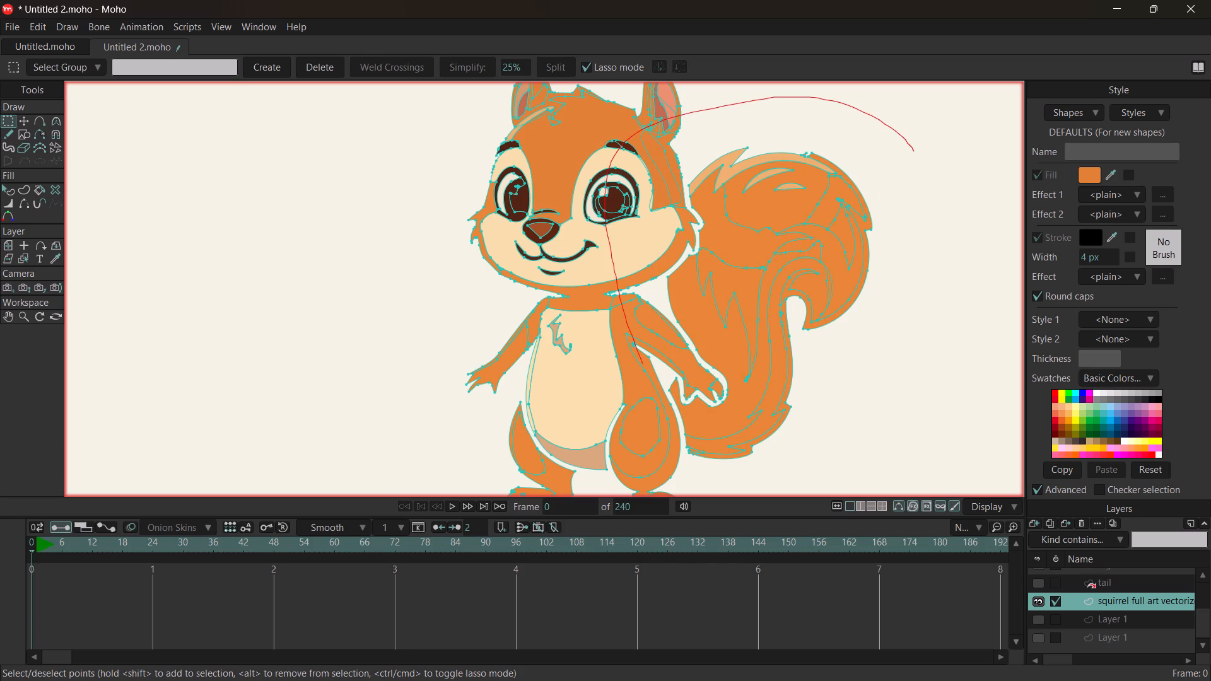
left_click_drag(645, 368, 911, 142)
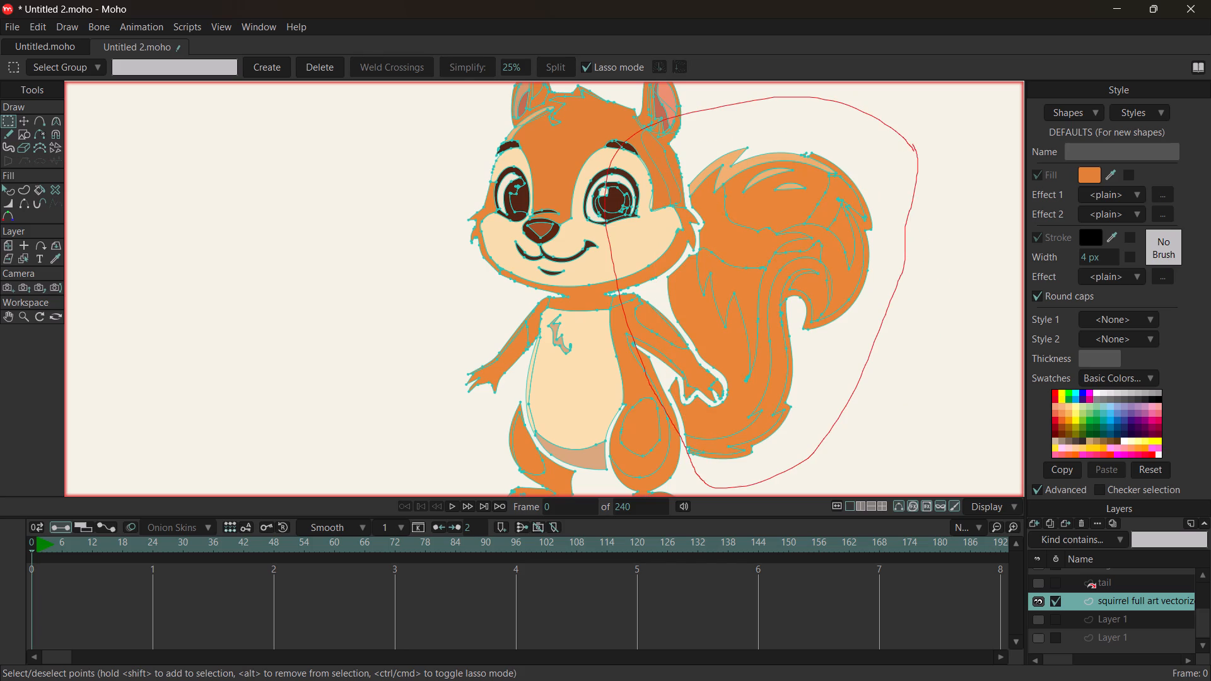
key("ctrl+c")
key("ctrl+c")
key("ctrl+c")
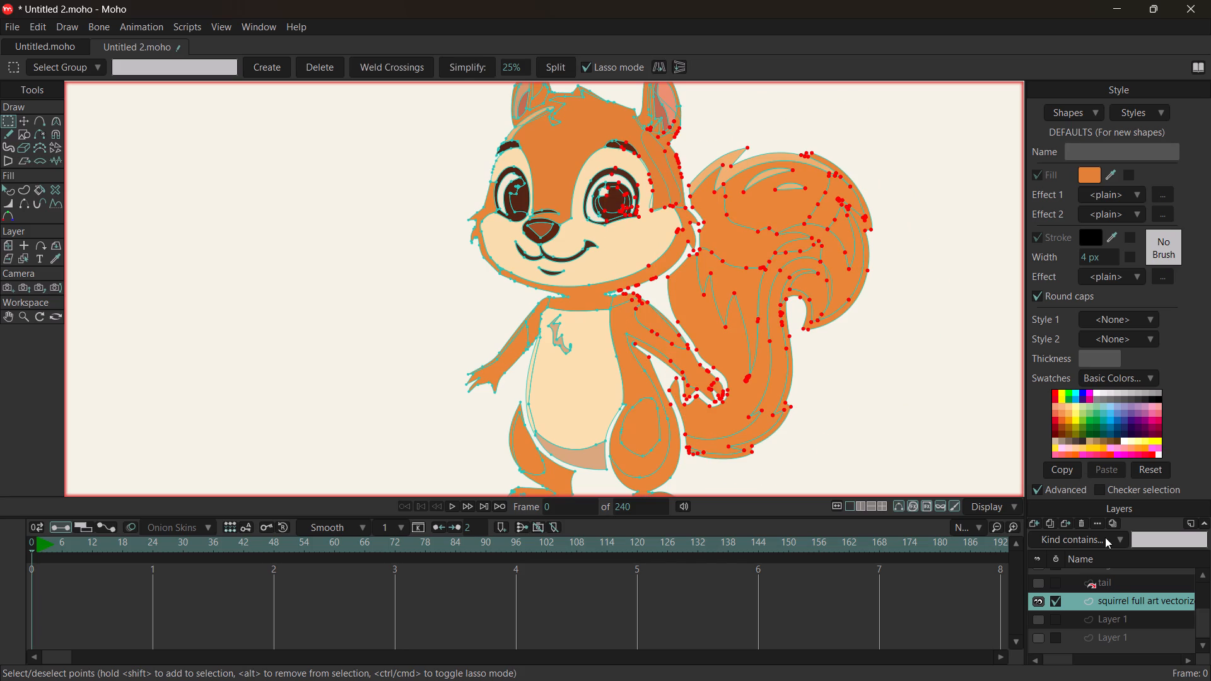
Paste the copied points into the tail layer twice, weld them, and select the inner shape at the tail's top.
left_click(1117, 579)
key("ctrl+v")
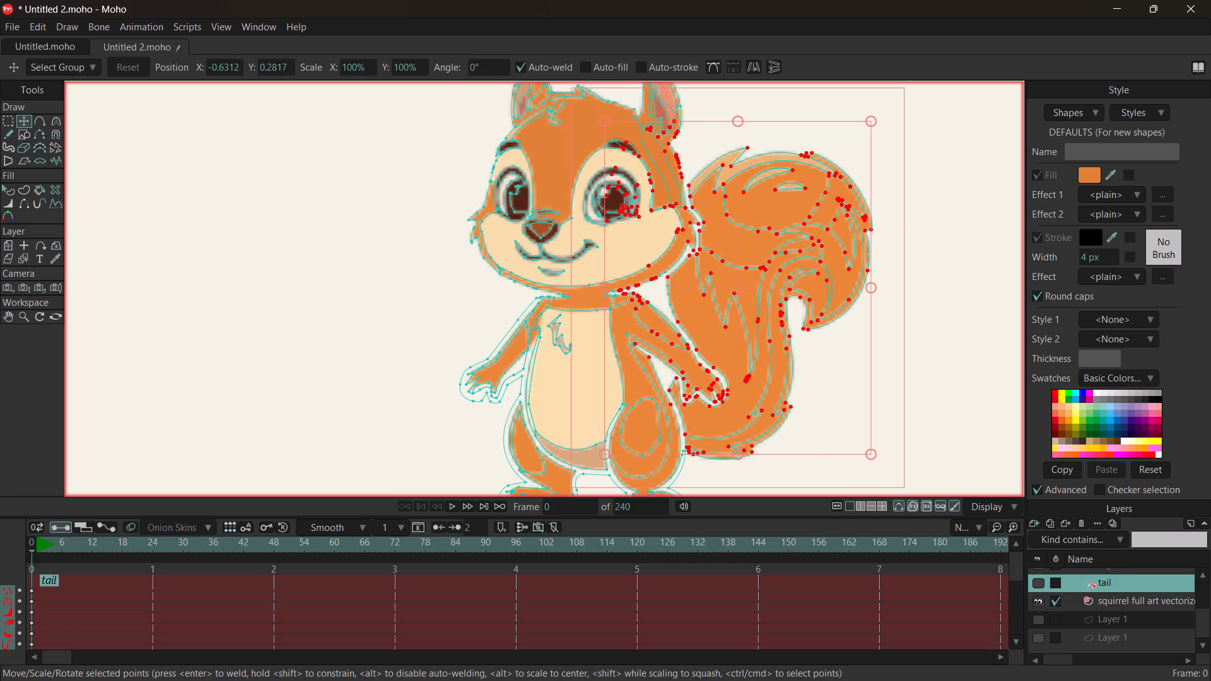
left_click(923, 296)
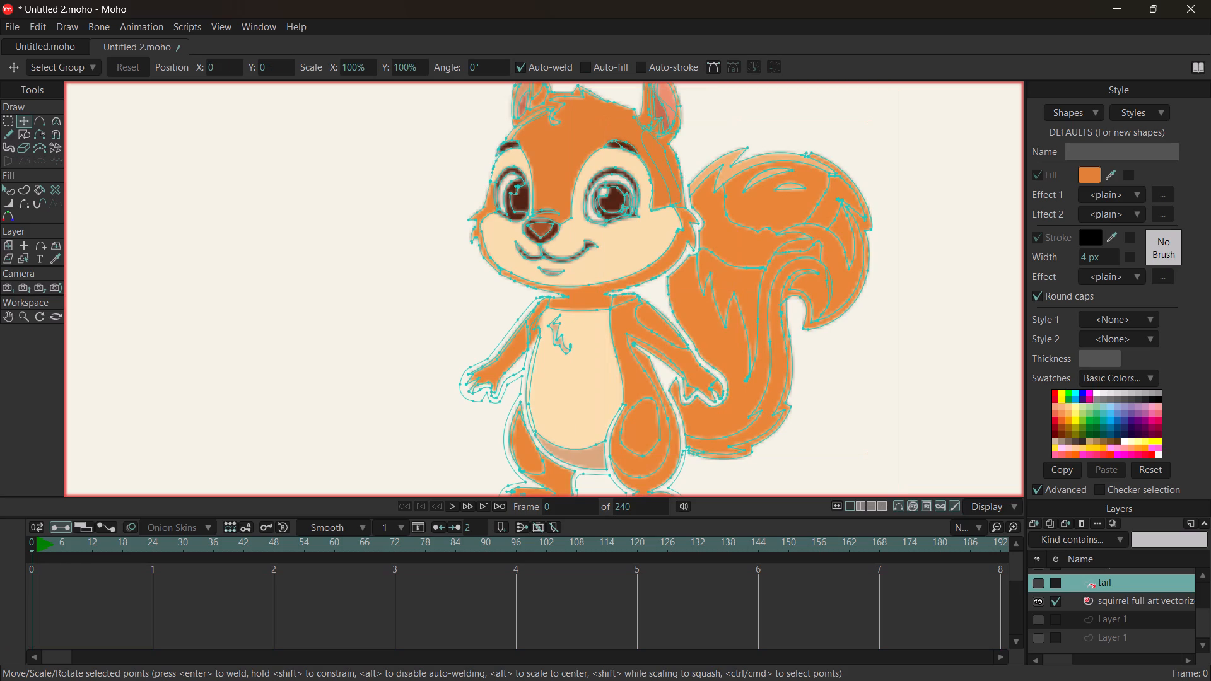
key("ctrl+c")
key("ctrl+v")
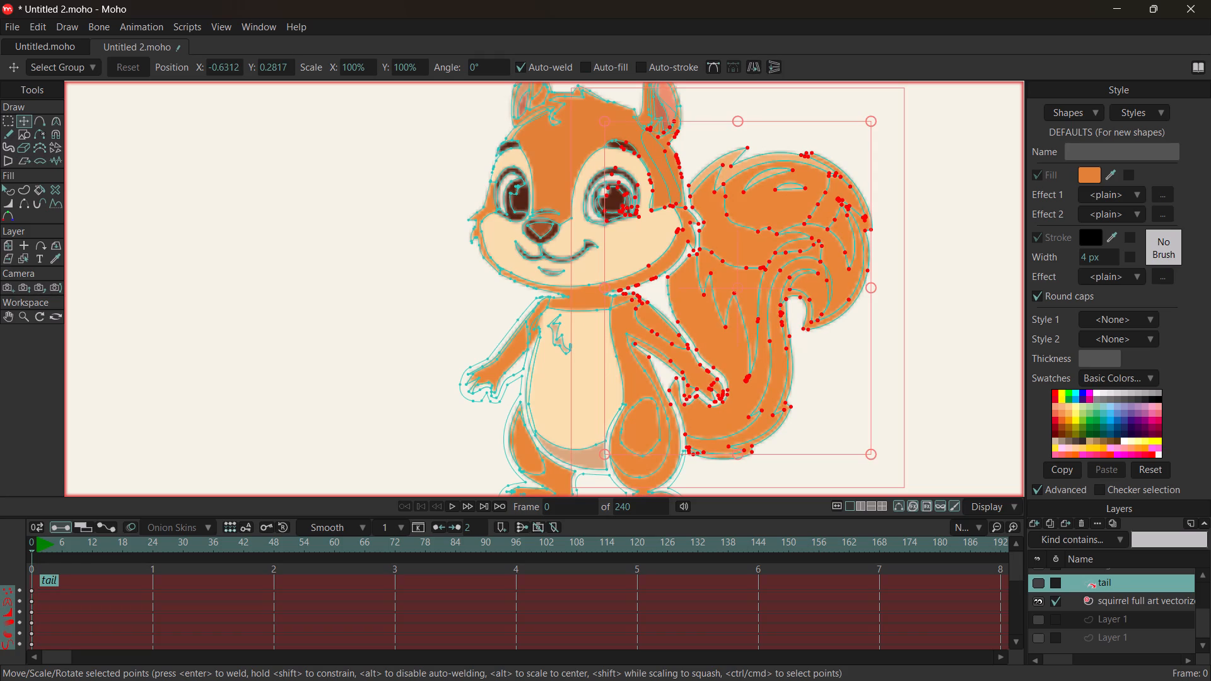
key("Return")
left_click(784, 194)
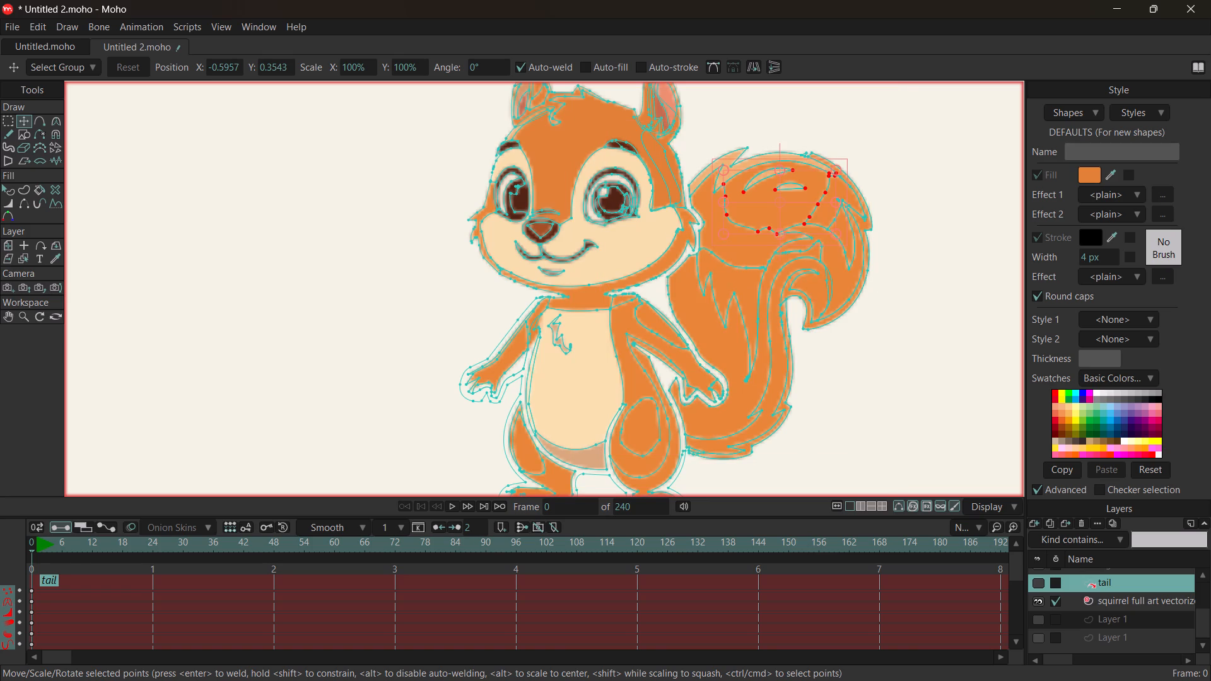
Inspect the outlines on the legs layer, clear the point selection, and return to the squirrel full art layer.
scroll(1108, 601, "up", 4)
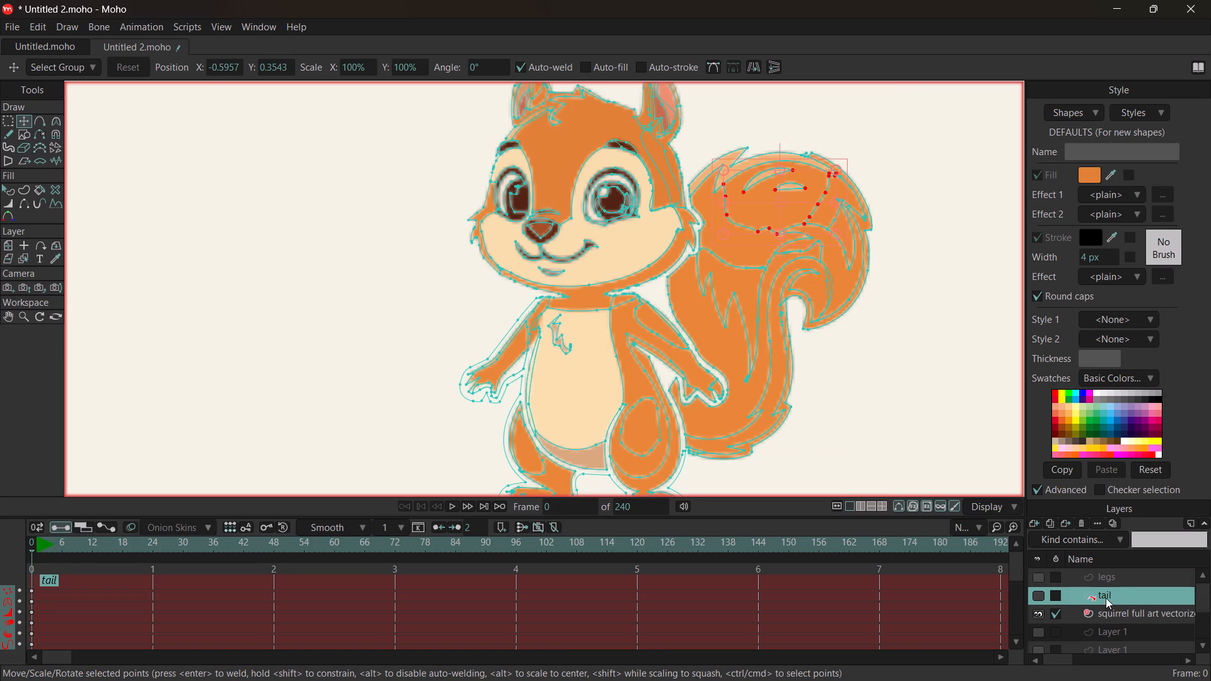
left_click(1095, 577)
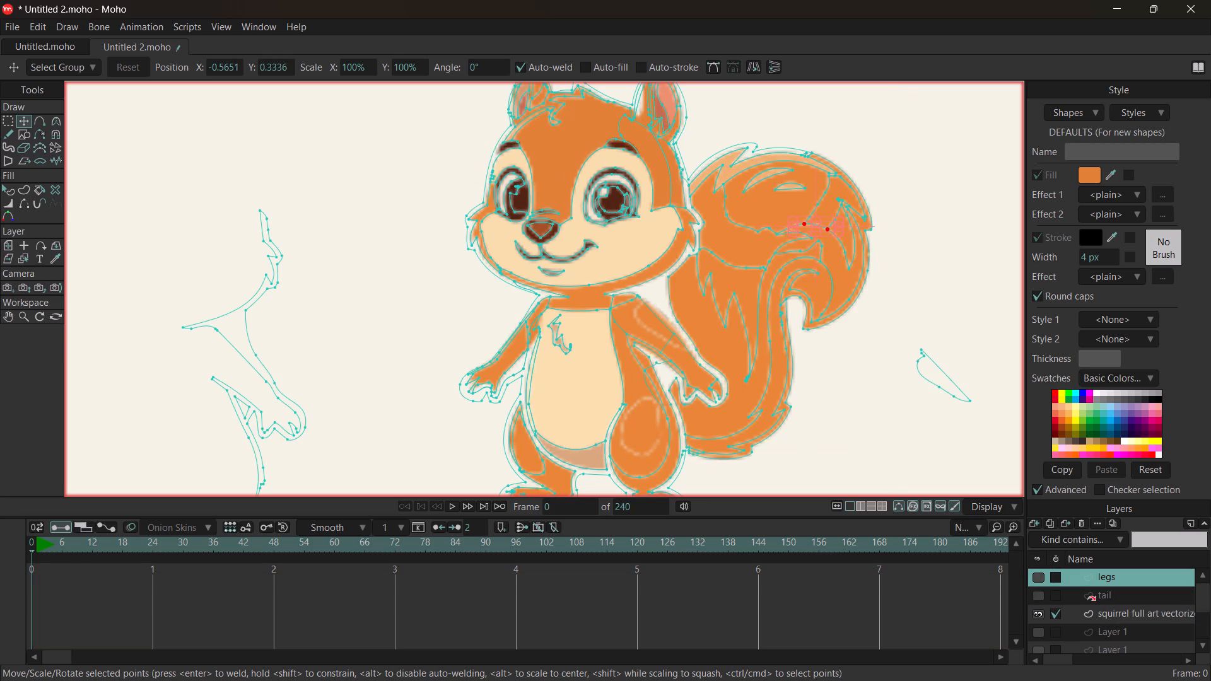
scroll(264, 279, "down", 3, "ctrl")
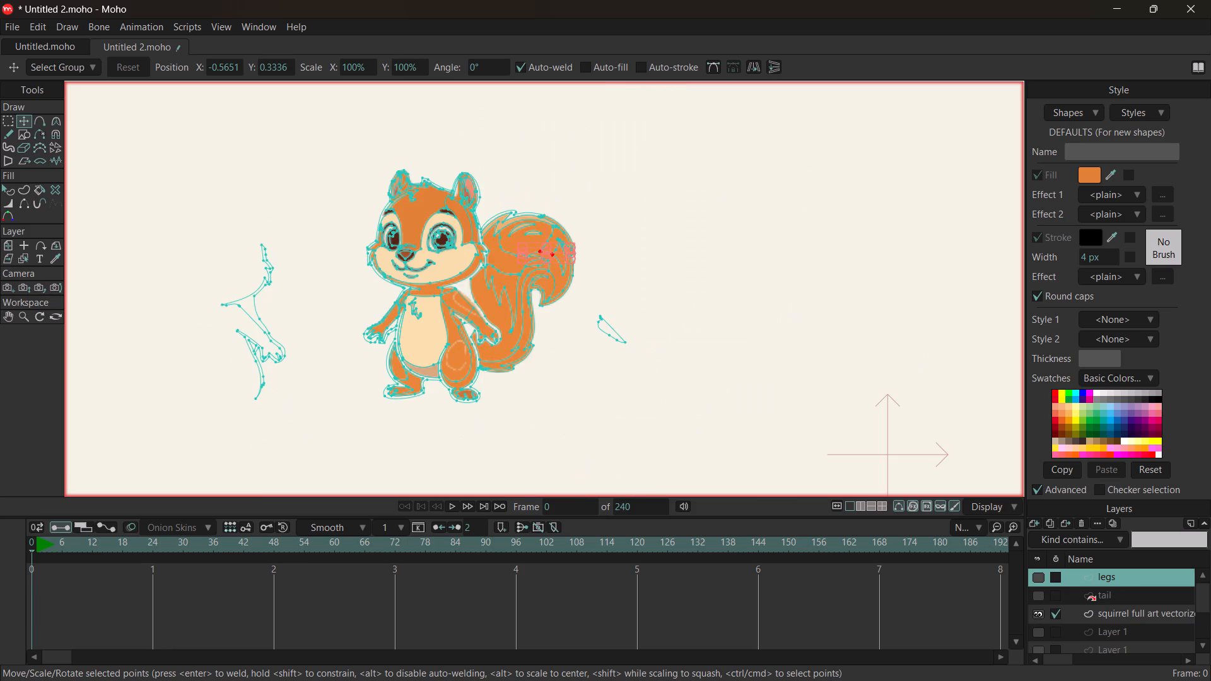
left_click(592, 302)
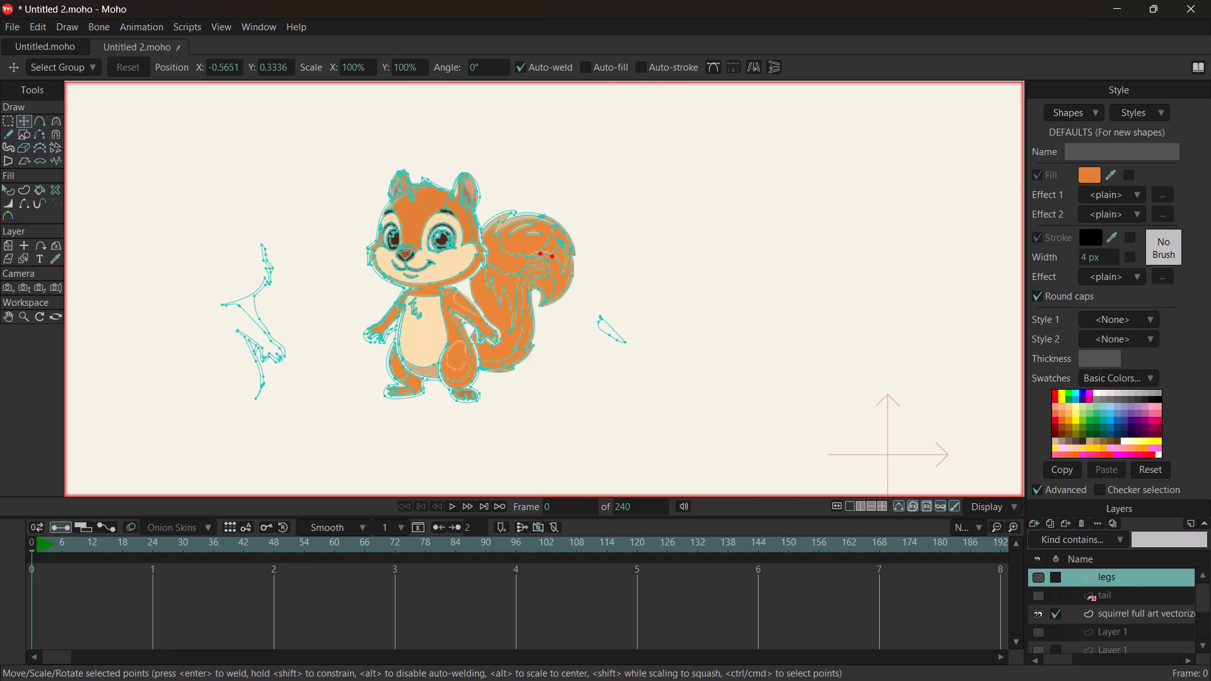
key("ctrl+z")
left_click(792, 351)
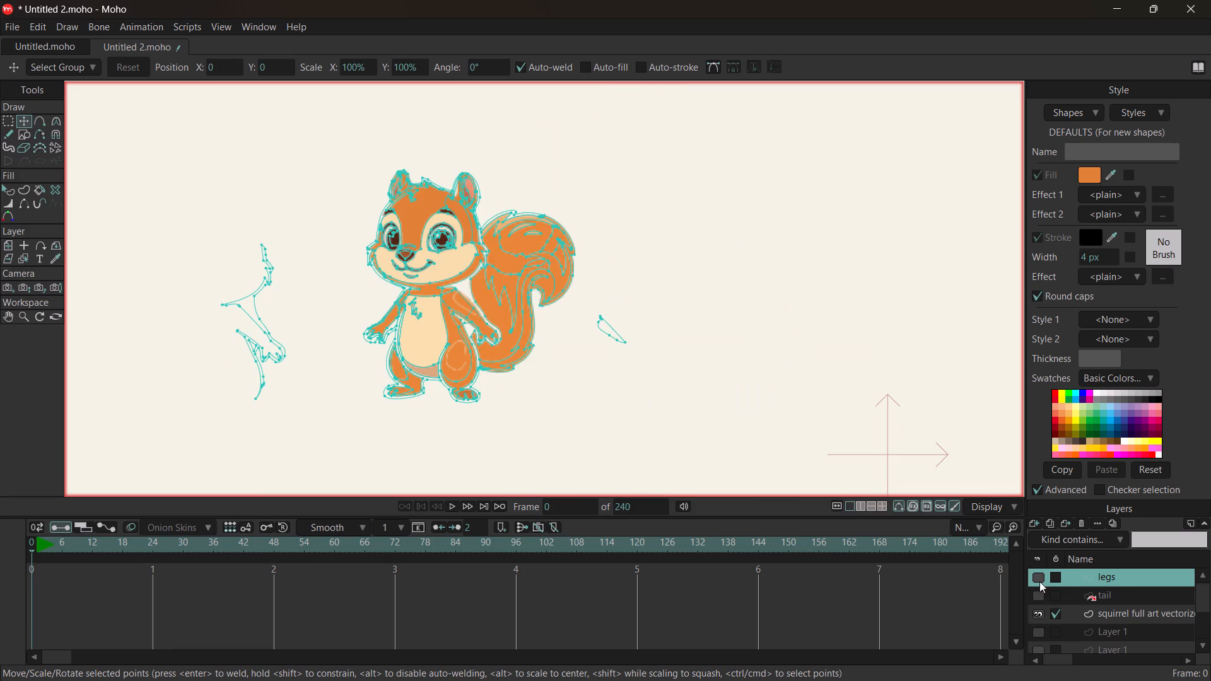
left_click(1128, 617)
left_click(677, 354)
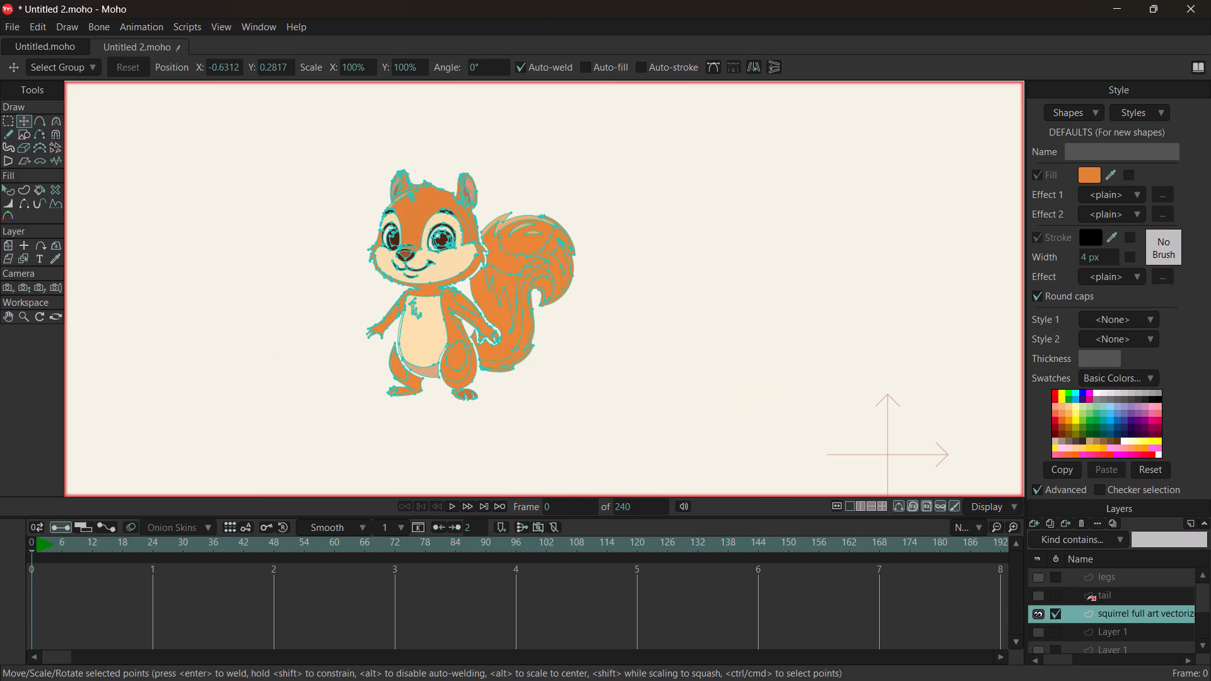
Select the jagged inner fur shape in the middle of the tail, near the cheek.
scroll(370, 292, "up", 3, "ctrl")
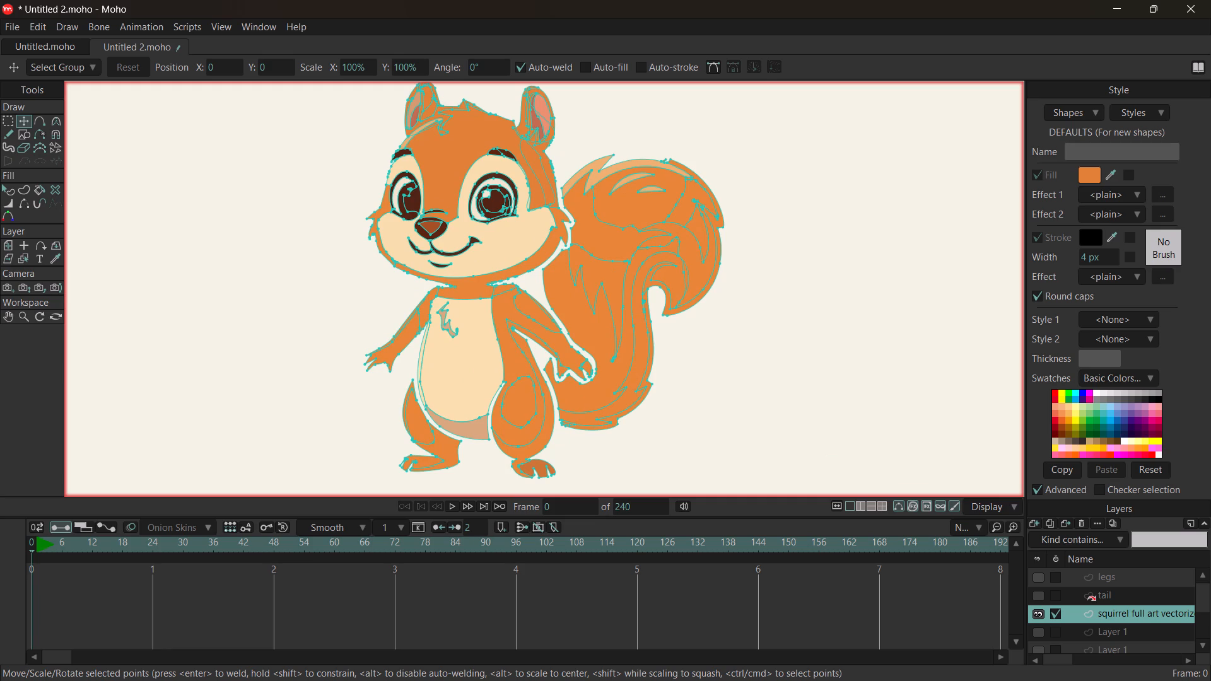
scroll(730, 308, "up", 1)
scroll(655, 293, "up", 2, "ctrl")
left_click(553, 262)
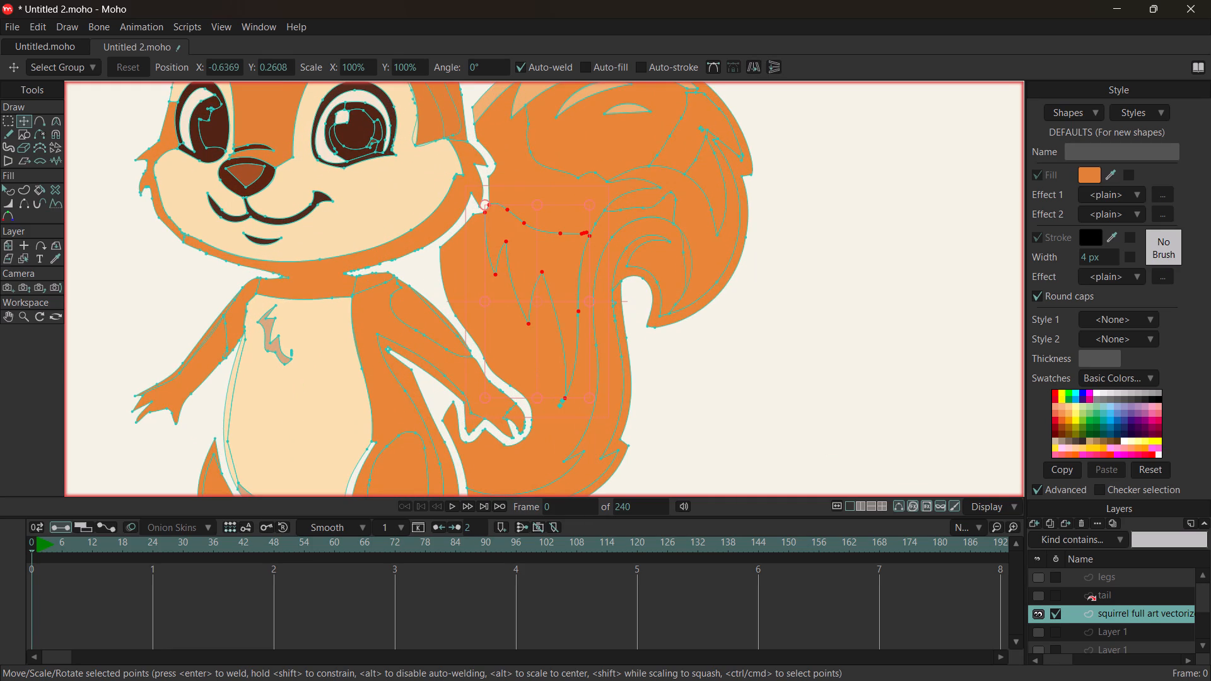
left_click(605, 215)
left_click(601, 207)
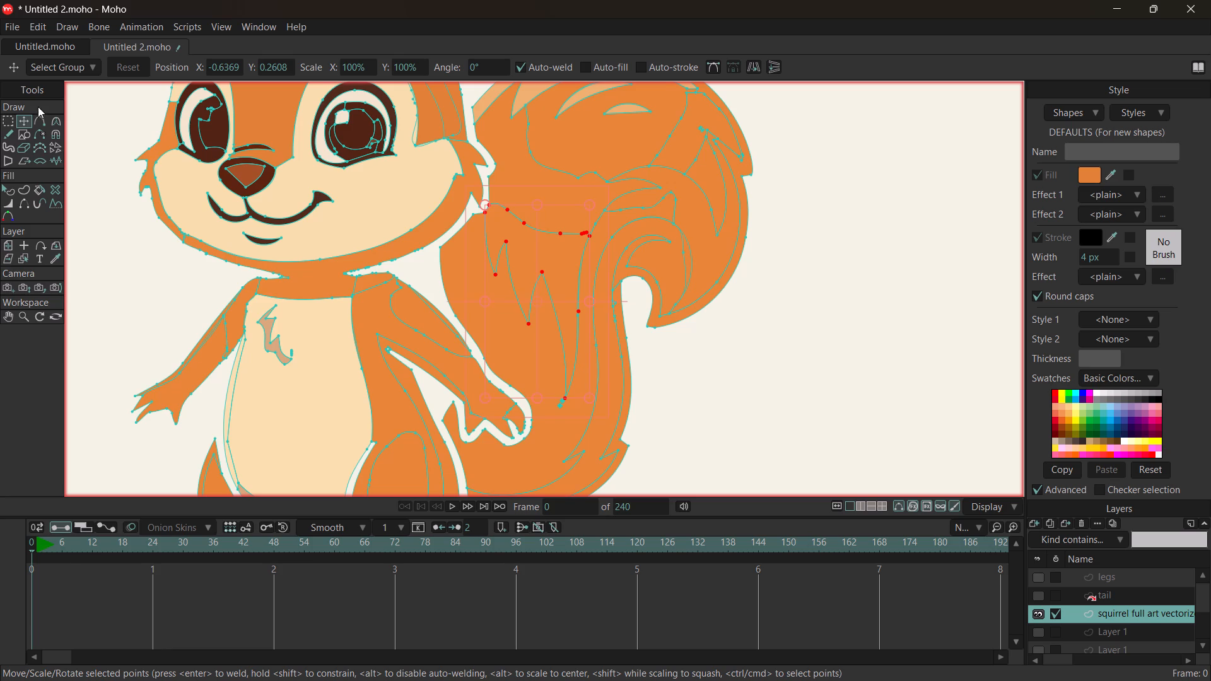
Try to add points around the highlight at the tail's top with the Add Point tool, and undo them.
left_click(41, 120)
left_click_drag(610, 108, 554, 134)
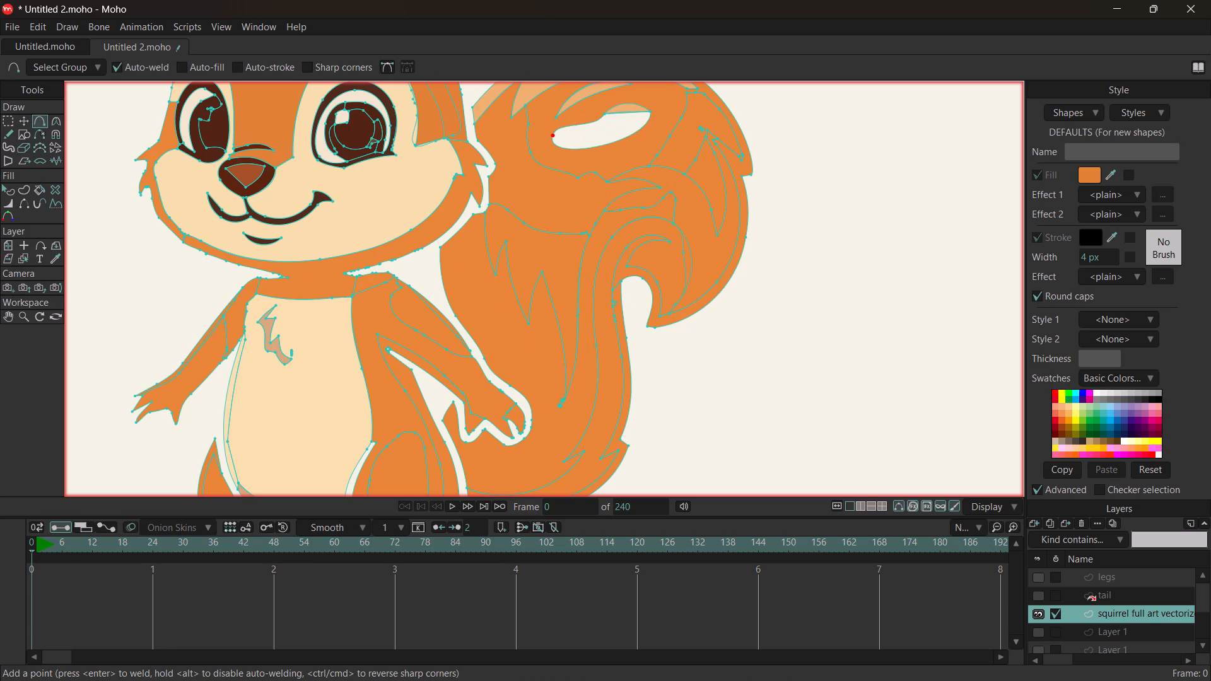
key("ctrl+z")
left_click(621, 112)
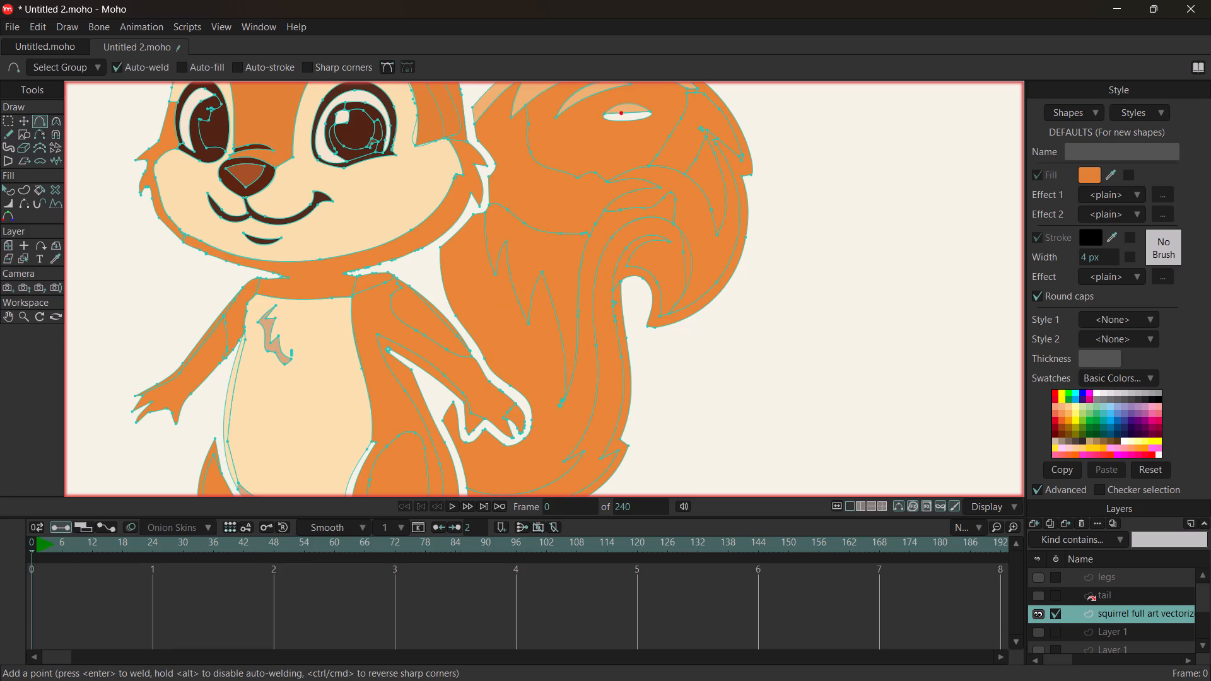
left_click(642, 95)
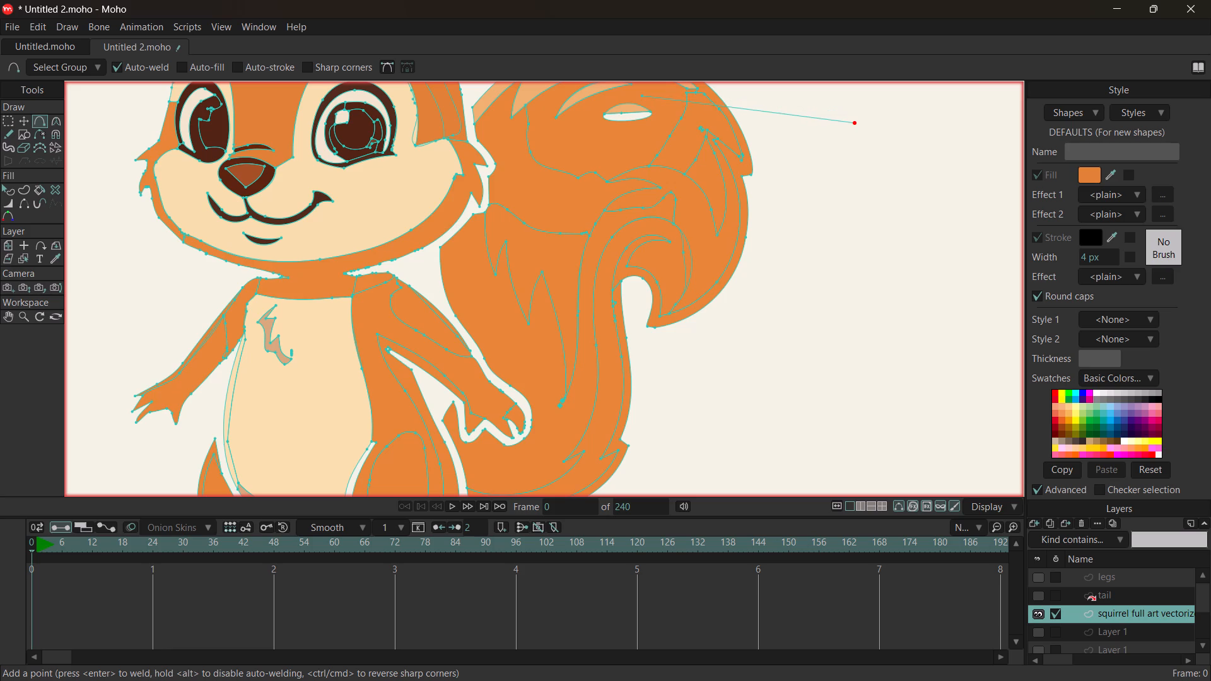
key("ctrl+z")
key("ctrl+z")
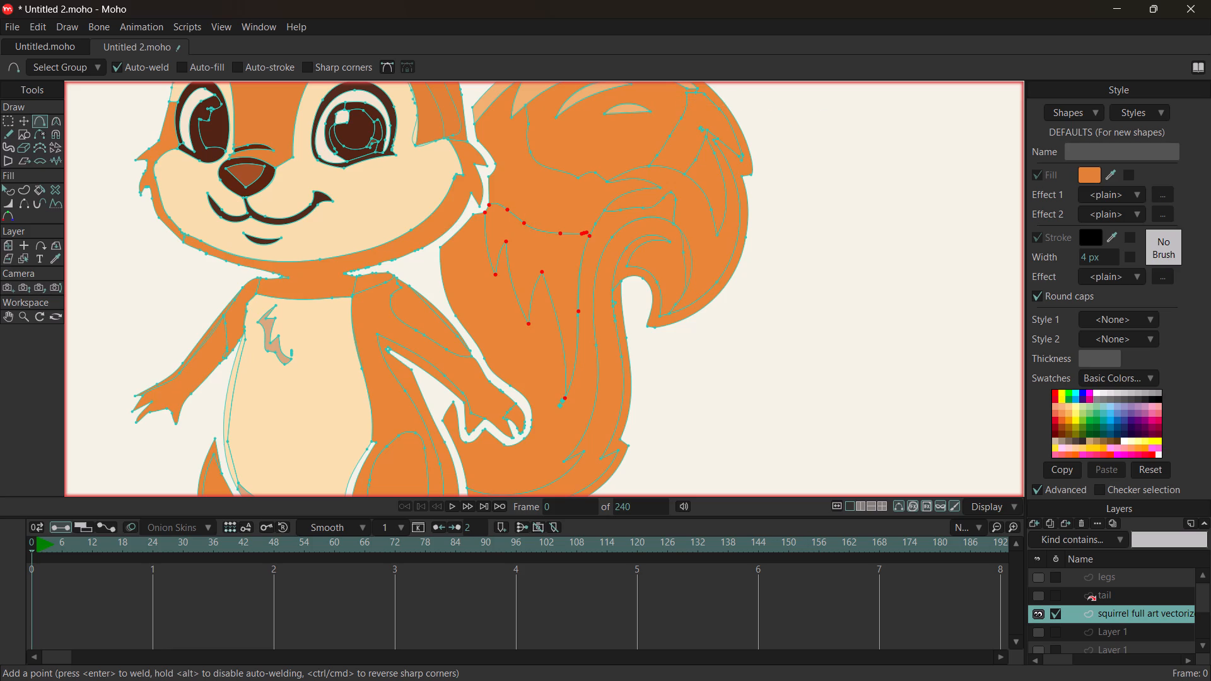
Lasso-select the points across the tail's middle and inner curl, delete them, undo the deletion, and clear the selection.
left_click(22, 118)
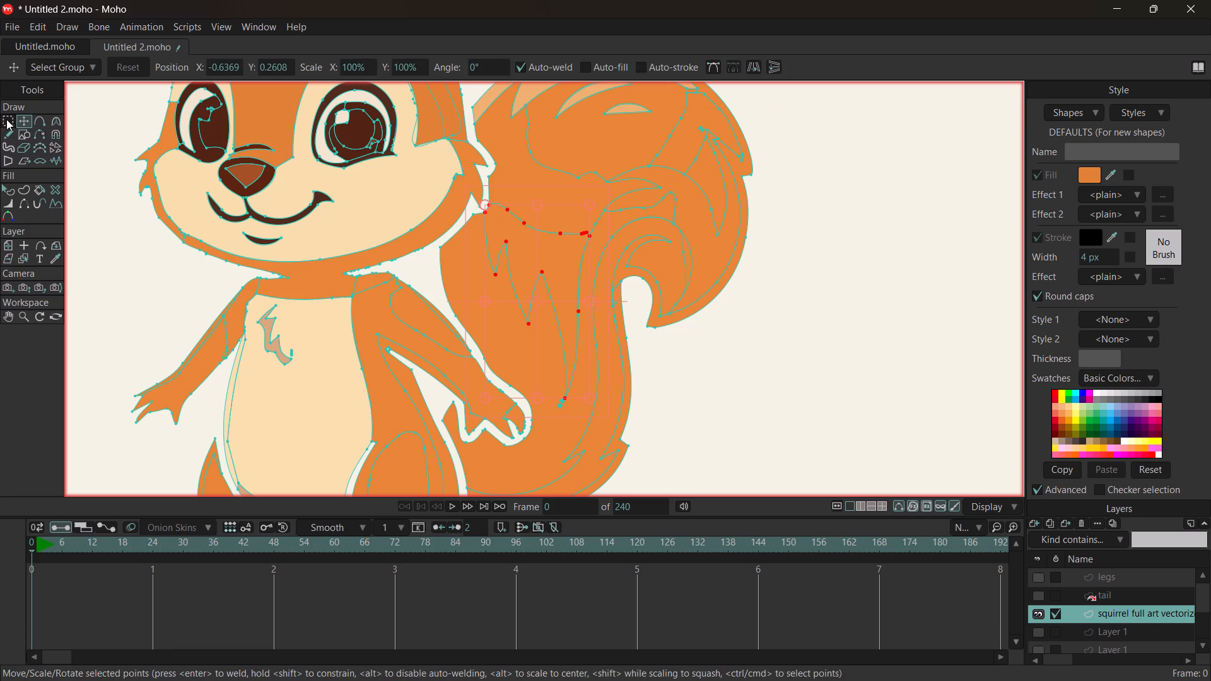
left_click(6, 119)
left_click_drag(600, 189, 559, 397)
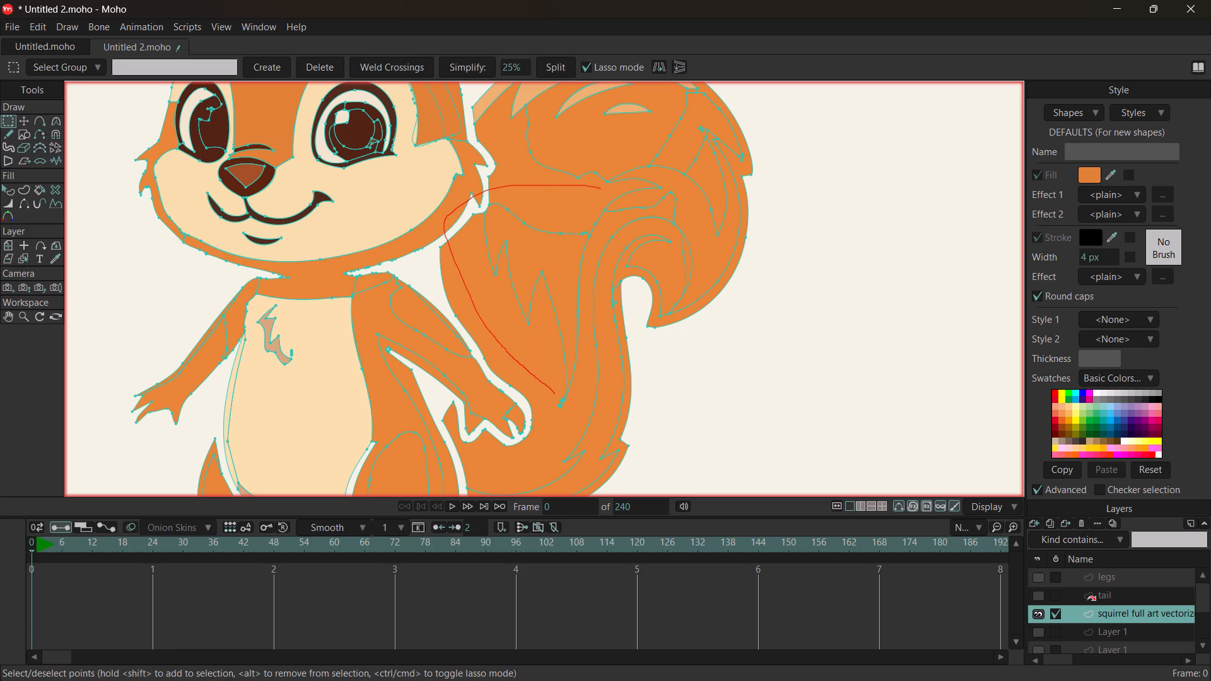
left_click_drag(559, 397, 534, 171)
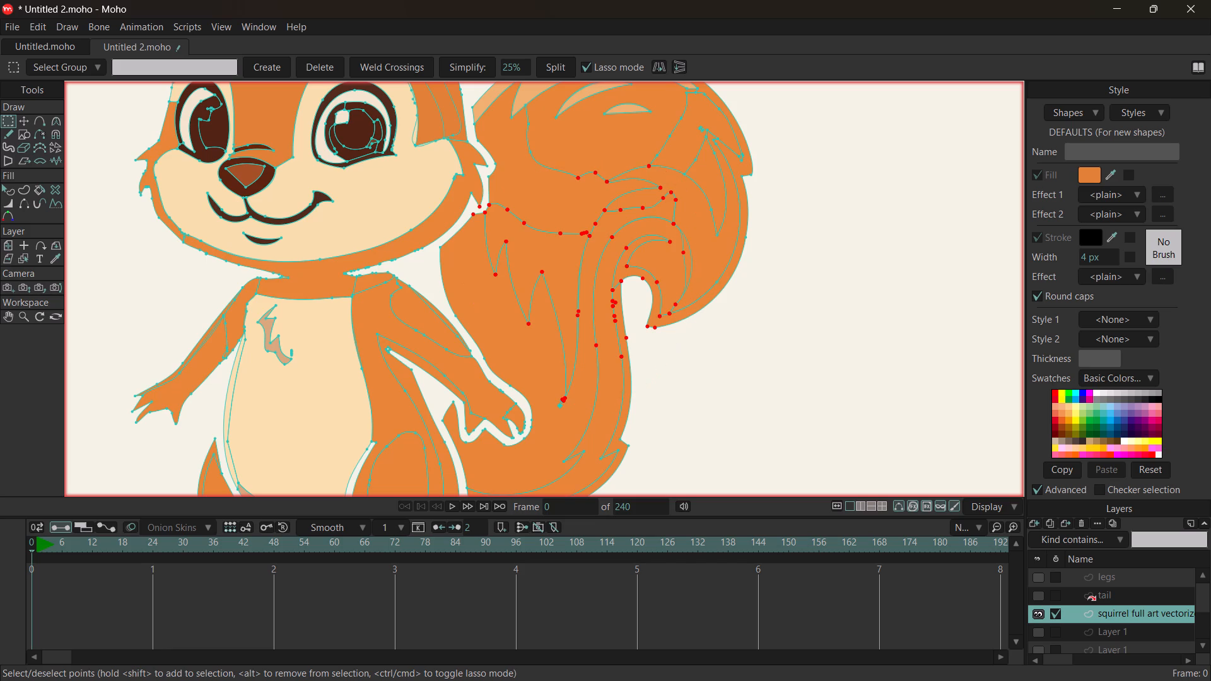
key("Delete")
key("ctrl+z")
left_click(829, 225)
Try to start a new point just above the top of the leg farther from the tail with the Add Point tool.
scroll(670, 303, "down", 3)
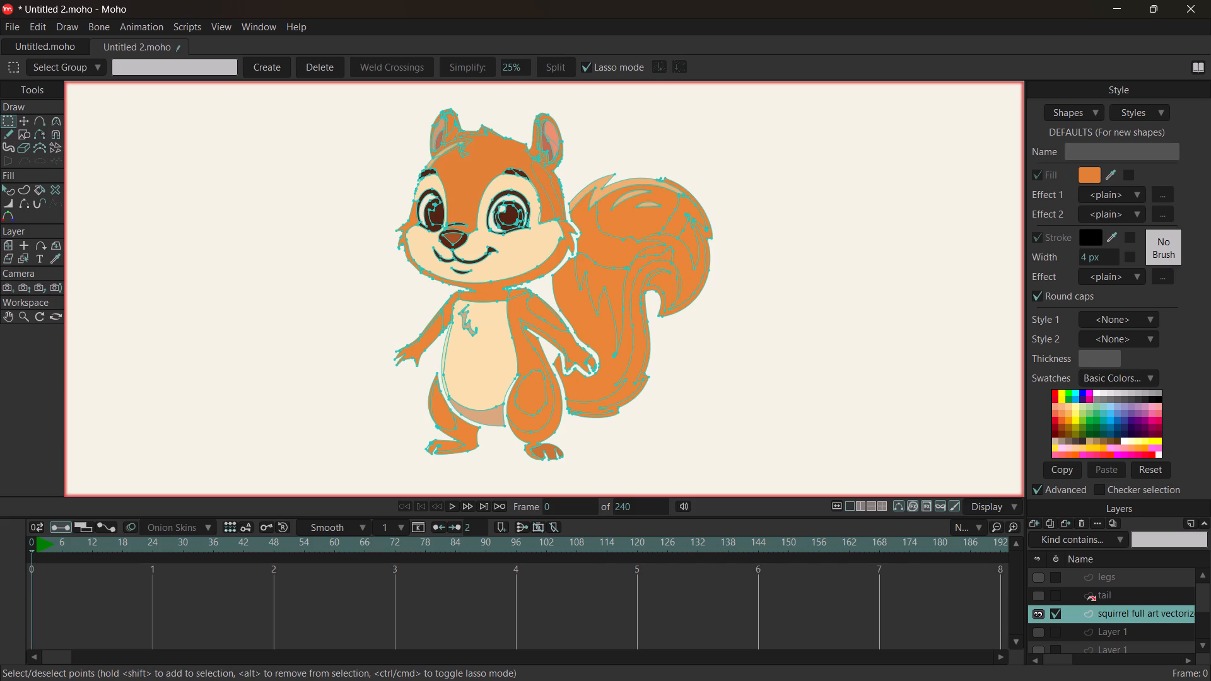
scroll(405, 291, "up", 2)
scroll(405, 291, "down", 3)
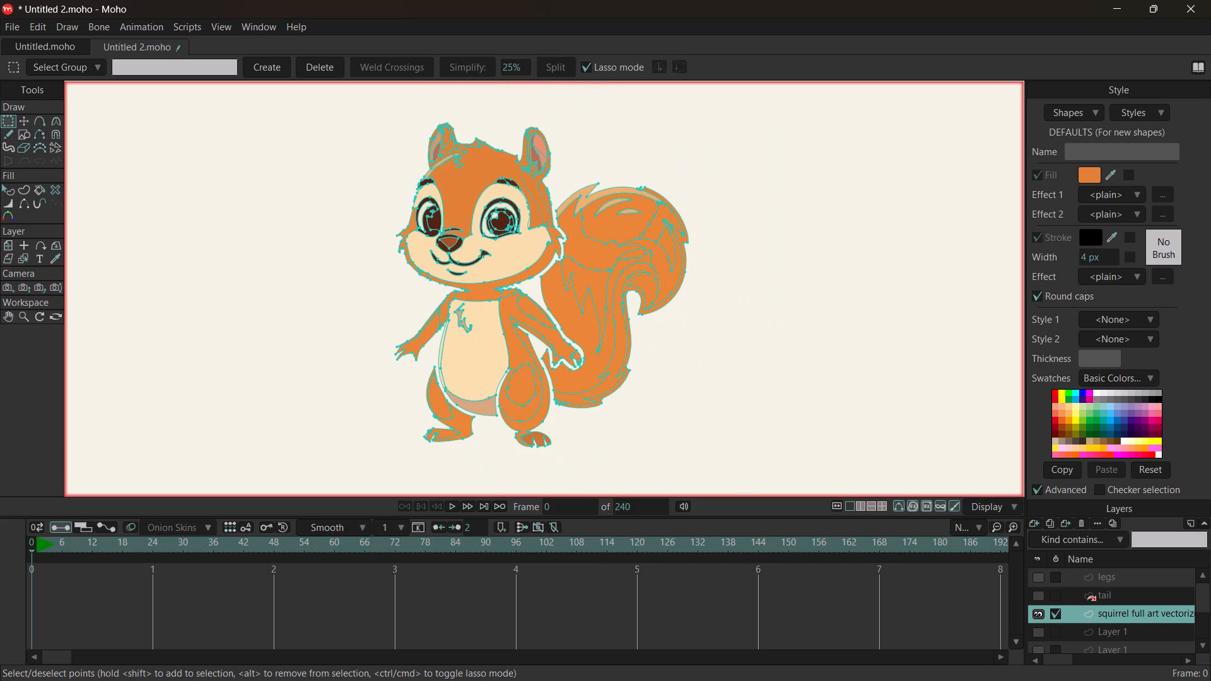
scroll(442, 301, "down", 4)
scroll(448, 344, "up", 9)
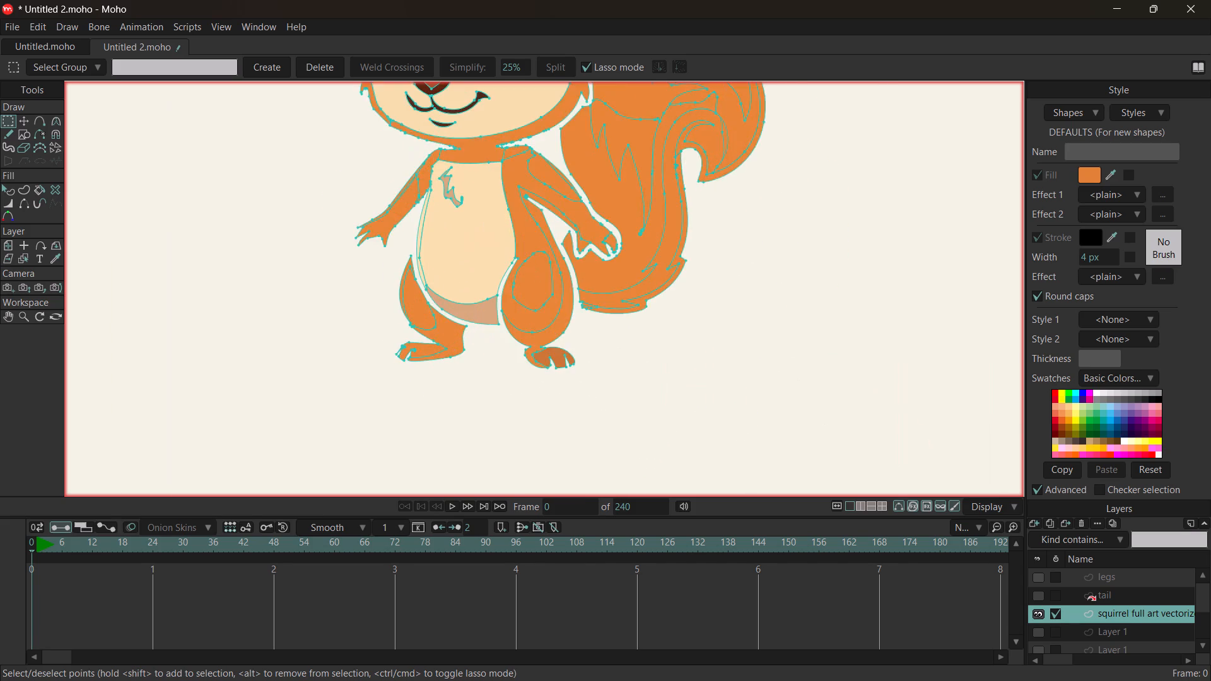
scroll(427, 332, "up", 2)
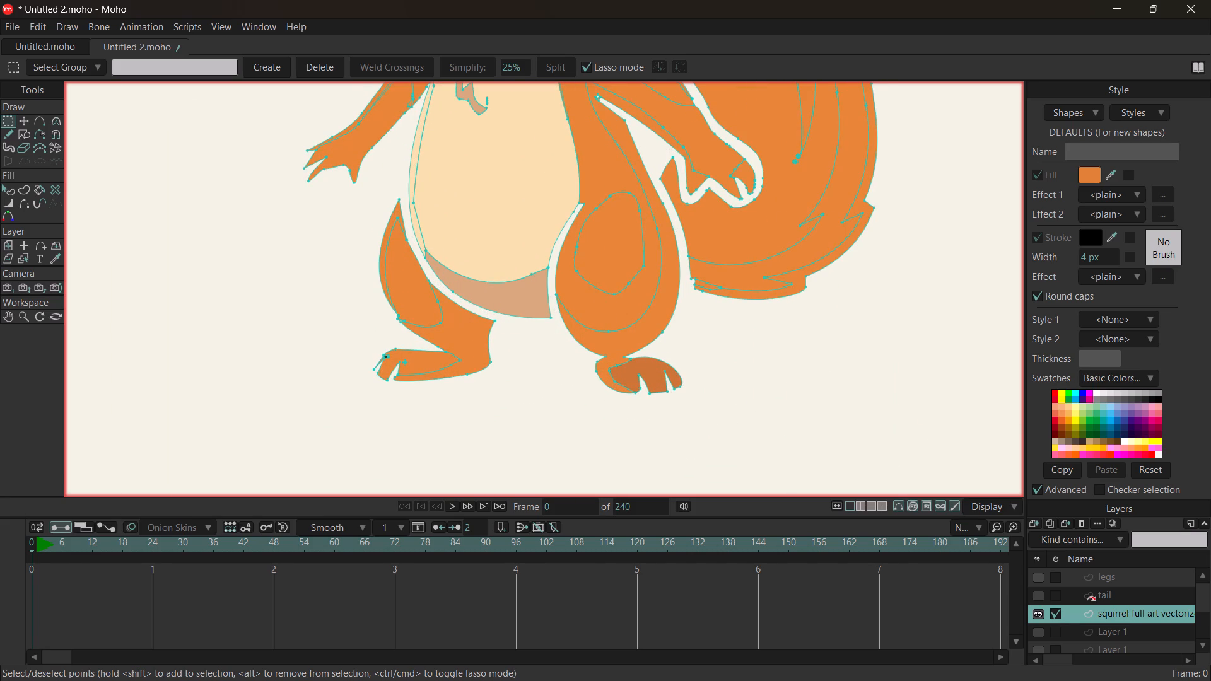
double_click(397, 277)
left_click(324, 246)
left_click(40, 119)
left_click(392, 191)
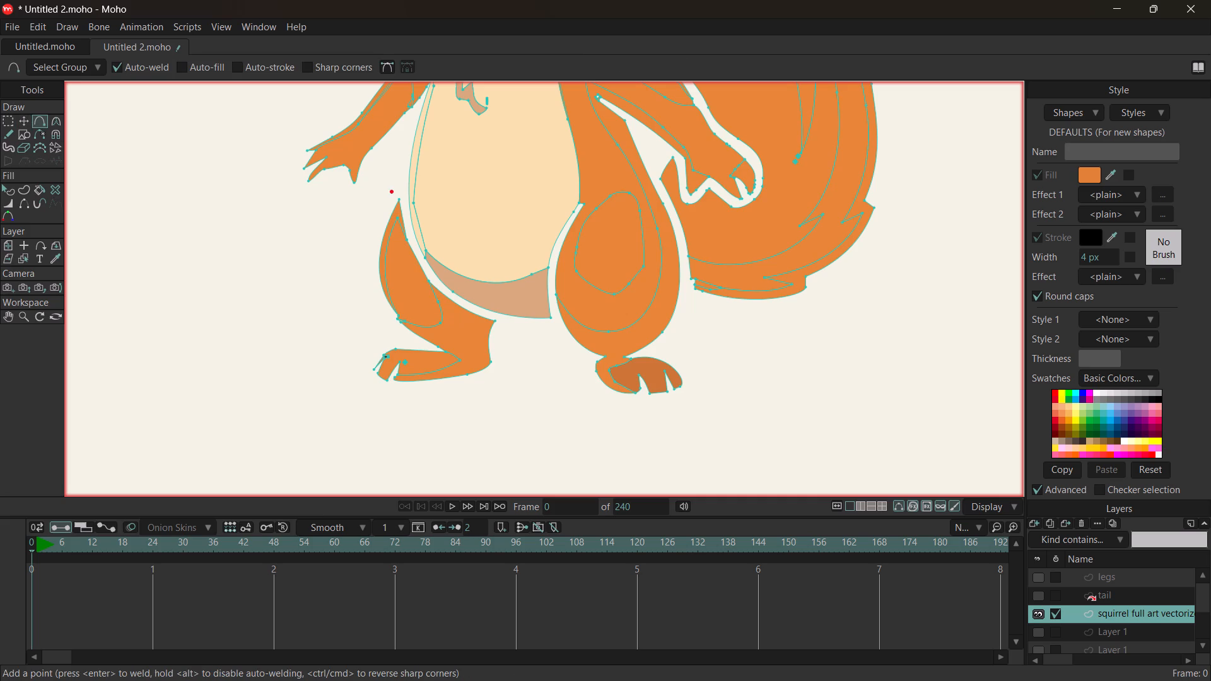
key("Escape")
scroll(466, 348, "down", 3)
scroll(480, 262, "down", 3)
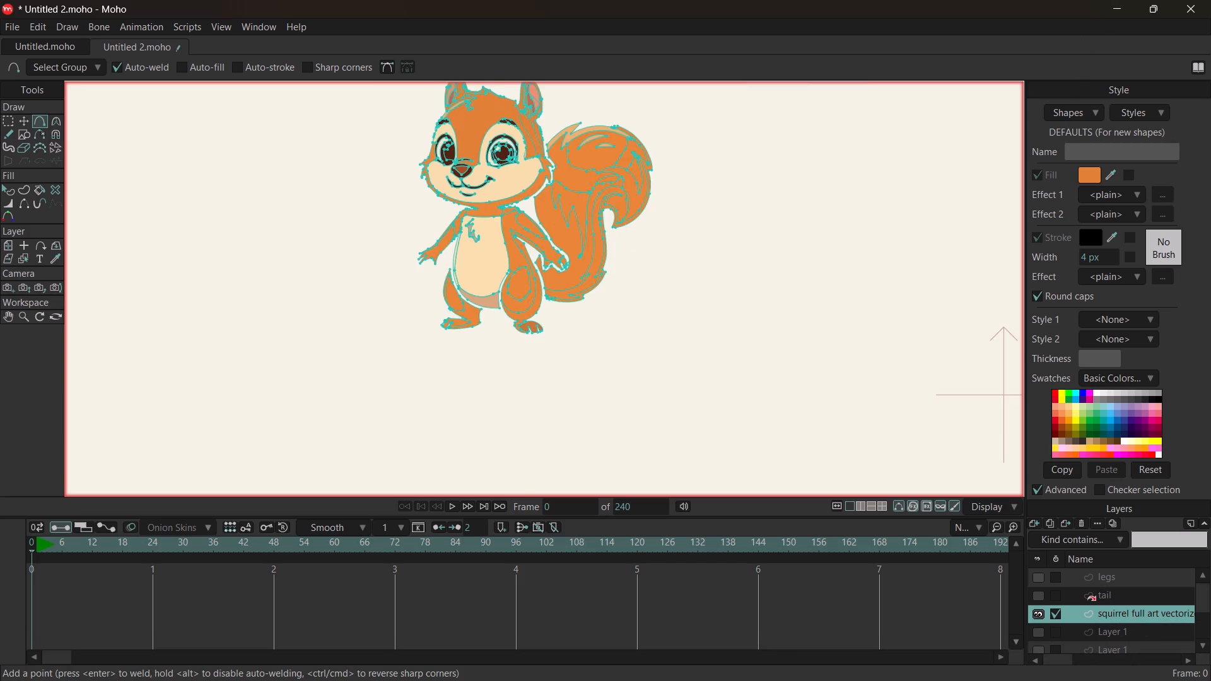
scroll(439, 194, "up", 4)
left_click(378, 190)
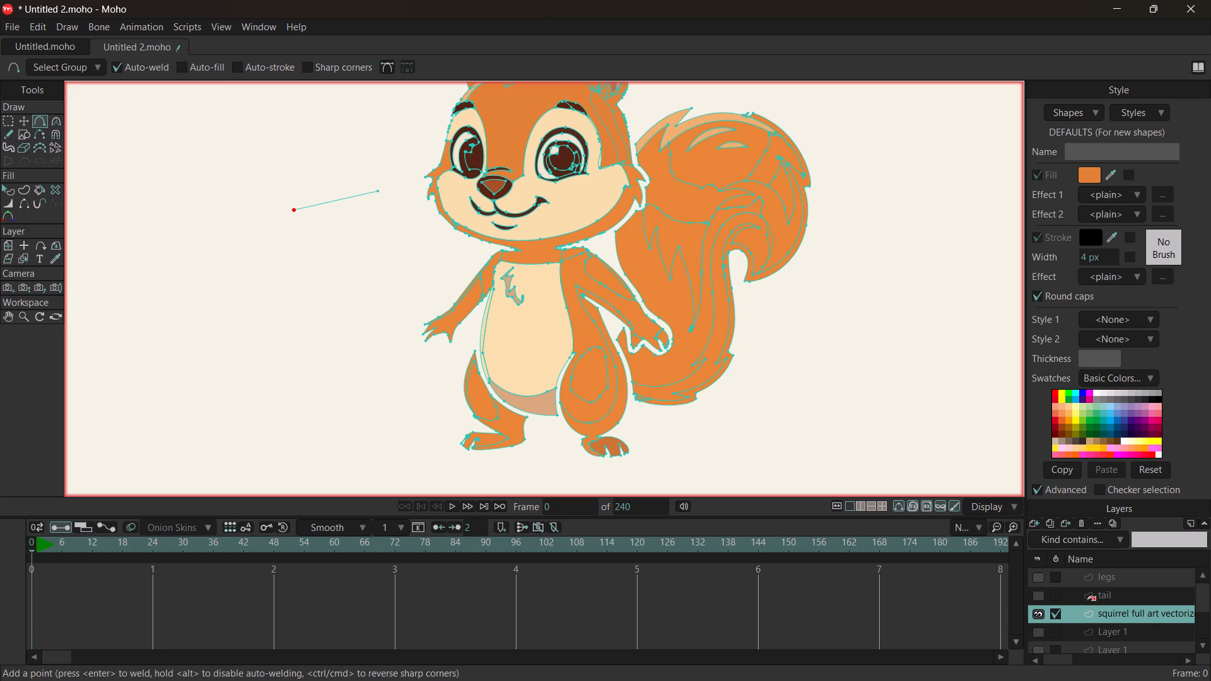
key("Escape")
Save the squirrel project file under its existing name.
scroll(585, 403, "down", 3)
key("ctrl+s")
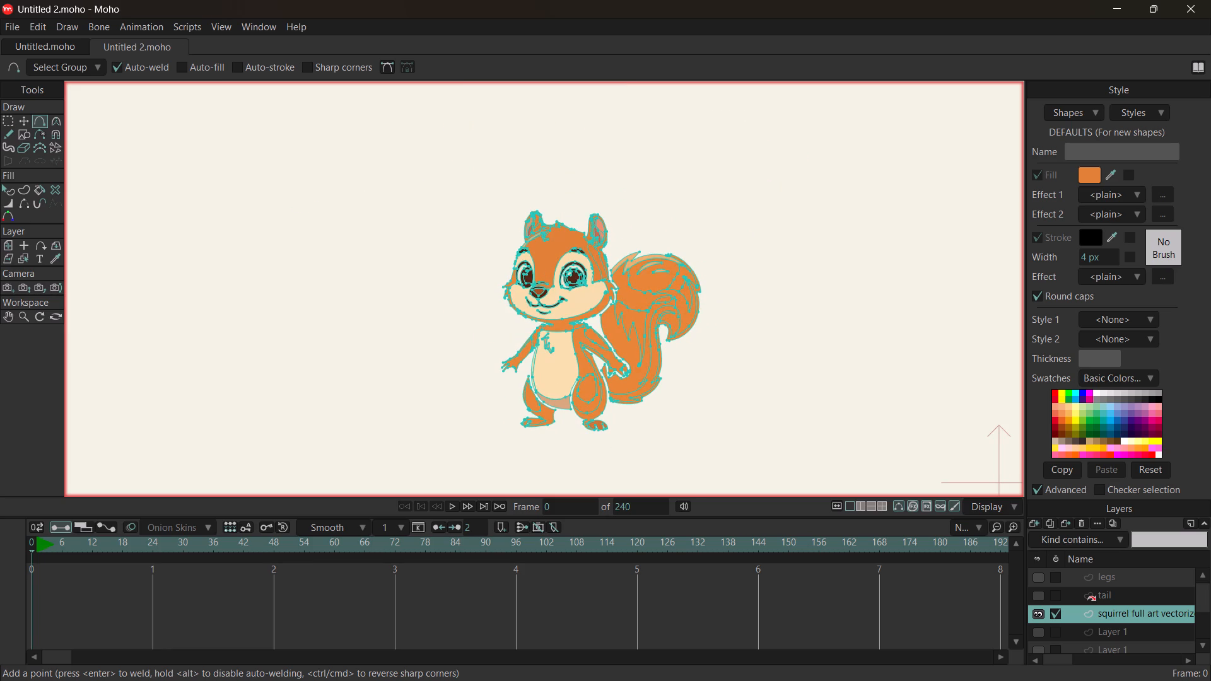
key("ctrl+s")
key("ctrl+s")
key("ctrl+s")
key("ctrl+s")
left_click(144, 159)
key("Escape")
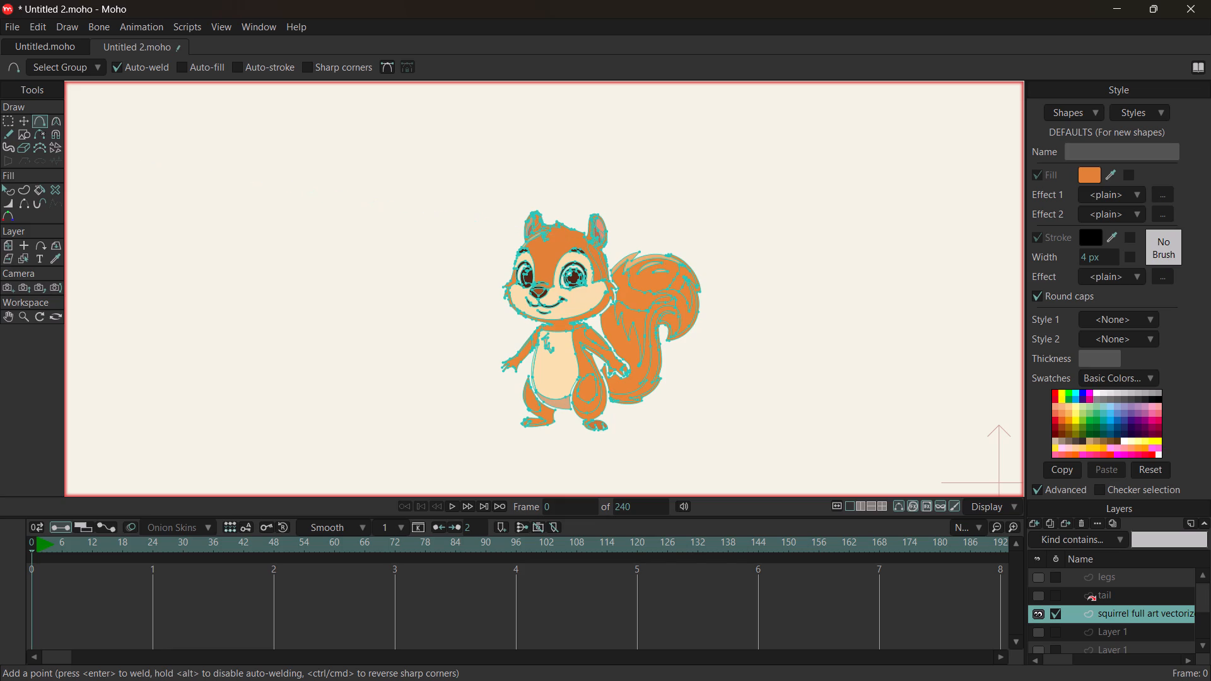
key("ctrl+s")
key("ctrl+s")
Switch to the Brave browser and lower the volume of the 360° head turn tutorial using Liquid Shapes.
key("alt+Tab")
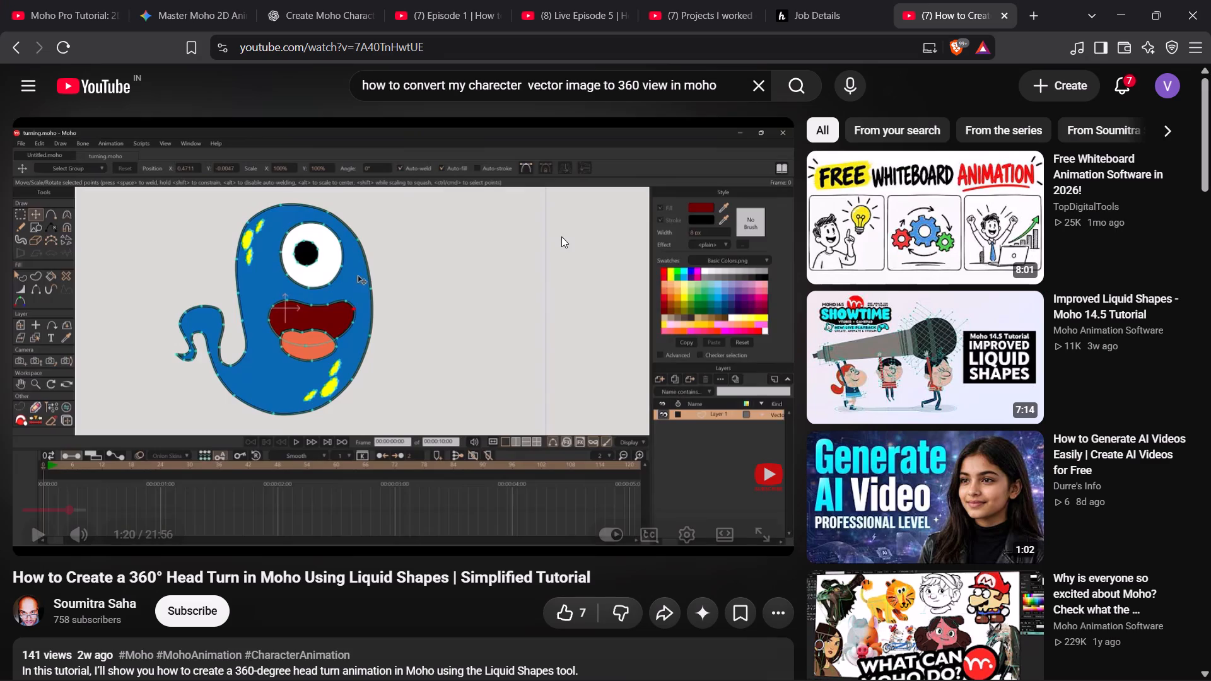
left_click(280, 297)
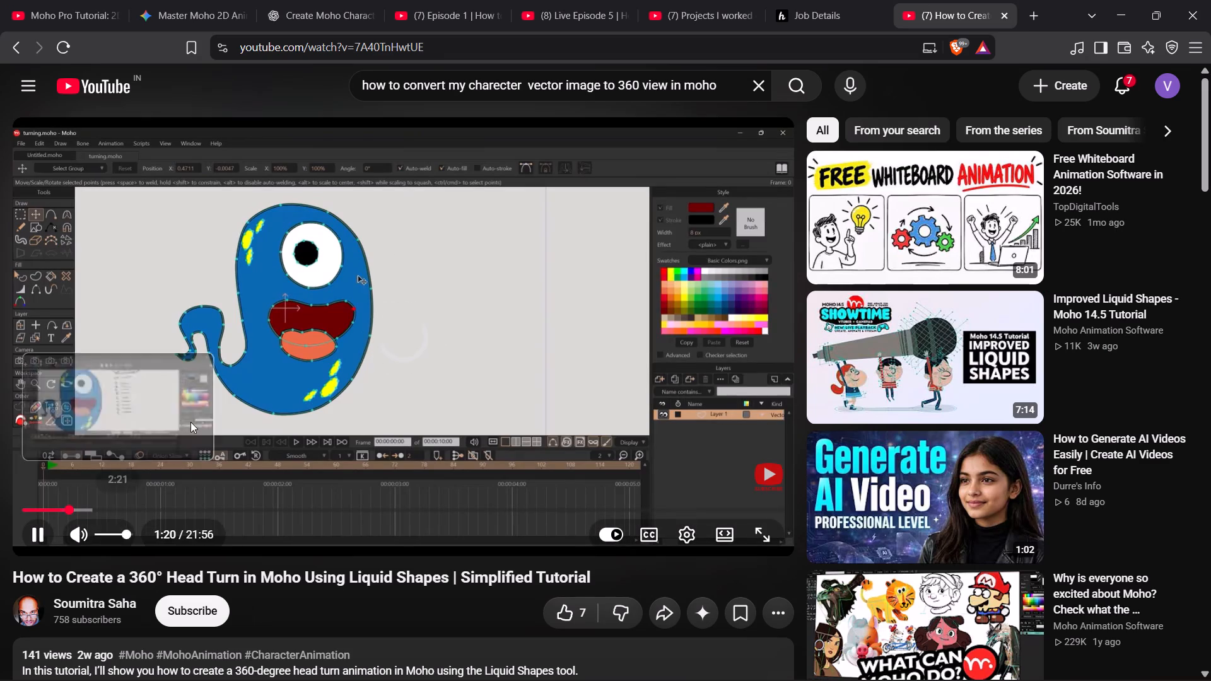
left_click(196, 410)
left_click(108, 534)
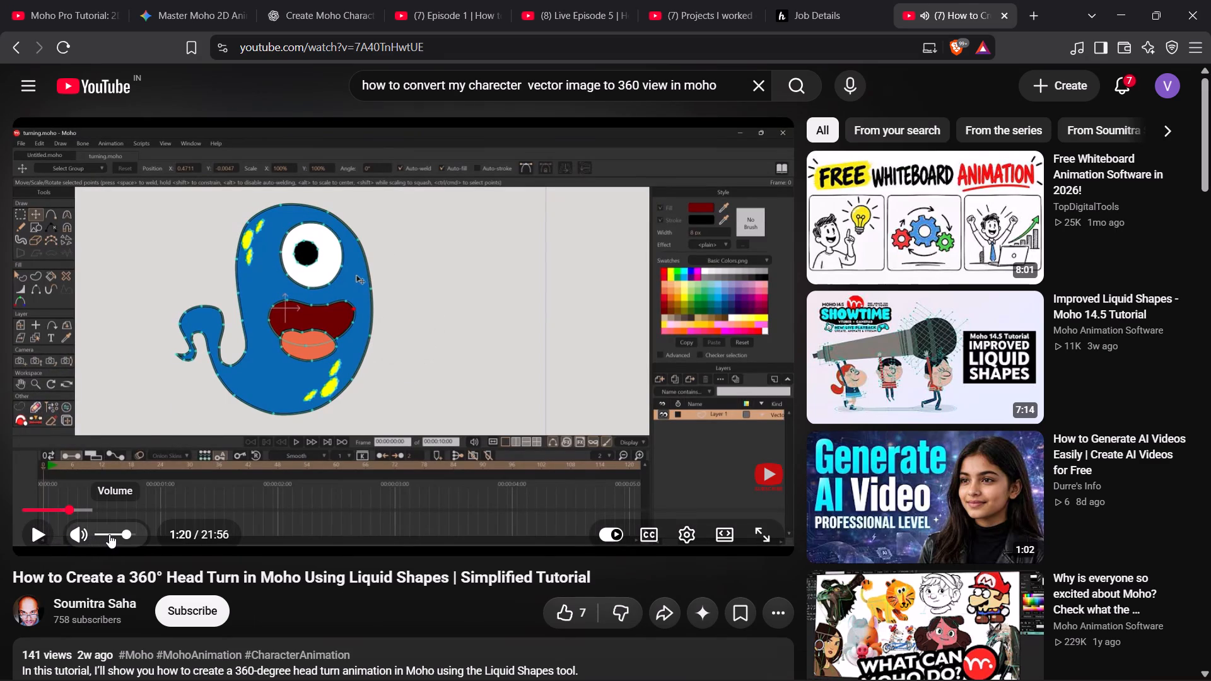
left_click(200, 358)
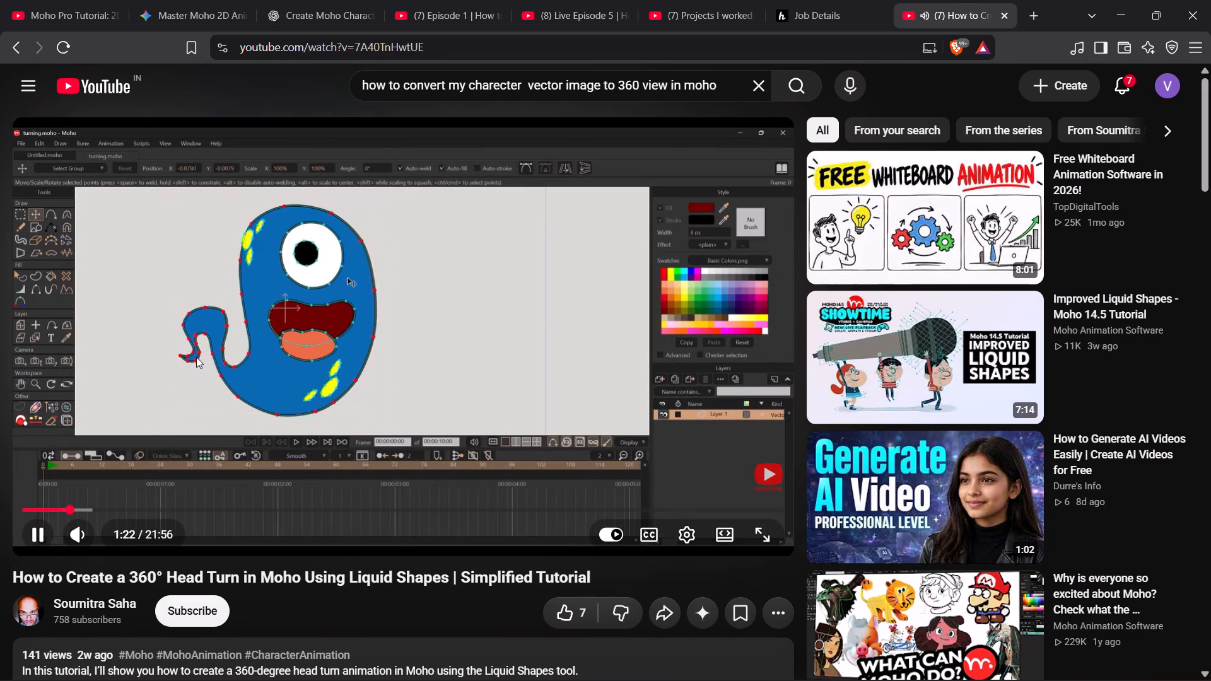
left_click(196, 357)
left_click(102, 537)
left_click(100, 535)
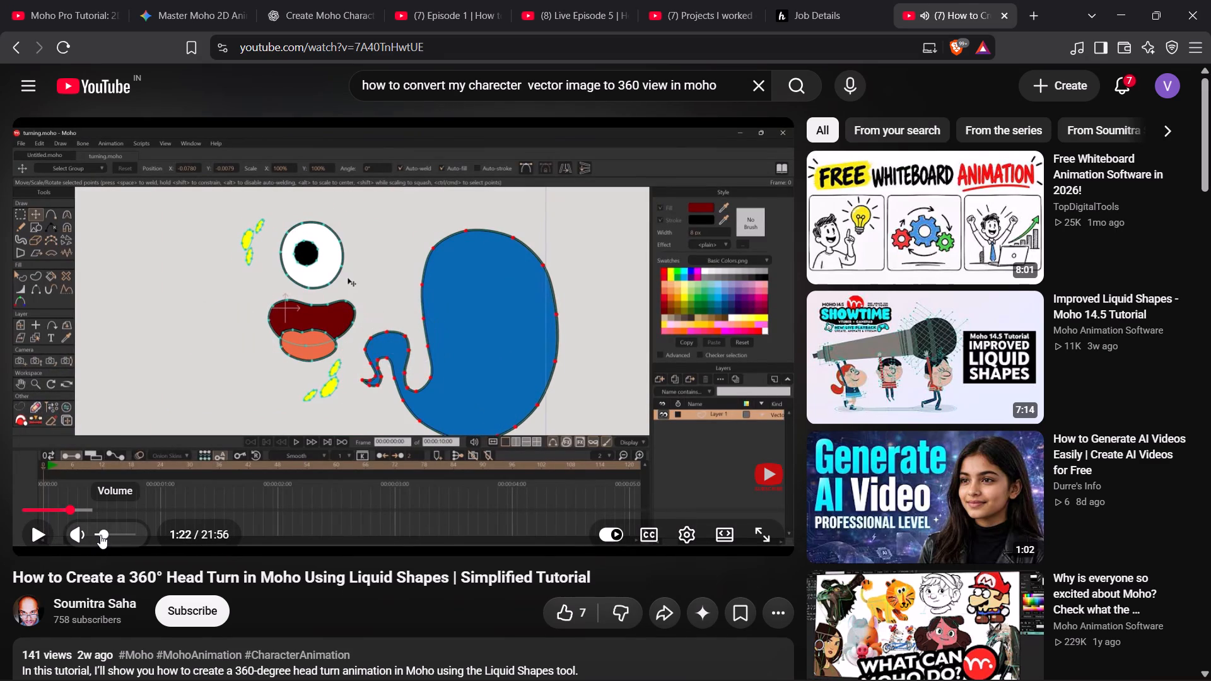
Play the 360° head turn tutorial in full screen to study how the character's parts are built.
left_click(195, 368)
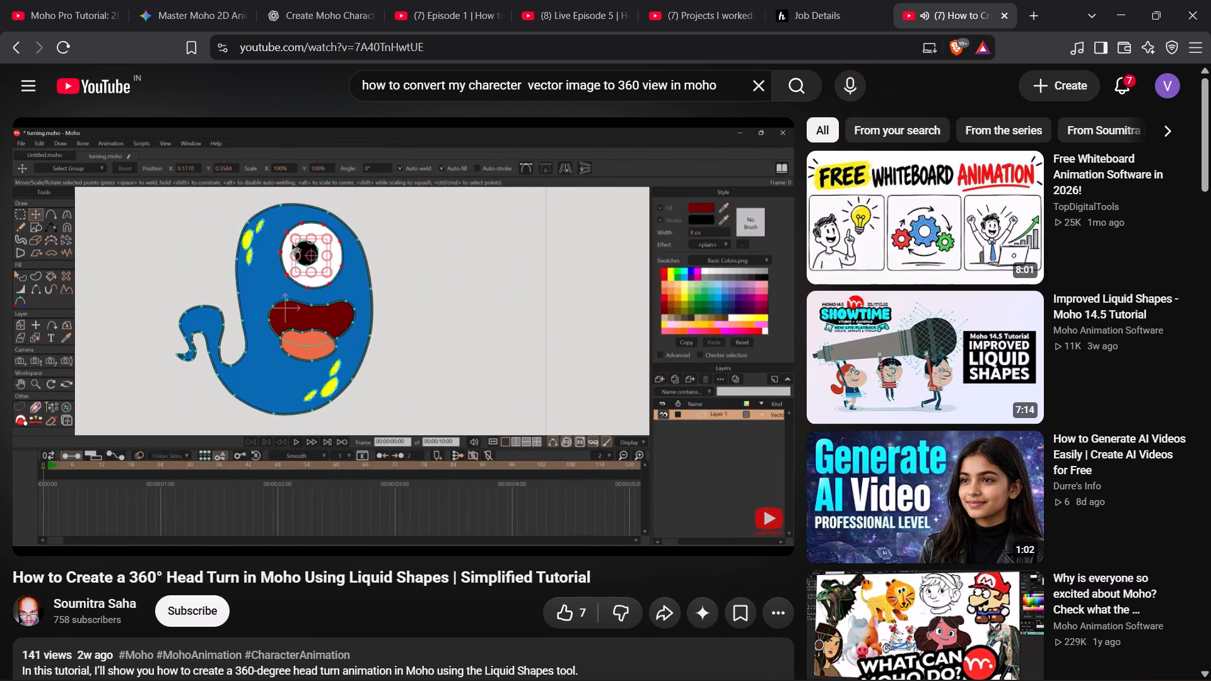
left_click(195, 369)
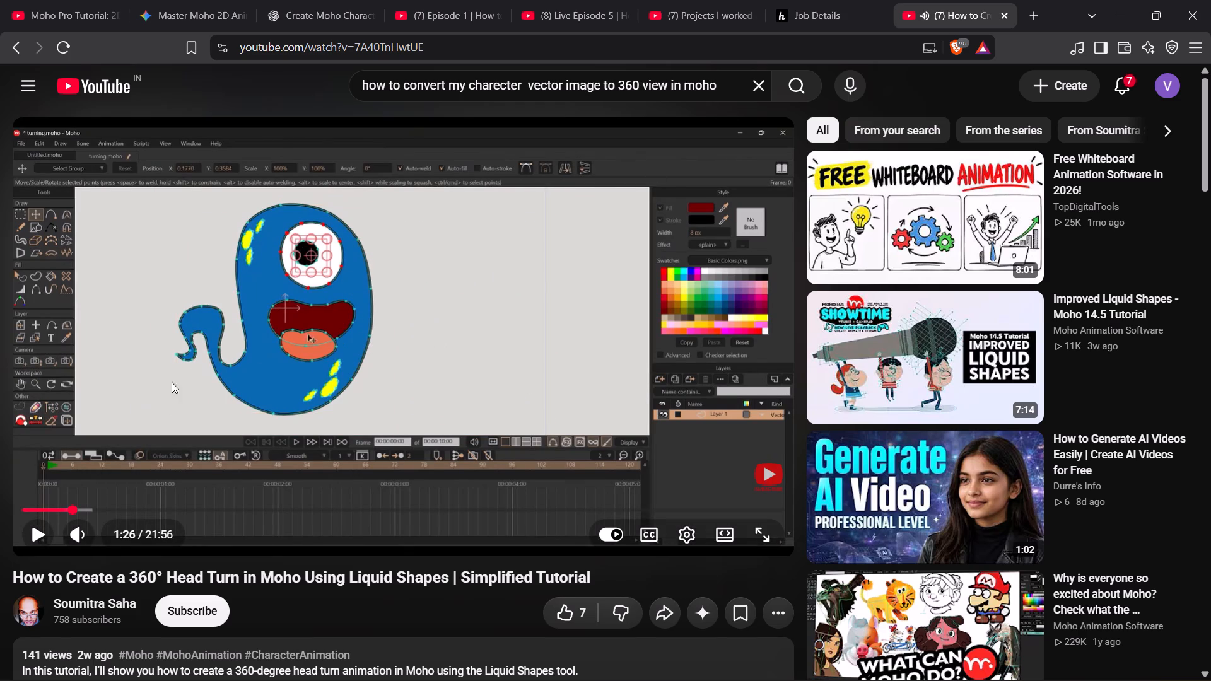
left_click(450, 327)
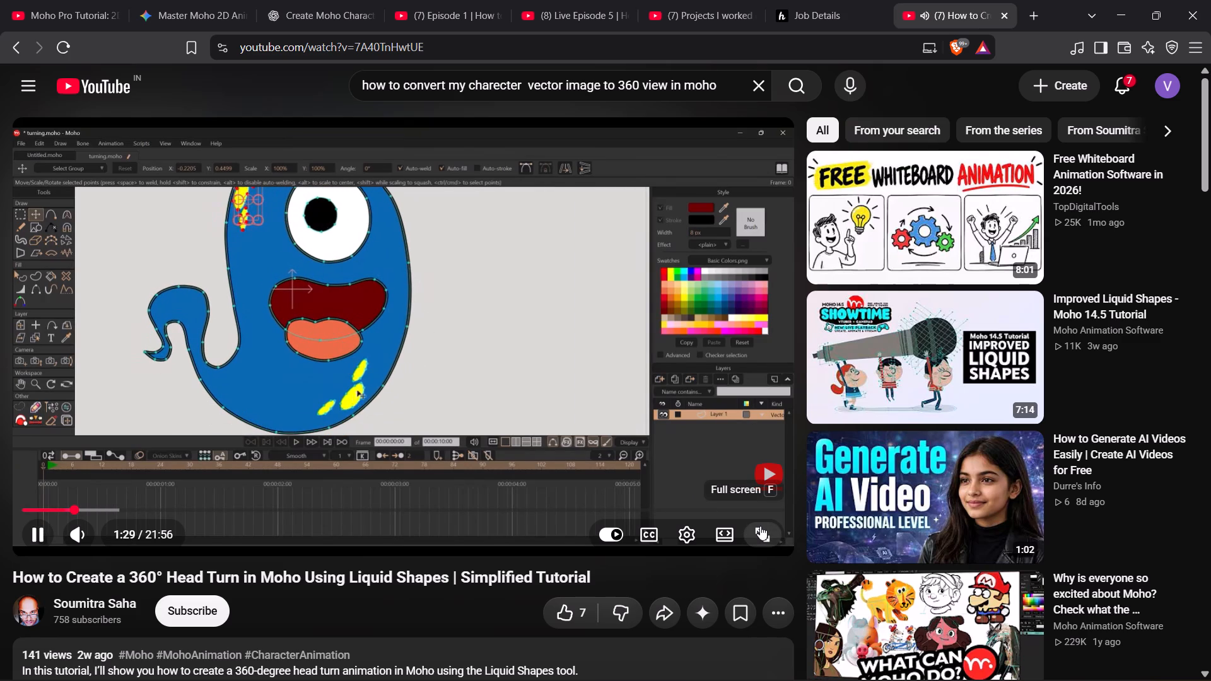
left_click(760, 526)
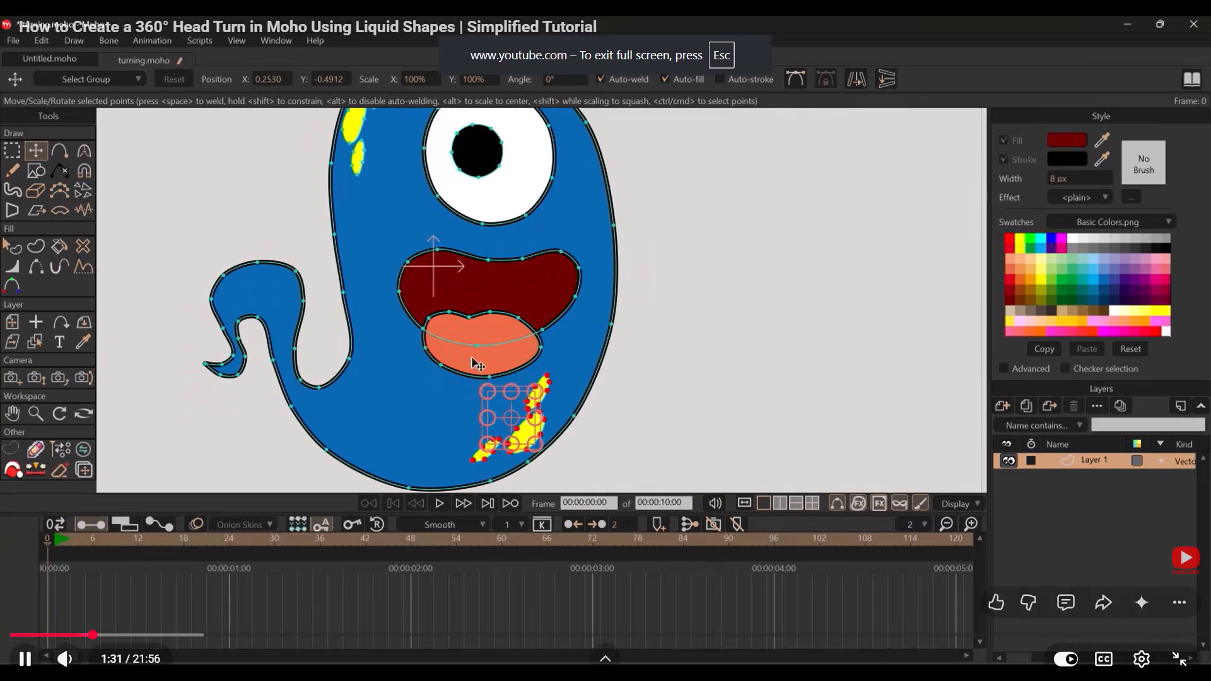
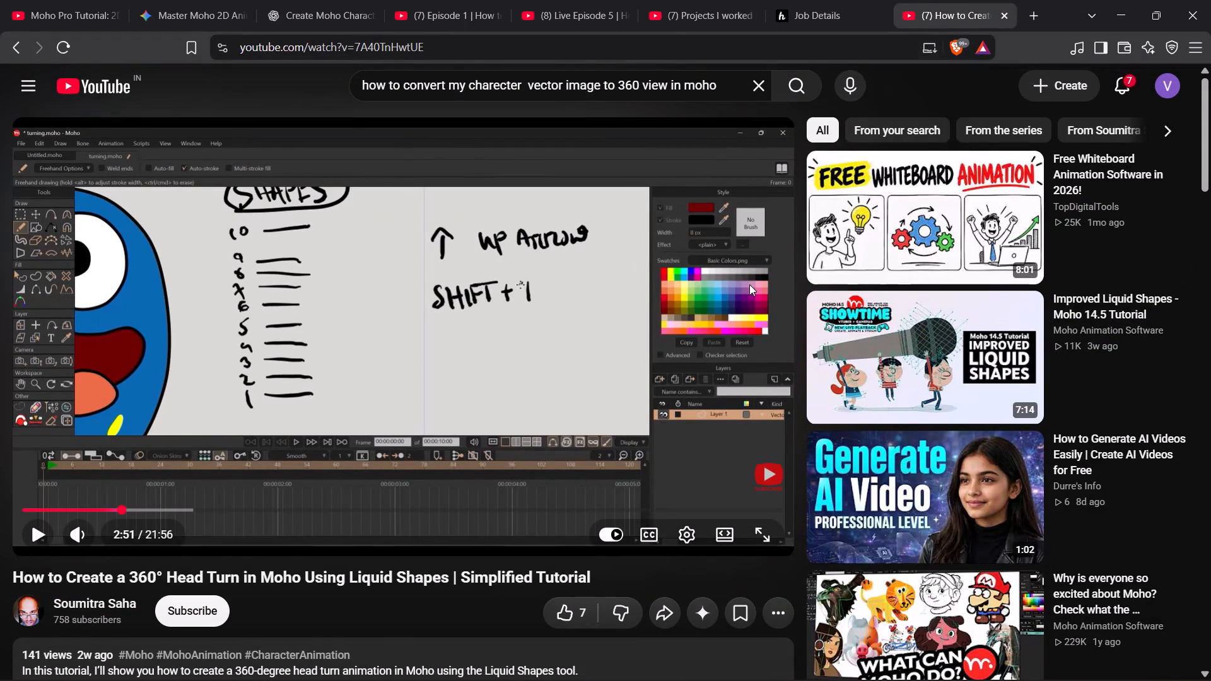
Open the suggested Bigg Boss Season 10 Telugu Day 59 Promo 3 video in a new tab and play it there.
scroll(749, 284, "down", 3)
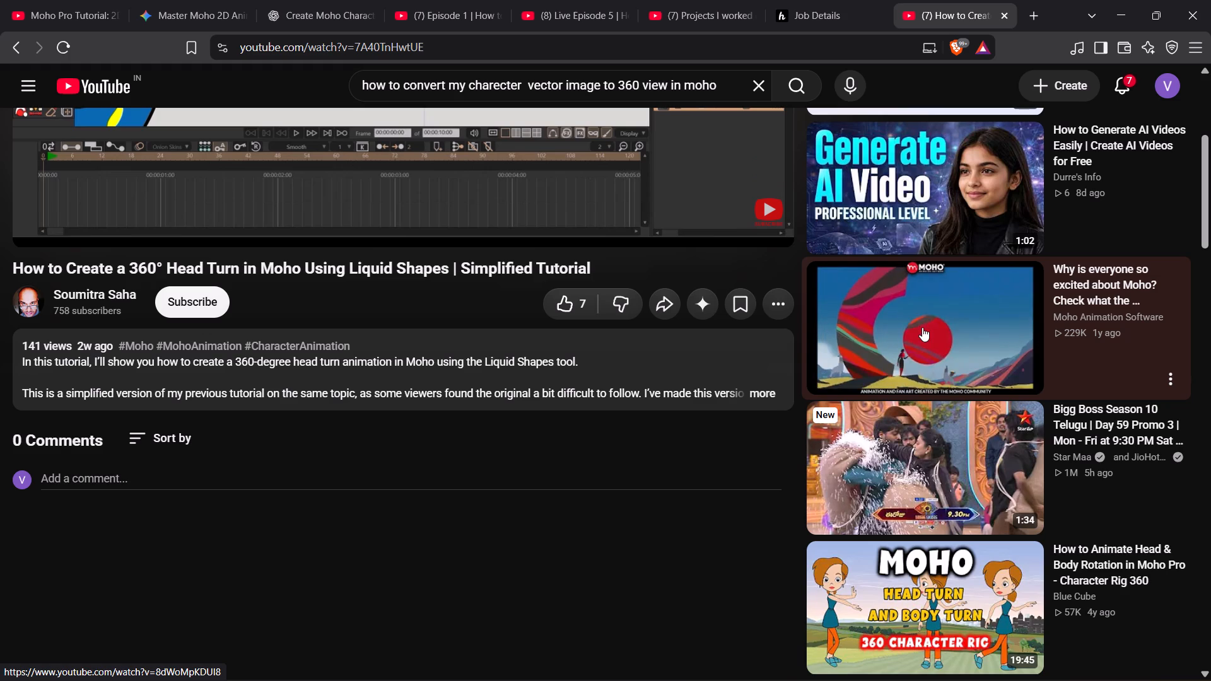
right_click(937, 441)
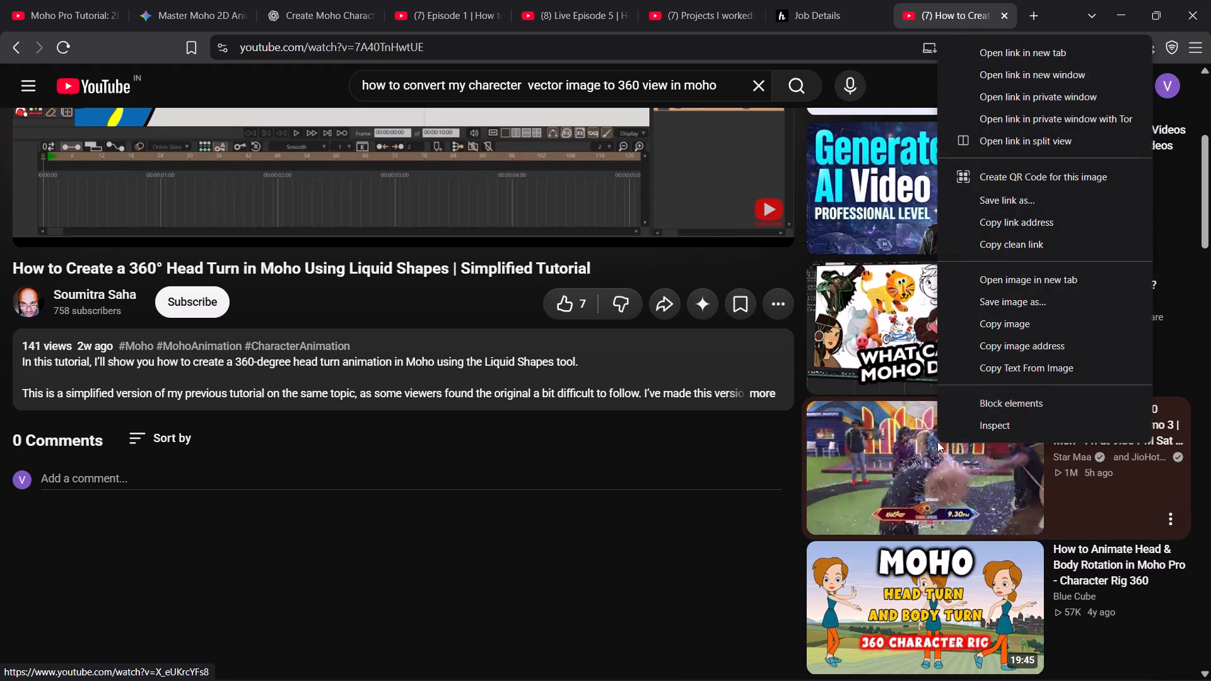
left_click(1031, 52)
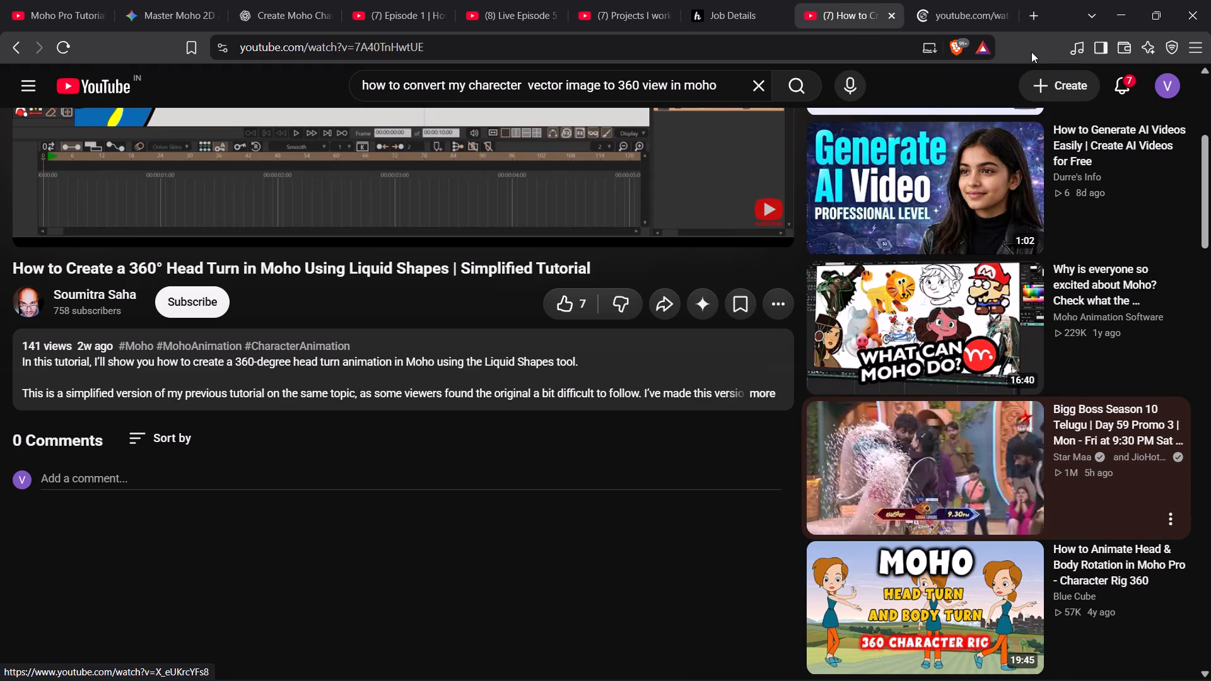
scroll(1210, 79, "down", 1)
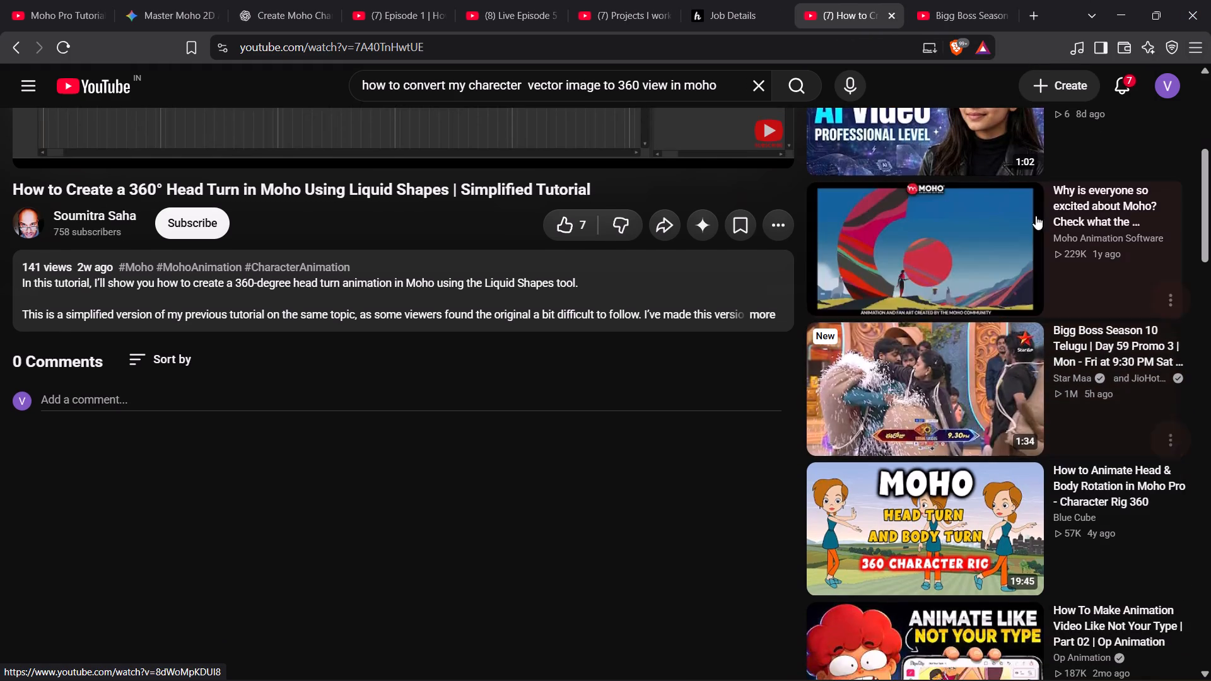
left_click(936, 0)
left_click(428, 270)
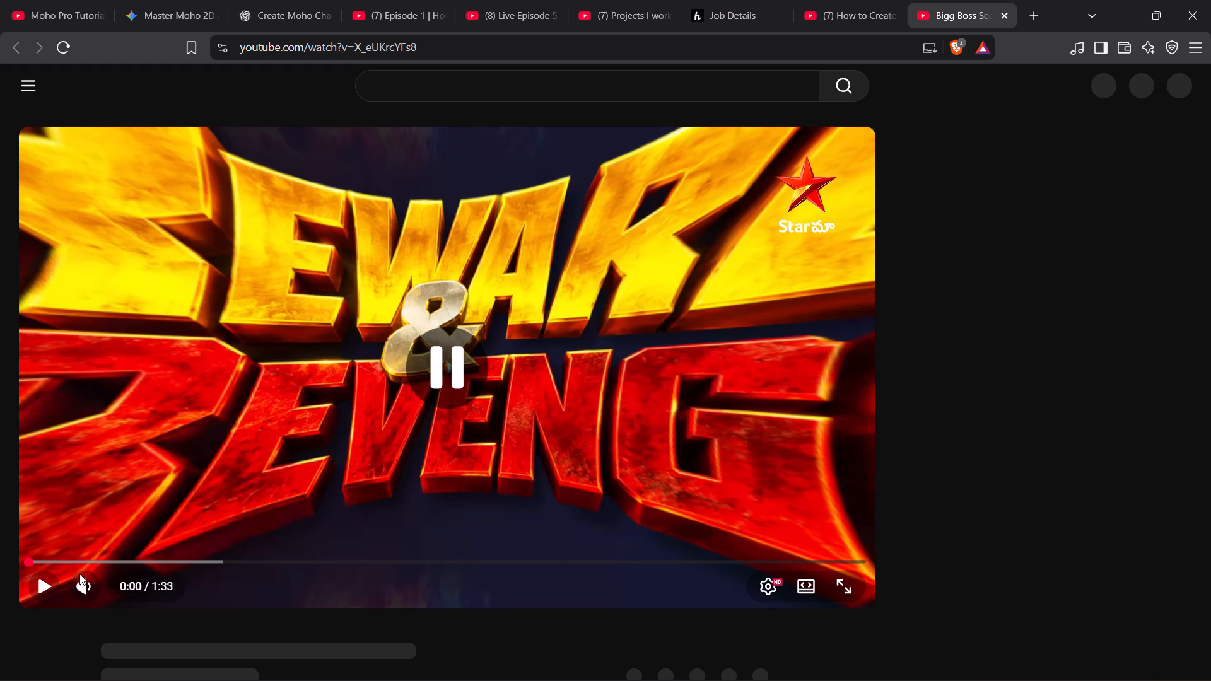
left_click(244, 358)
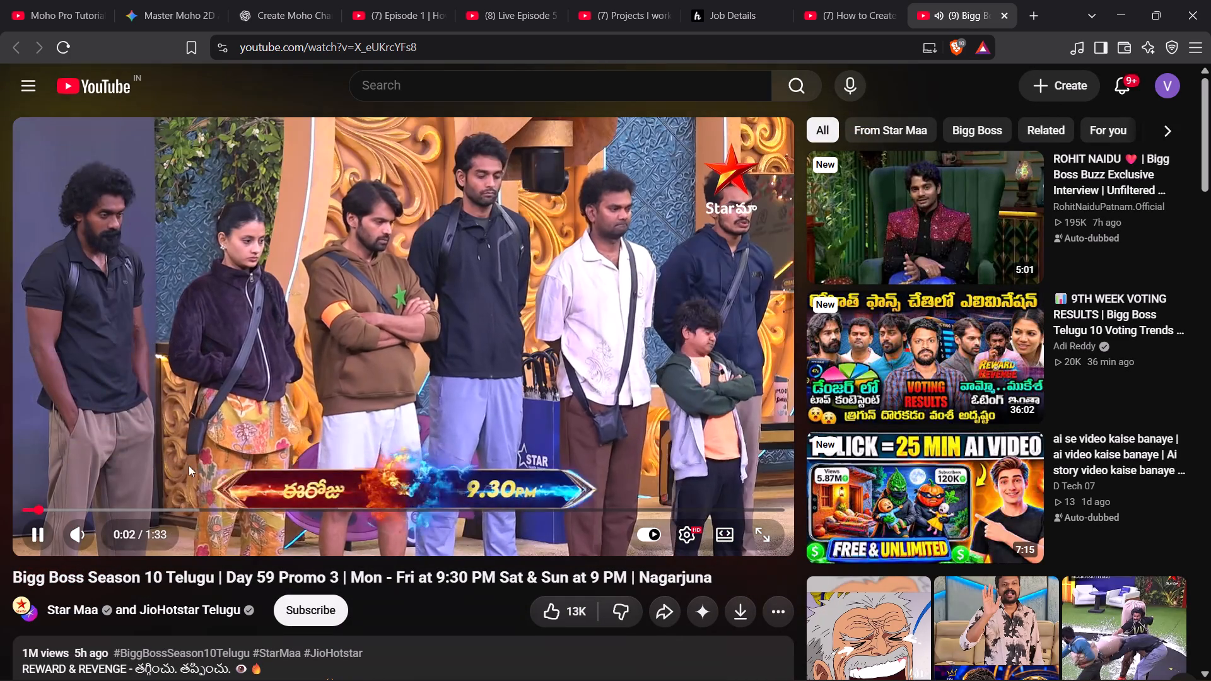
Adjust the promo video's playback volume to around the middle of its range.
left_click(111, 535)
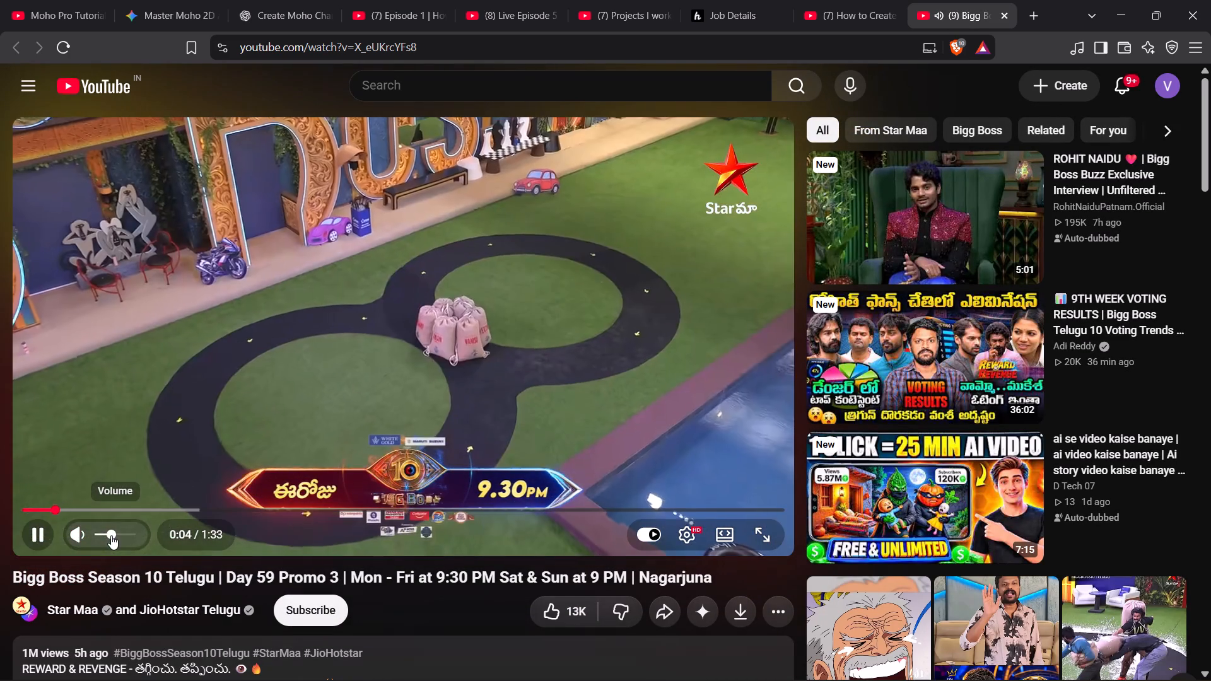
left_click(100, 528)
left_click(107, 533)
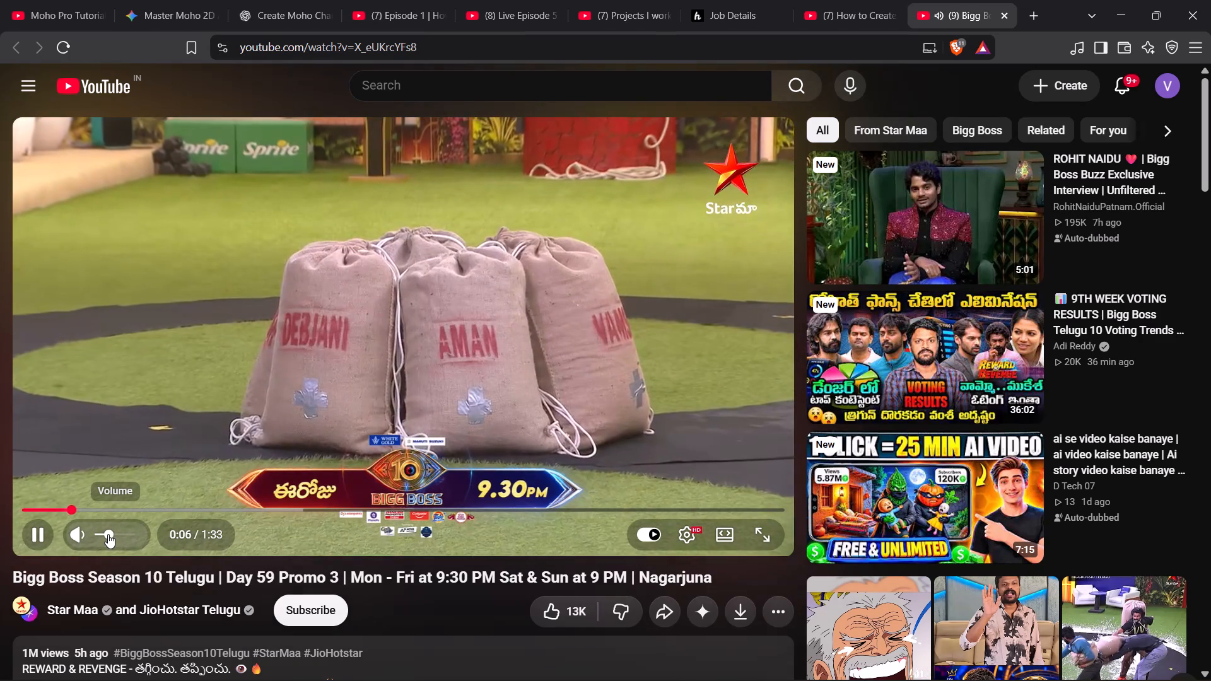
left_click(108, 534)
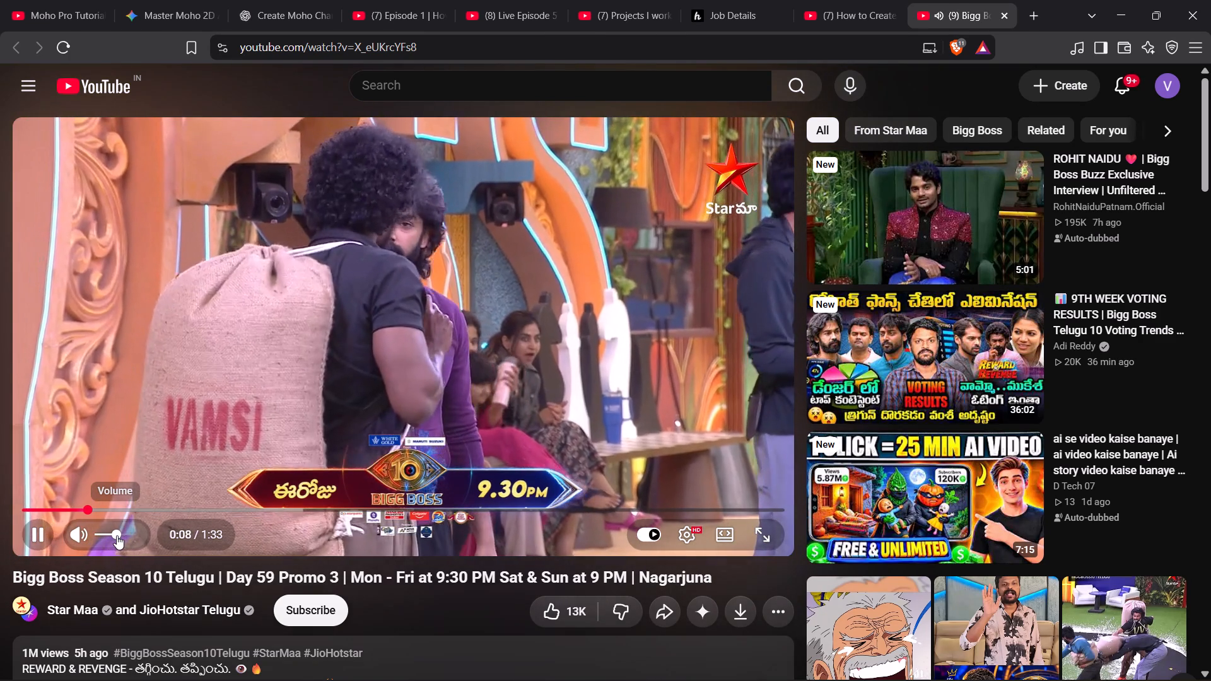